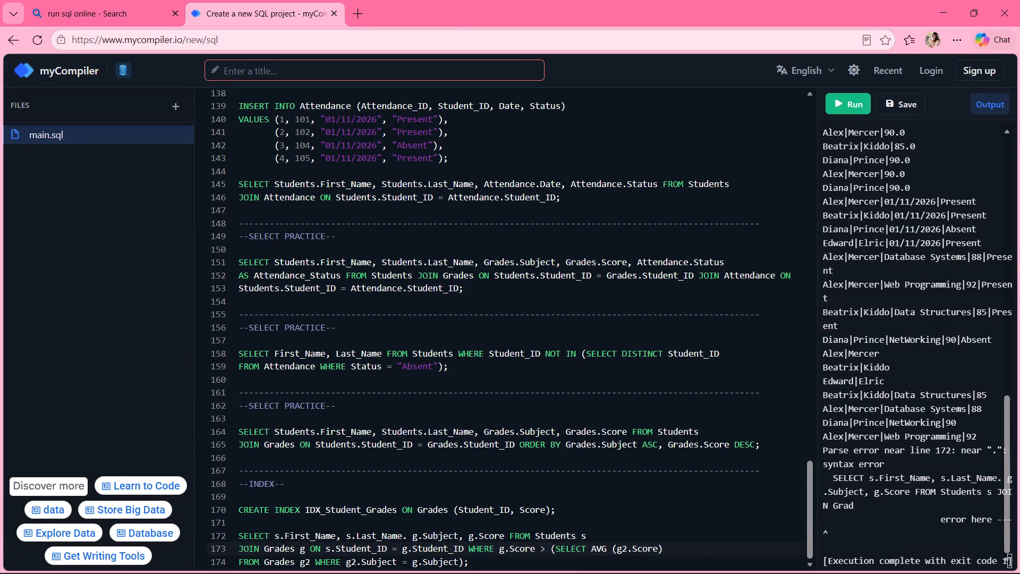
# Close both browser windows, leaving the myCompiler SQL project page without saving its changes.
pyautogui.click(1015, 14)
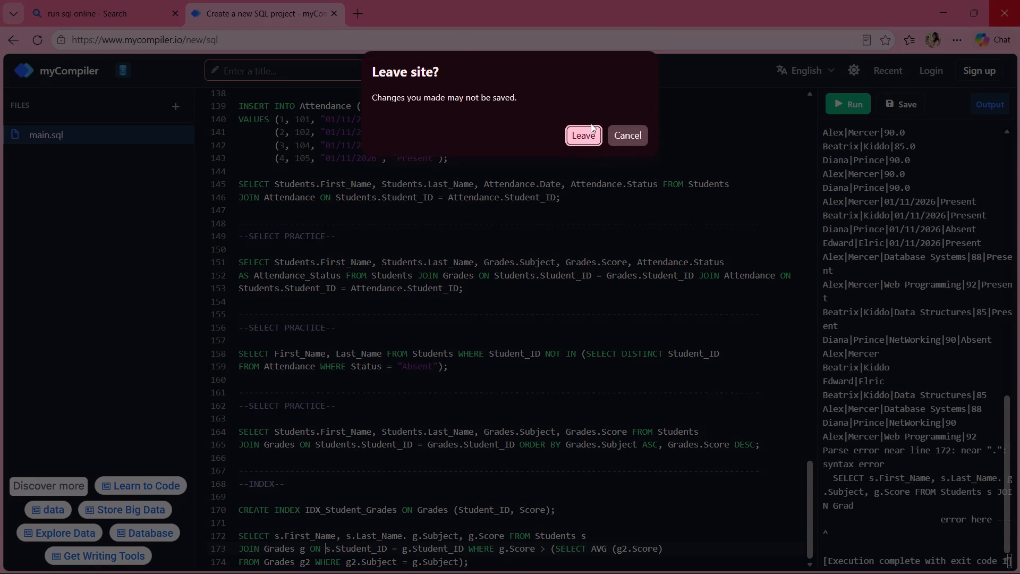
pyautogui.click(597, 132)
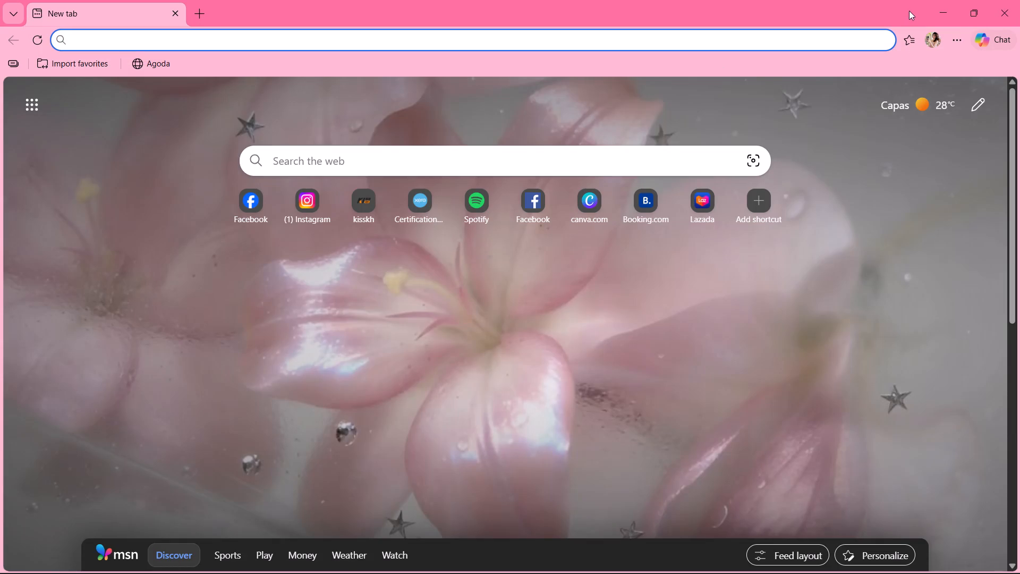
pyautogui.click(1010, 5)
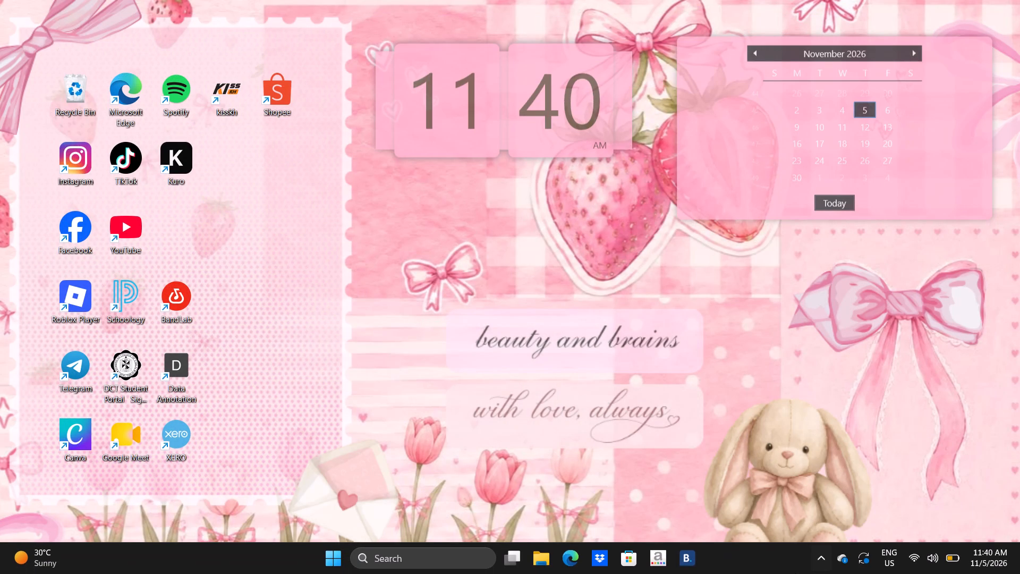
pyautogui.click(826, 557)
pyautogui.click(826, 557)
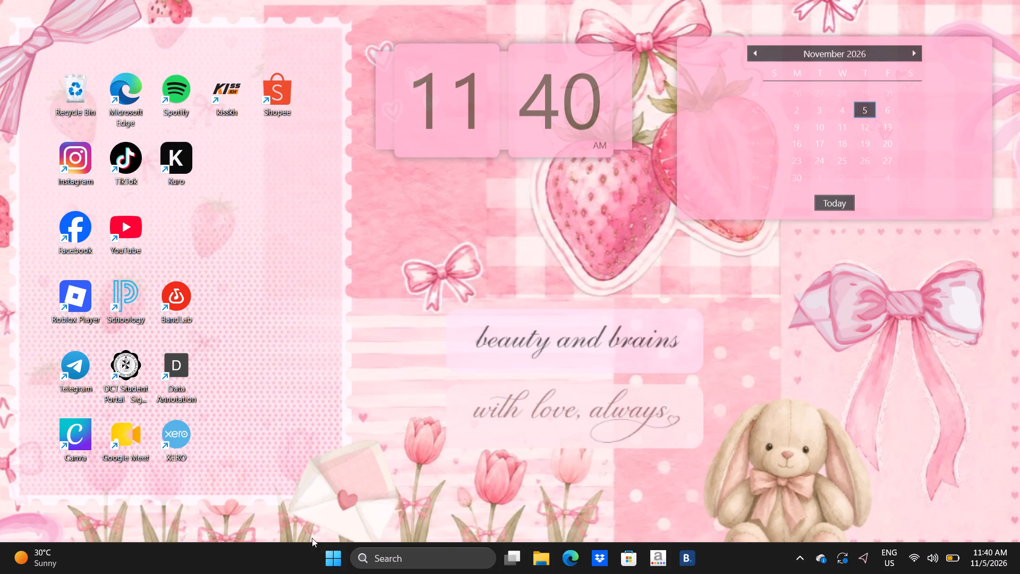
# Switch to Excel and open the recent workbook PPE LOGGY 3.
pyautogui.click(339, 557)
pyautogui.click(410, 175)
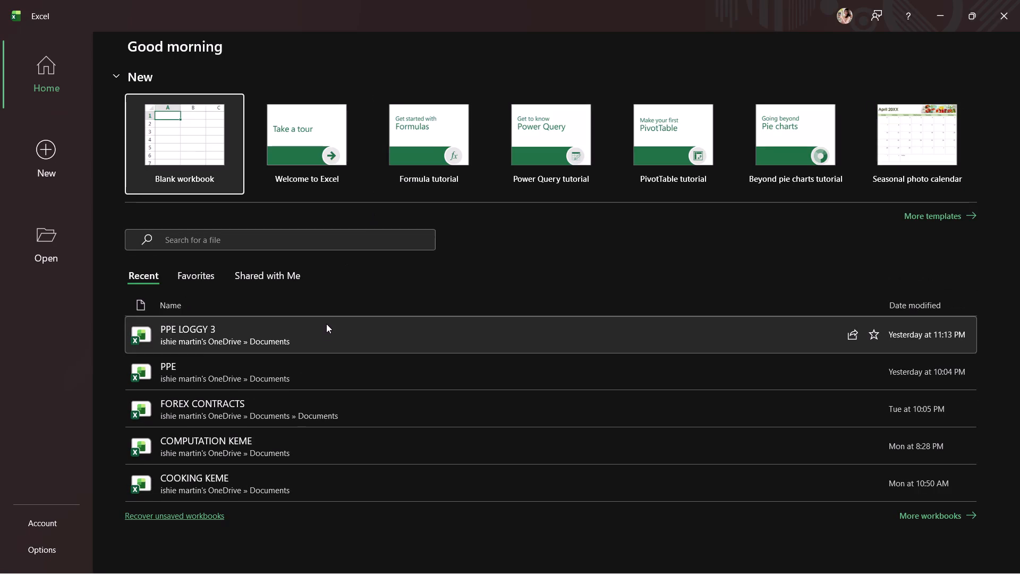
pyautogui.click(327, 331)
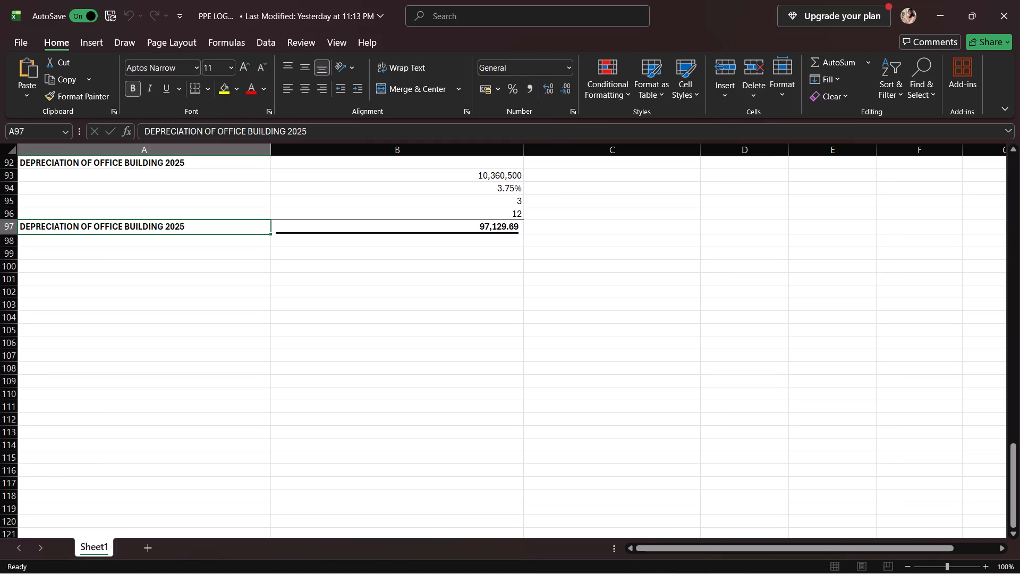
# Look through the existing PPE schedules on Sheet1, from the machinery section down to the office building depreciation for 2025.
pyautogui.click(149, 284)
pyautogui.scroll(2, 152, 278)
pyautogui.scroll(-3, 158, 278)
pyautogui.scroll(6, 160, 278)
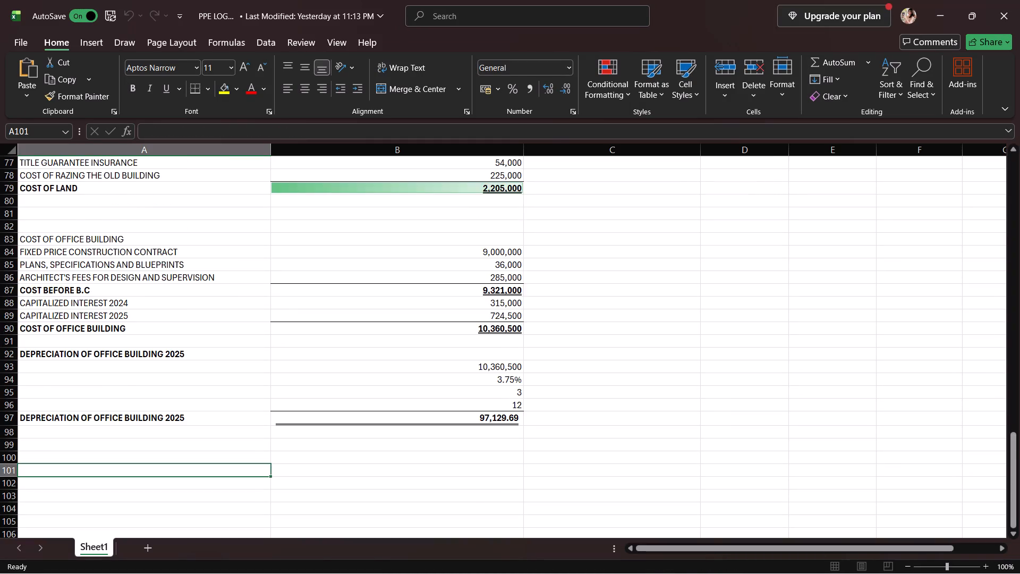
pyautogui.scroll(4, 163, 281)
pyautogui.scroll(18, 164, 281)
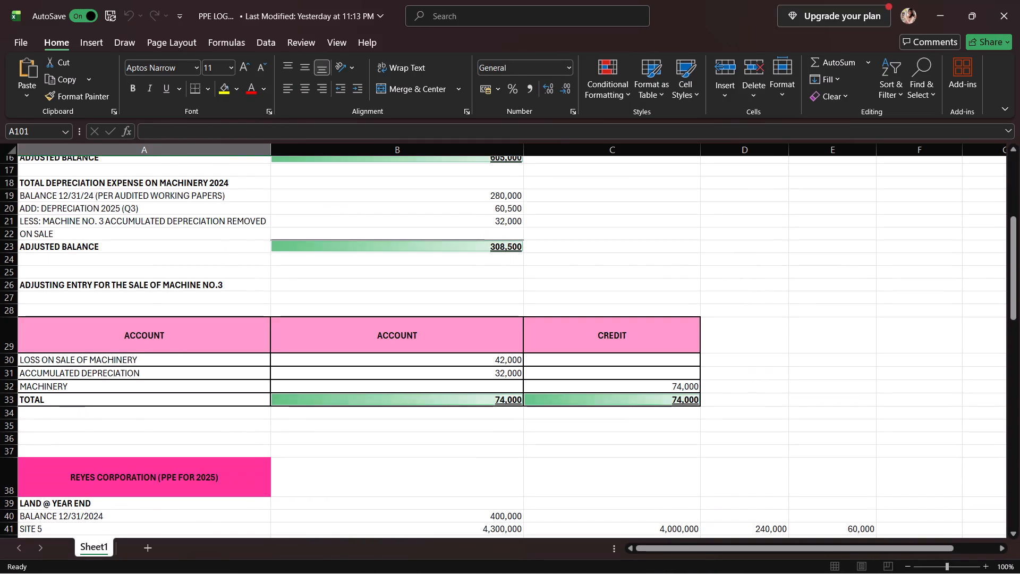
pyautogui.scroll(13, 176, 280)
pyautogui.scroll(-12, 174, 280)
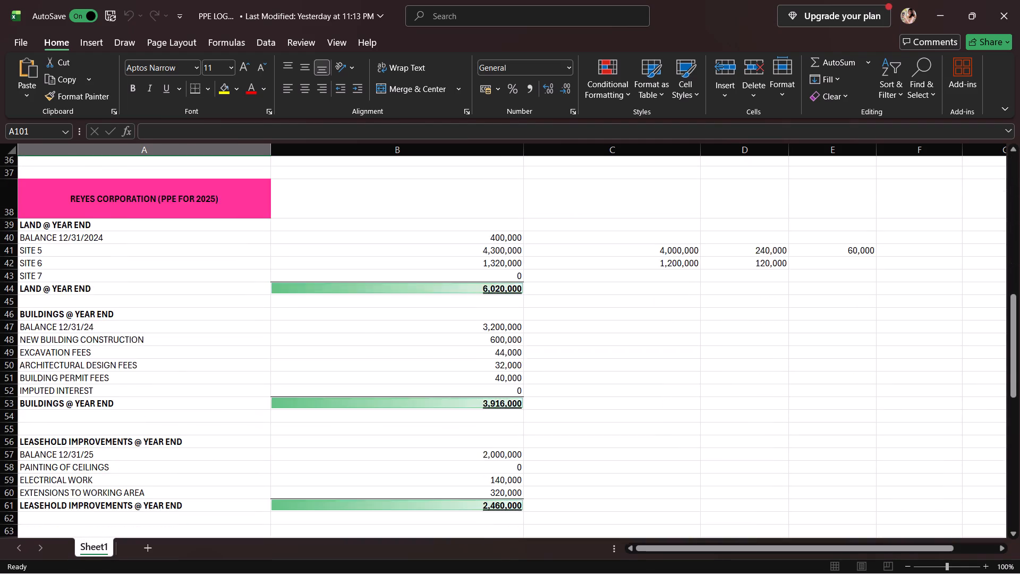
pyautogui.scroll(-11, 174, 280)
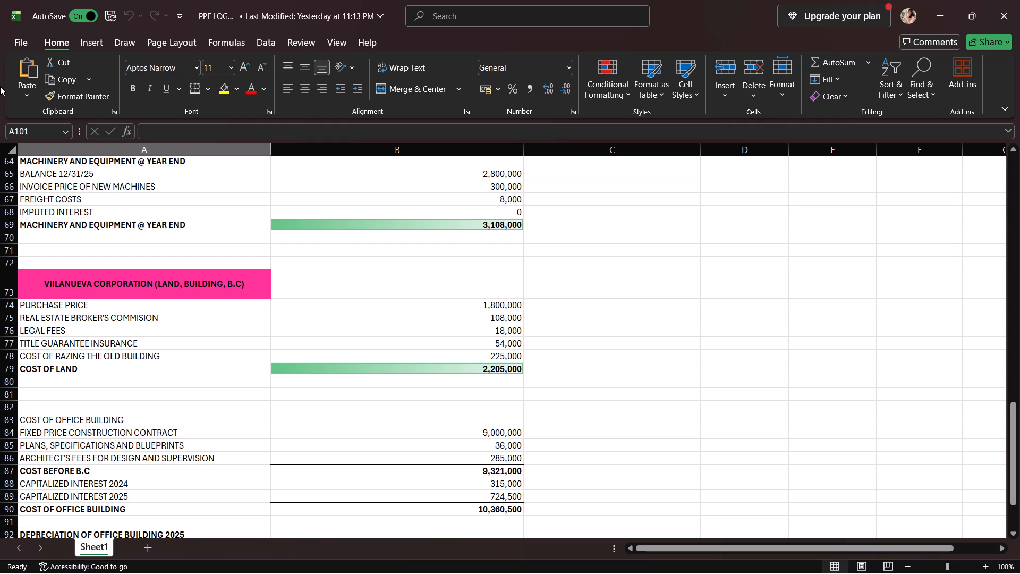
pyautogui.scroll(-4, 492, 389)
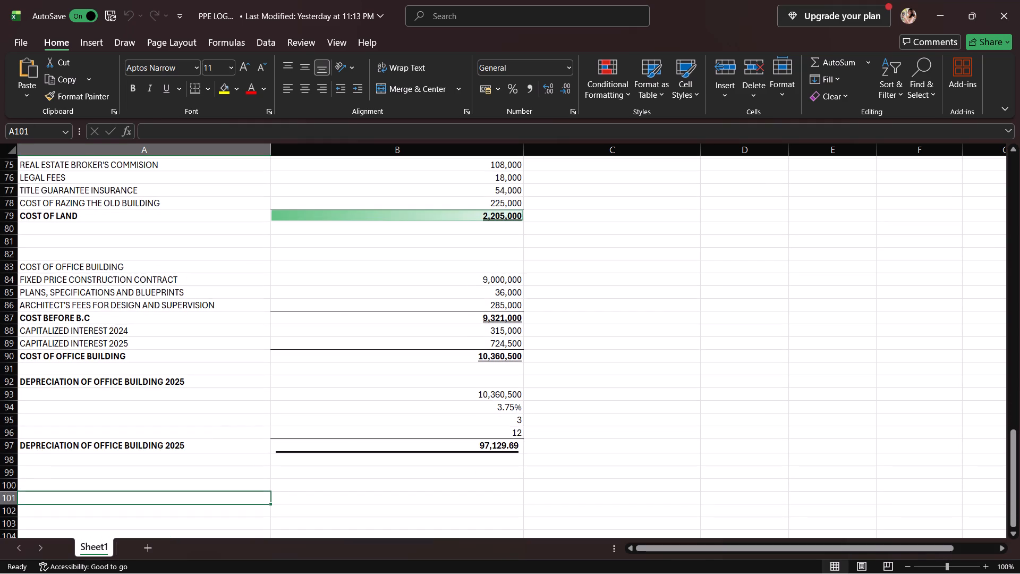
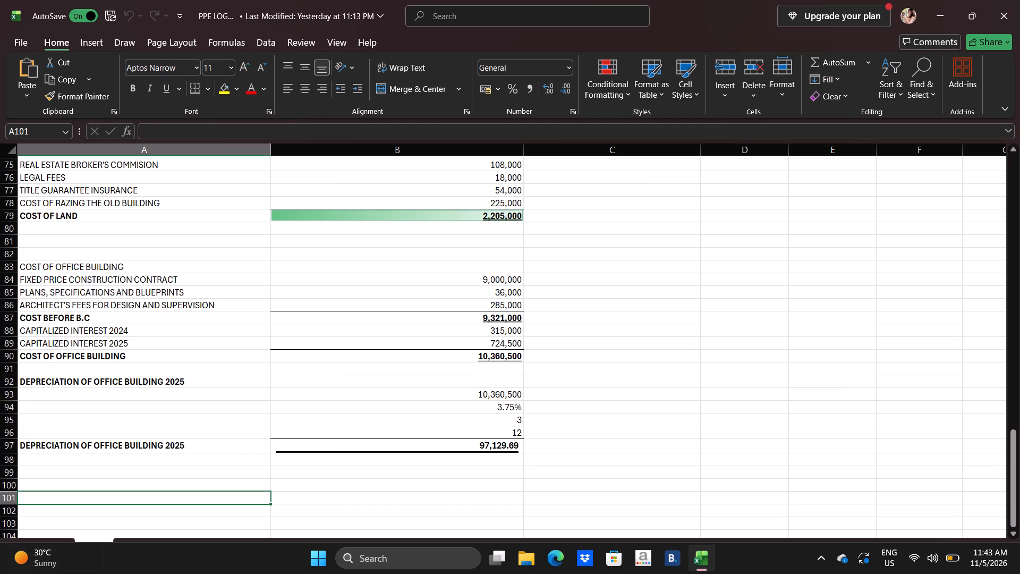
# Increase the height of empty row 101, below the office building depreciation schedule, to about twice the default.
pyautogui.scroll(-2, 0, 568)
pyautogui.click(95, 497)
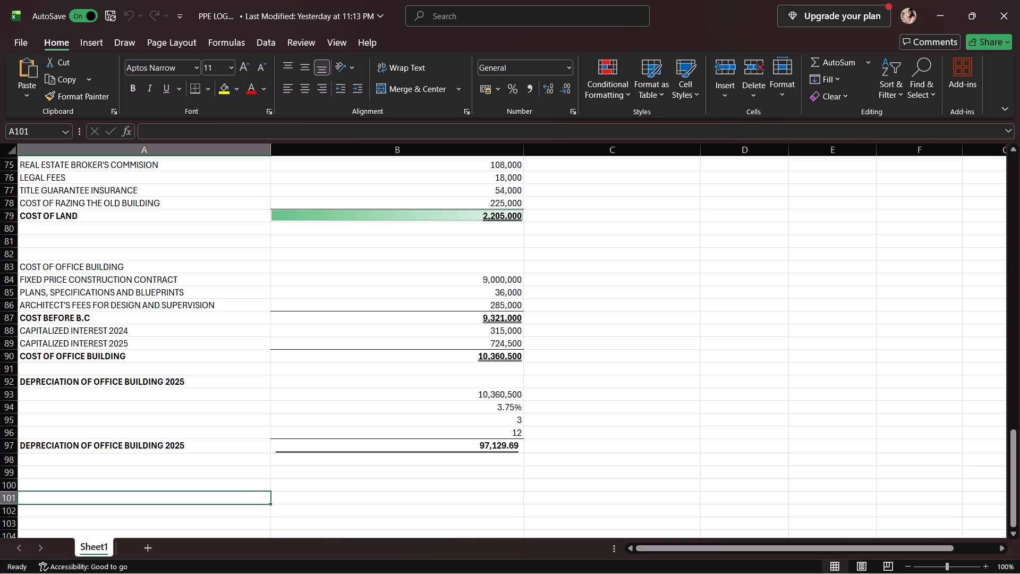
pyautogui.scroll(-5, 66, 490)
pyautogui.scroll(-3, 128, 356)
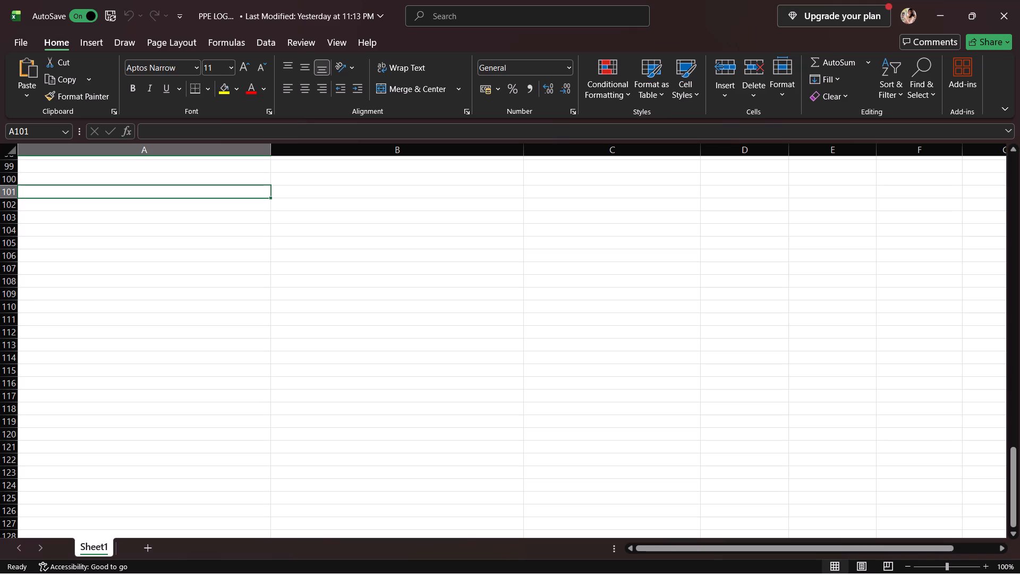
pyautogui.click(16, 192)
pyautogui.moveTo(16, 197); pyautogui.dragTo(21, 208)
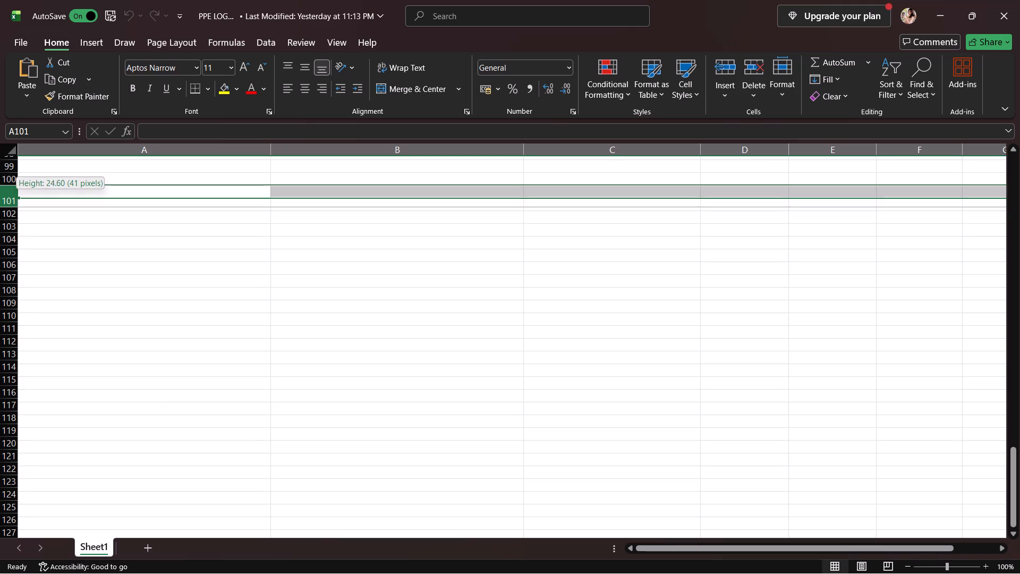
pyautogui.moveTo(21, 208); pyautogui.dragTo(22, 213)
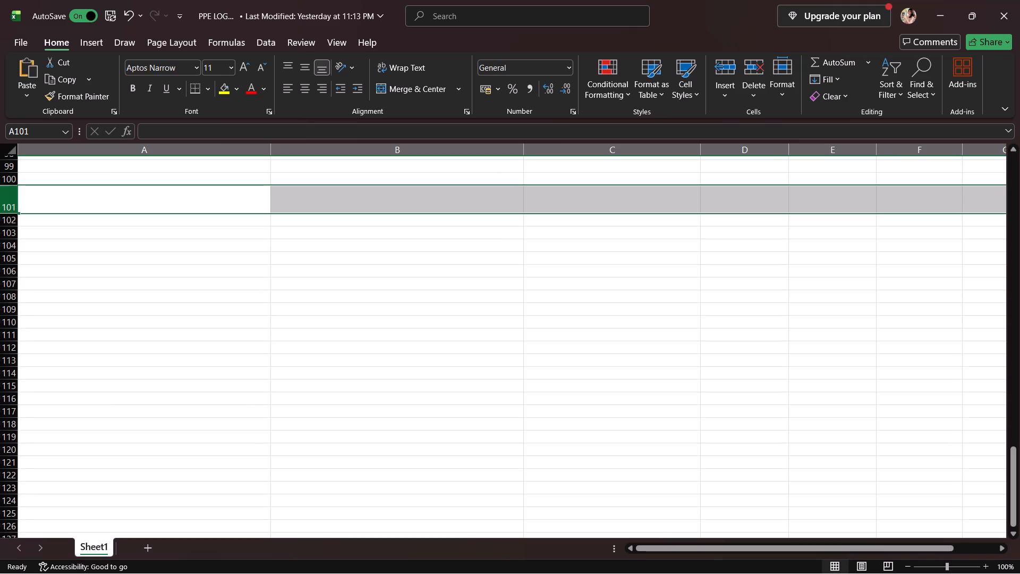
pyautogui.click(62, 198)
pyautogui.click(64, 198)
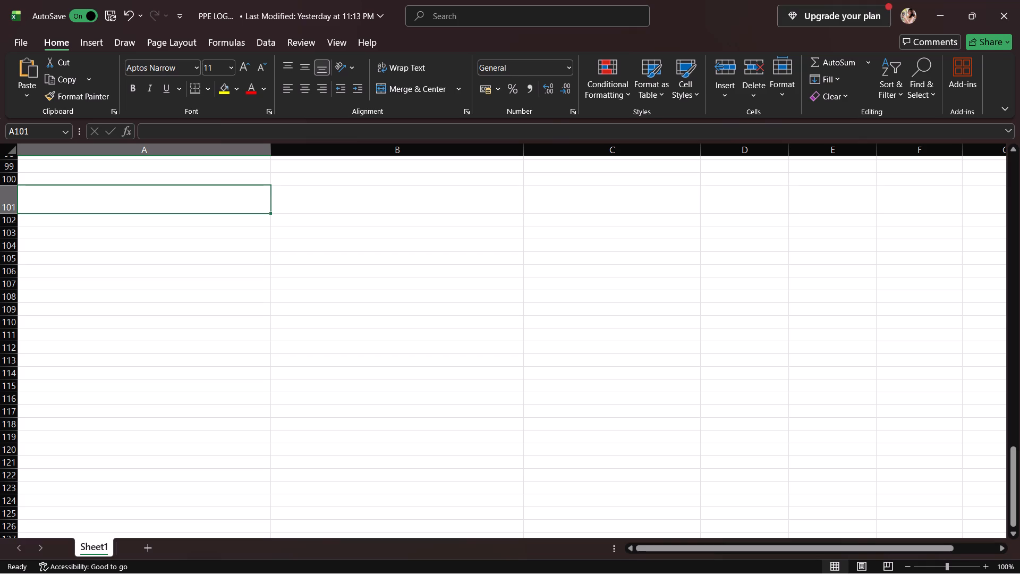
# Enter the title IAN MABAHO CORPORATION in cell A101.
pyautogui.write('ian')
pyautogui.press('space')
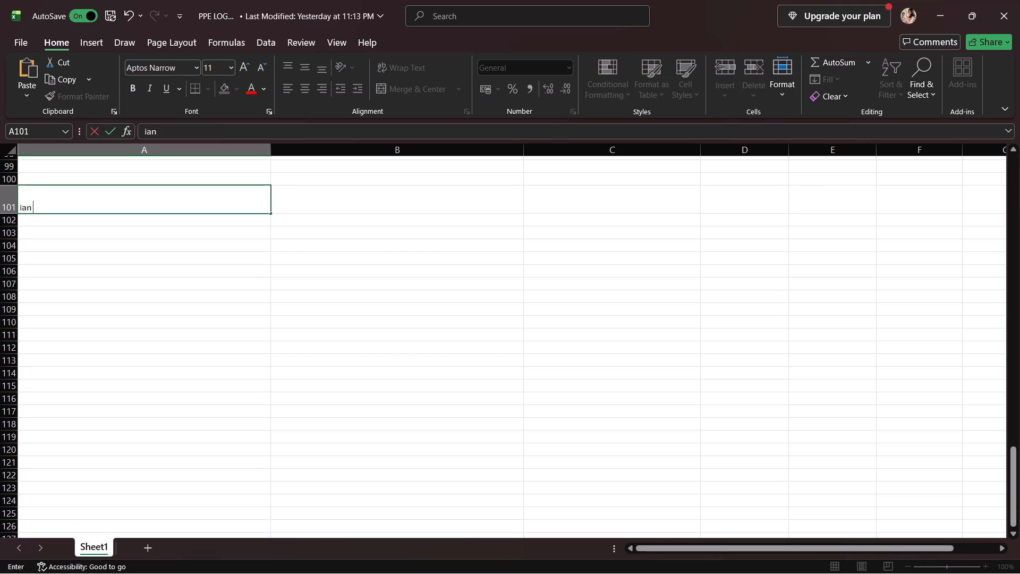
pyautogui.press('BackSpace')
pyautogui.press('BackSpace')
pyautogui.press('BackSpace')
pyautogui.press('BackSpace')
pyautogui.press('BackSpace')
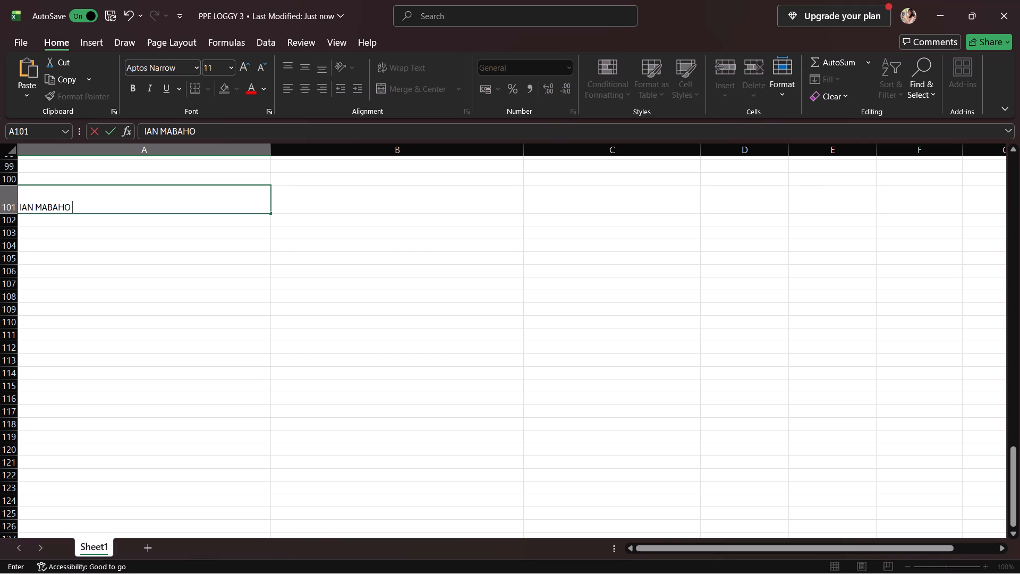
pyautogui.write('CORPOR')
pyautogui.write('ATION')
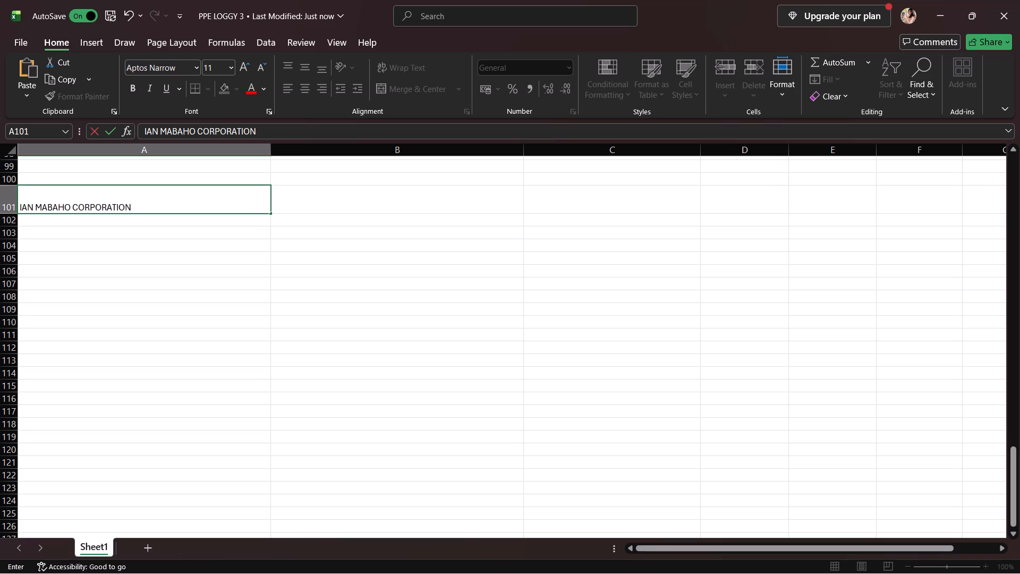
pyautogui.click(324, 191)
# Make the A101 title bold, centre it horizontally and vertically, and fill the cell with the bright pink recent colour.
pyautogui.moveTo(245, 195); pyautogui.dragTo(252, 194)
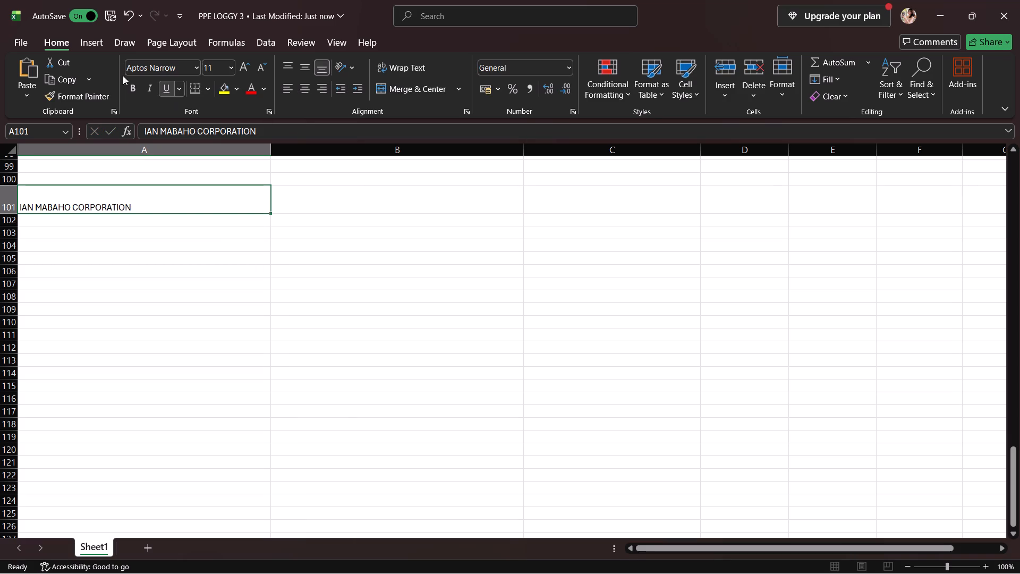
pyautogui.click(127, 90)
pyautogui.click(302, 86)
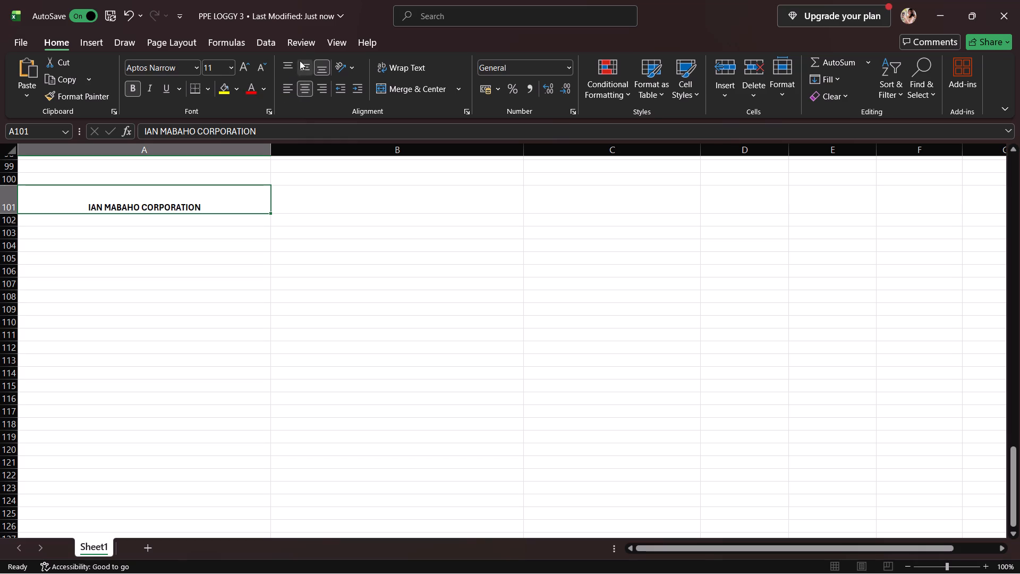
pyautogui.click(299, 61)
pyautogui.click(233, 92)
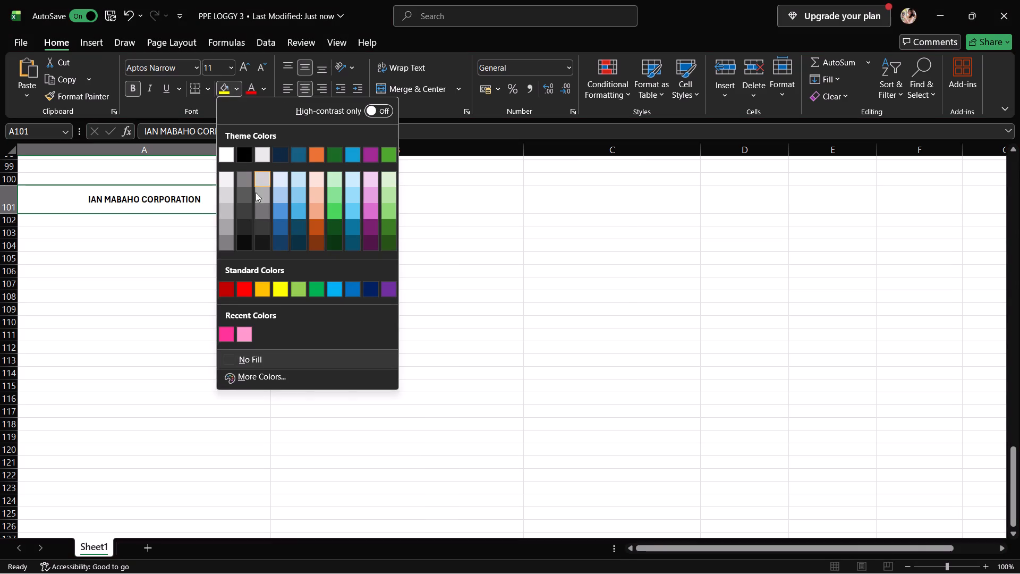
pyautogui.click(244, 334)
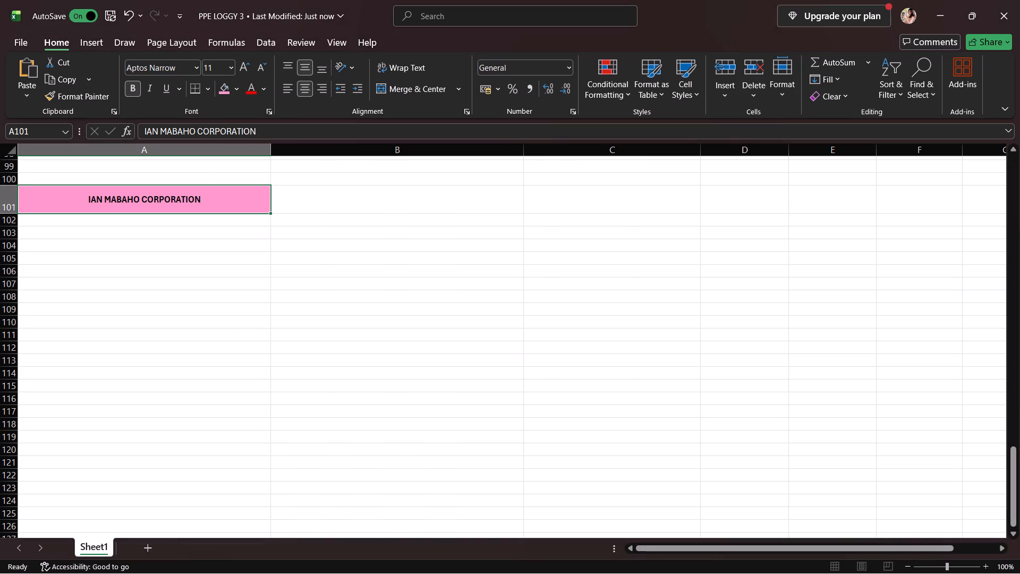
pyautogui.click(235, 92)
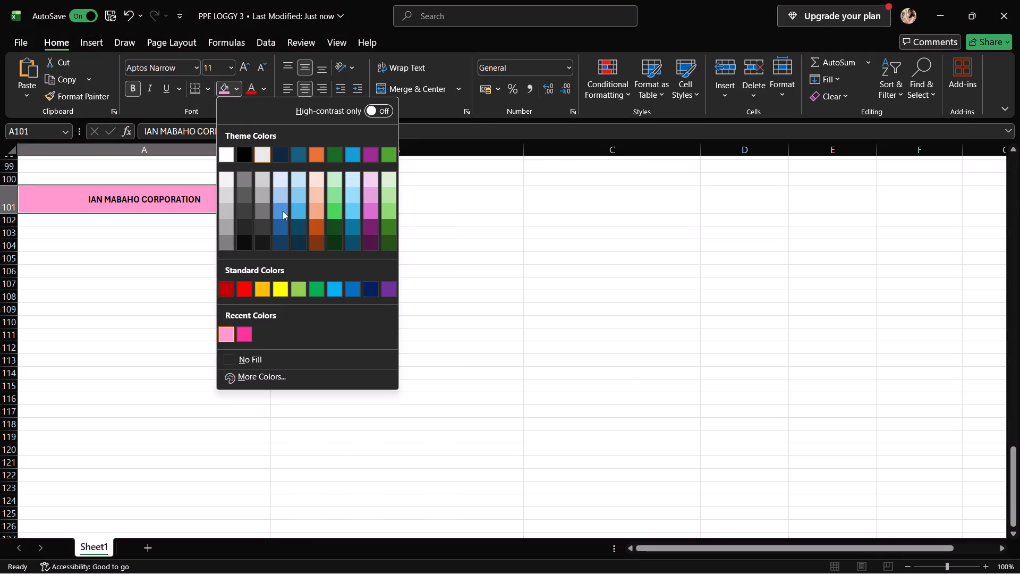
pyautogui.click(244, 331)
# Increase the height of row 102, directly below the pink title, to slightly more than row 101's.
pyautogui.scroll(4, 259, 267)
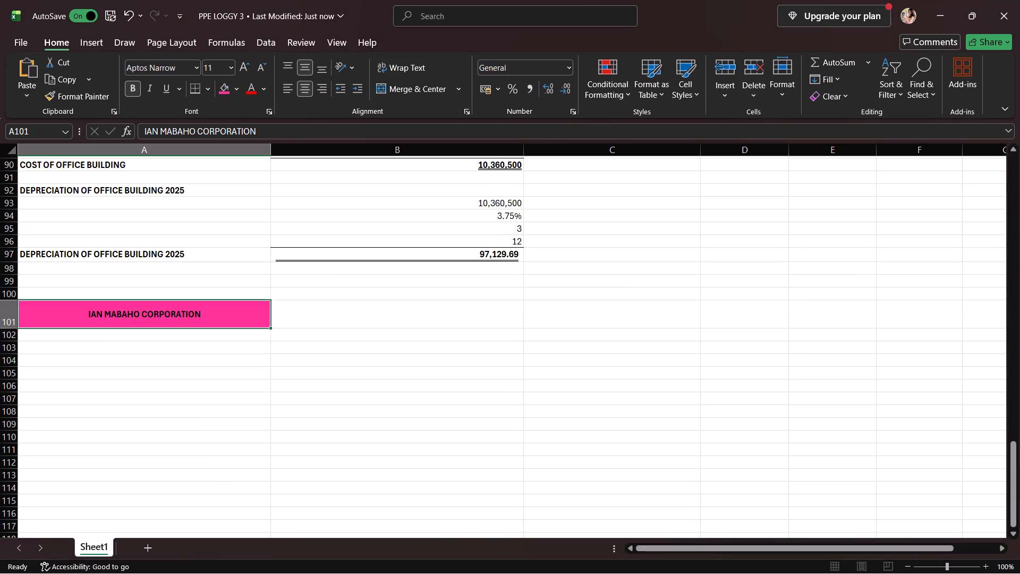
pyautogui.scroll(8, 259, 251)
pyautogui.scroll(-13, 261, 259)
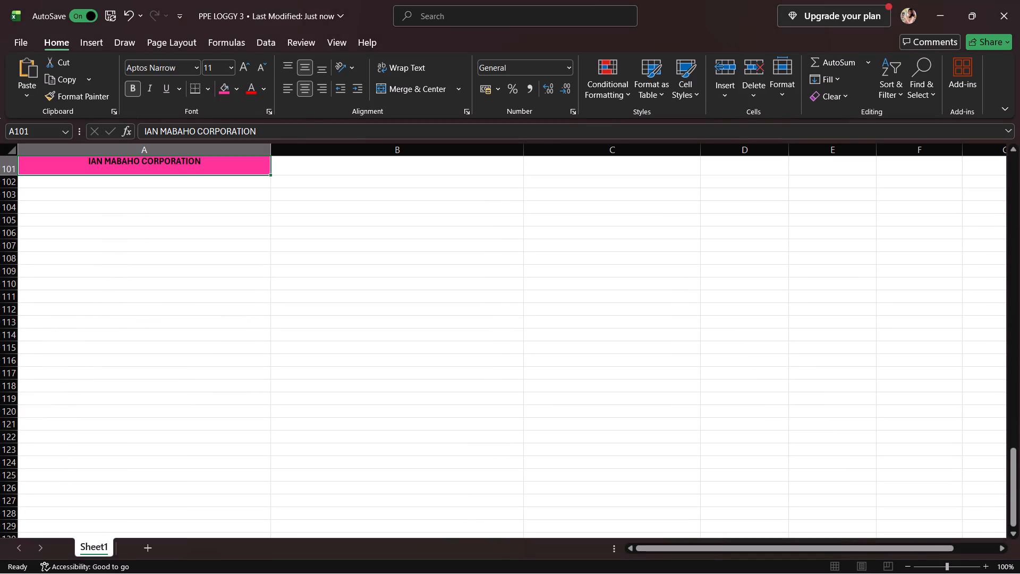
pyautogui.scroll(2, 241, 271)
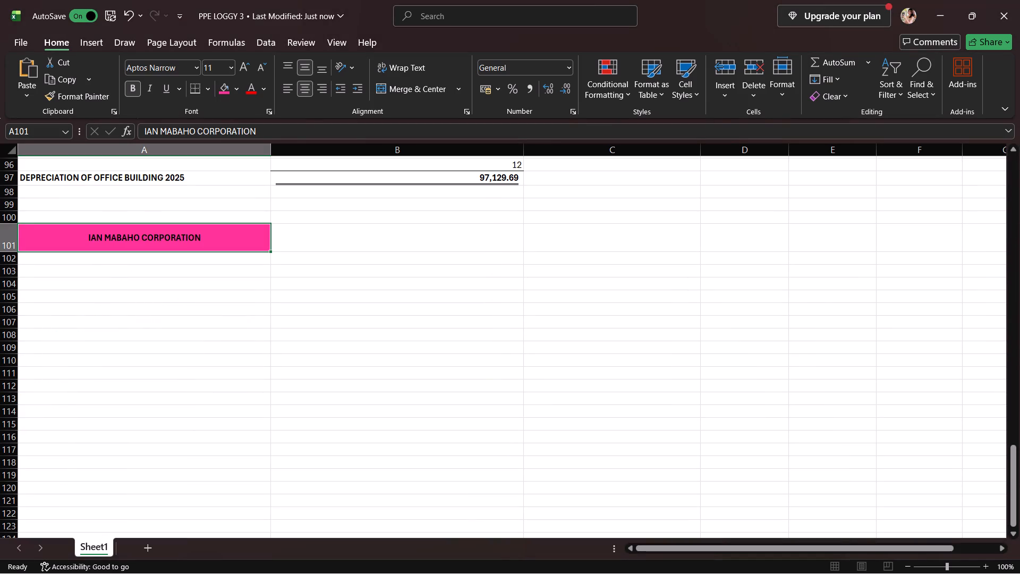
pyautogui.click(187, 268)
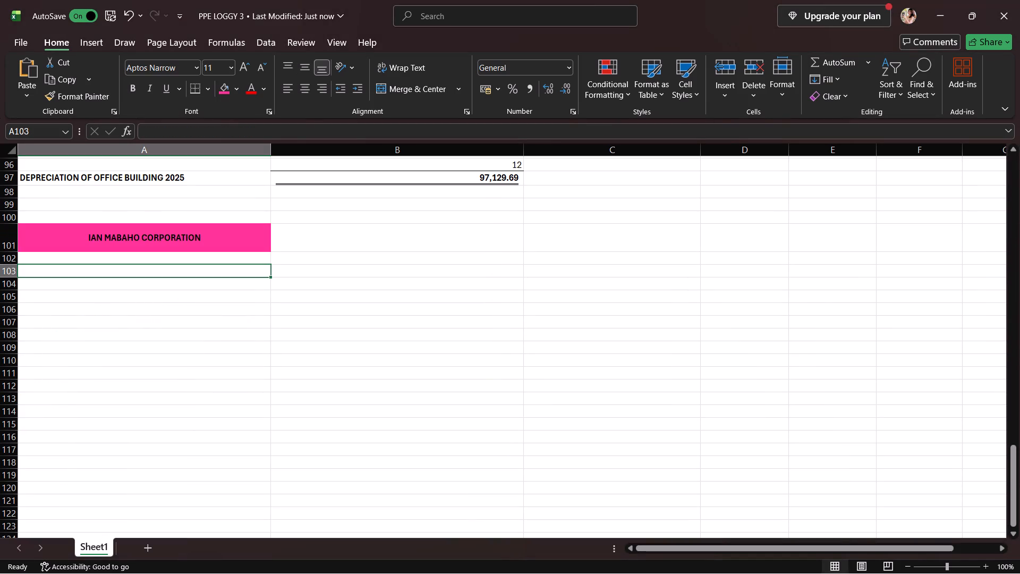
pyautogui.click(191, 259)
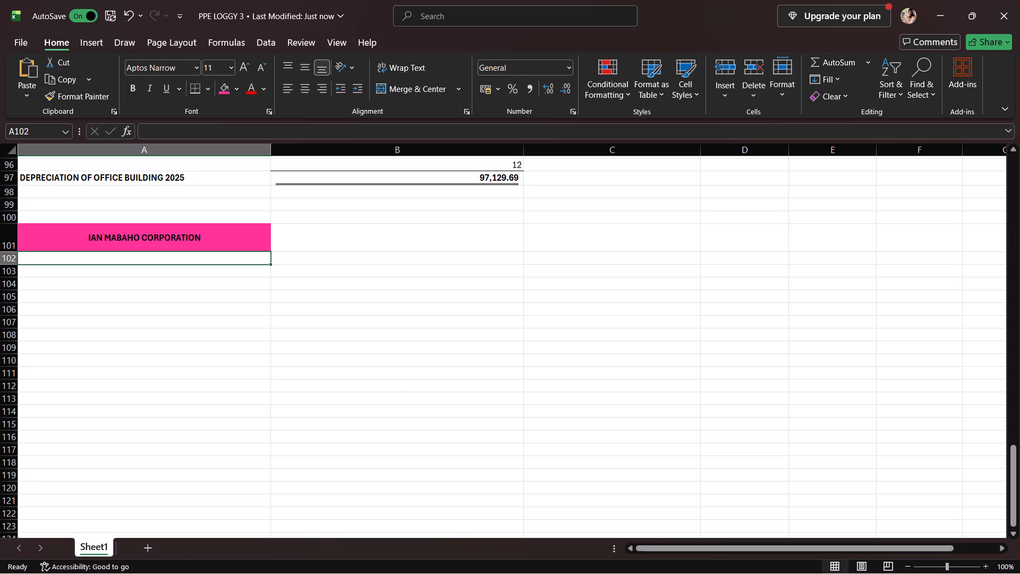
pyautogui.moveTo(233, 262); pyautogui.dragTo(243, 262)
pyautogui.moveTo(243, 262); pyautogui.dragTo(558, 263)
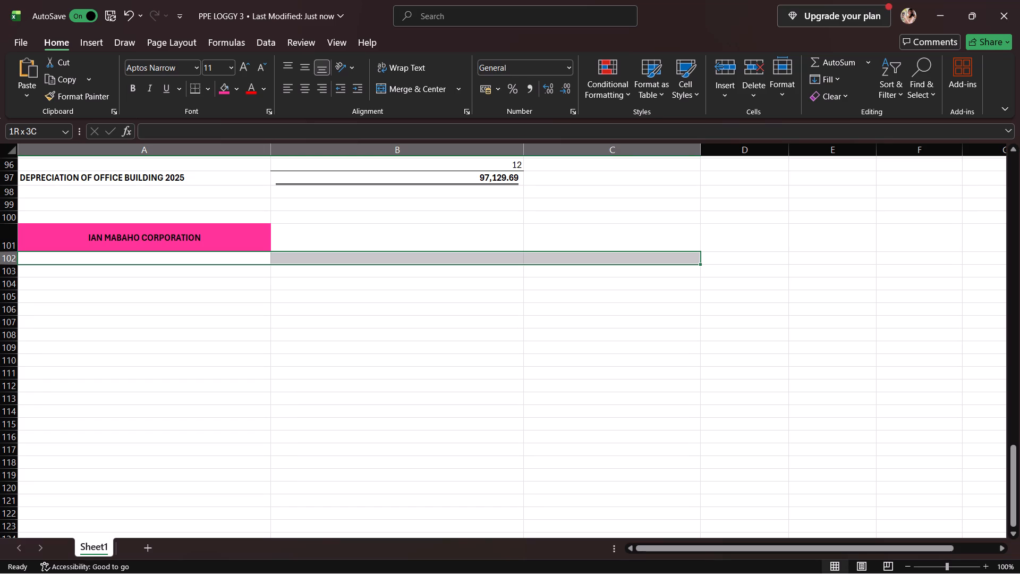
pyautogui.moveTo(558, 263); pyautogui.dragTo(559, 261)
pyautogui.moveTo(10, 265); pyautogui.dragTo(11, 270)
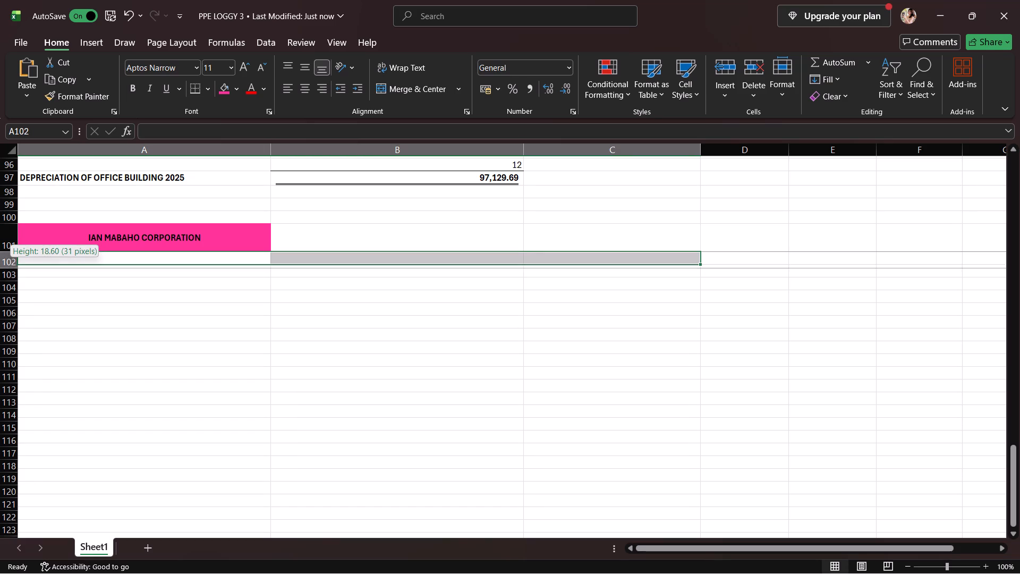
pyautogui.moveTo(11, 270); pyautogui.dragTo(21, 278)
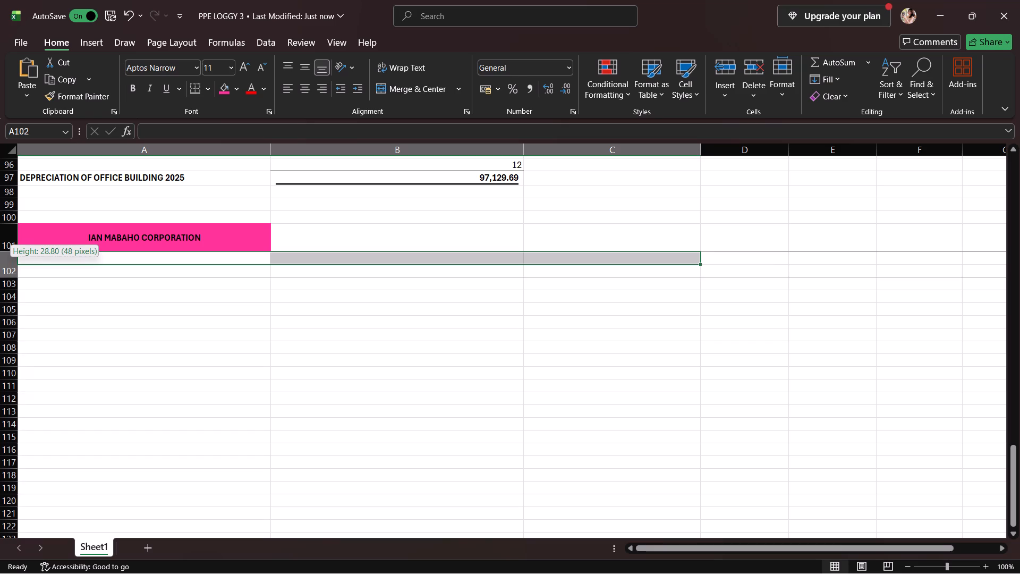
pyautogui.moveTo(21, 278); pyautogui.dragTo(27, 284)
pyautogui.click(89, 272)
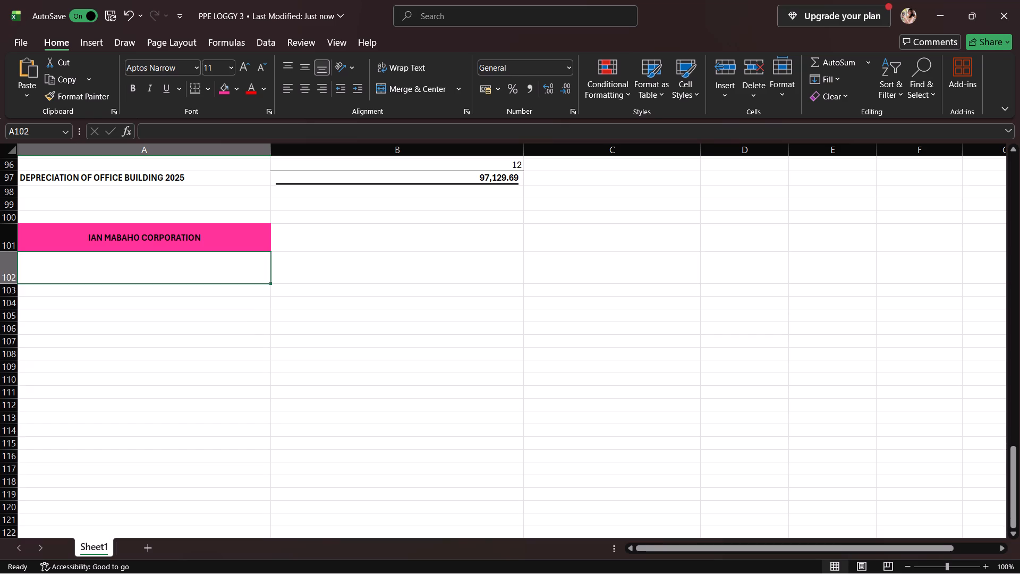
# Enter the table headings ASSET in A102 and JANUARY 1, 2025 COST in B102.
pyautogui.click(196, 260)
pyautogui.write('ASSET')
pyautogui.press('Return')
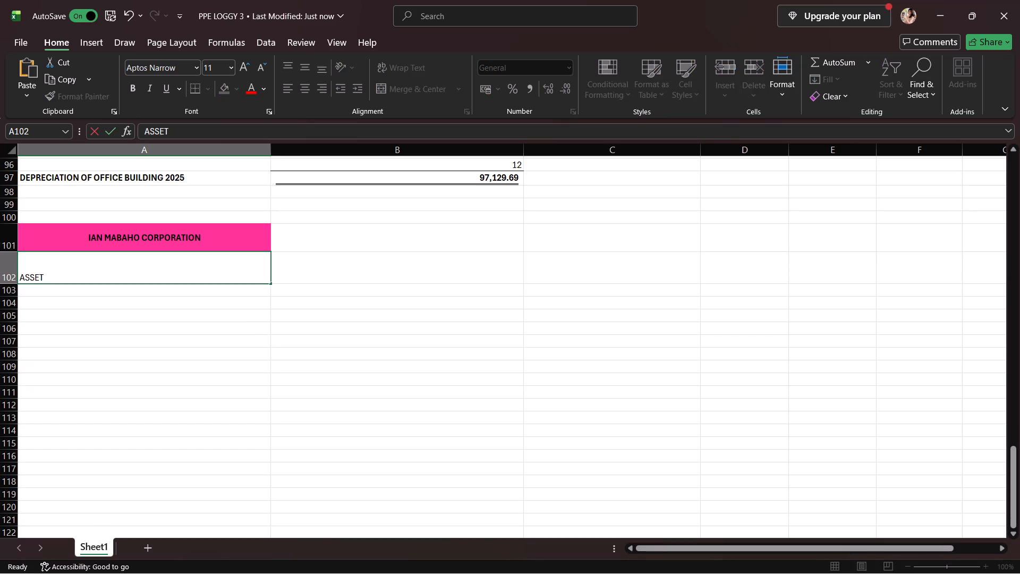
pyautogui.click(367, 269)
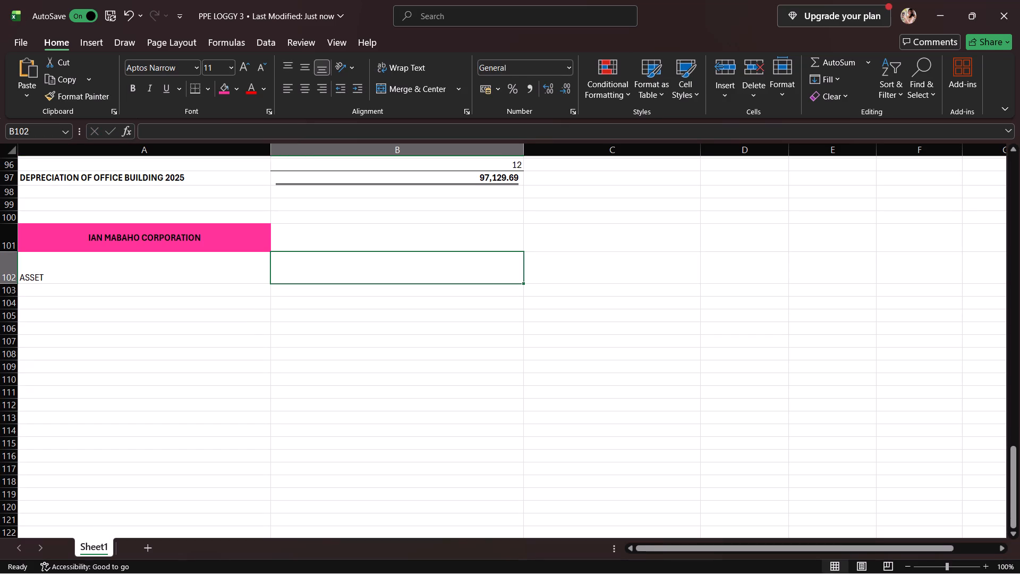
pyautogui.write('JANUARY')
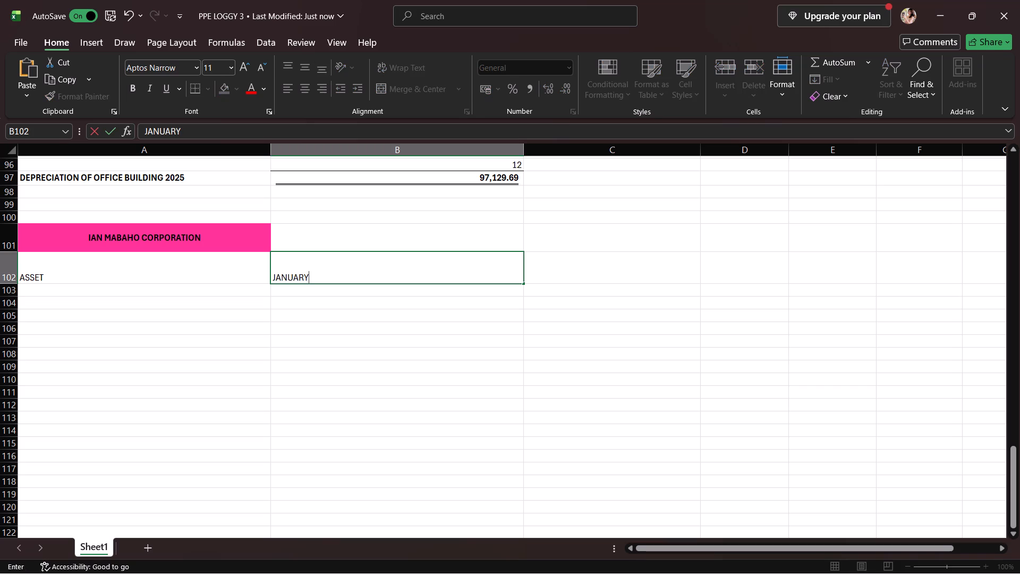
pyautogui.press('space')
pyautogui.write('1,')
pyautogui.press('space')
pyautogui.write('2025')
pyautogui.press('space')
pyautogui.write('COST')
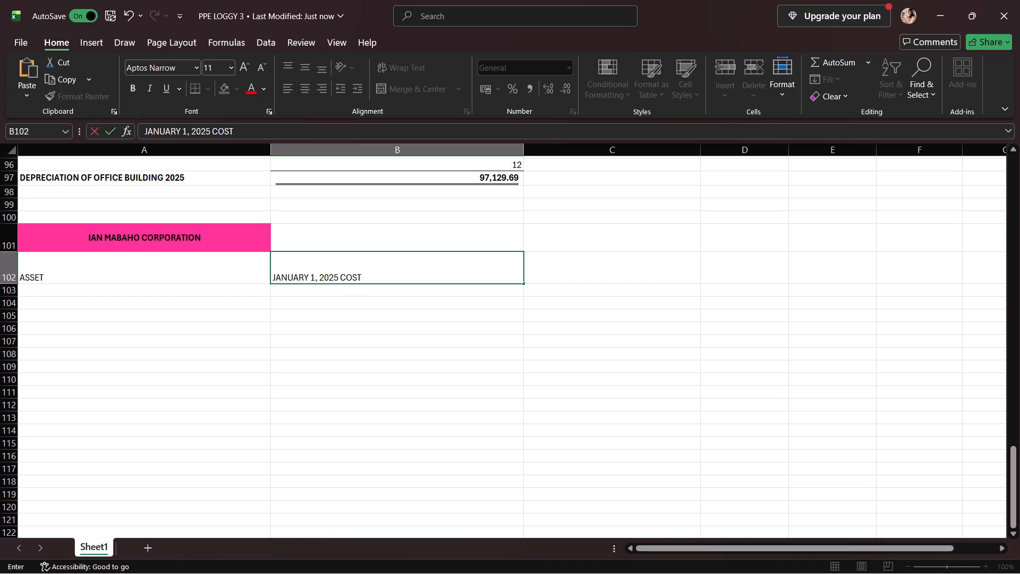
pyautogui.click(547, 269)
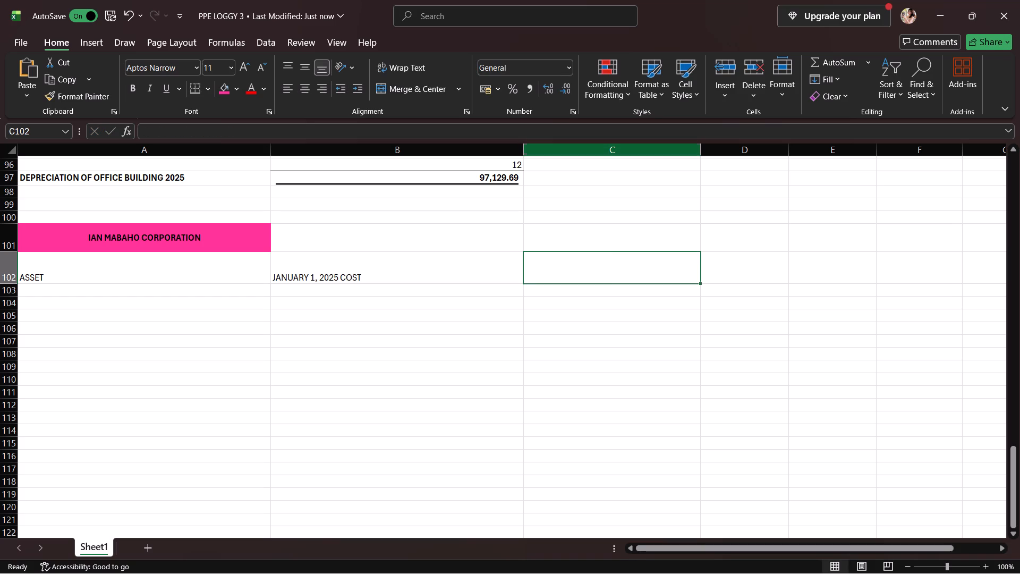
# Widen column C slightly and column D to nearly twice its width for further table headings.
pyautogui.moveTo(699, 151); pyautogui.dragTo(716, 154)
pyautogui.moveTo(805, 149); pyautogui.dragTo(809, 149)
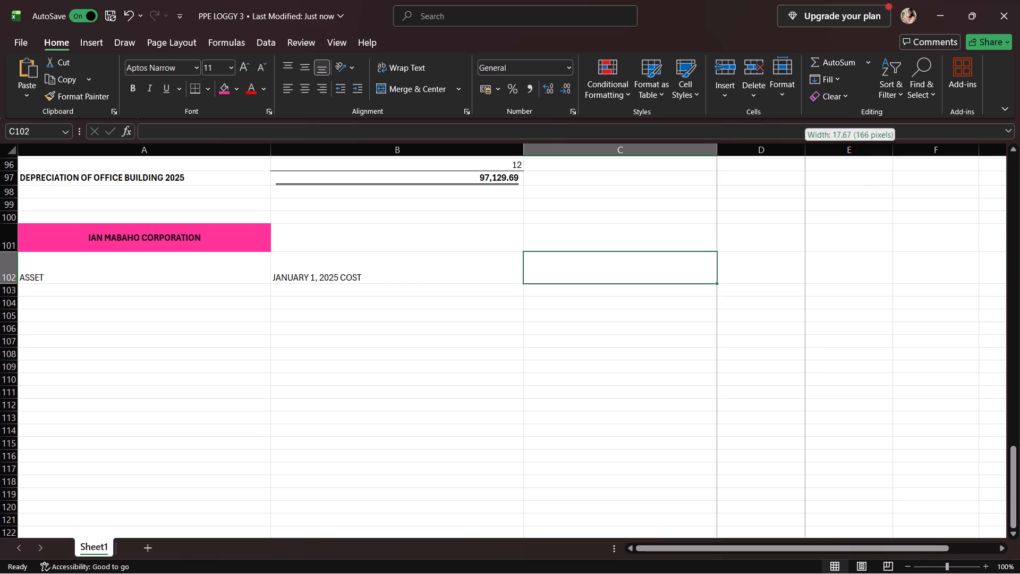
pyautogui.moveTo(809, 149); pyautogui.dragTo(869, 148)
pyautogui.click(887, 148)
pyautogui.click(820, 179)
pyautogui.click(847, 161)
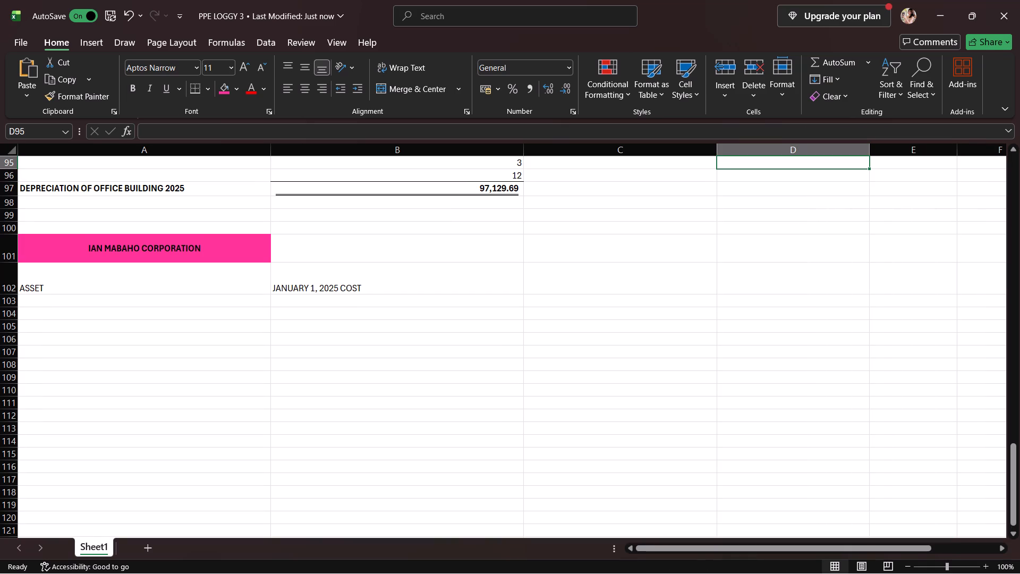
pyautogui.click(870, 151)
pyautogui.click(788, 152)
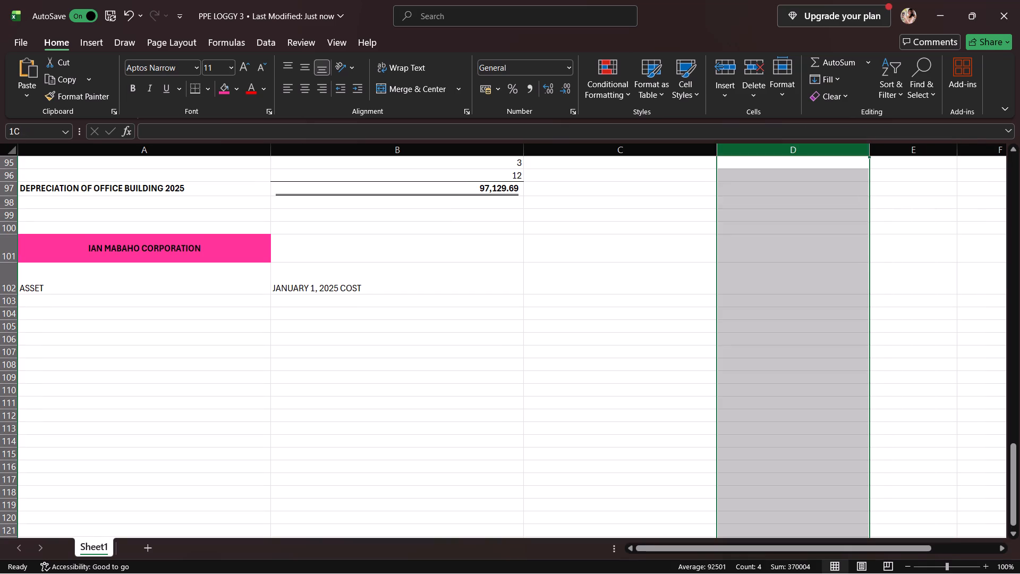
# Widen column D further until it is nearly as wide as column C.
pyautogui.moveTo(870, 154); pyautogui.dragTo(880, 153)
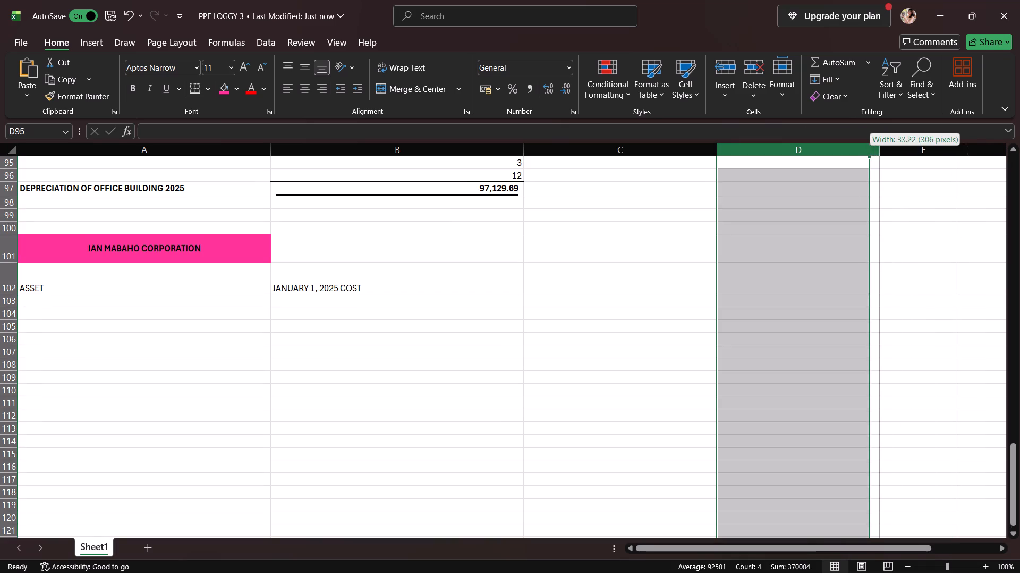
pyautogui.moveTo(880, 153); pyautogui.dragTo(882, 153)
pyautogui.click(882, 153)
pyautogui.moveTo(882, 153); pyautogui.dragTo(902, 151)
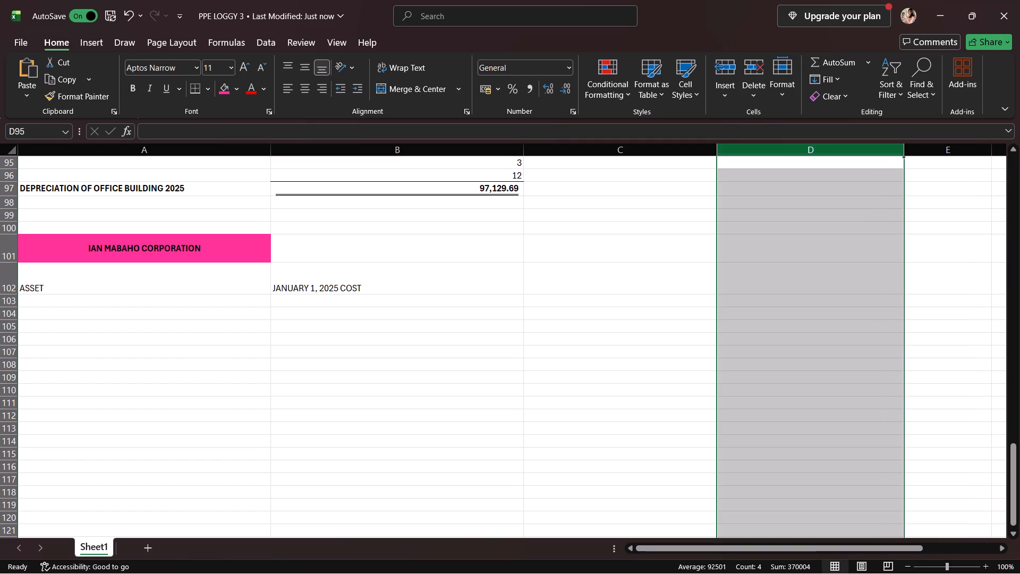
# Enter the table headings JANUARY 1, 2025 ACCUMULATED DEPRECIATION in C102 and METHOD in D102.
pyautogui.click(590, 262)
pyautogui.click(588, 274)
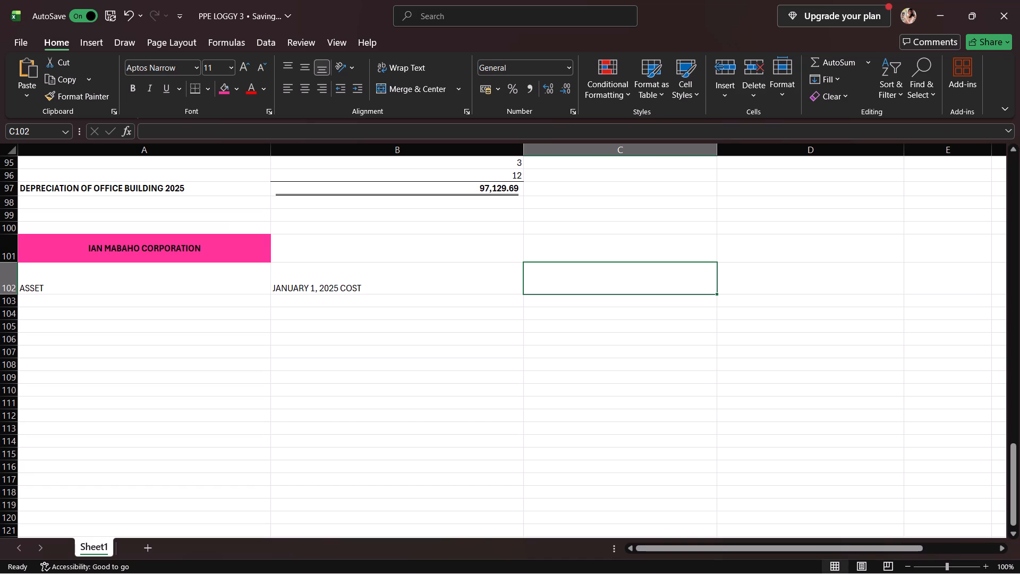
pyautogui.click(636, 280)
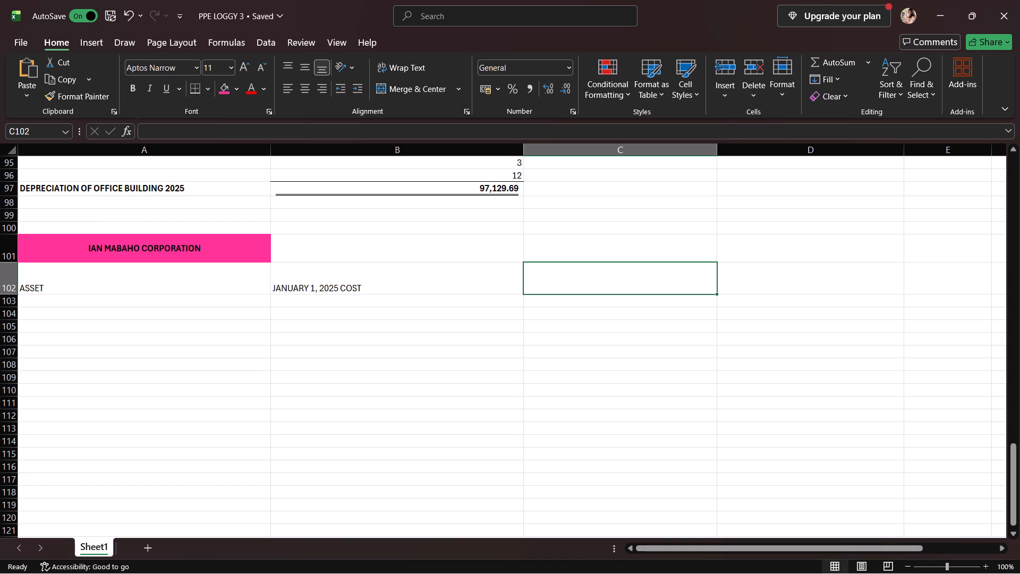
pyautogui.click(451, 282)
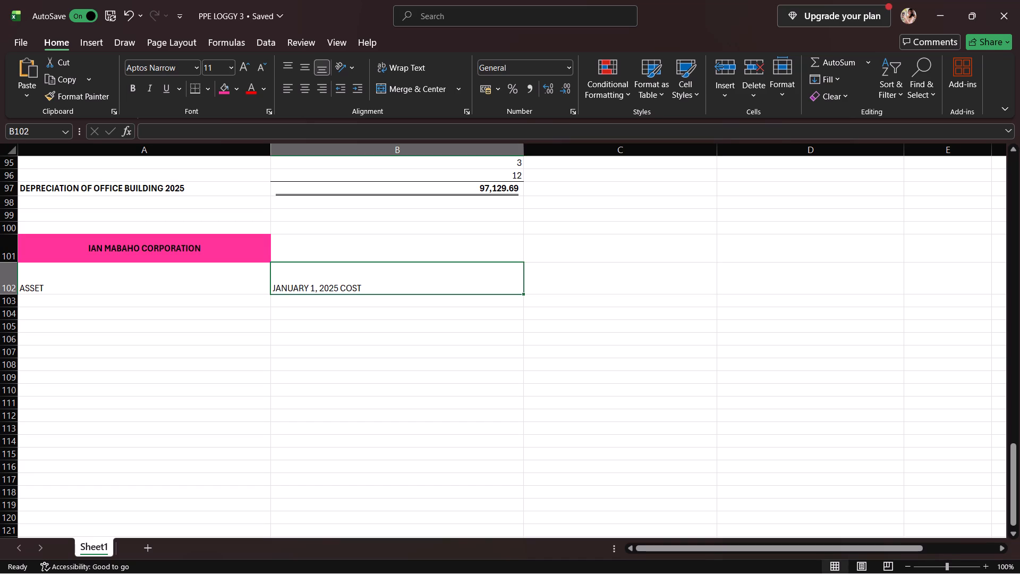
pyautogui.click(581, 282)
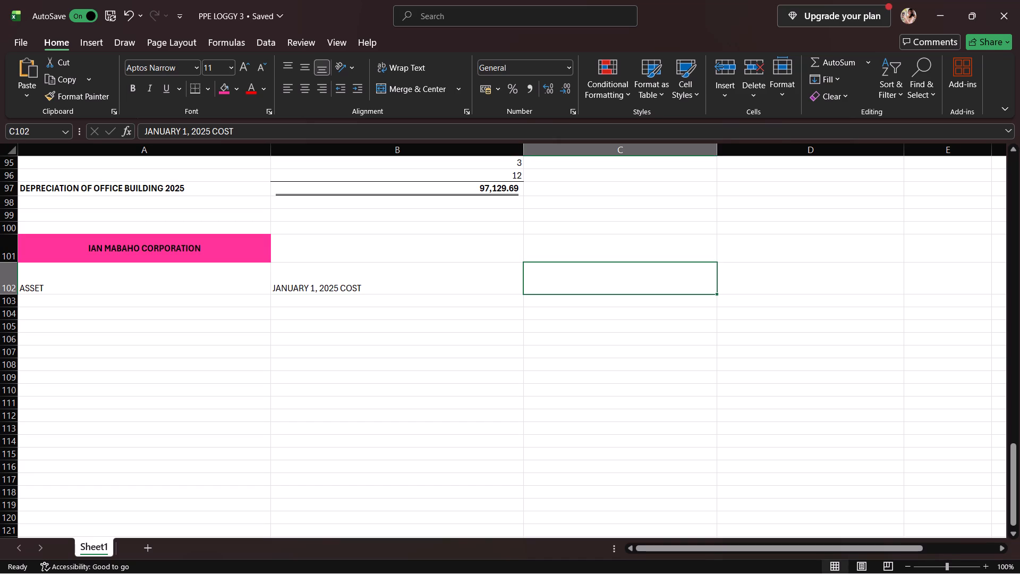
pyautogui.write('JANUARY')
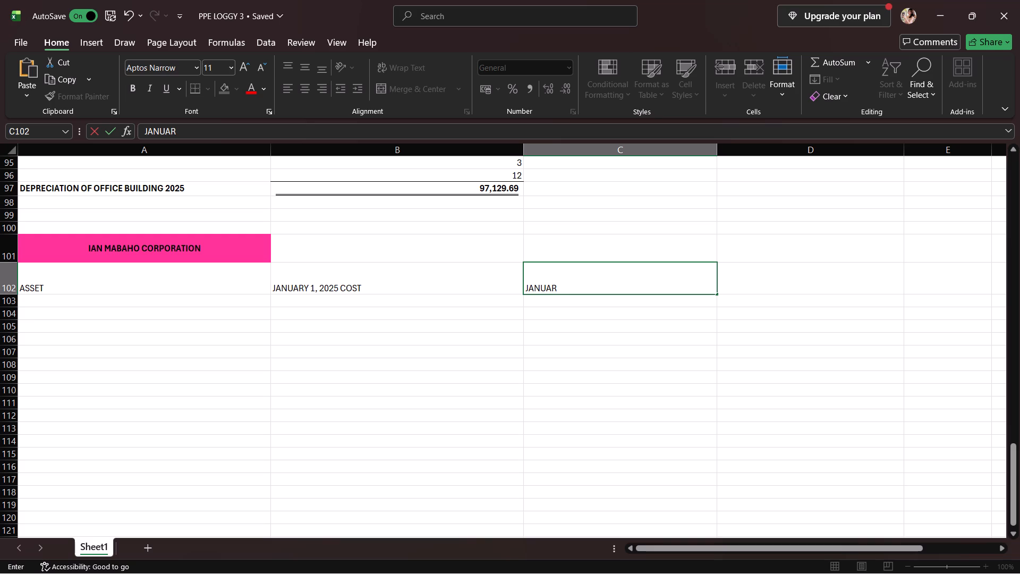
pyautogui.press('space')
pyautogui.press('1')
pyautogui.write(', 2025 ACCUMULATED DEPRECIATIO')
pyautogui.press('n')
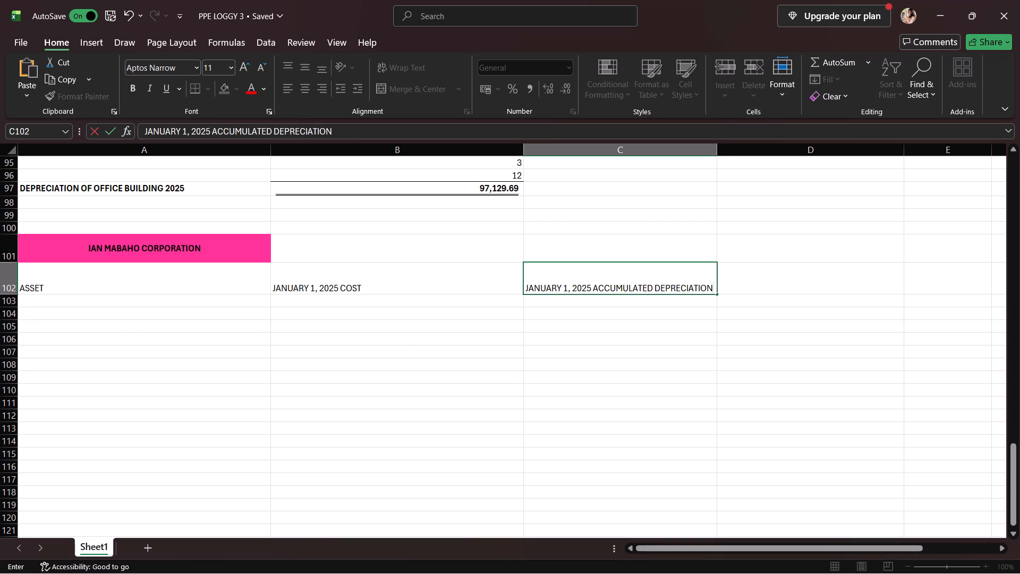
pyautogui.click(756, 283)
pyautogui.write('METHOD')
pyautogui.press('space')
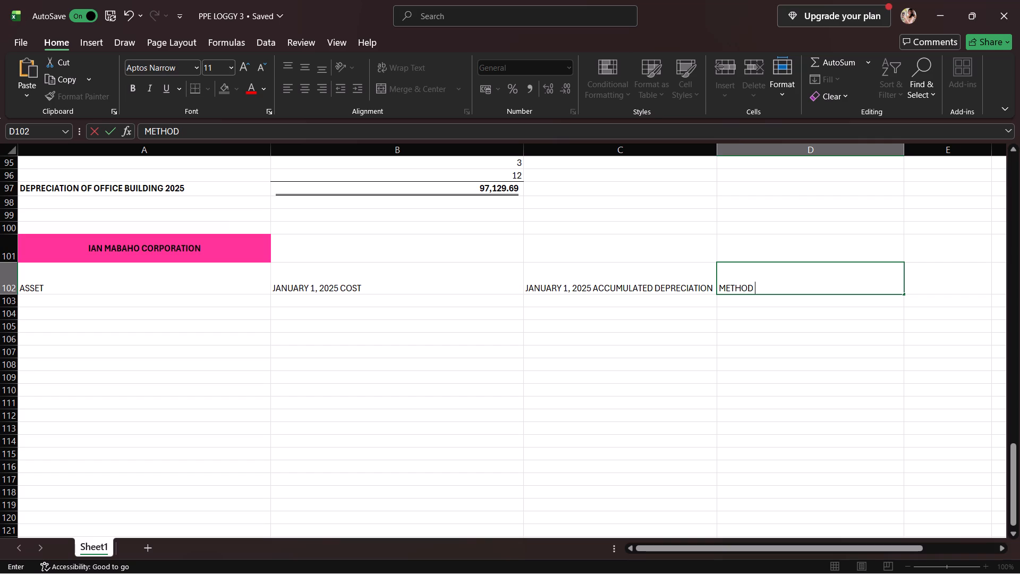
# Make the four table headings in A102 to D102 bold.
pyautogui.click(117, 283)
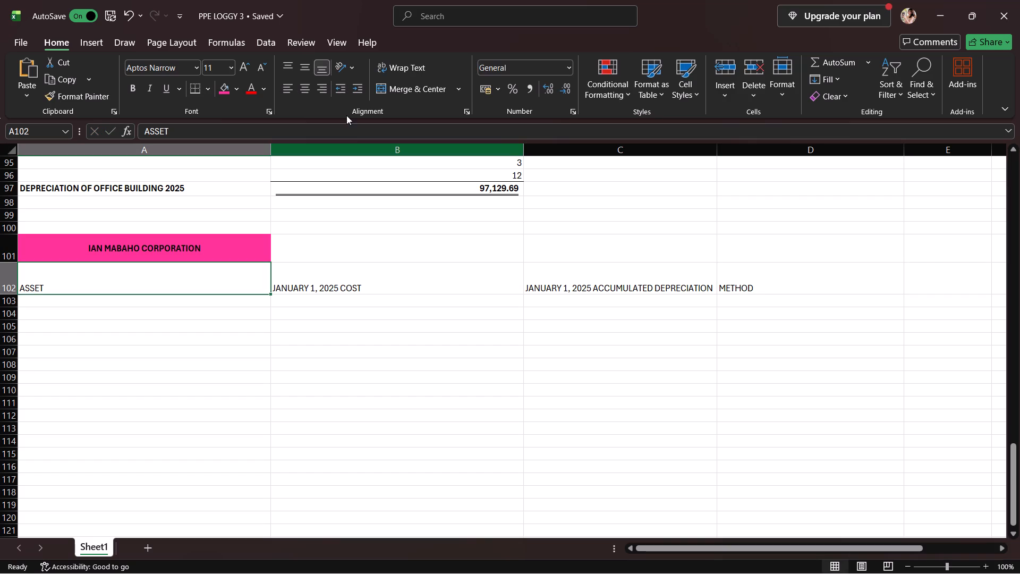
pyautogui.click(130, 91)
pyautogui.click(449, 294)
pyautogui.click(434, 275)
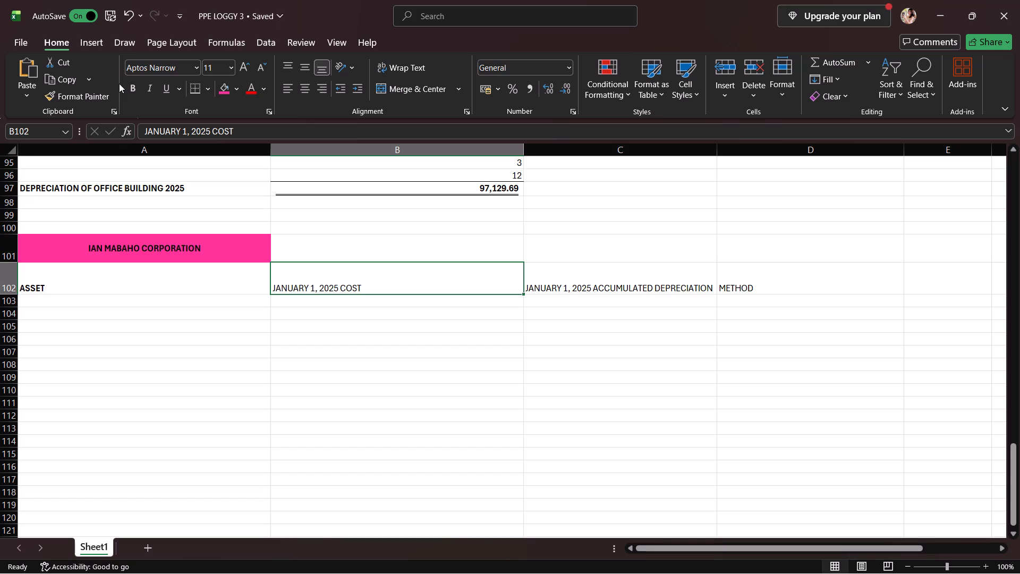
pyautogui.click(137, 89)
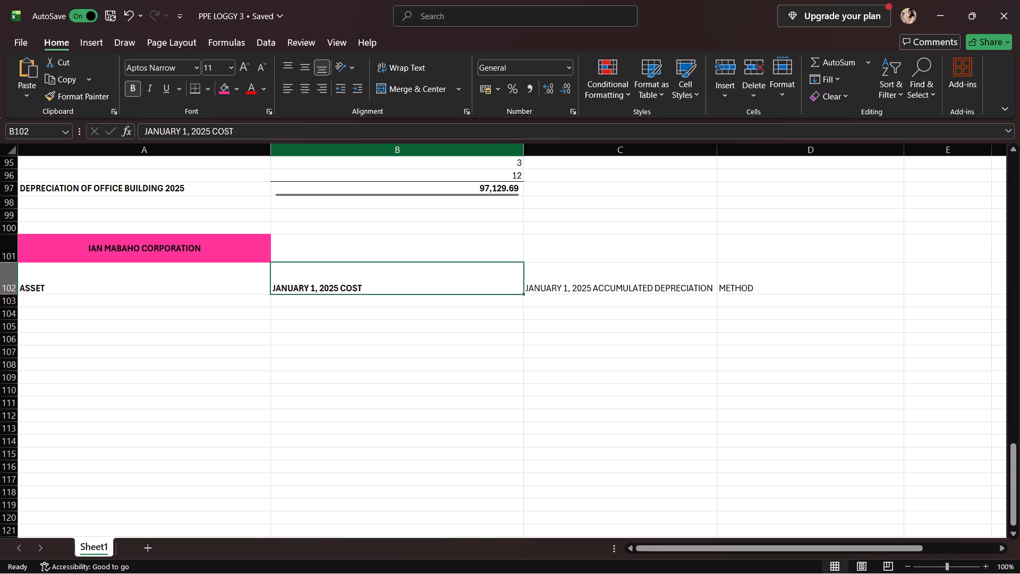
pyautogui.click(699, 288)
pyautogui.click(133, 91)
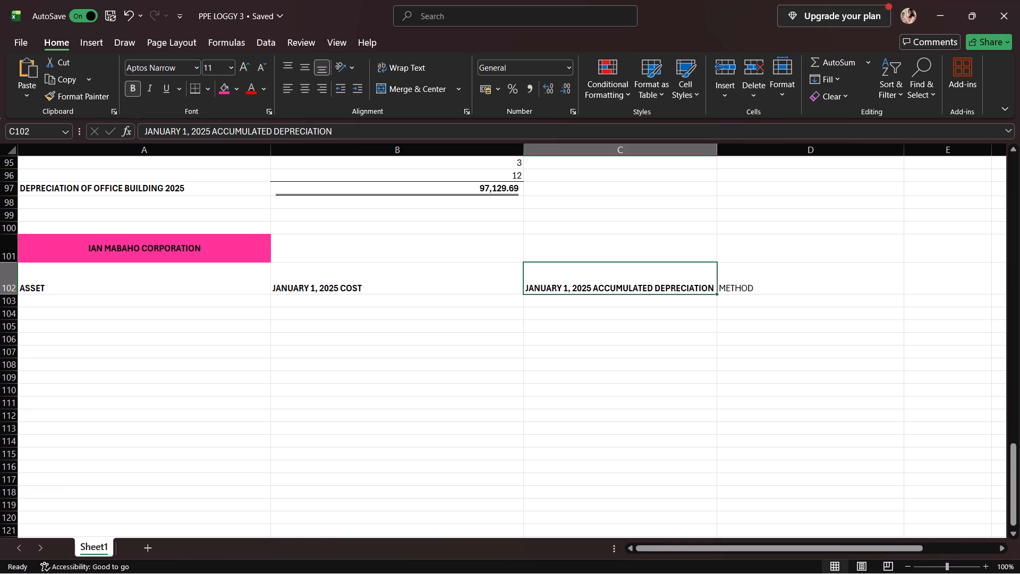
pyautogui.click(763, 288)
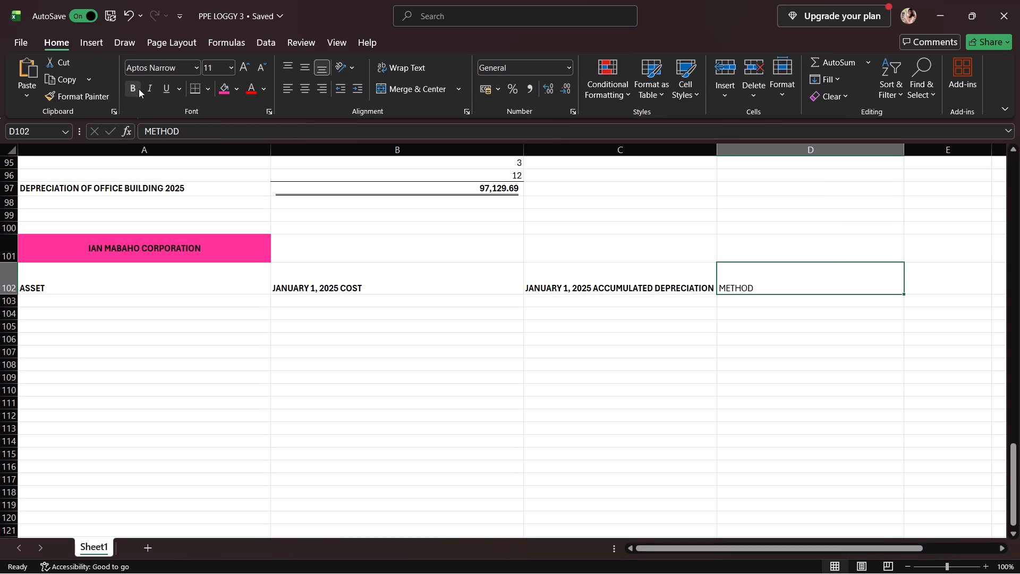
pyautogui.click(137, 87)
# Centre the headings in A102:D102 both horizontally and vertically.
pyautogui.moveTo(245, 280); pyautogui.dragTo(576, 294)
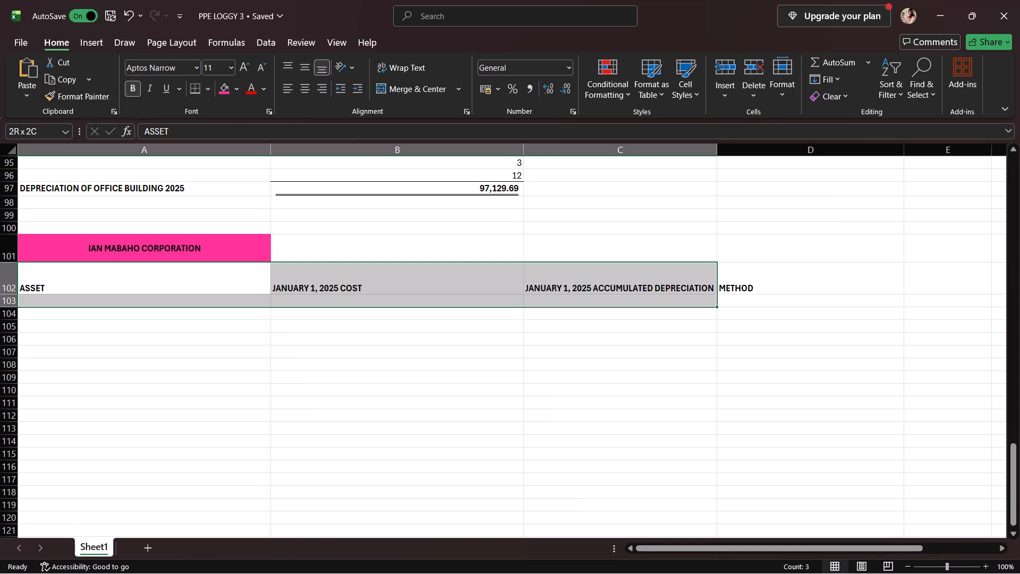
pyautogui.moveTo(576, 294); pyautogui.dragTo(734, 274)
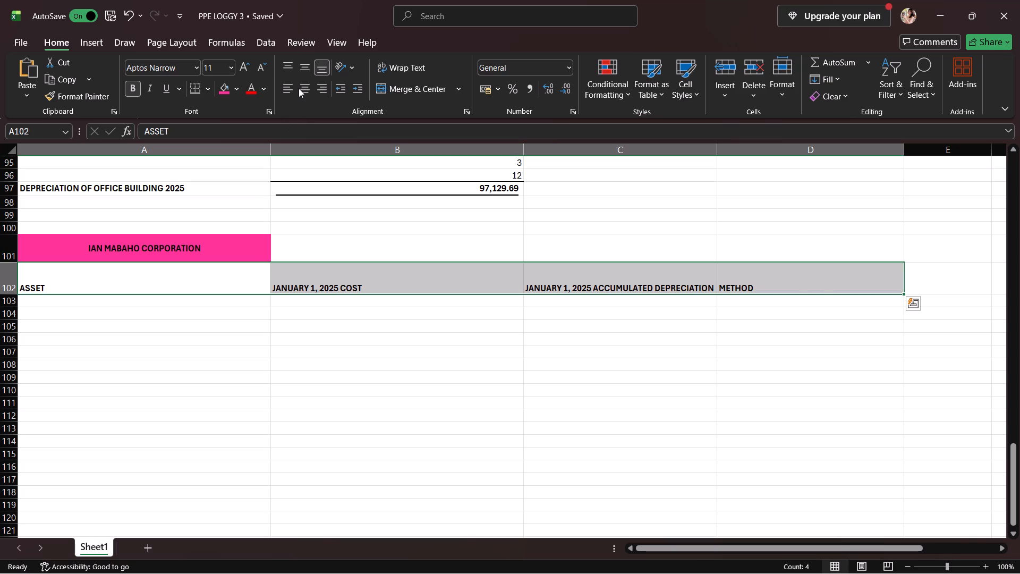
pyautogui.click(299, 88)
pyautogui.click(302, 74)
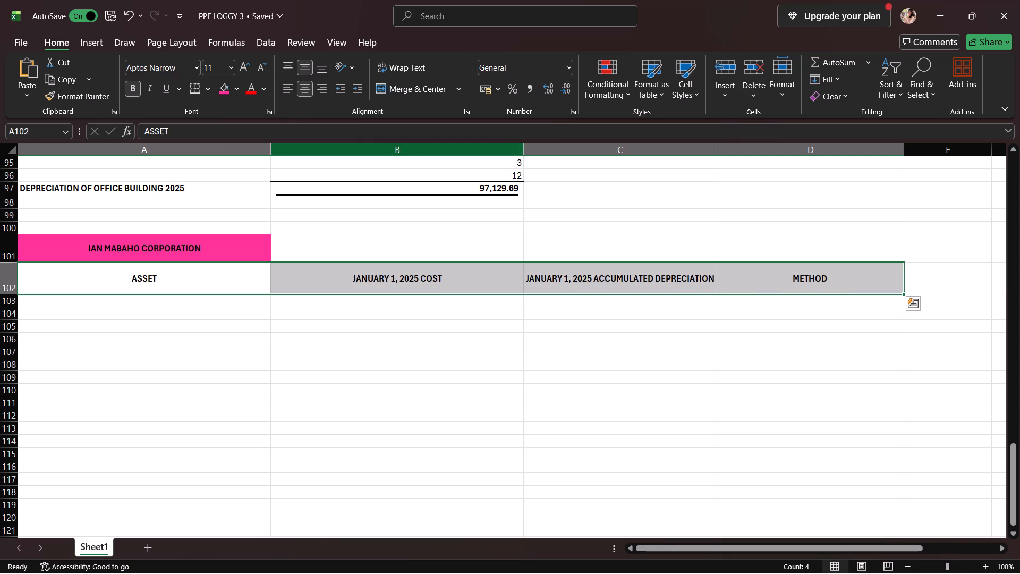
# Fill the heading cells A102 to D102 with the light pink recent colour.
pyautogui.click(205, 313)
pyautogui.click(201, 287)
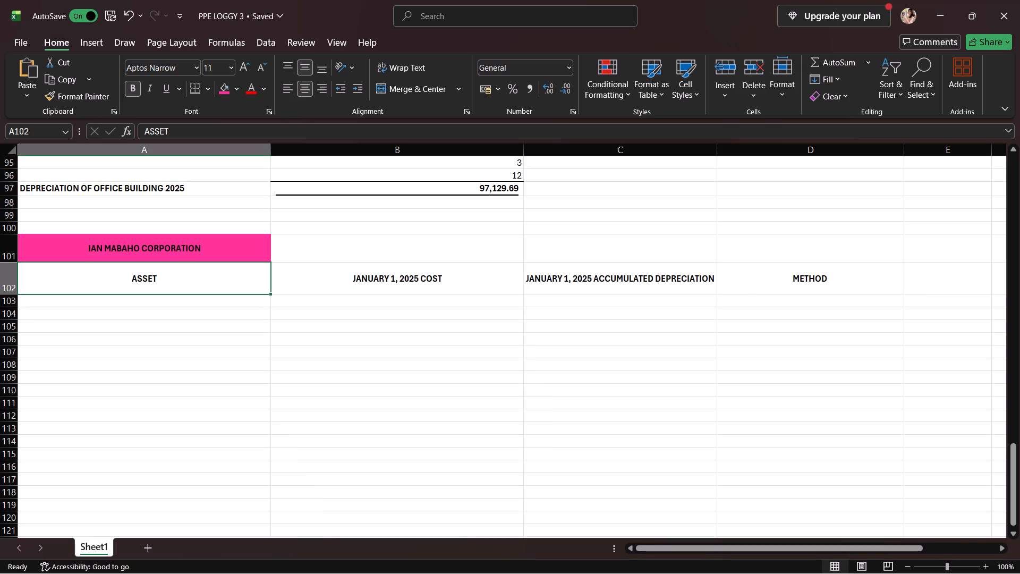
pyautogui.click(235, 85)
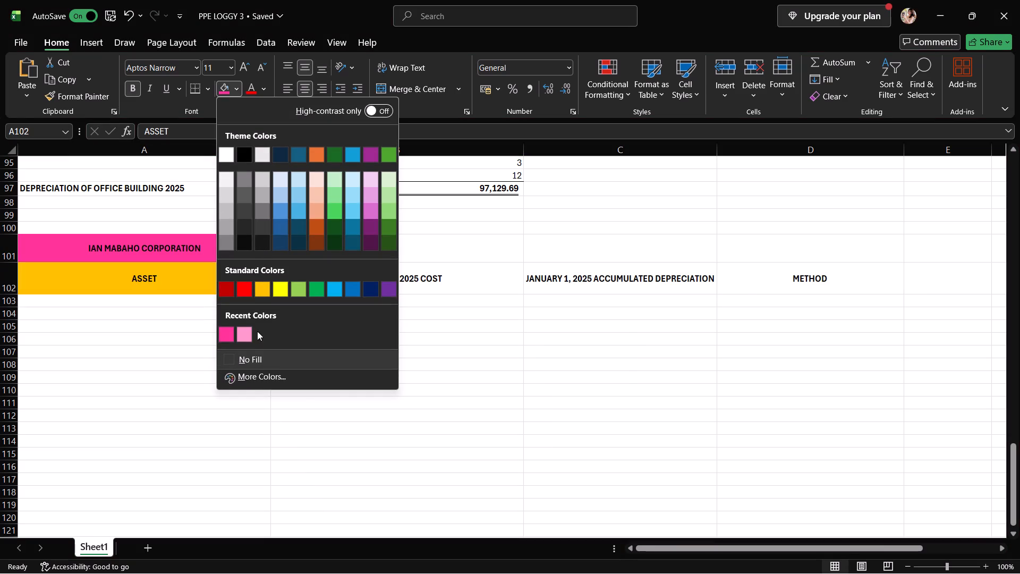
pyautogui.click(248, 331)
pyautogui.moveTo(308, 283); pyautogui.dragTo(333, 283)
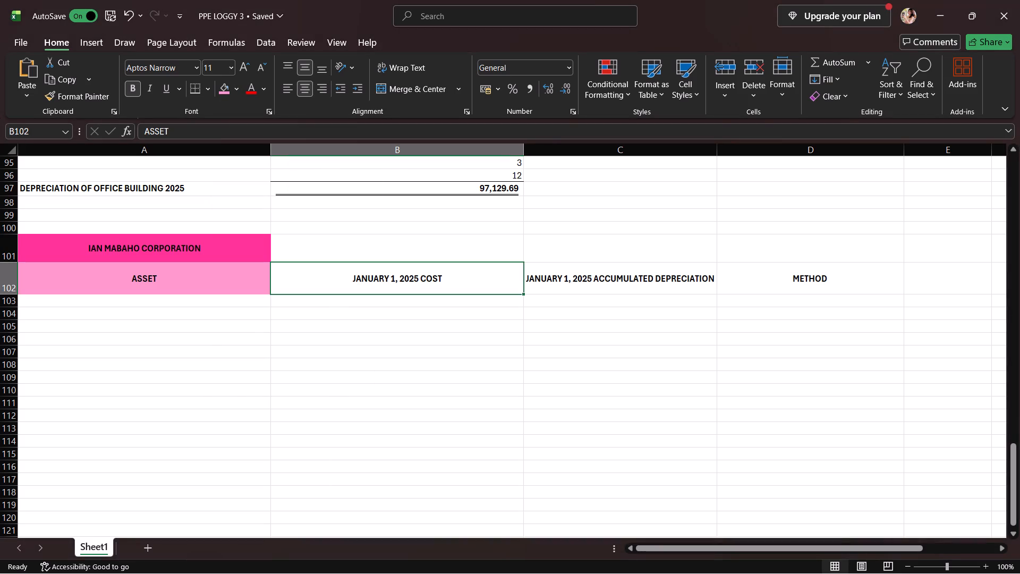
pyautogui.moveTo(333, 283); pyautogui.dragTo(418, 284)
pyautogui.click(707, 295)
pyautogui.click(448, 283)
pyautogui.moveTo(492, 277); pyautogui.dragTo(543, 277)
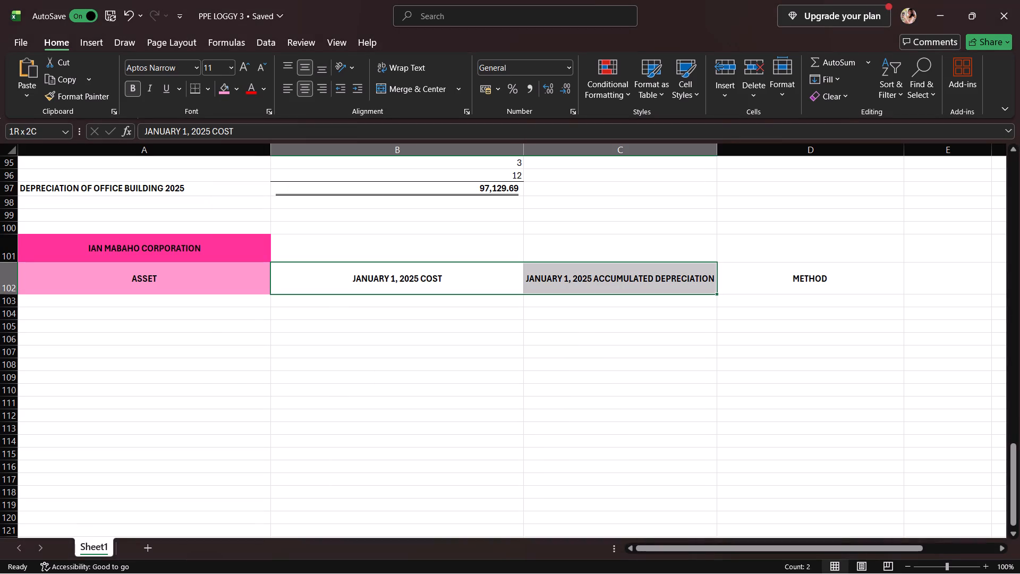
pyautogui.moveTo(543, 277); pyautogui.dragTo(782, 286)
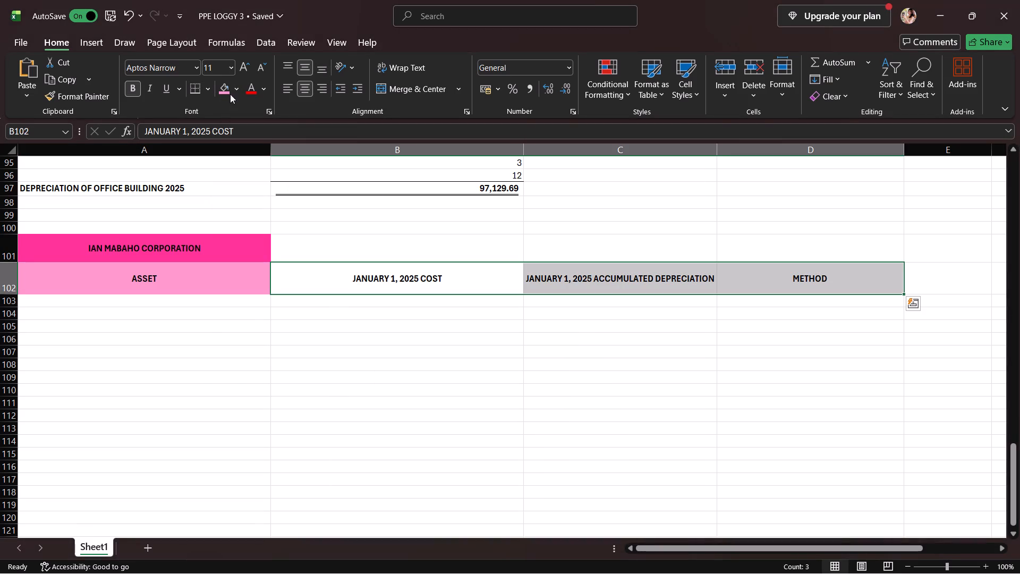
pyautogui.click(225, 91)
# Enter the asset names LAND BUILDING in A103 and BUILDING in A104.
pyautogui.click(164, 298)
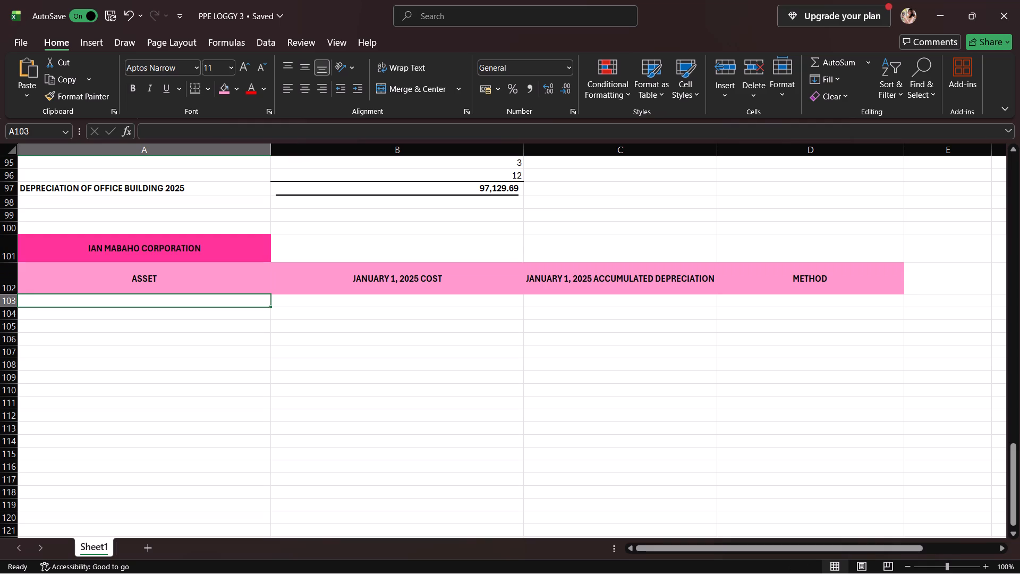
pyautogui.write('LAND BUILDING')
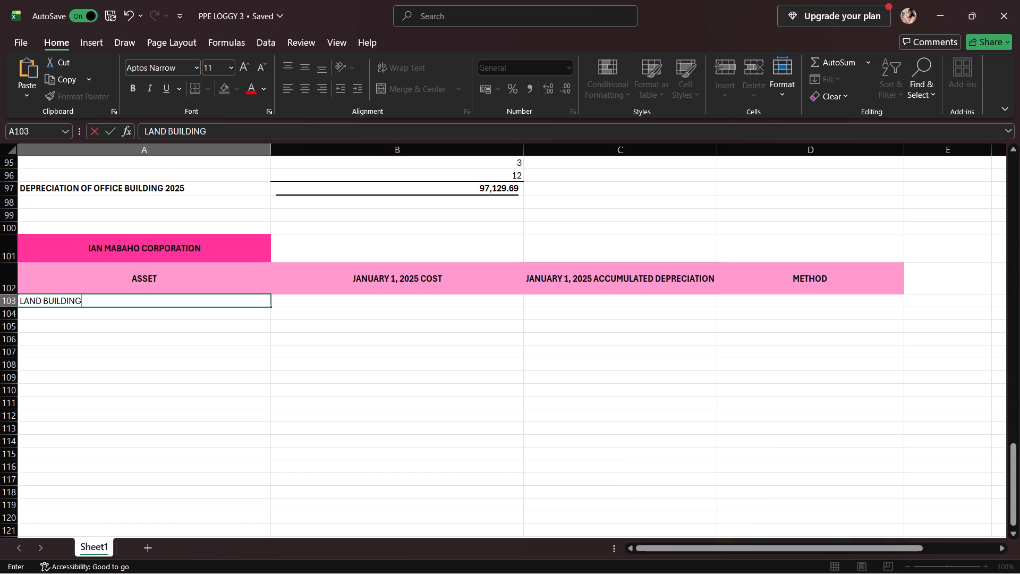
pyautogui.click(168, 315)
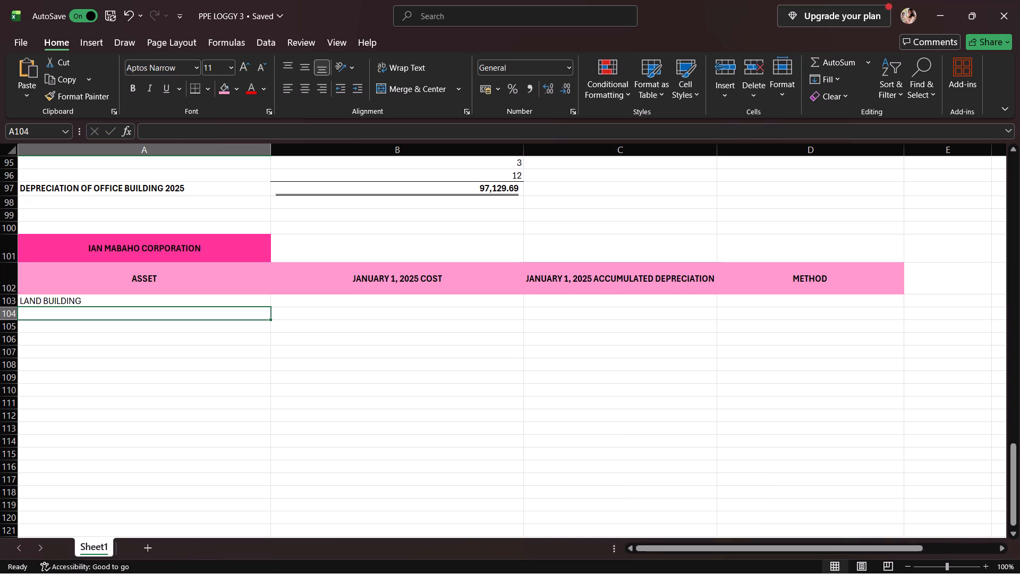
pyautogui.doubleClick(177, 301)
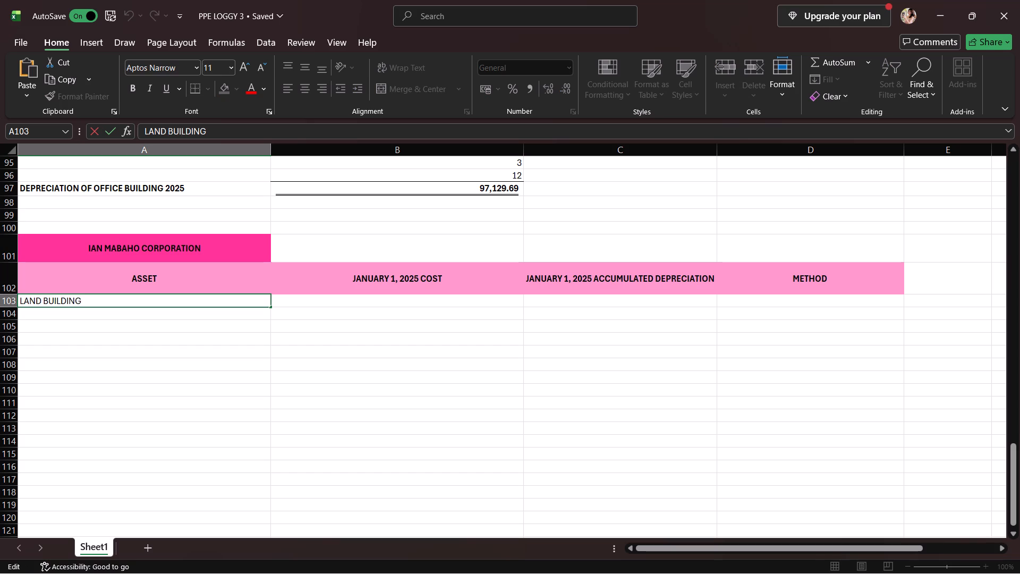
pyautogui.press('Return')
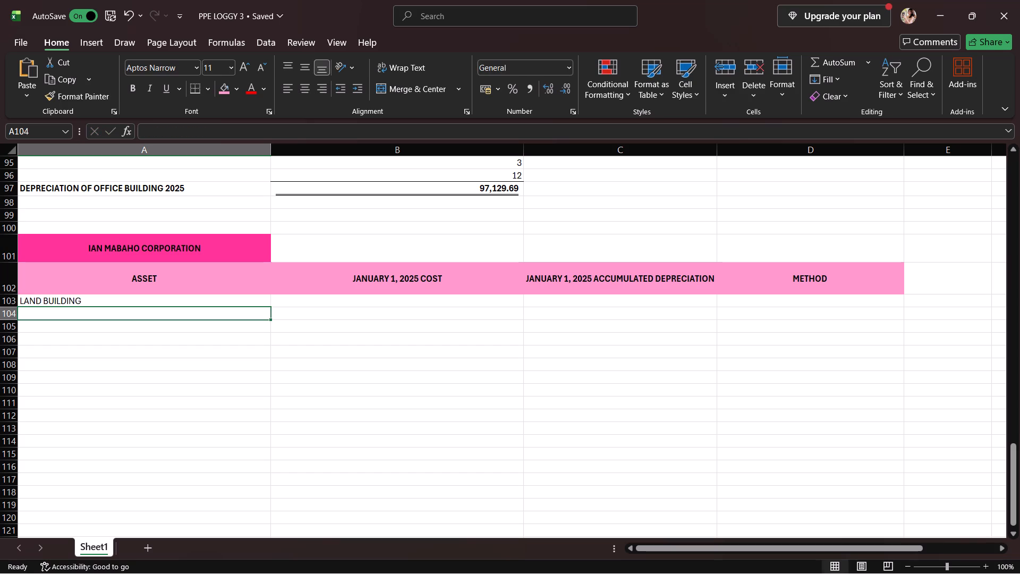
pyautogui.write('BUILDING')
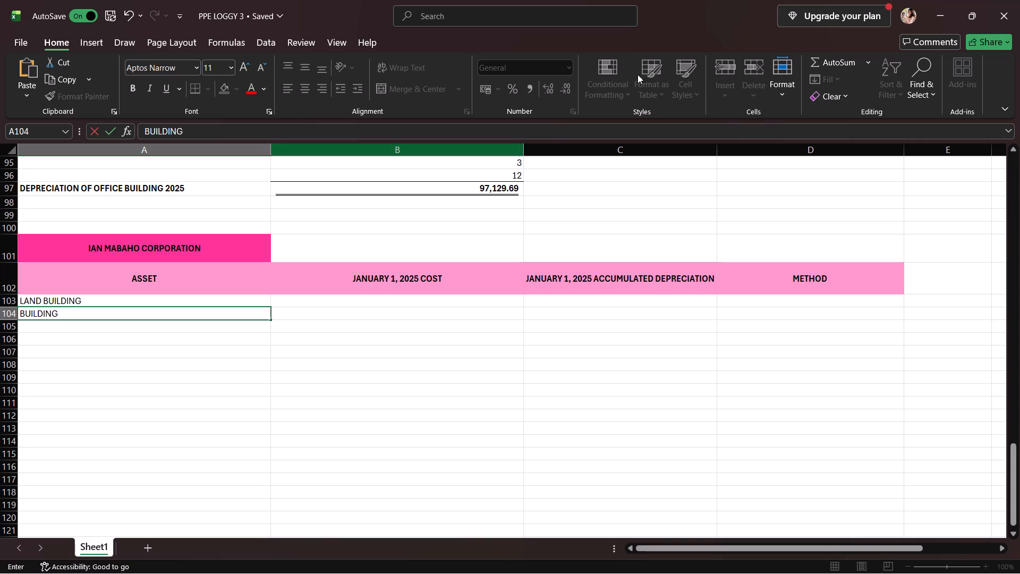
# Minimise the workbook, open Canva from the desktop in a maximised window, and switch to the second saved account.
pyautogui.click(934, 10)
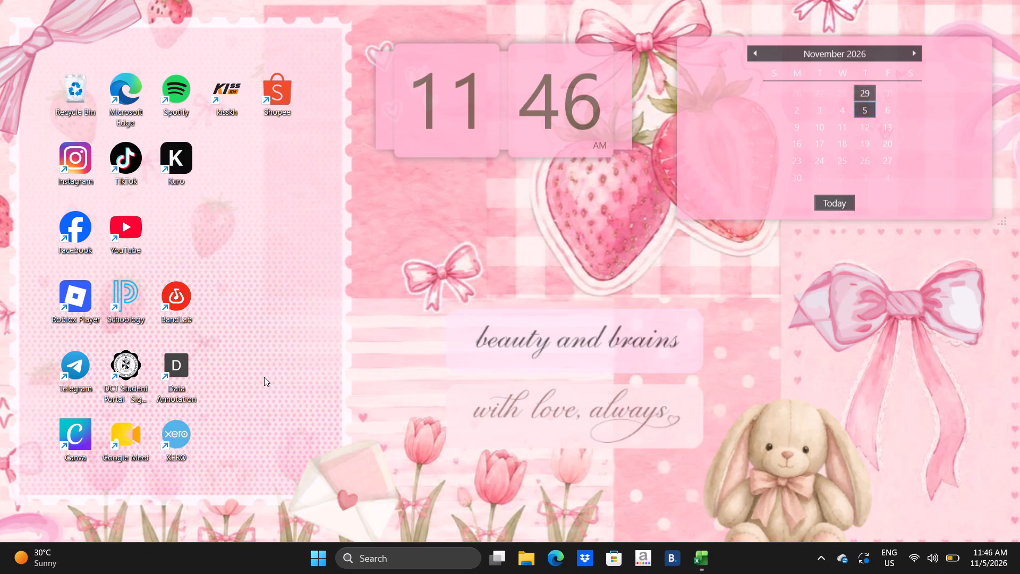
pyautogui.doubleClick(70, 438)
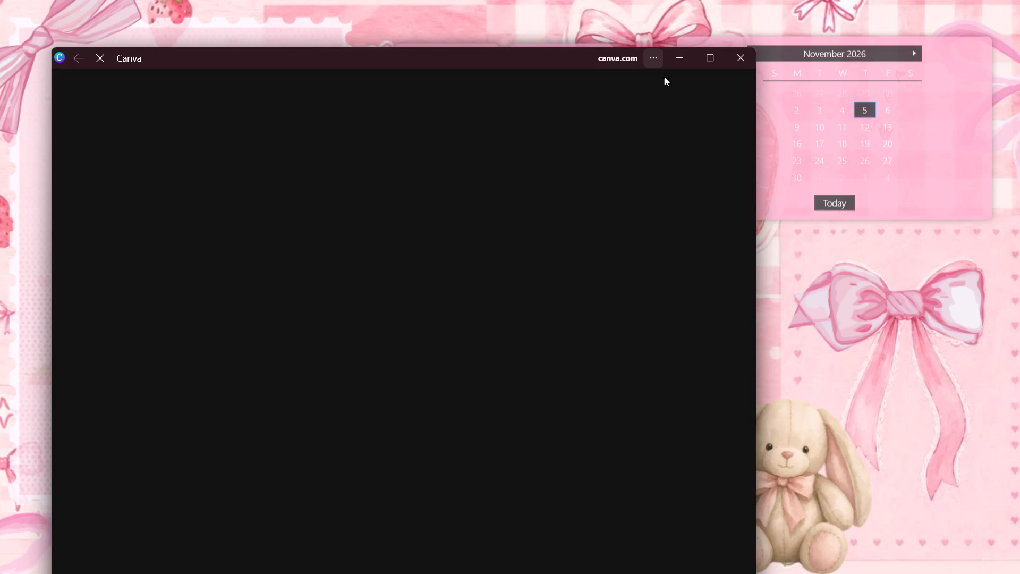
pyautogui.click(701, 58)
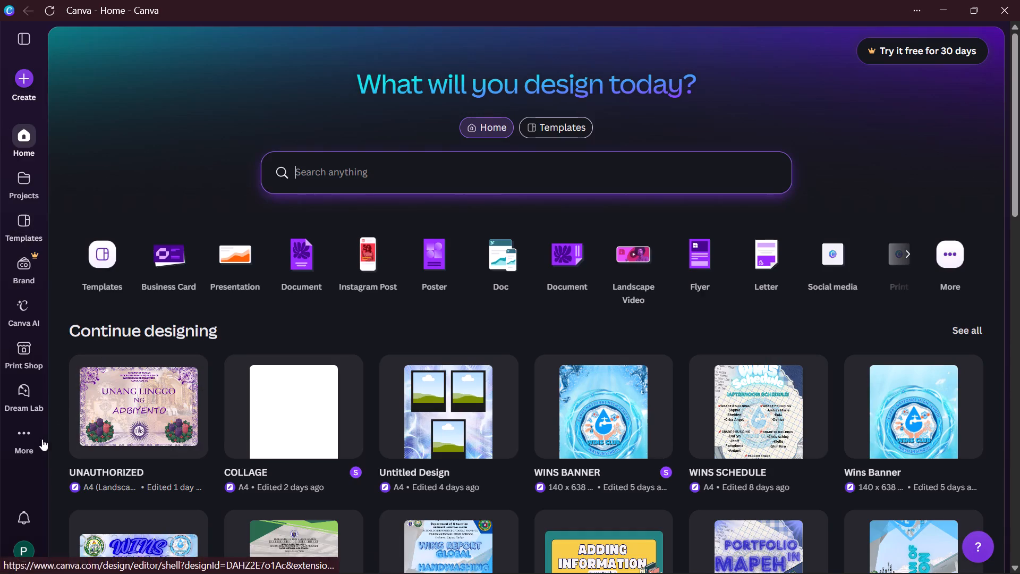
pyautogui.click(16, 432)
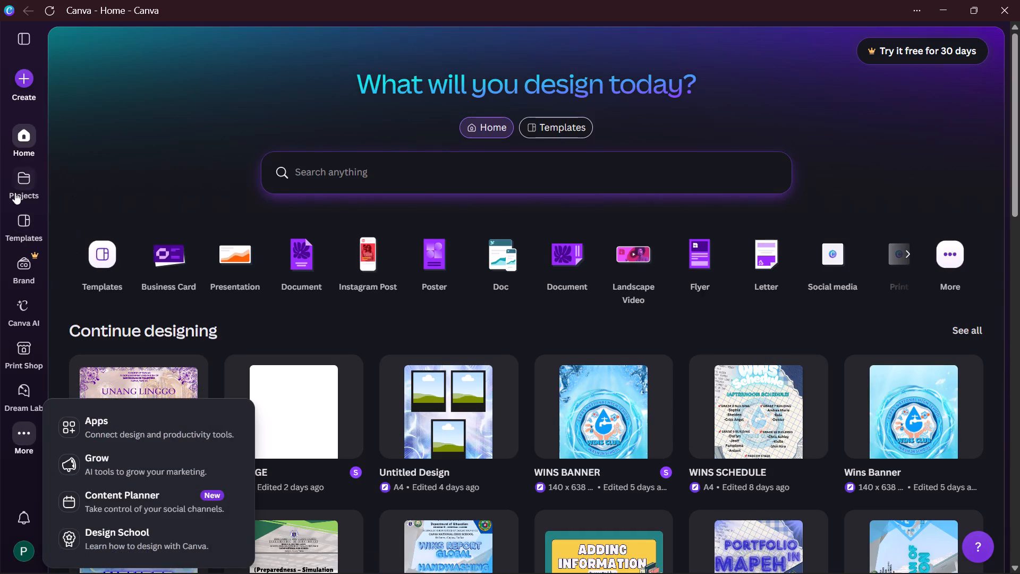
pyautogui.click(23, 543)
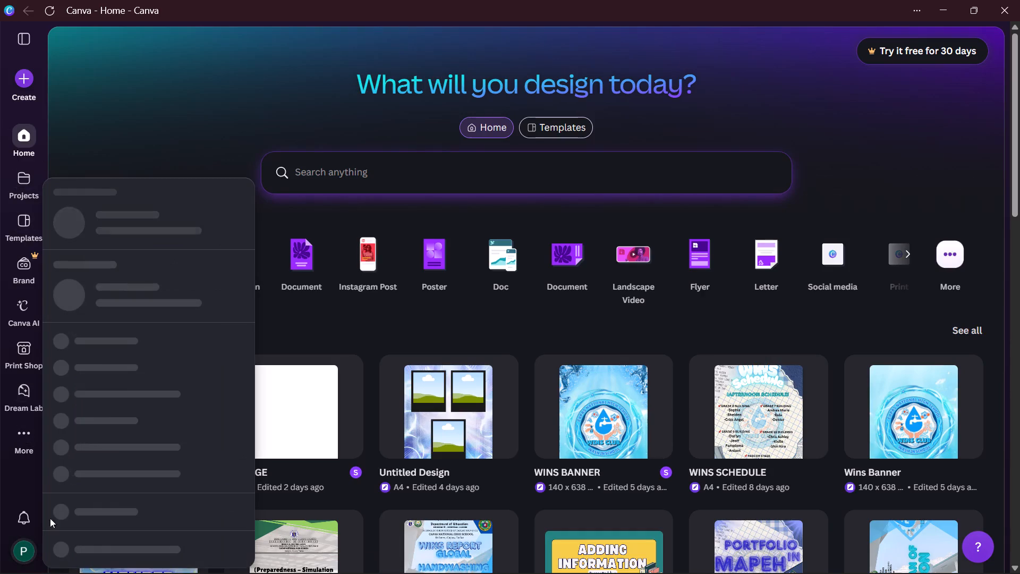
pyautogui.click(231, 198)
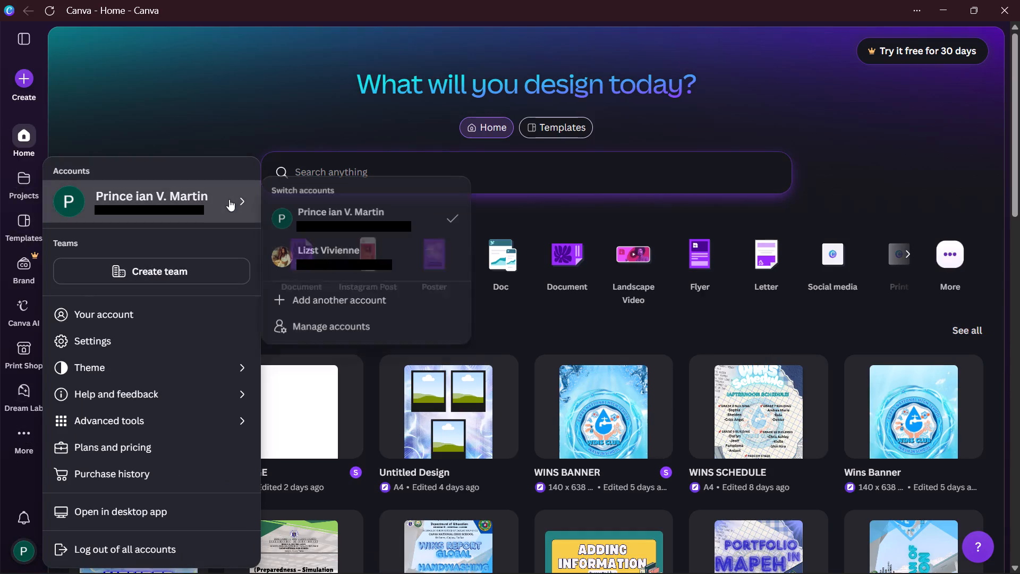
pyautogui.click(327, 244)
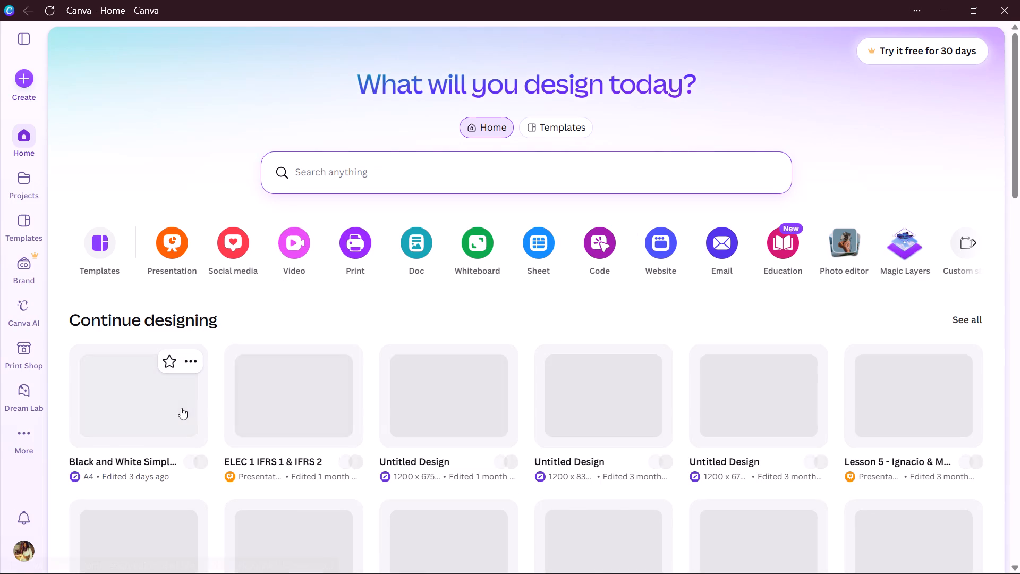
# Open the most recent resume design, Black and White Simple Professional Resume, and view its upper part.
pyautogui.click(174, 402)
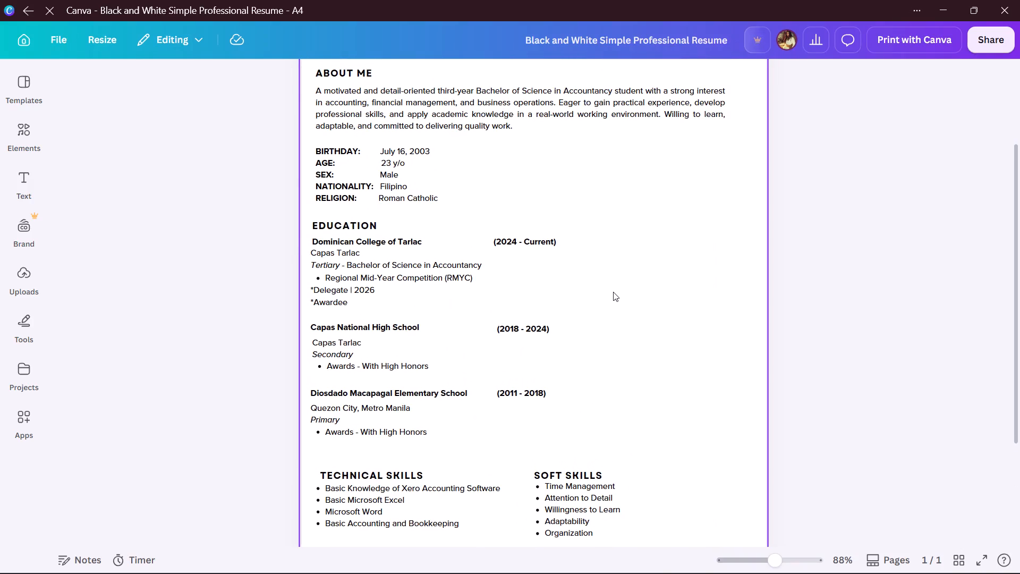
pyautogui.scroll(1, 613, 292)
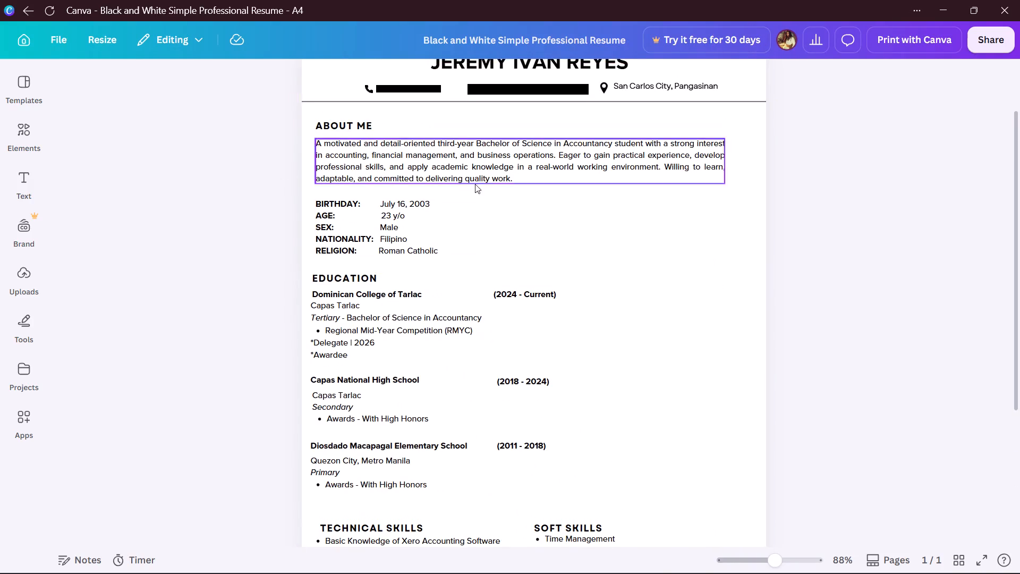
# Minimise the Canva resume design and open Telegram from the desktop.
pyautogui.scroll(2, 772, 187)
pyautogui.scroll(-1, 775, 196)
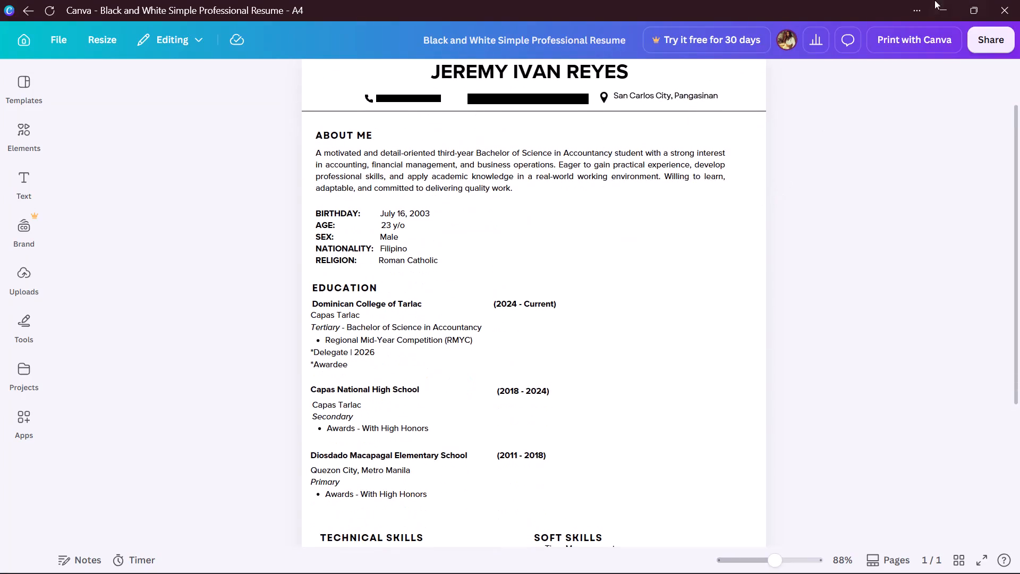
pyautogui.click(942, 15)
pyautogui.click(938, 5)
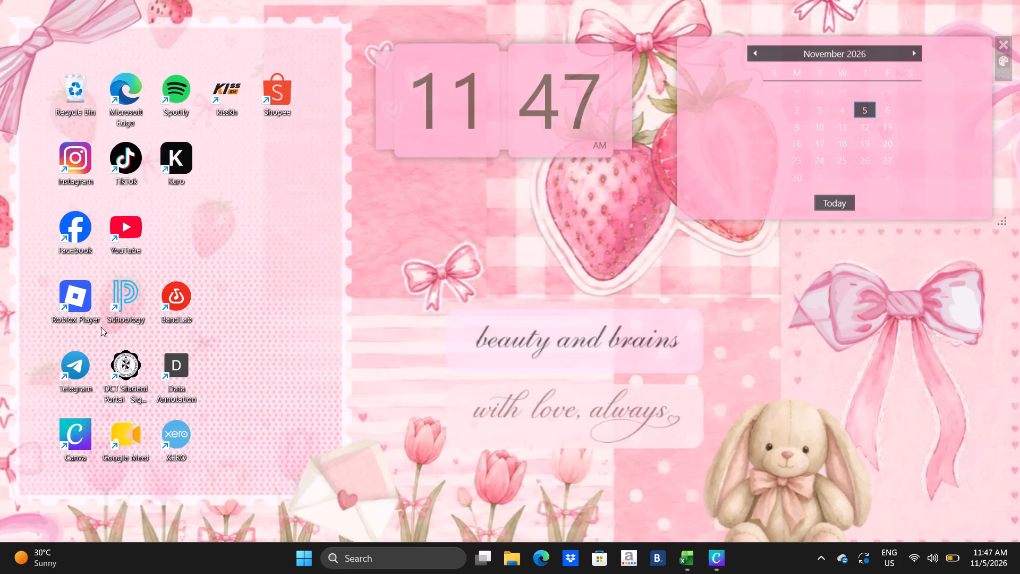
pyautogui.doubleClick(76, 370)
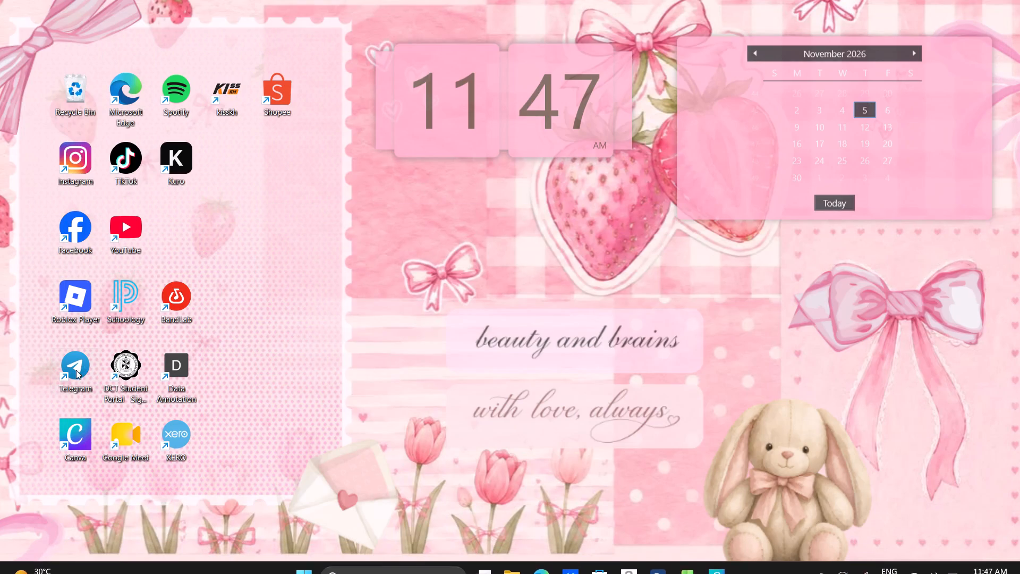
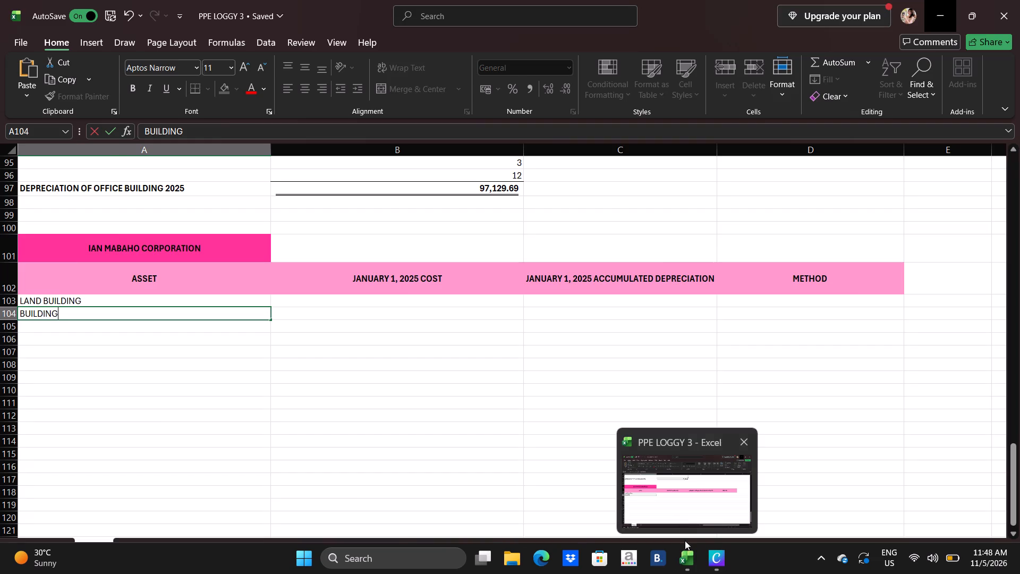
# Switch back to the PPE LOGGY 3 workbook in Excel and enter the asset name MACHINERY & EQUIPMENT in A105.
pyautogui.click(686, 520)
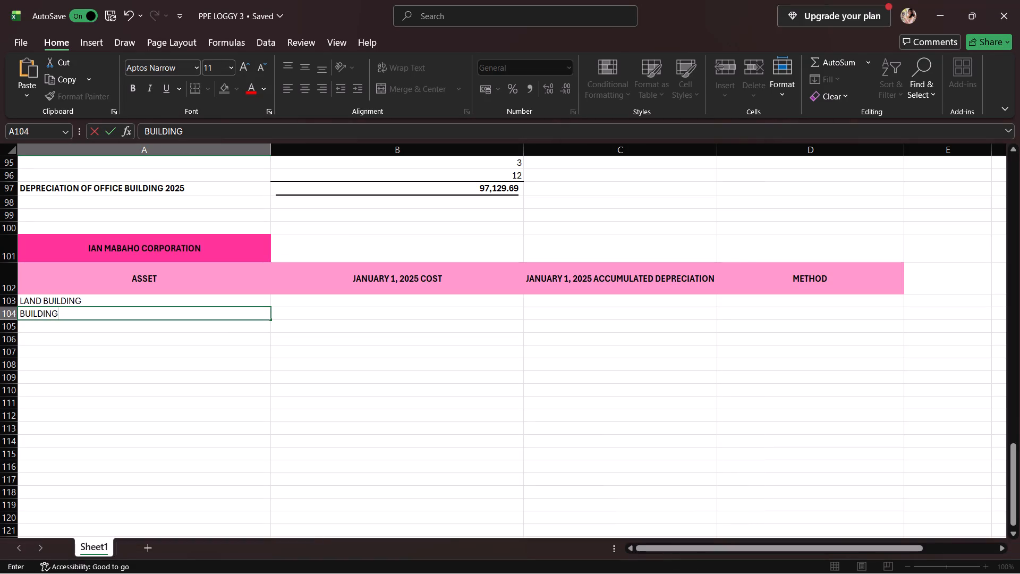
pyautogui.press('Return')
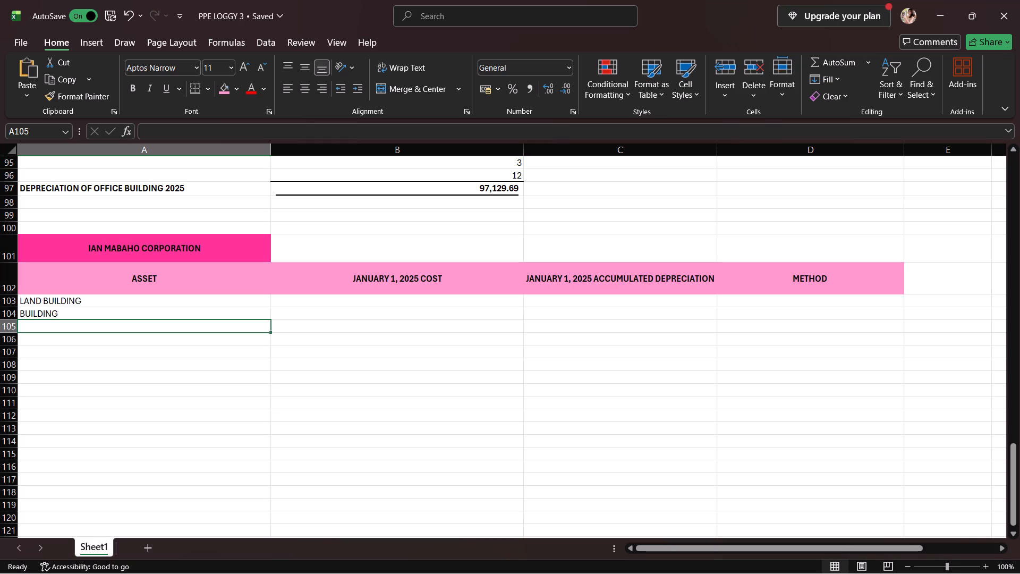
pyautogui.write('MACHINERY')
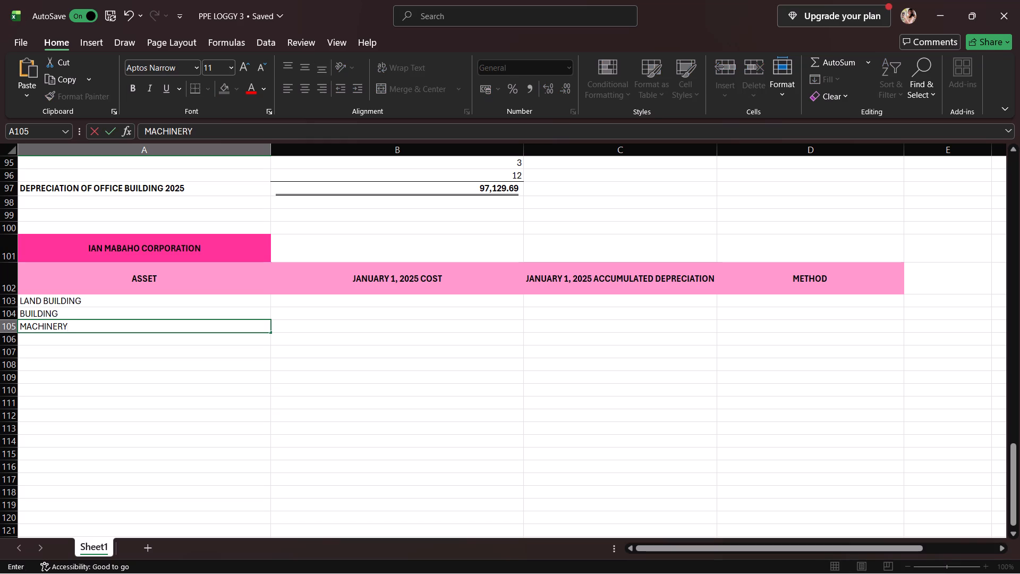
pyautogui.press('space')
# Complete the asset name MACHINERY & EQUIPMENT in A105 and enter AUTOMOTIVE EQUIPMENT in A106.
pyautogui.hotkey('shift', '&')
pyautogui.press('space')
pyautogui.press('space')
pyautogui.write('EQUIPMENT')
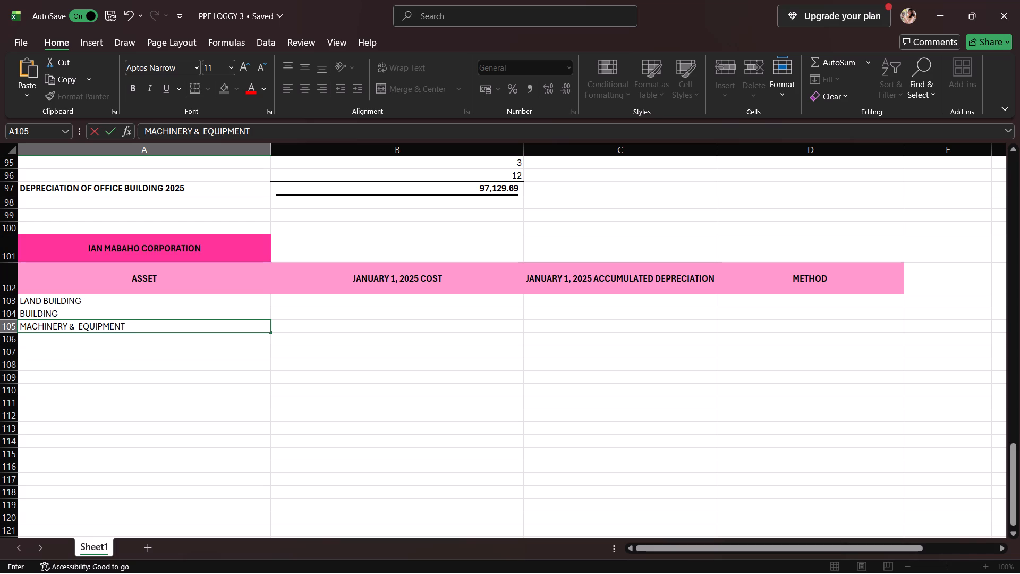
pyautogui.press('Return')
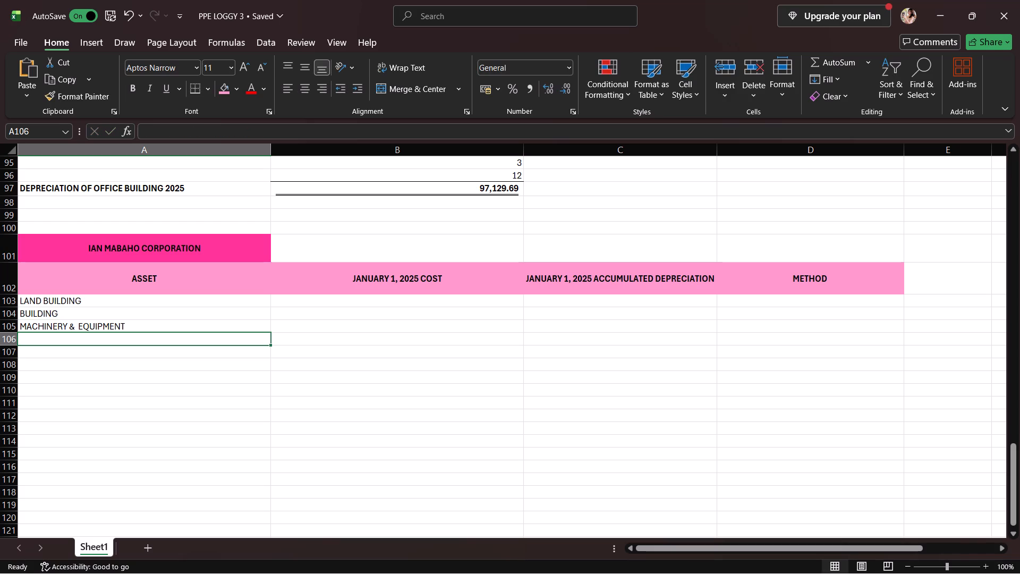
pyautogui.write('AUTOMOTIVE')
pyautogui.press('space')
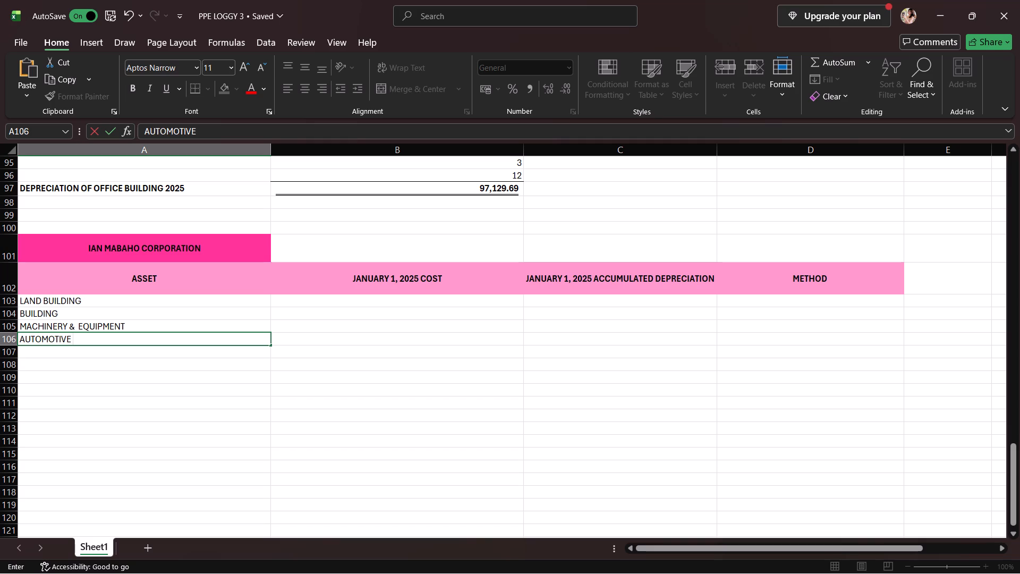
pyautogui.write('EQUIPMENT')
# Enter the January 1, 2025 costs 1,500,000, 12,000,000, 9,000,000 and 1,150,000 in B103 to B106.
pyautogui.click(317, 303)
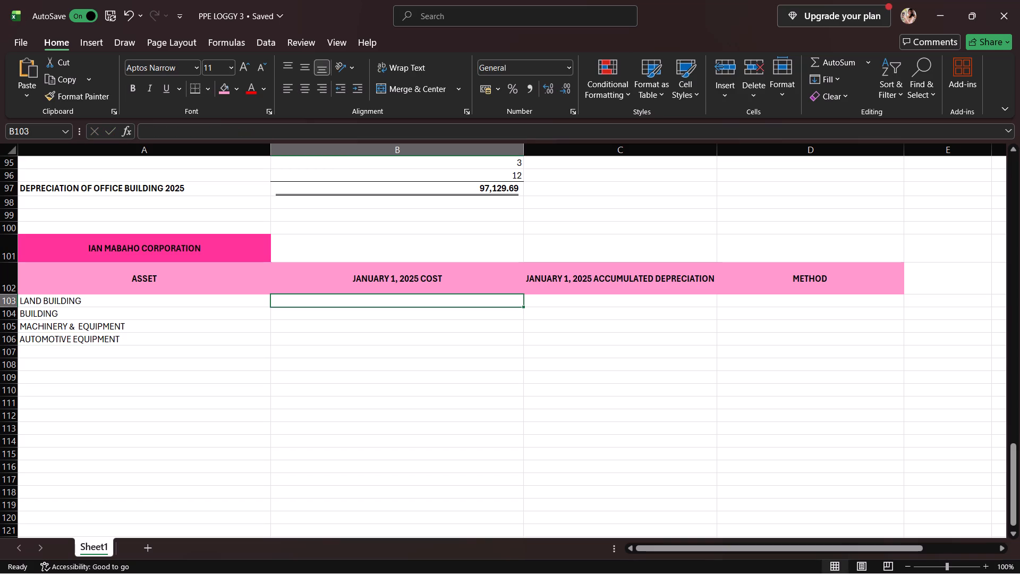
pyautogui.write('1,500,000')
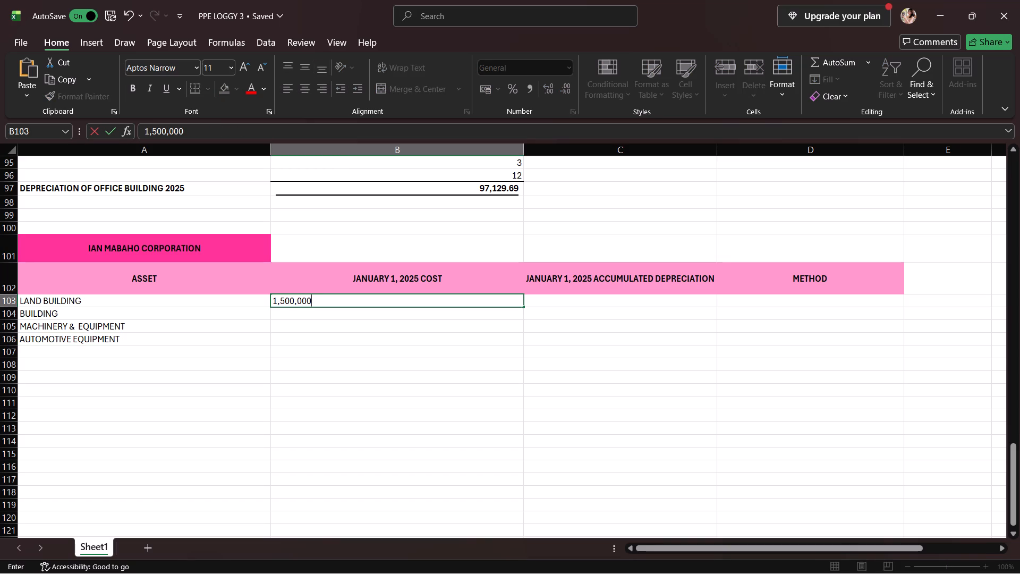
pyautogui.press('Return')
pyautogui.write('12,000,00')
pyautogui.press('0')
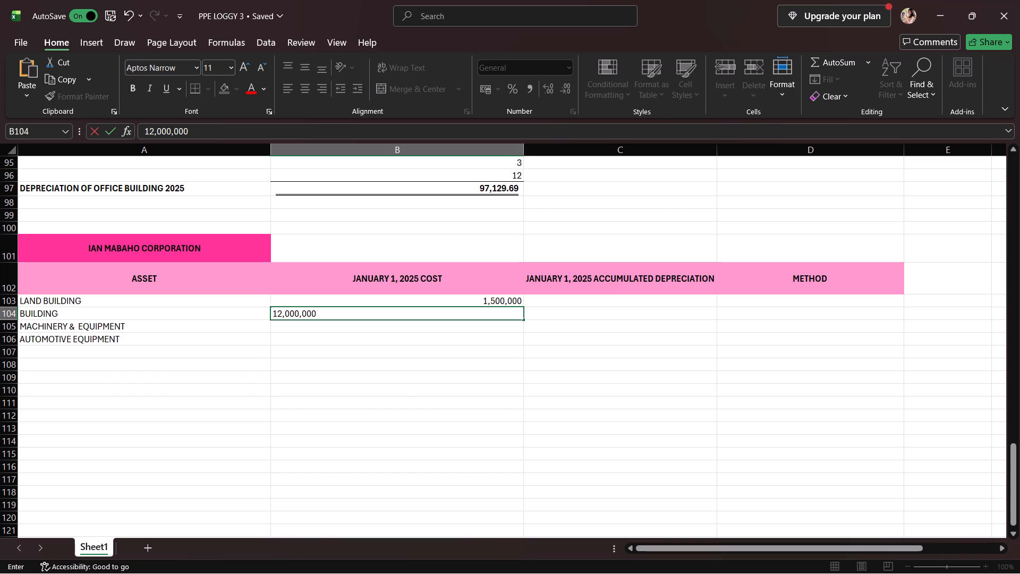
pyautogui.press('Return')
pyautogui.write('9,000,000')
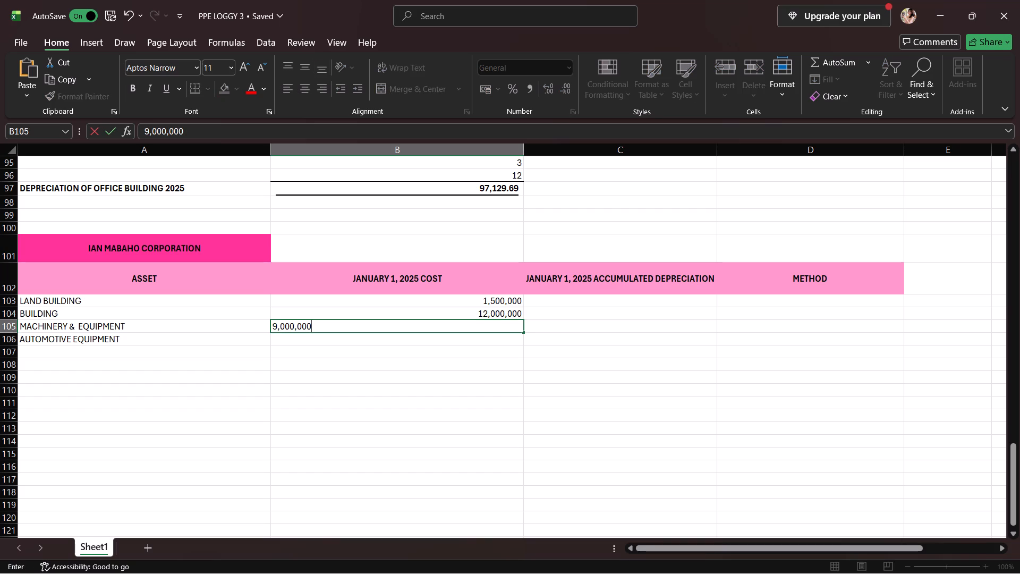
pyautogui.press('Return')
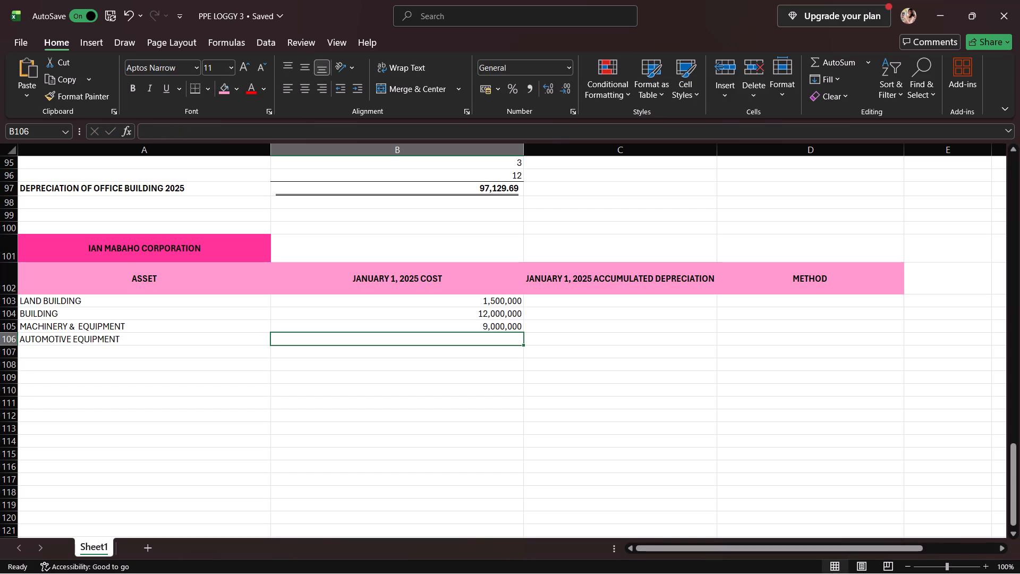
pyautogui.write('1,150,000')
pyautogui.press('Return')
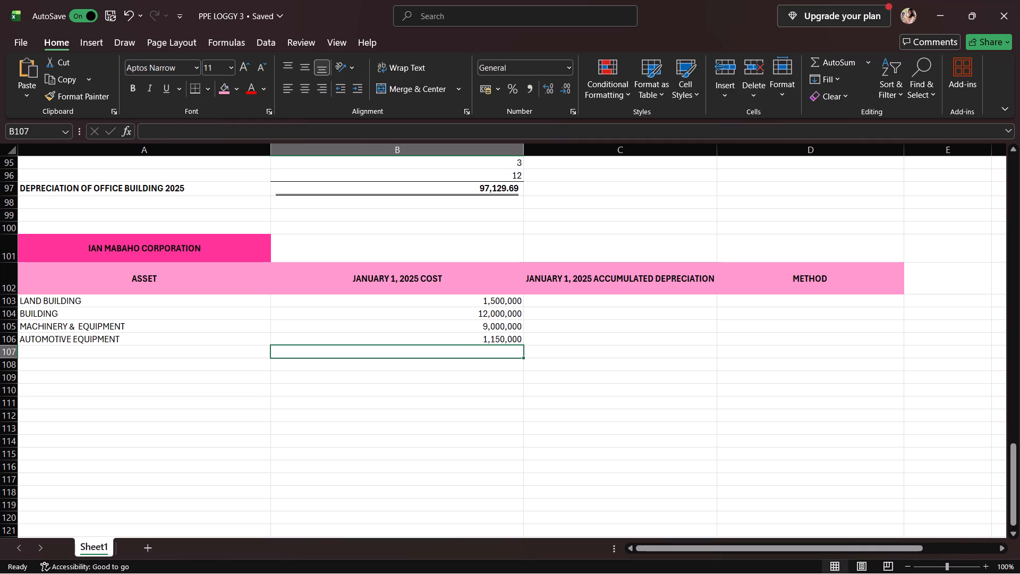
# Enter the January 1, 2025 accumulated depreciation amounts 0, 2,631,000 and 2,500,000 in C103 to C105.
pyautogui.click(551, 301)
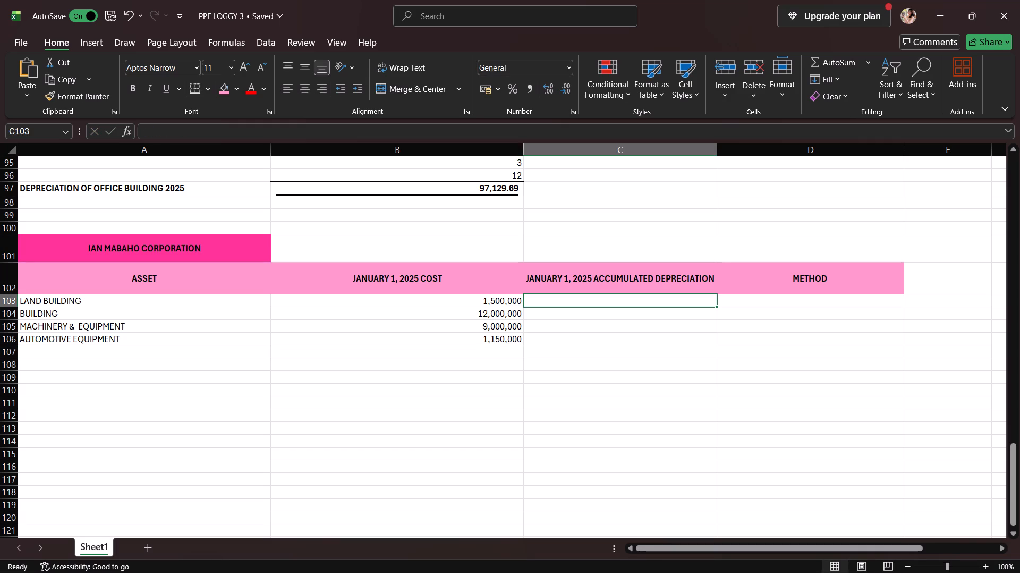
pyautogui.press('0')
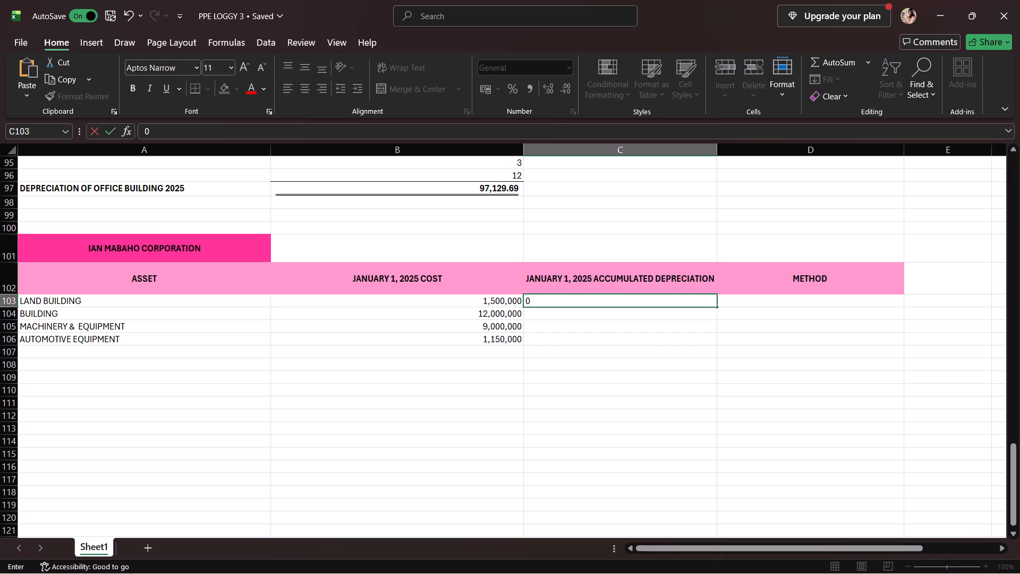
pyautogui.press('Return')
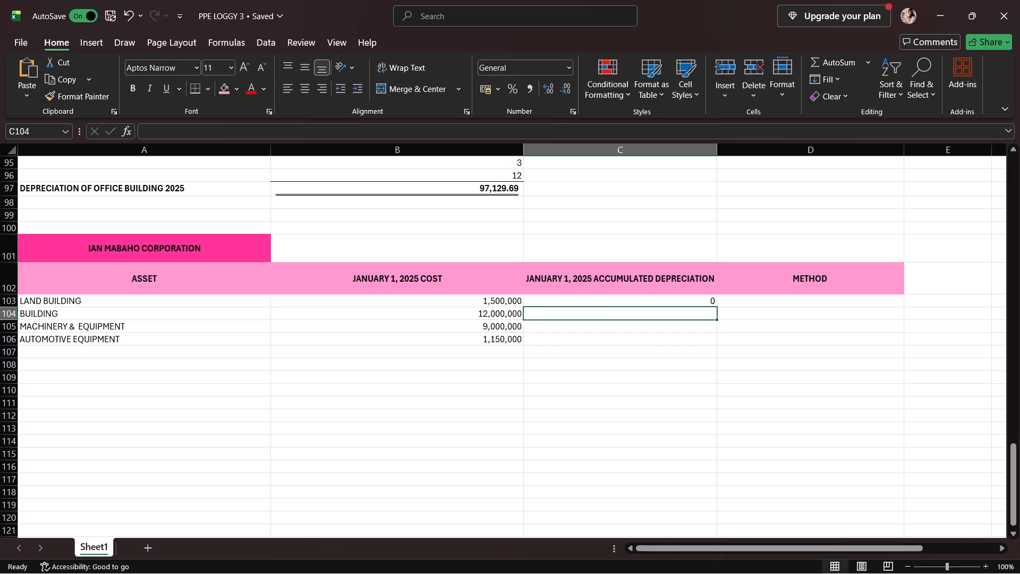
pyautogui.write('2,')
pyautogui.write('631,000')
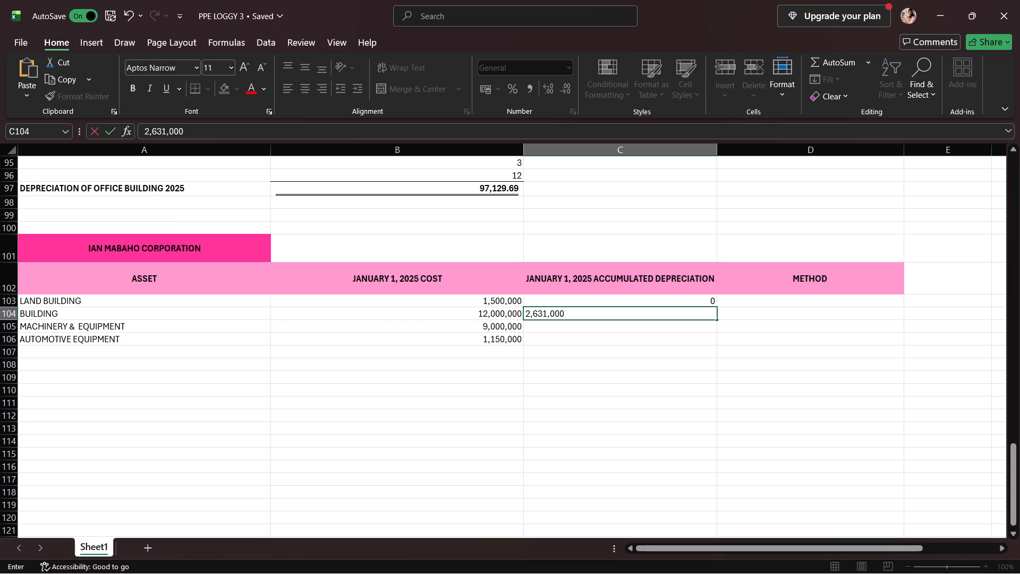
pyautogui.press('Return')
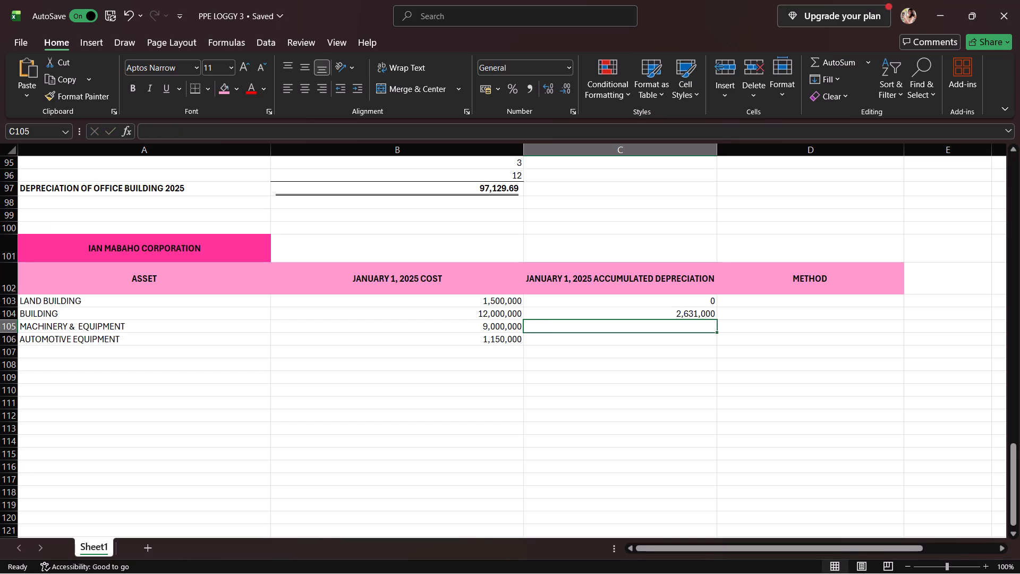
pyautogui.write('2,5000')
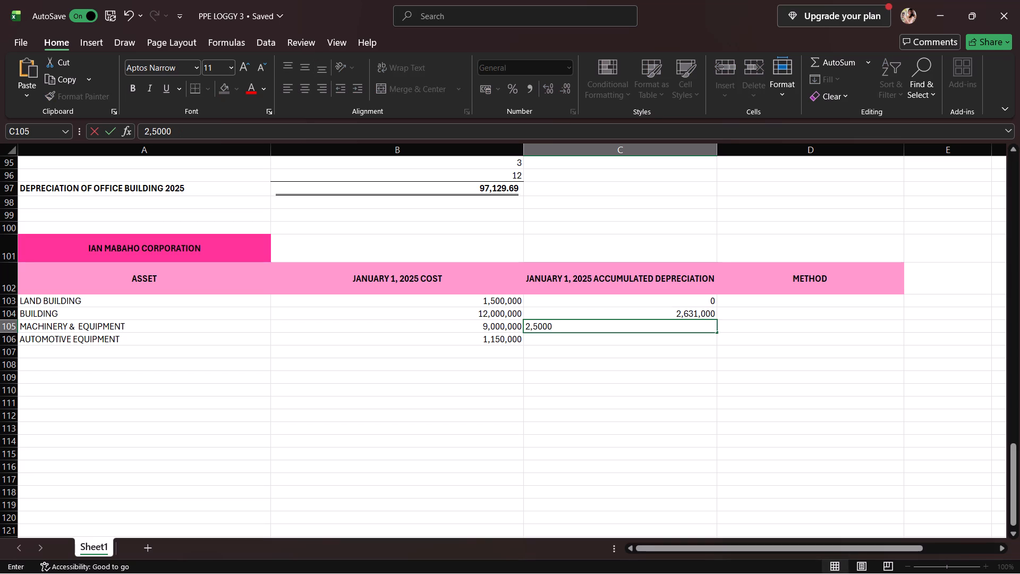
pyautogui.press('BackSpace')
pyautogui.press('.')
pyautogui.press('BackSpace')
pyautogui.write(',-0')
pyautogui.press('BackSpace')
pyautogui.press('BackSpace')
pyautogui.write('000')
pyautogui.press('Return')
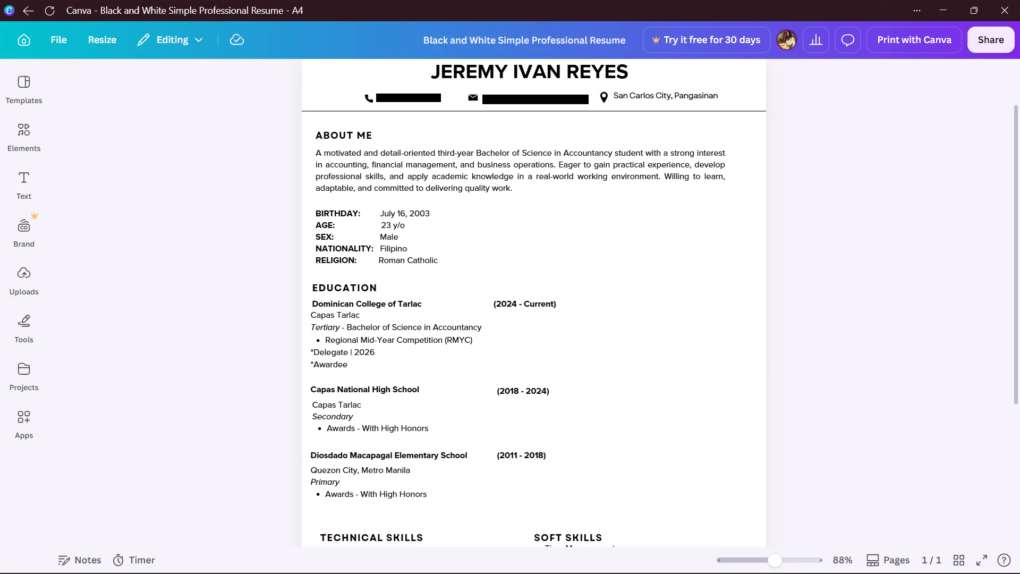
# Switch from the Canva resume back to the Excel workbook and enter 846,000 as AUTOMOTIVE EQUIPMENT's accumulated depreciation in C106.
pyautogui.click(697, 489)
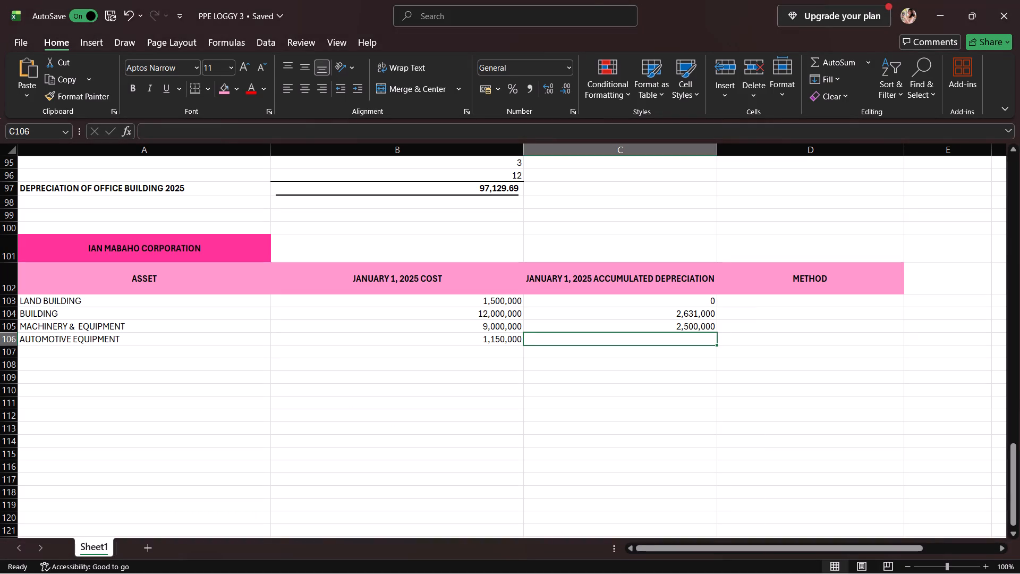
pyautogui.press('8')
pyautogui.press('4')
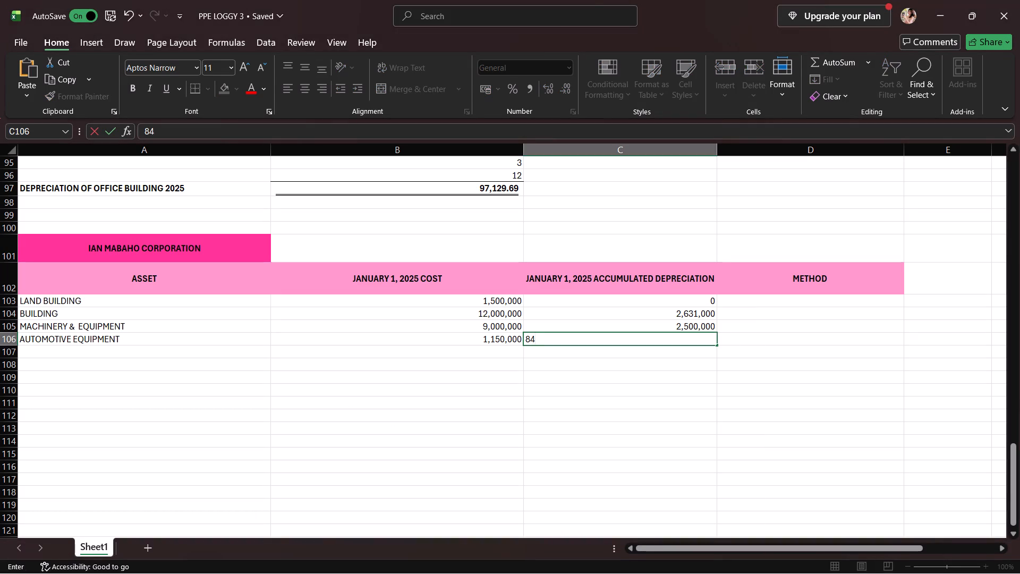
pyautogui.write('6,000')
pyautogui.press('Return')
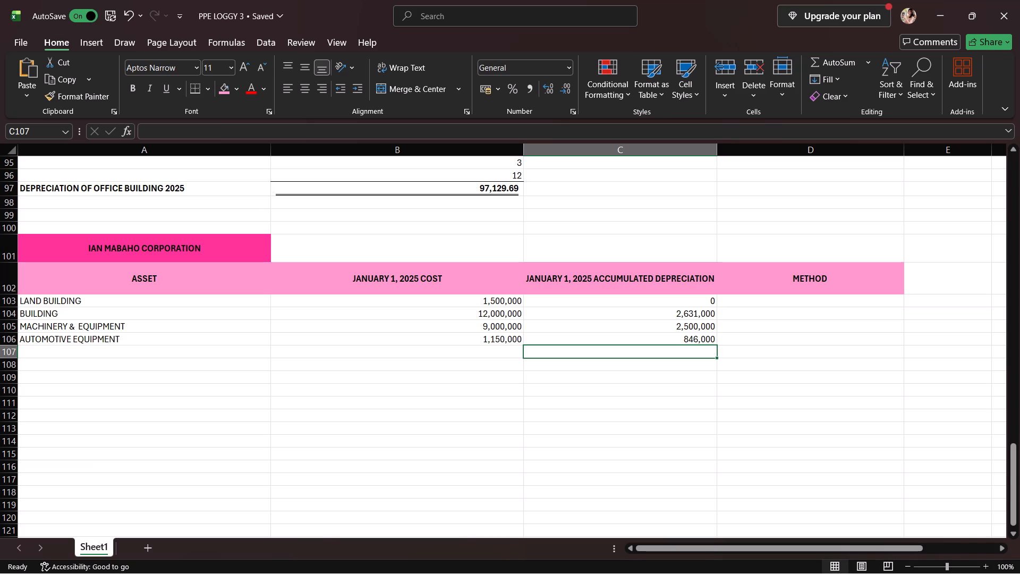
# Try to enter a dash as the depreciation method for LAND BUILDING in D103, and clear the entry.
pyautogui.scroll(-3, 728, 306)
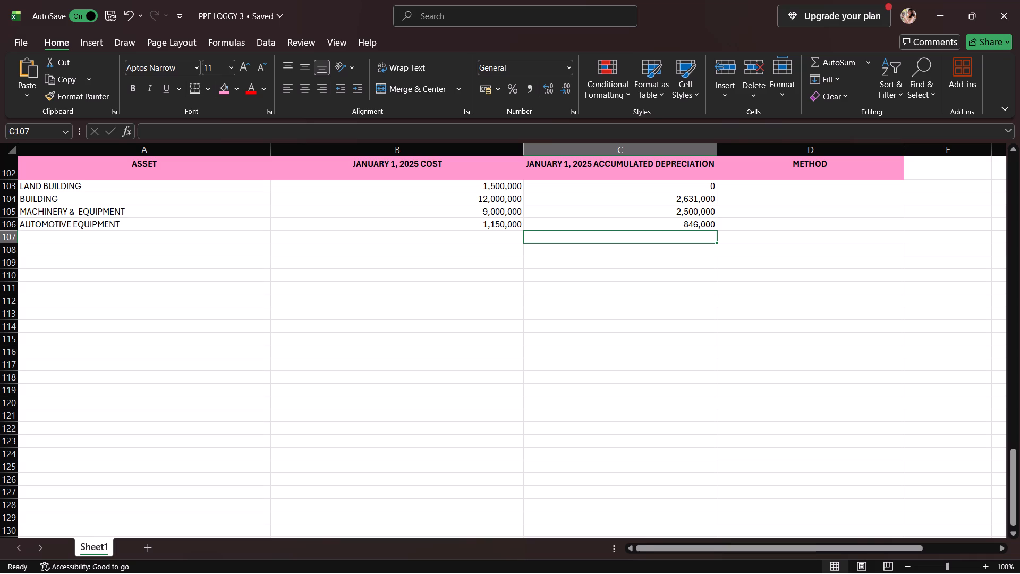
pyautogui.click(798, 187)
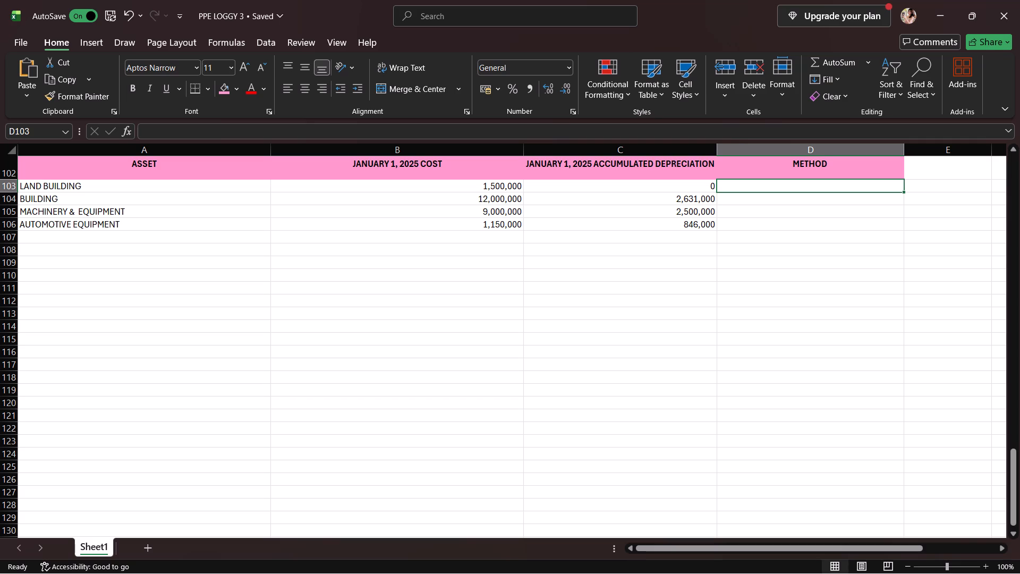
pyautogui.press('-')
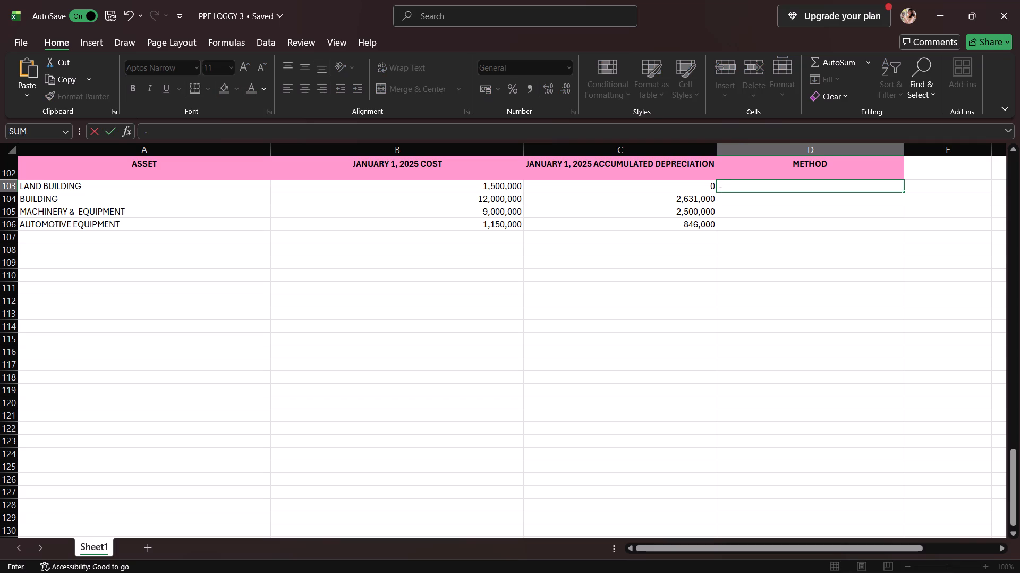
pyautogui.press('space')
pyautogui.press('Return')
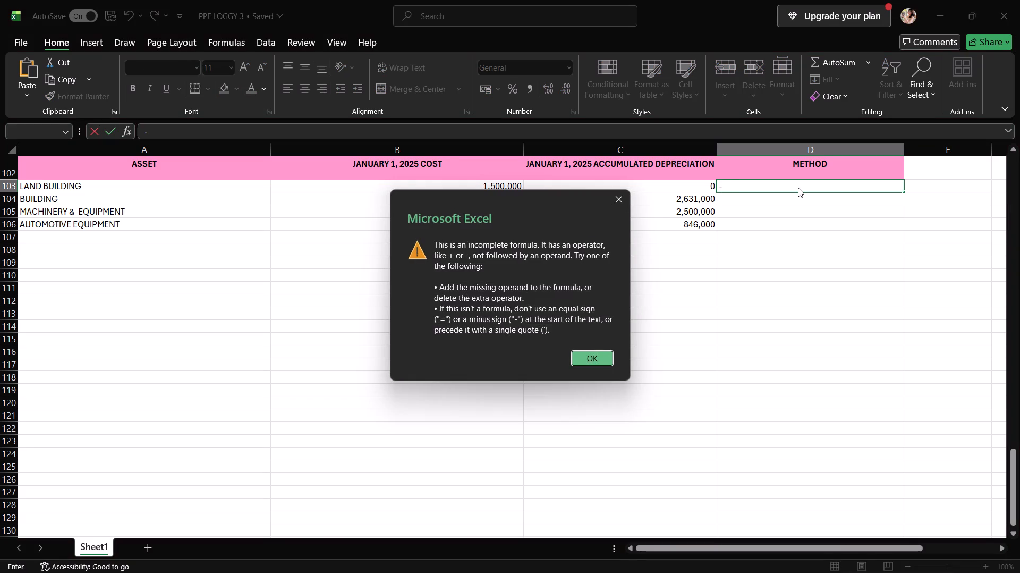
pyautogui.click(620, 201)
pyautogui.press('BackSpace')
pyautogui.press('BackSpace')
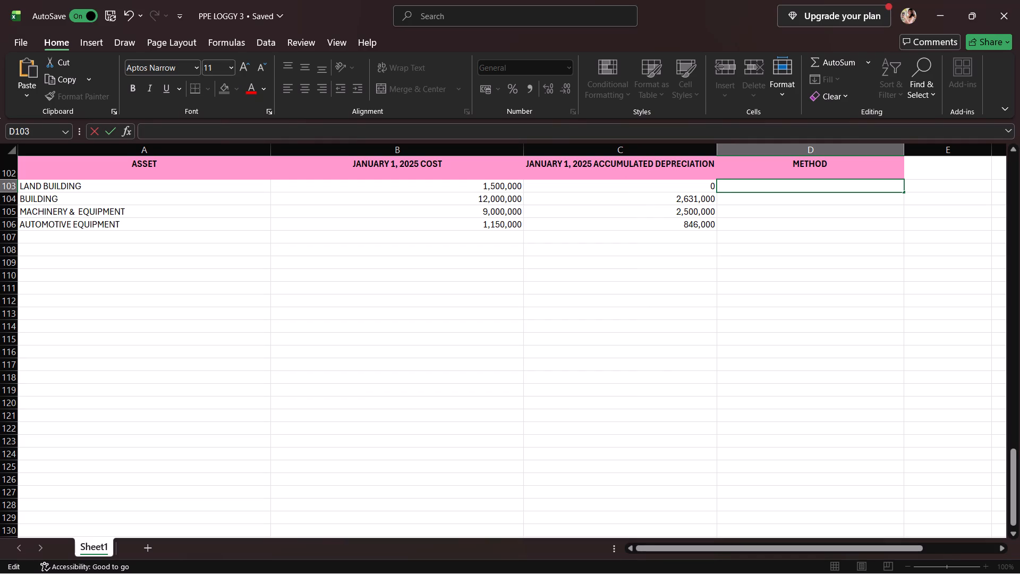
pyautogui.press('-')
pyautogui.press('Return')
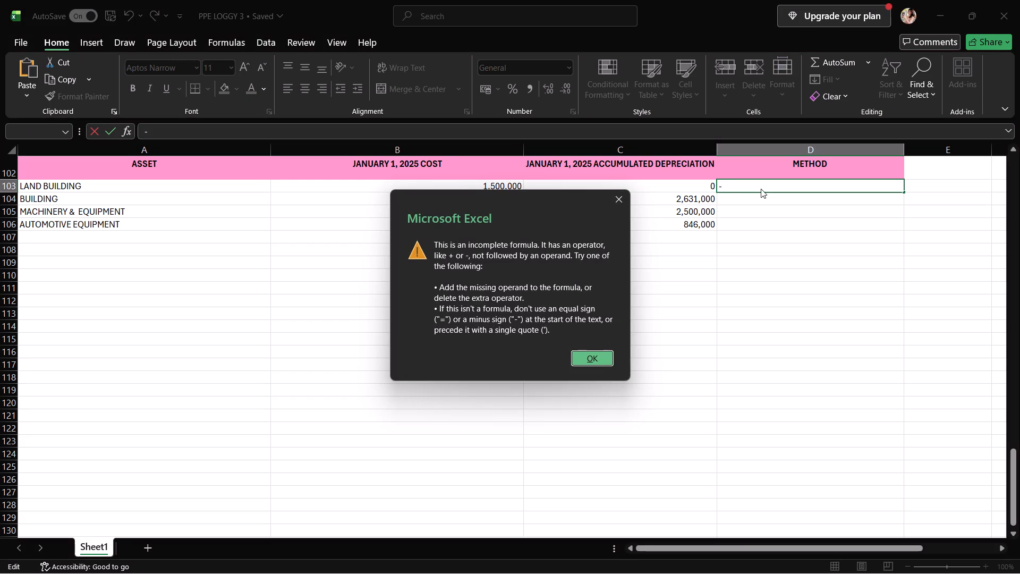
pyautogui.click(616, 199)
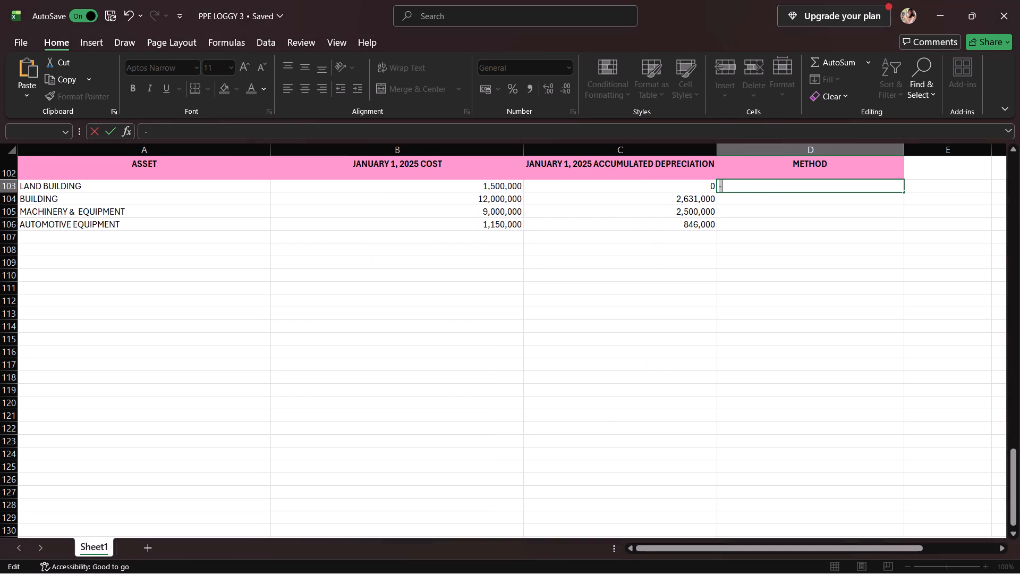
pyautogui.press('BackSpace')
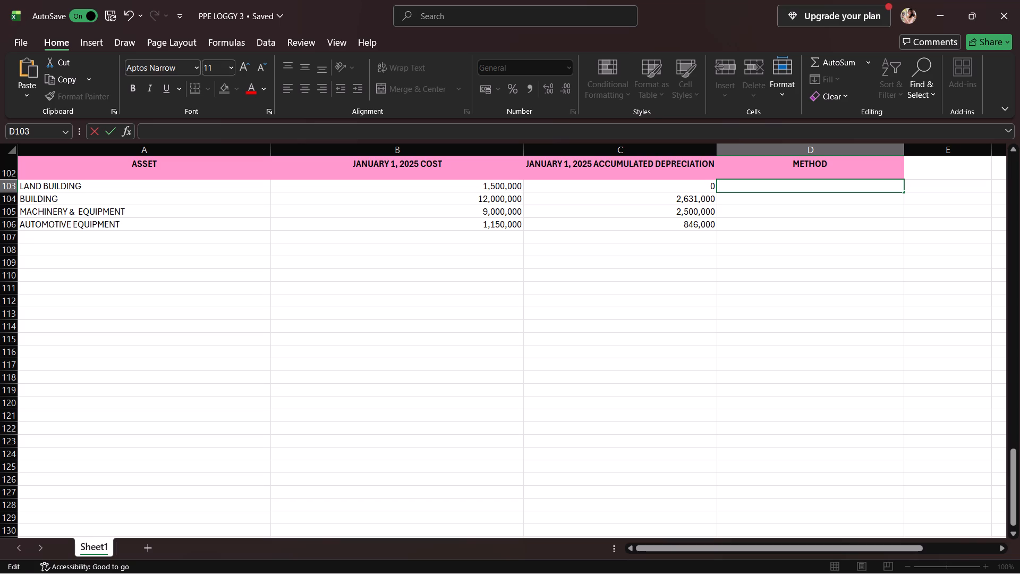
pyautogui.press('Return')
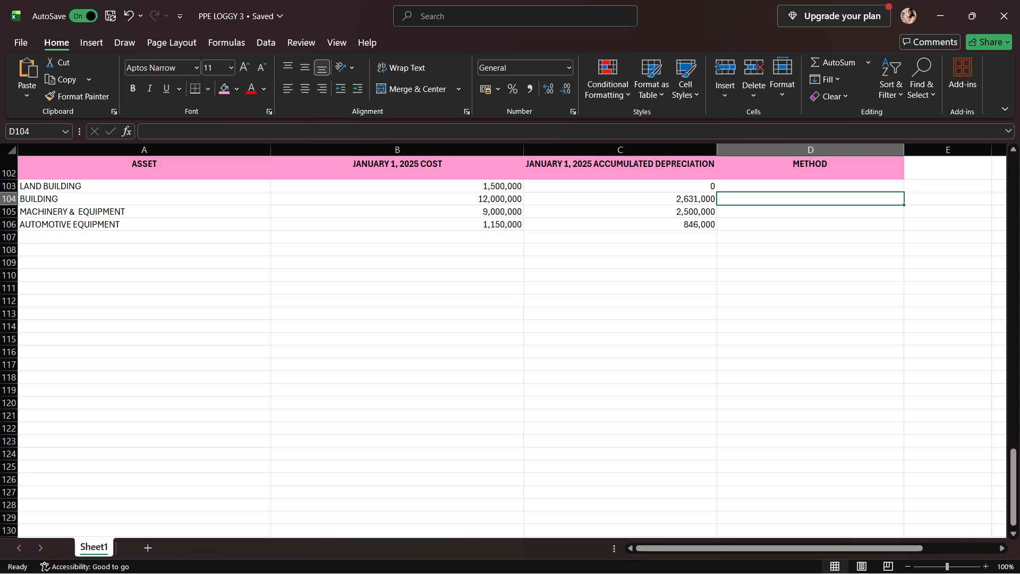
# Enter 150% DB, 25 YRS (6%) as the depreciation method for BUILDING in D104.
pyautogui.write('150')
pyautogui.hotkey('shift', '%')
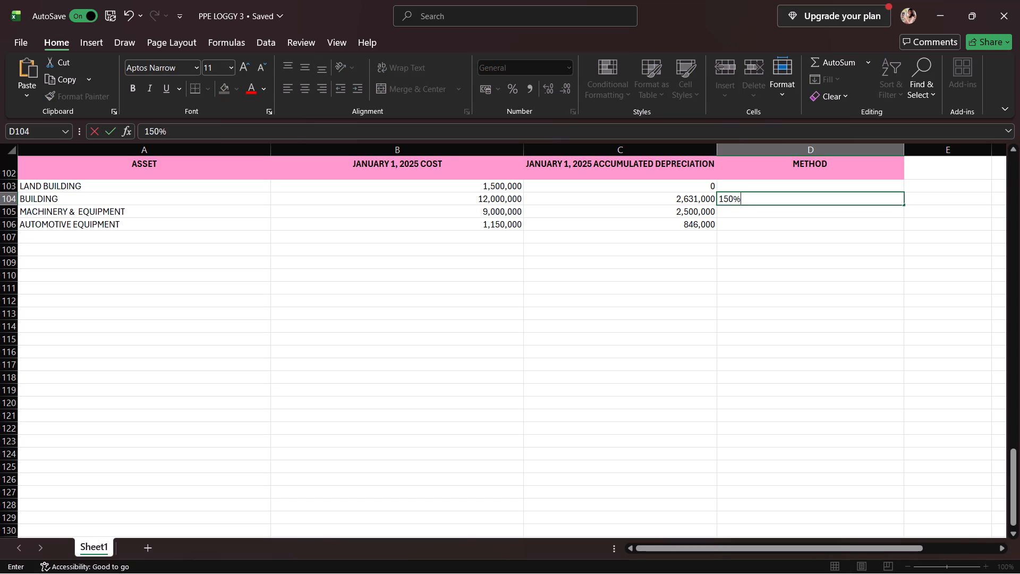
pyautogui.press('space')
pyautogui.write('DB')
pyautogui.press('space')
pyautogui.press('BackSpace')
pyautogui.write(',')
pyautogui.press('space')
pyautogui.write('25')
pyautogui.press('space')
pyautogui.write('YE')
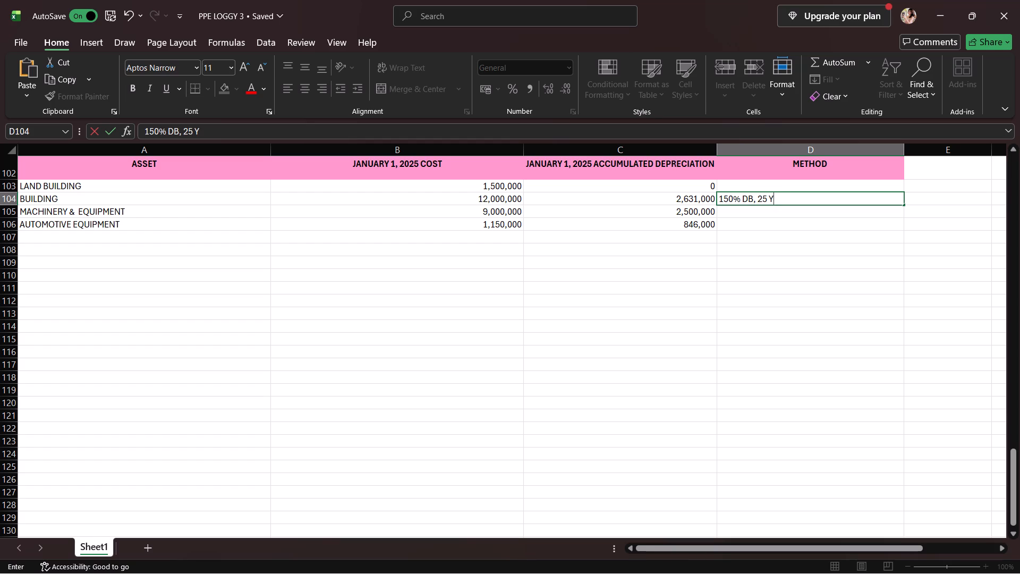
pyautogui.press('BackSpace')
pyautogui.write('RS')
pyautogui.press('space')
pyautogui.hotkey('shift', '(')
pyautogui.write('6%')
pyautogui.hotkey('shift', '_')
pyautogui.press('BackSpace')
pyautogui.hotkey('shift', ')')
pyautogui.hotkey('shift', 'Return')
pyautogui.press('space')
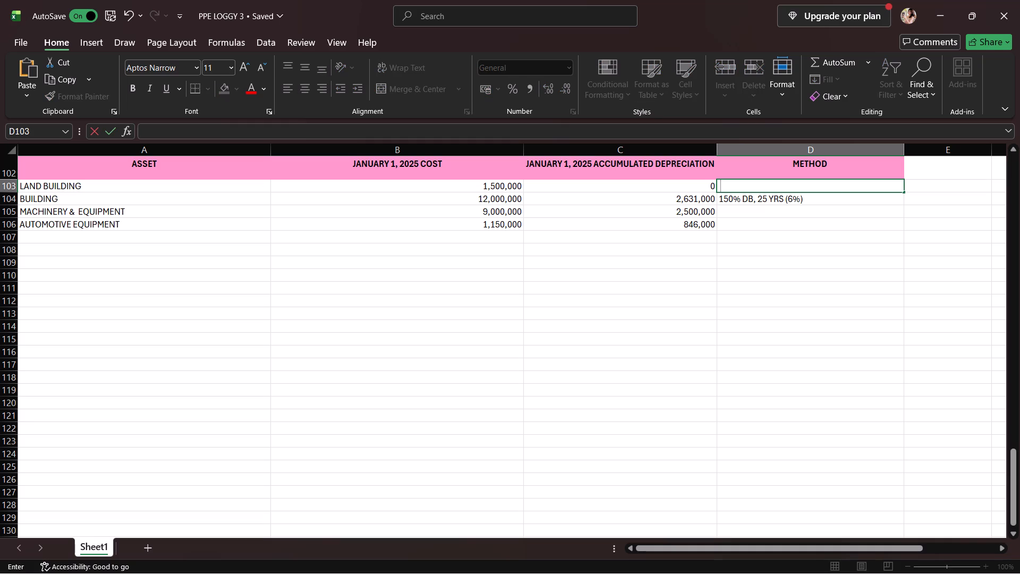
pyautogui.press('Return')
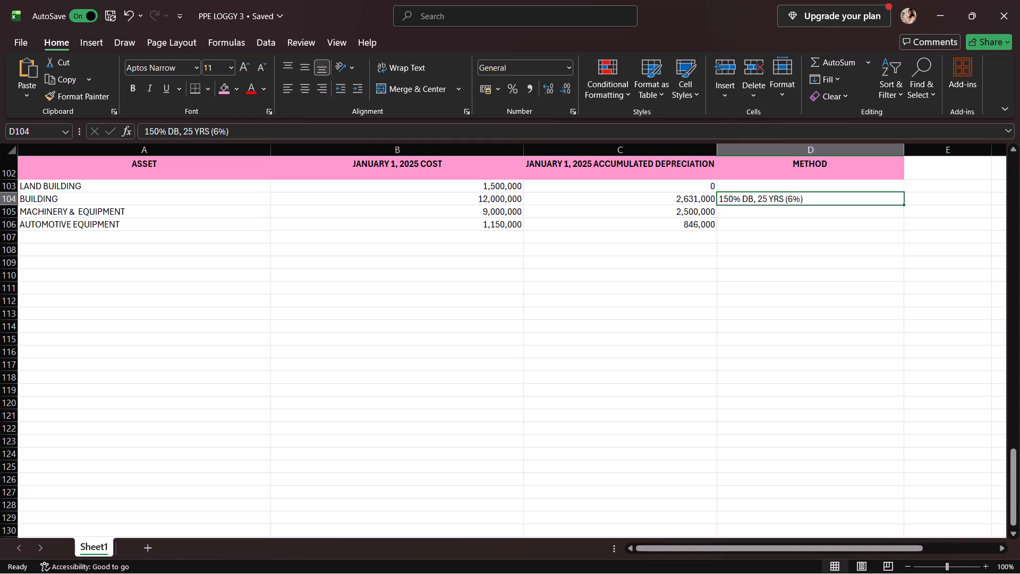
pyautogui.press('Return')
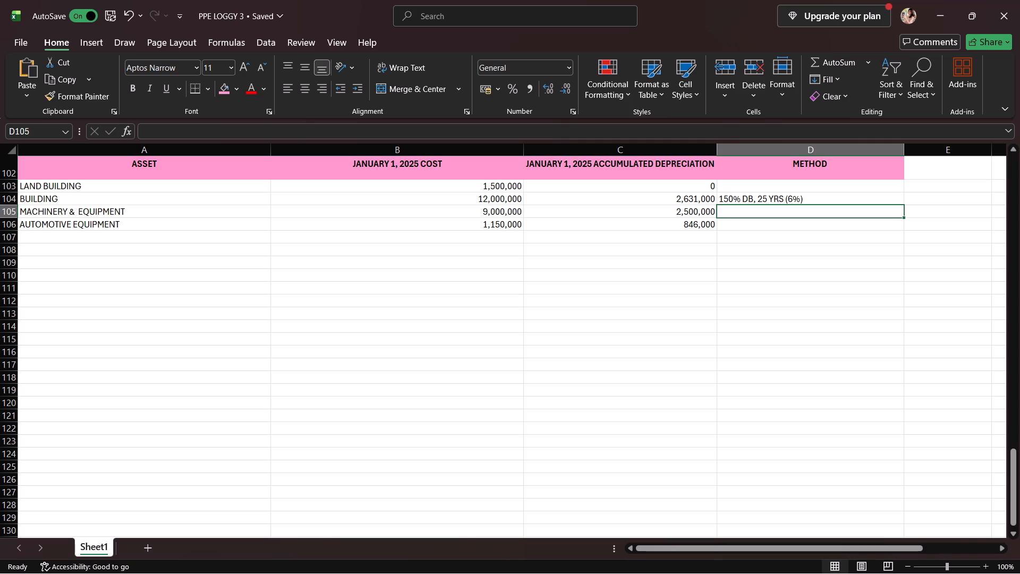
# Enter SL, 10 YRS (10%) as the depreciation method for MACHINERY & EQUIPMENT in D105.
pyautogui.write('SL')
pyautogui.press('space')
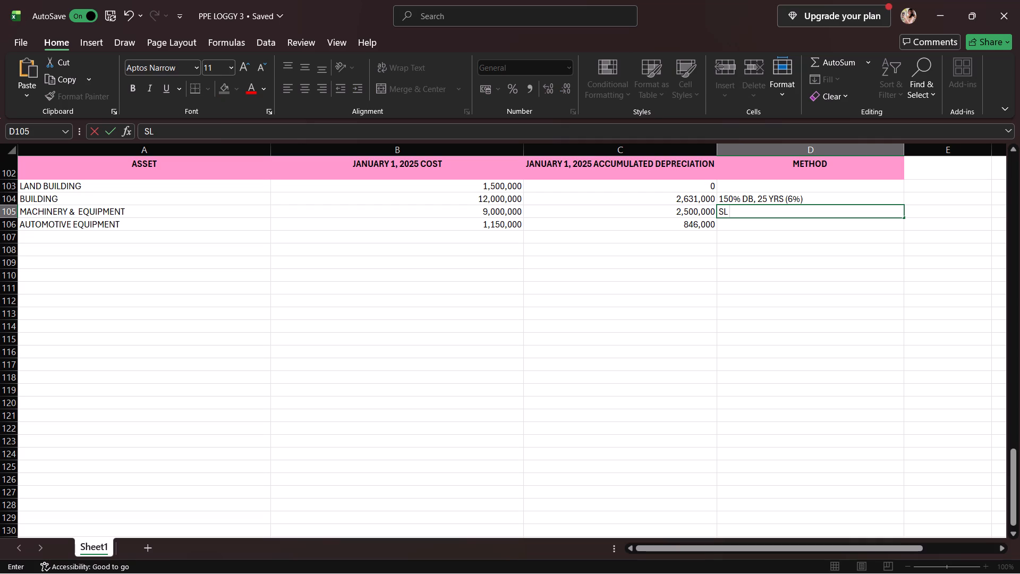
pyautogui.press(',')
pyautogui.press('BackSpace')
pyautogui.press('BackSpace')
pyautogui.press('.')
pyautogui.press('BackSpace')
pyautogui.write(', 10 YRS')
pyautogui.press('space')
pyautogui.hotkey('shift', '(')
pyautogui.write('10')
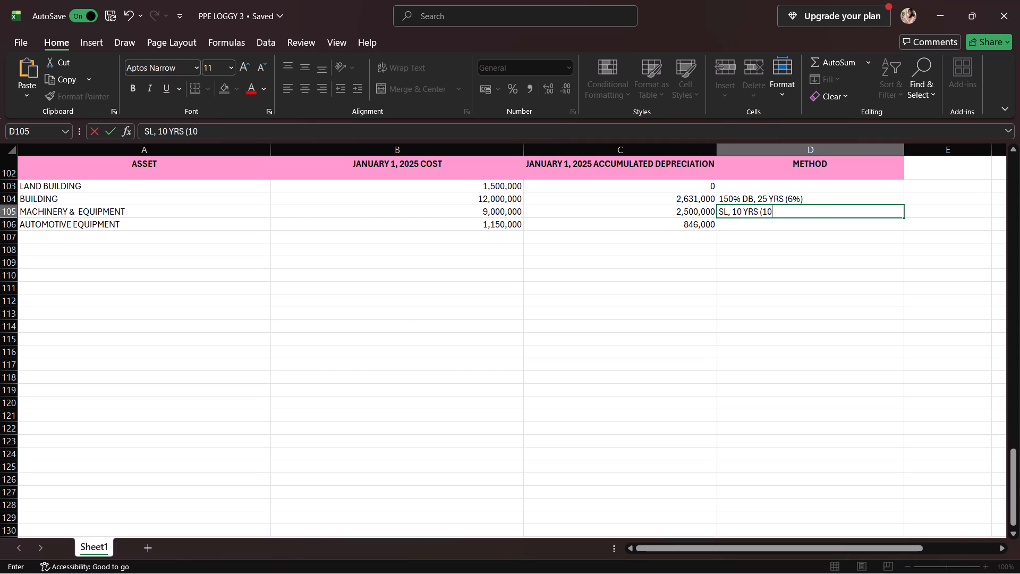
pyautogui.hotkey('shift', '%')
pyautogui.hotkey('shift', ')')
pyautogui.press('Return')
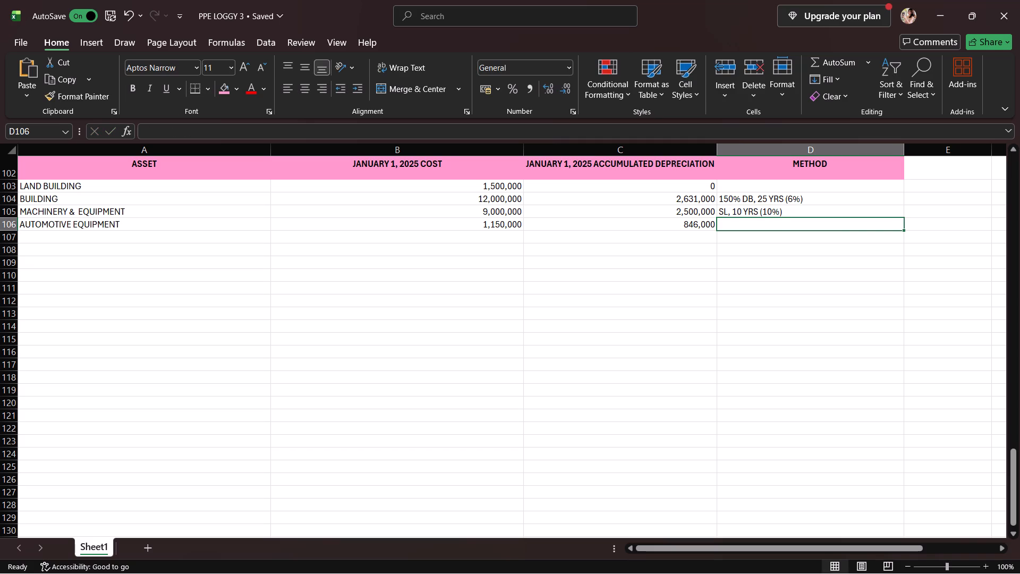
# Enter SYD, 4 YRS (SUM OF DIGITS = 10) as the depreciation method for AUTOMOTIVE EQUIPMENT in D106.
pyautogui.write('SYD')
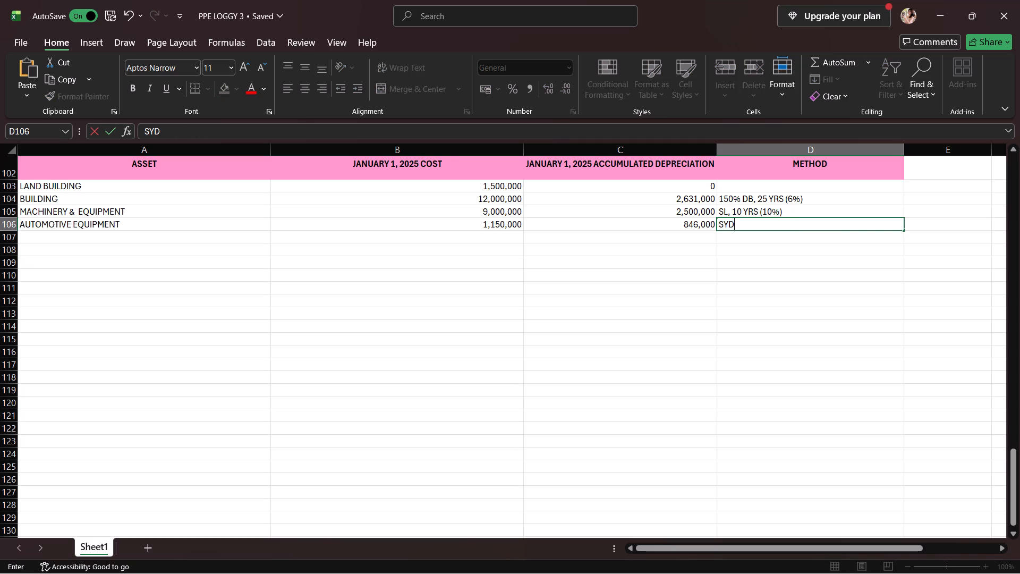
pyautogui.write(', 4')
pyautogui.press('space')
pyautogui.write('YRS')
pyautogui.press('space')
pyautogui.hotkey('shift', '(')
pyautogui.write('SUM OF DIGITS')
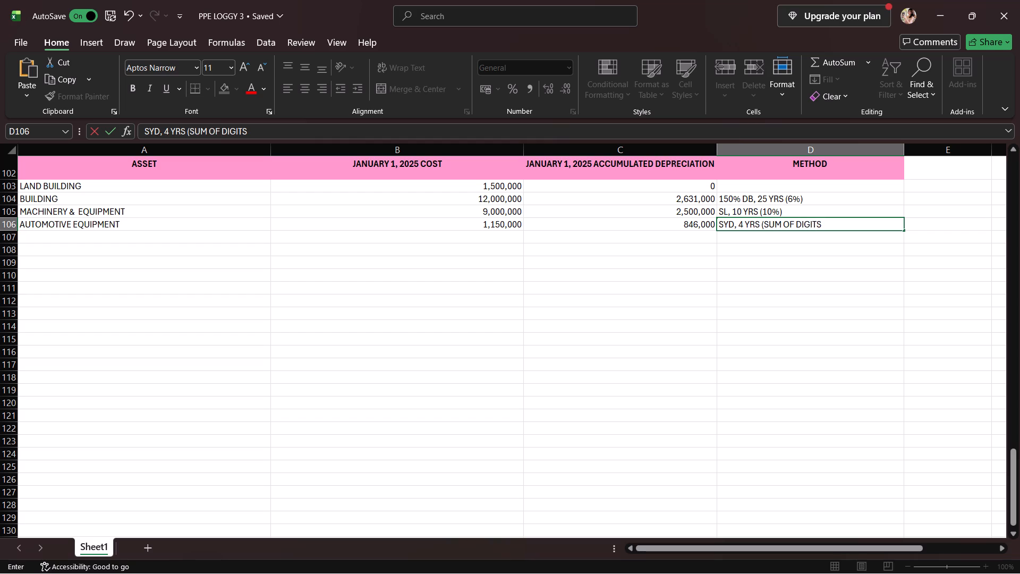
pyautogui.press('space')
pyautogui.press('=')
pyautogui.press('space')
pyautogui.write('10)')
# Apply thick outside borders around the IAN MABAHO CORPORATION title and ASSET header cells, A101:A102.
pyautogui.scroll(2, 240, 178)
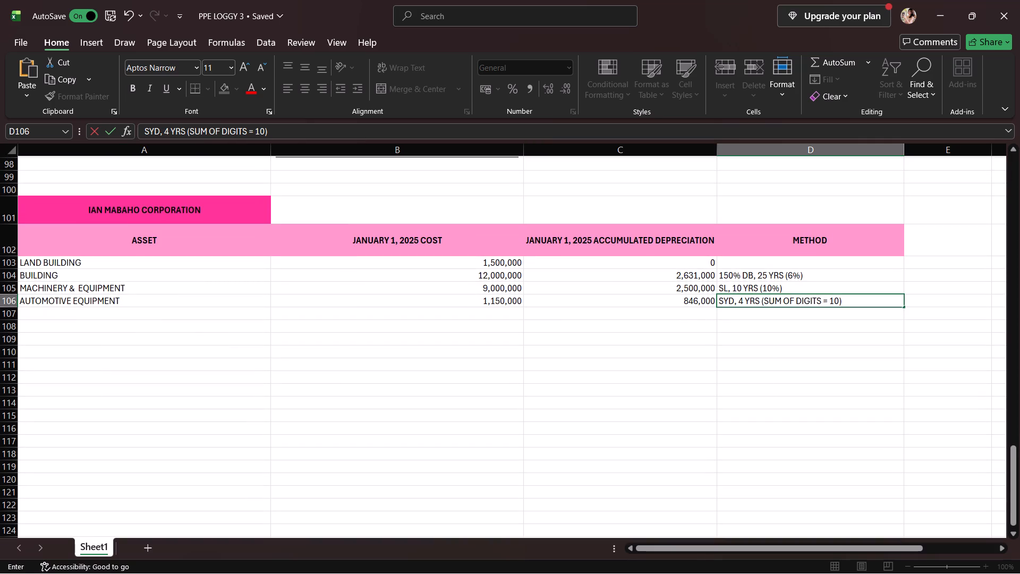
pyautogui.moveTo(197, 204); pyautogui.dragTo(211, 245)
pyautogui.click(203, 95)
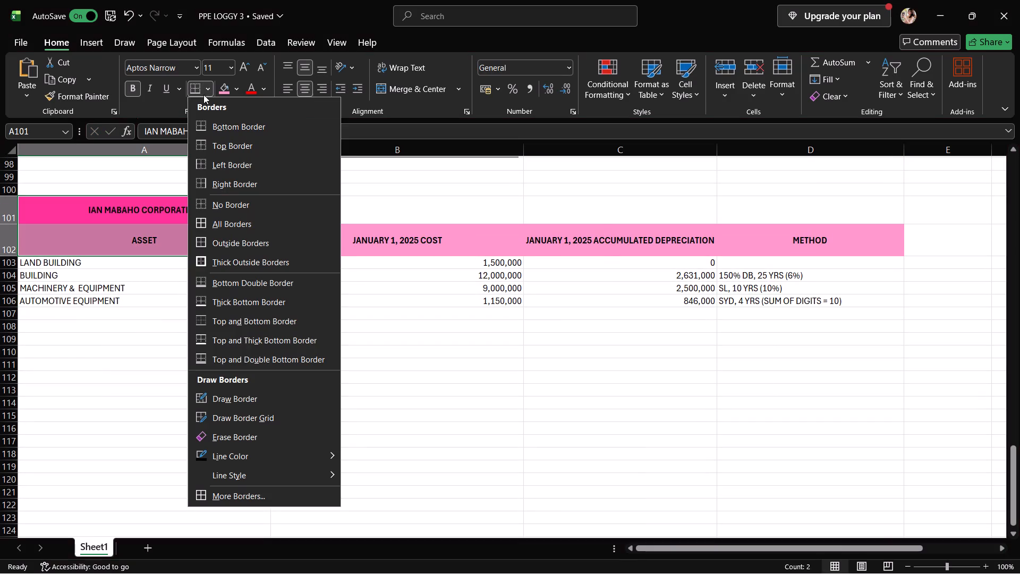
pyautogui.click(267, 255)
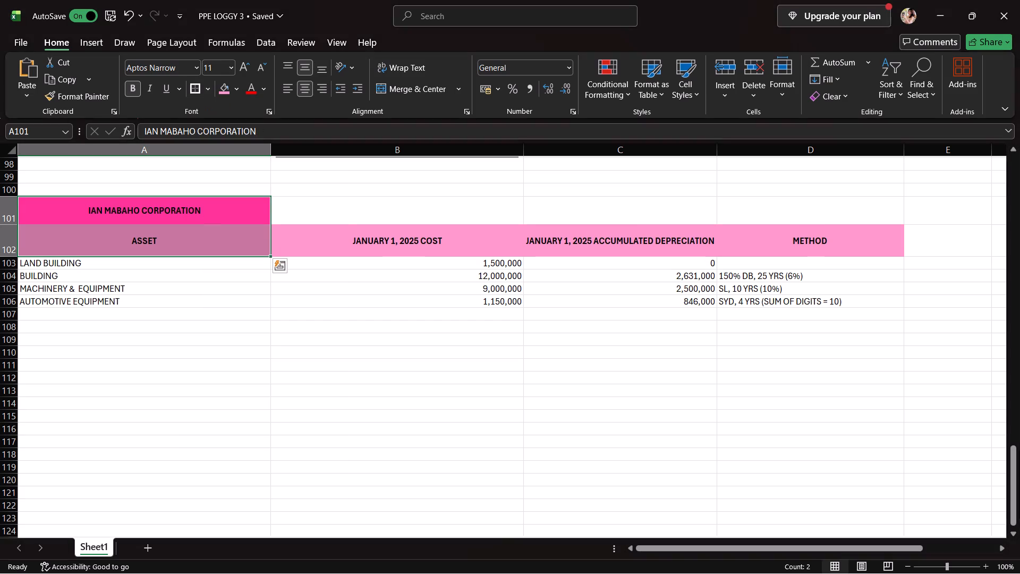
# Apply thick outside borders around the header range B102:D102 and around the ASSET header cell A102.
pyautogui.click(304, 249)
pyautogui.moveTo(304, 249); pyautogui.dragTo(556, 265)
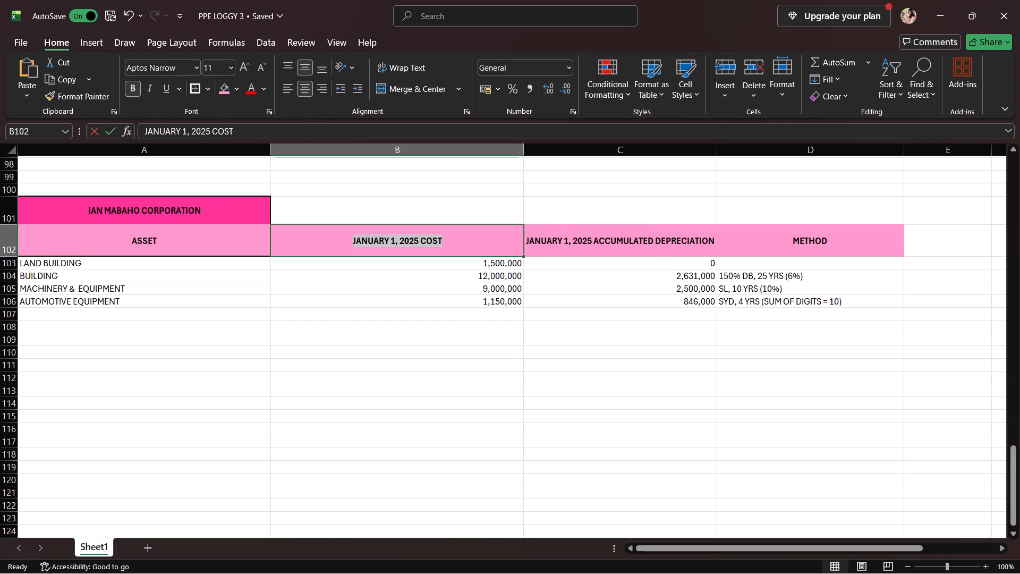
pyautogui.moveTo(556, 265); pyautogui.dragTo(561, 264)
pyautogui.click(536, 281)
pyautogui.moveTo(496, 245); pyautogui.dragTo(716, 241)
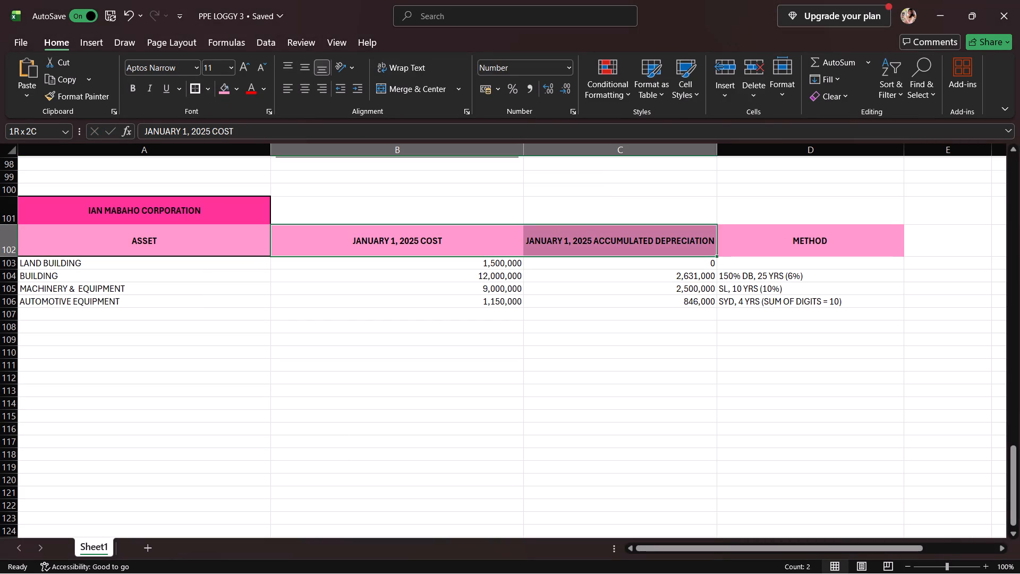
pyautogui.moveTo(716, 241); pyautogui.dragTo(747, 241)
pyautogui.click(200, 91)
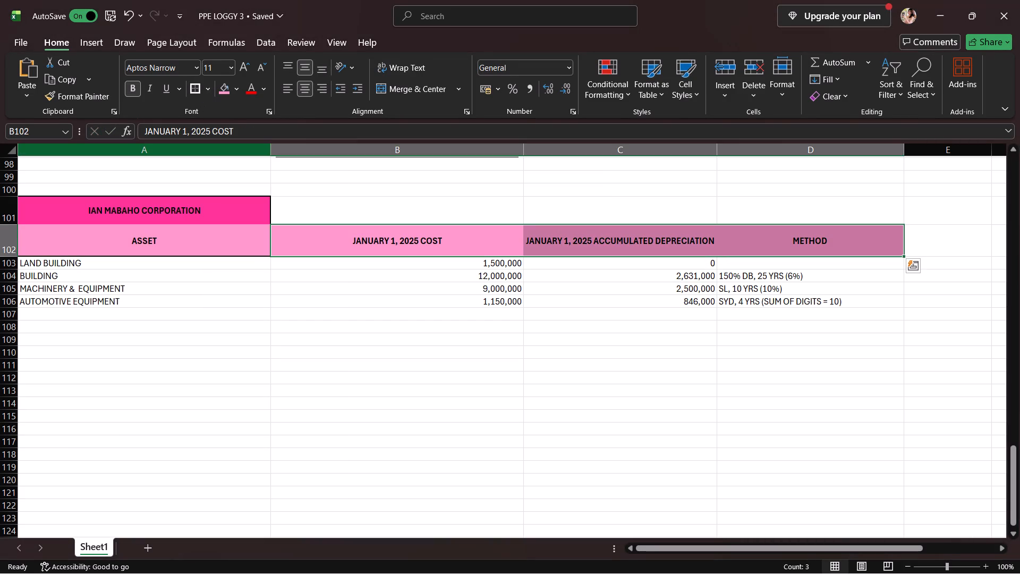
pyautogui.click(229, 252)
pyautogui.click(193, 81)
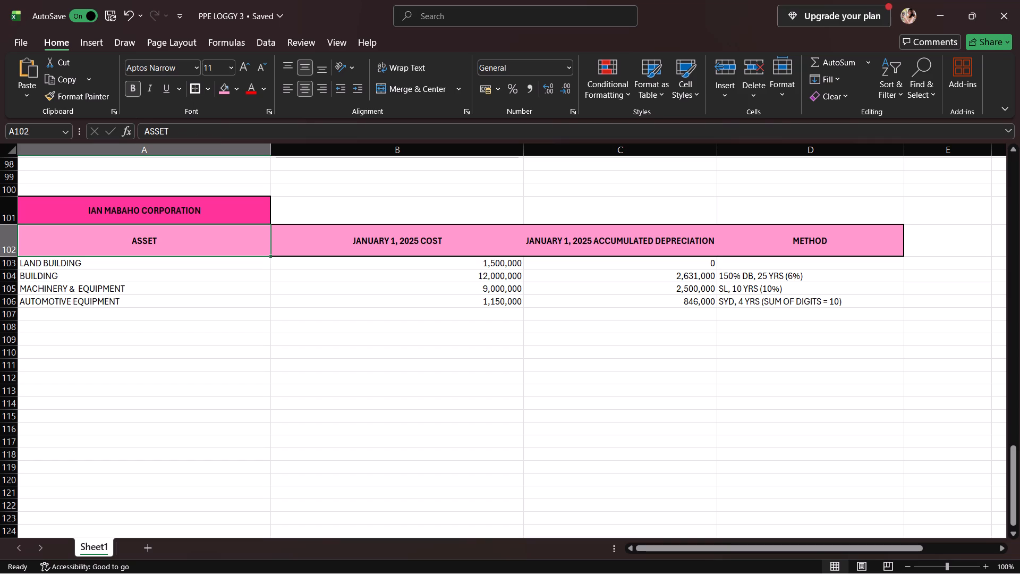
# Apply thick outside borders around the asset data block A103:D106.
pyautogui.moveTo(231, 265); pyautogui.dragTo(226, 307)
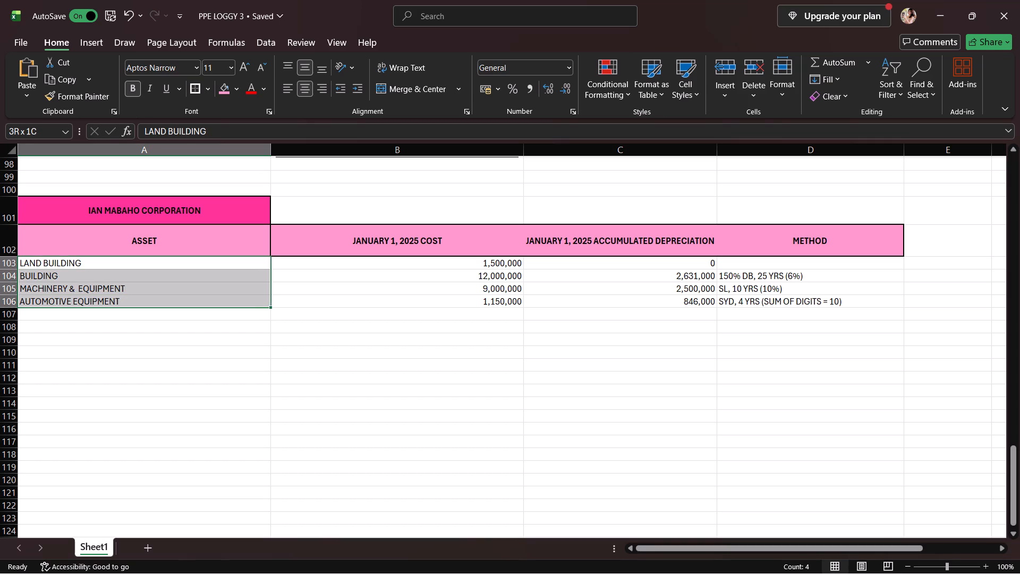
pyautogui.moveTo(226, 307); pyautogui.dragTo(828, 305)
pyautogui.click(199, 94)
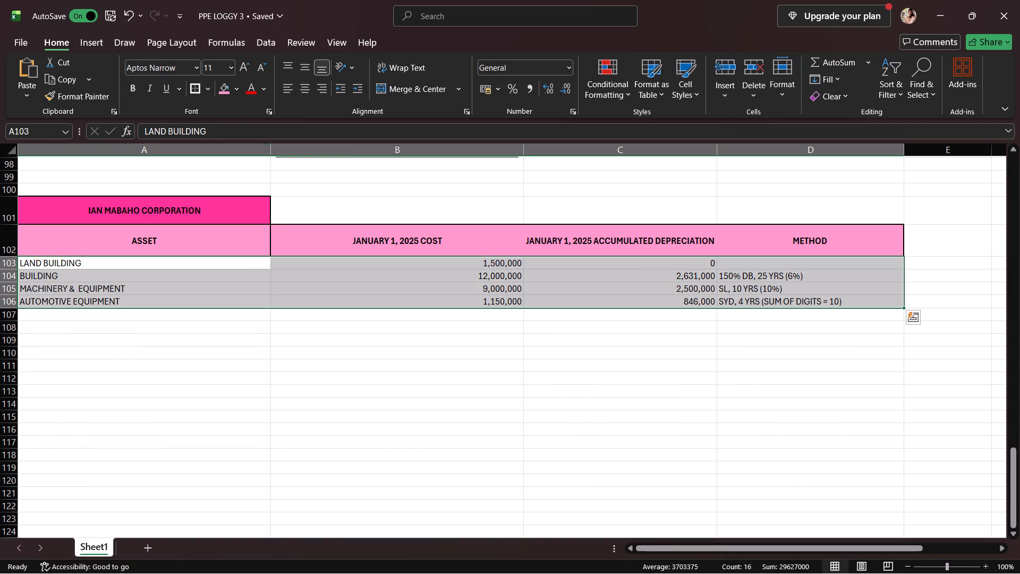
# Apply thick outside borders around the LAND BUILDING row, A103:D103.
pyautogui.moveTo(187, 259); pyautogui.dragTo(192, 261)
pyautogui.moveTo(194, 262); pyautogui.dragTo(588, 268)
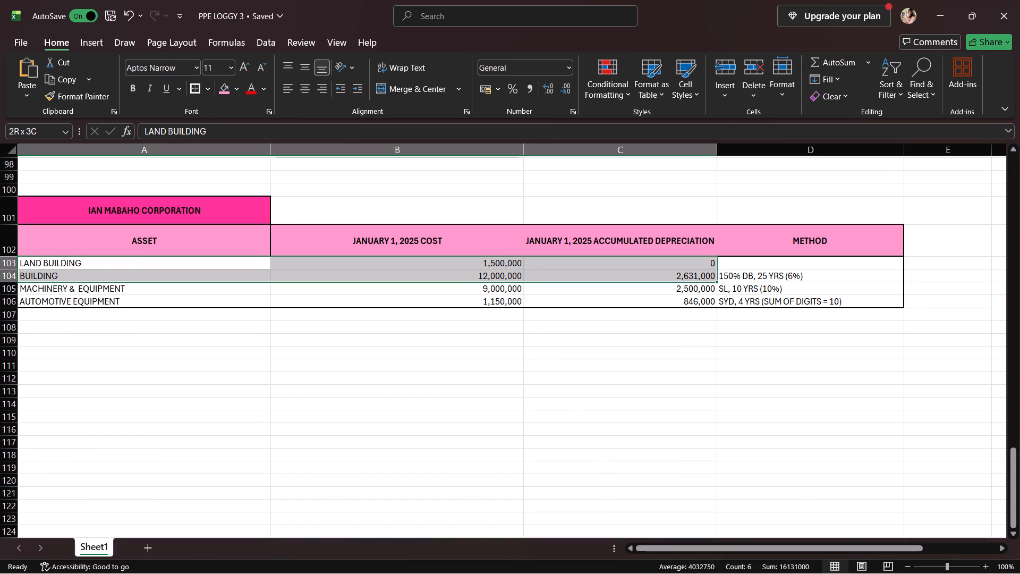
pyautogui.moveTo(588, 268); pyautogui.dragTo(739, 261)
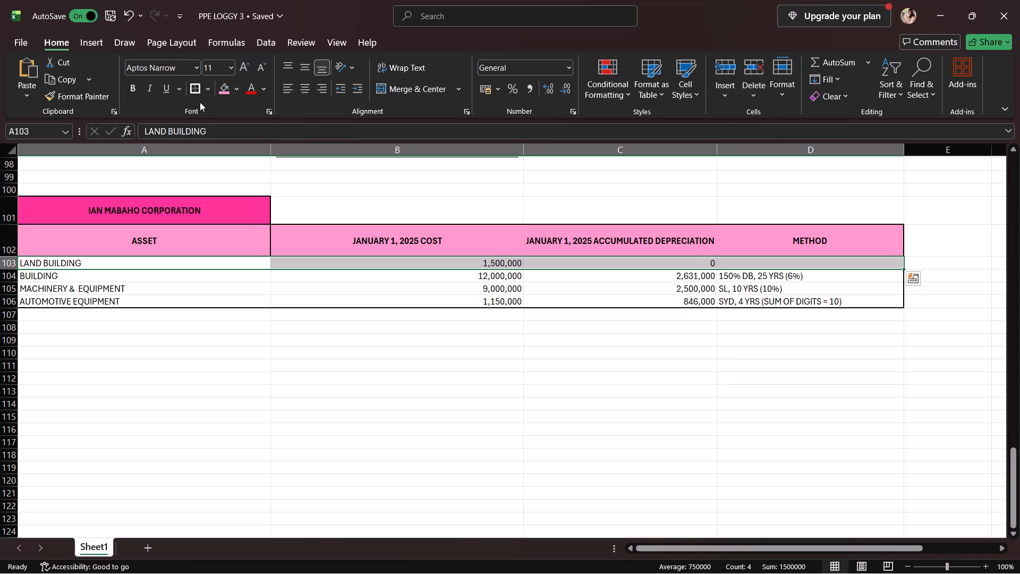
pyautogui.click(196, 94)
# Apply thick outside borders around the BUILDING row, A104:D104.
pyautogui.moveTo(193, 275); pyautogui.dragTo(284, 280)
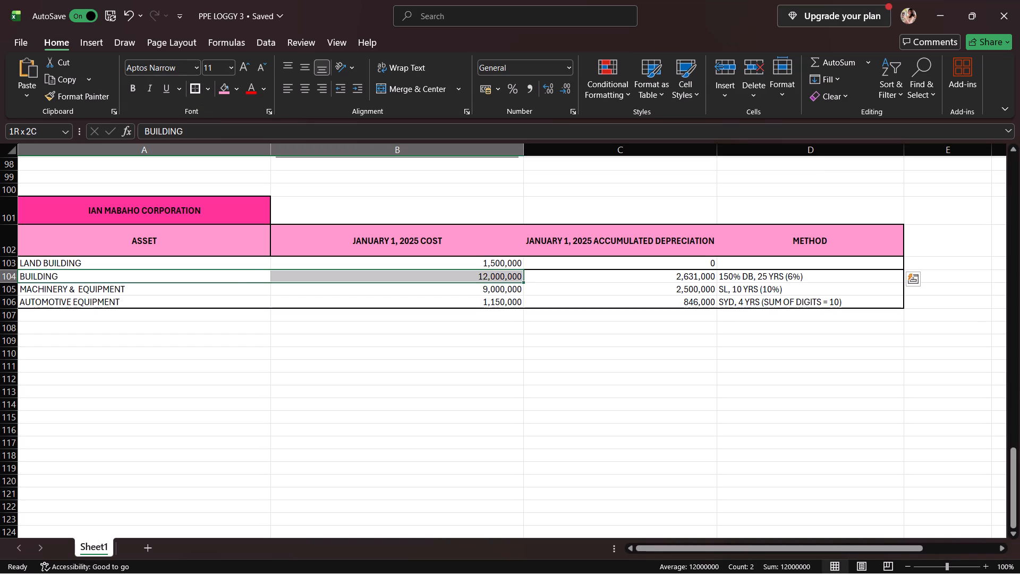
pyautogui.moveTo(284, 280); pyautogui.dragTo(634, 274)
pyautogui.moveTo(645, 273); pyautogui.dragTo(768, 287)
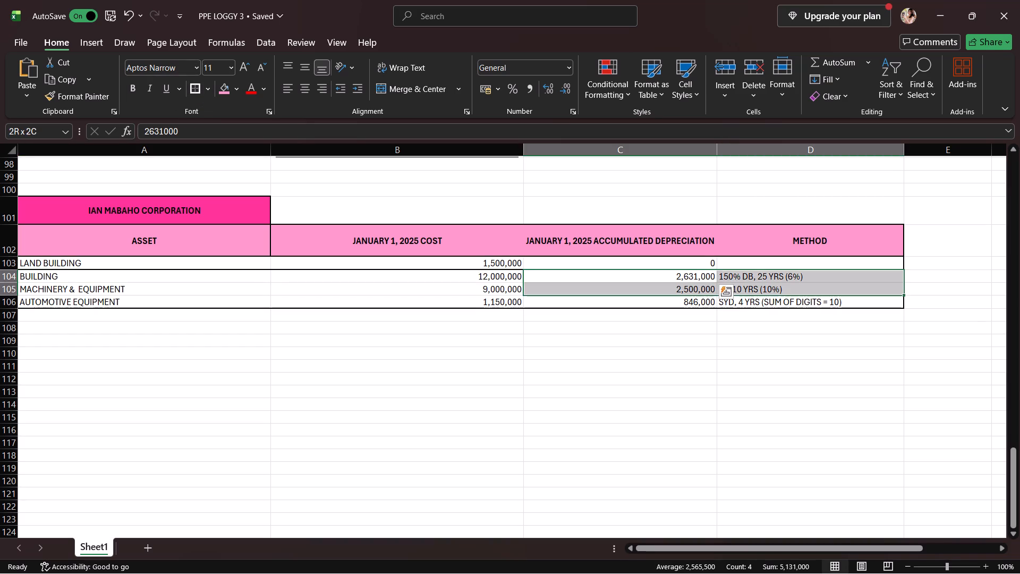
pyautogui.moveTo(768, 287); pyautogui.dragTo(770, 285)
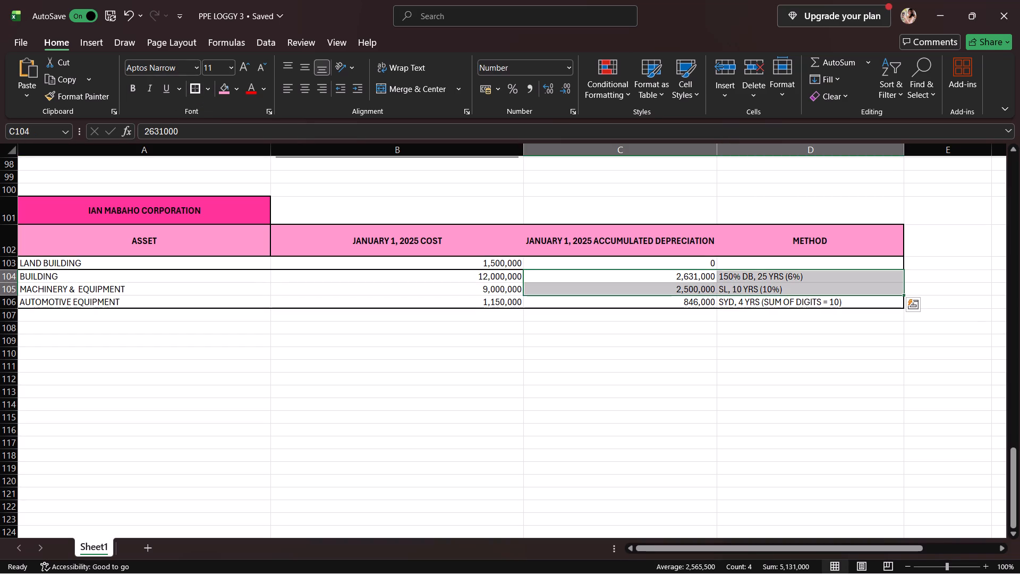
pyautogui.click(607, 279)
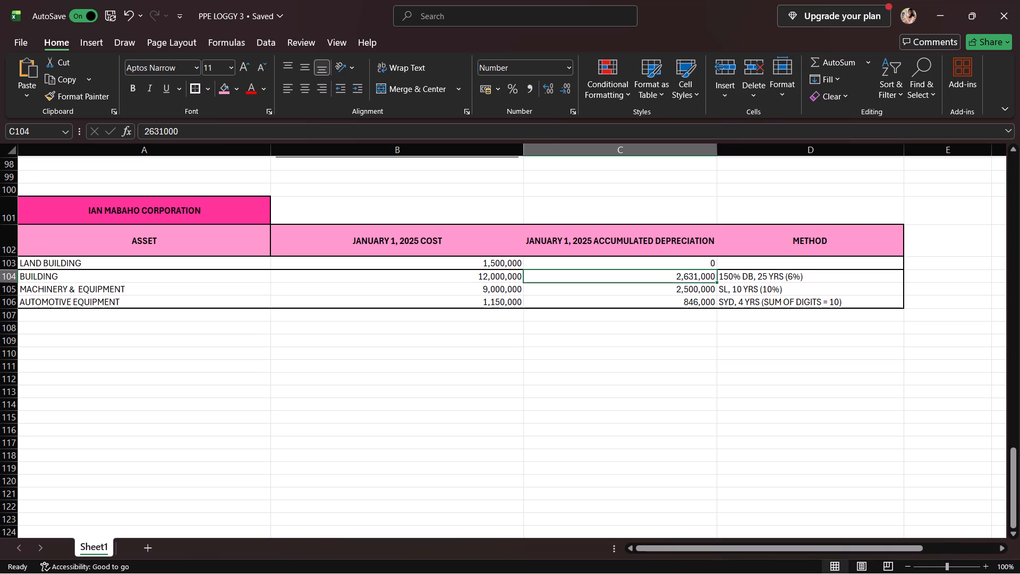
pyautogui.moveTo(200, 276); pyautogui.dragTo(739, 275)
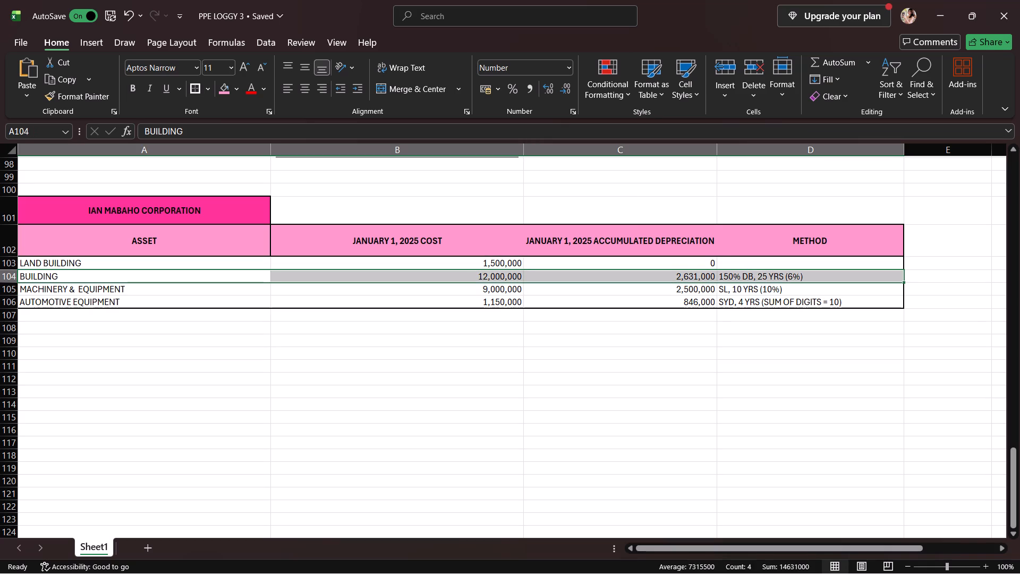
pyautogui.click(200, 94)
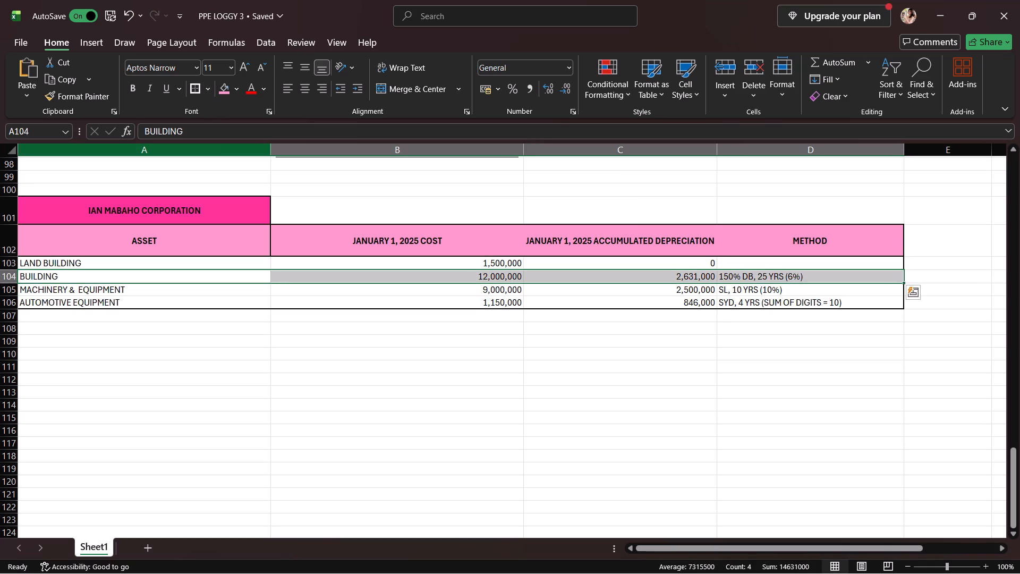
# Apply thick outside borders around the MACHINERY & EQUIPMENT row, A105:D105.
pyautogui.moveTo(236, 294); pyautogui.dragTo(717, 285)
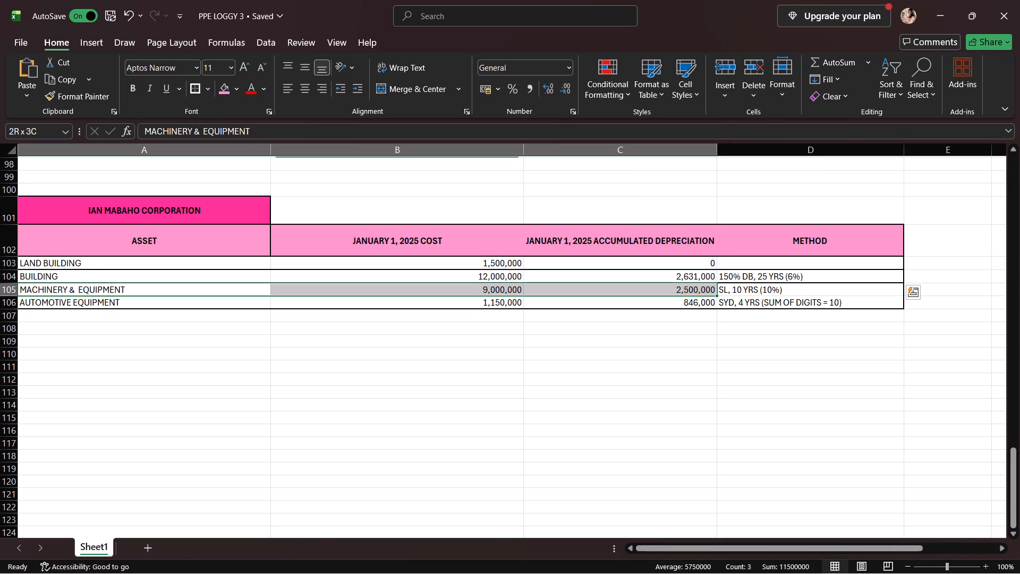
pyautogui.moveTo(717, 285); pyautogui.dragTo(743, 289)
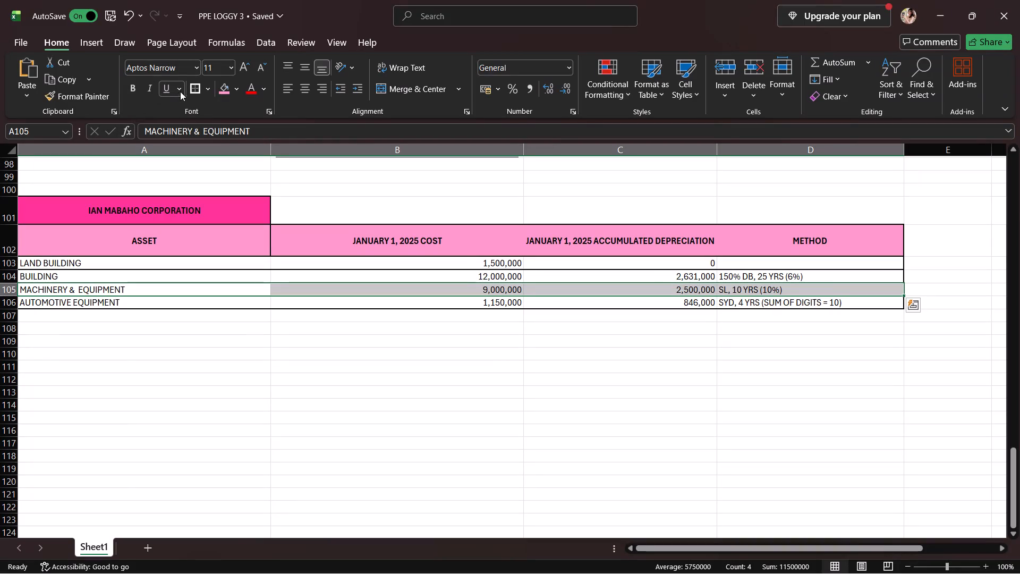
pyautogui.click(188, 88)
pyautogui.click(327, 328)
pyautogui.click(210, 343)
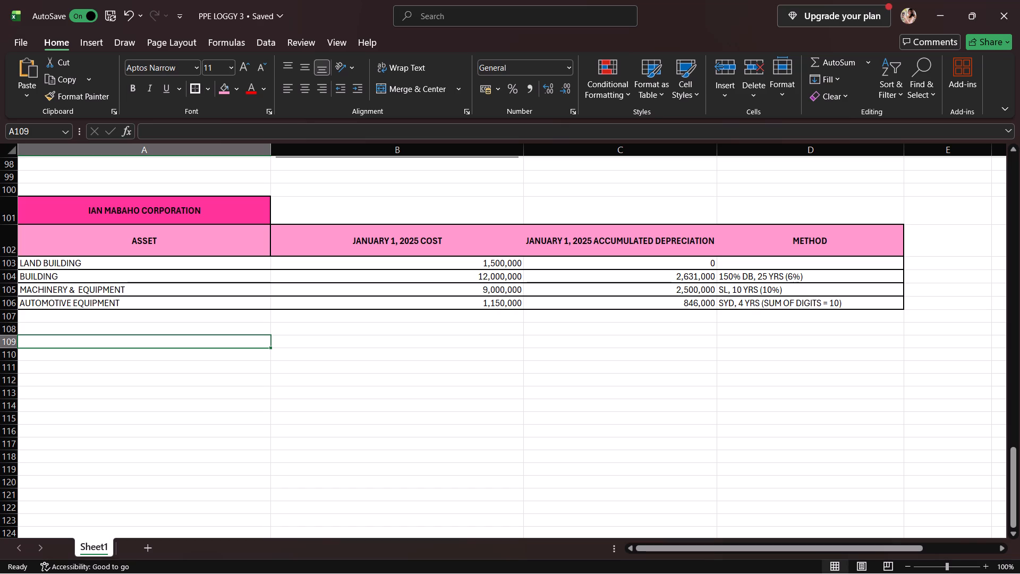
# Center the January 1, 2025 cost figures in B103:B106 horizontally.
pyautogui.click(391, 263)
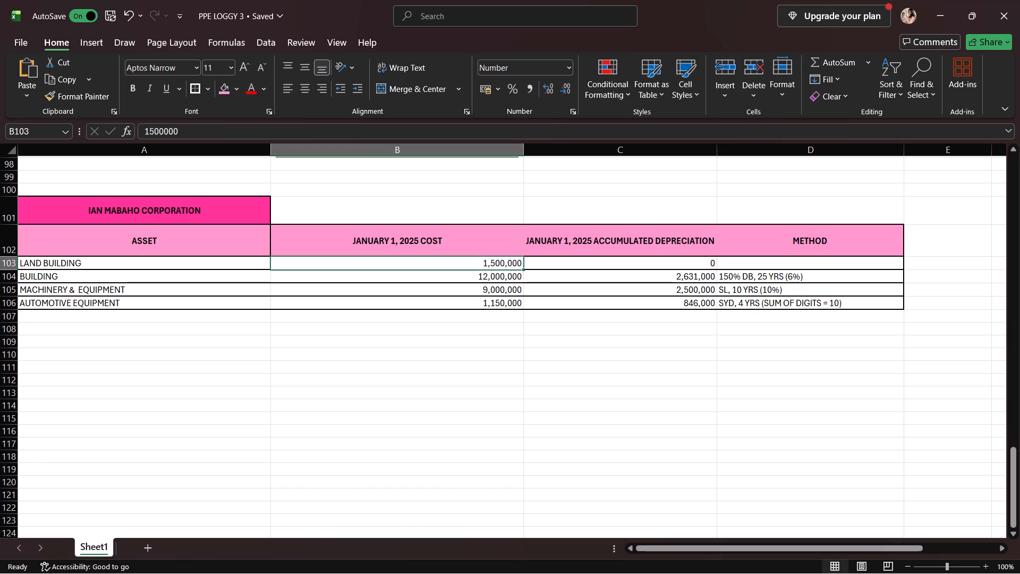
pyautogui.moveTo(392, 265); pyautogui.dragTo(393, 309)
pyautogui.click(393, 303)
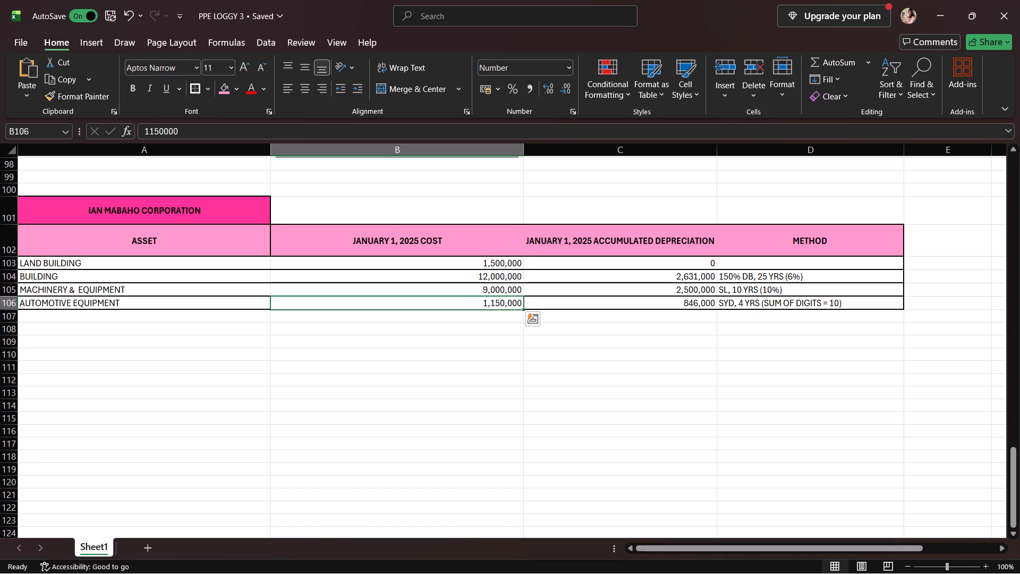
pyautogui.moveTo(150, 266); pyautogui.dragTo(156, 298)
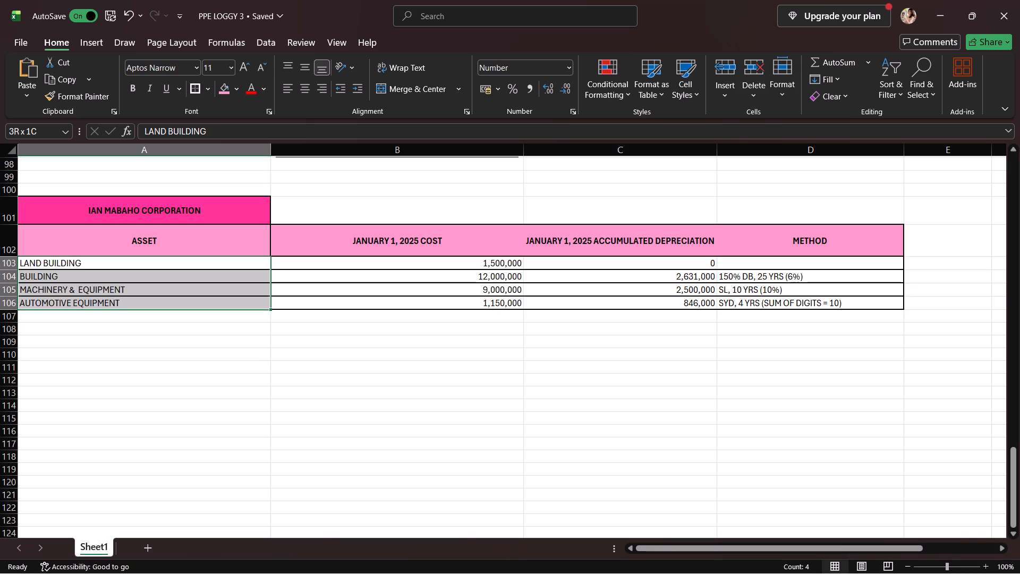
pyautogui.moveTo(156, 298); pyautogui.dragTo(157, 299)
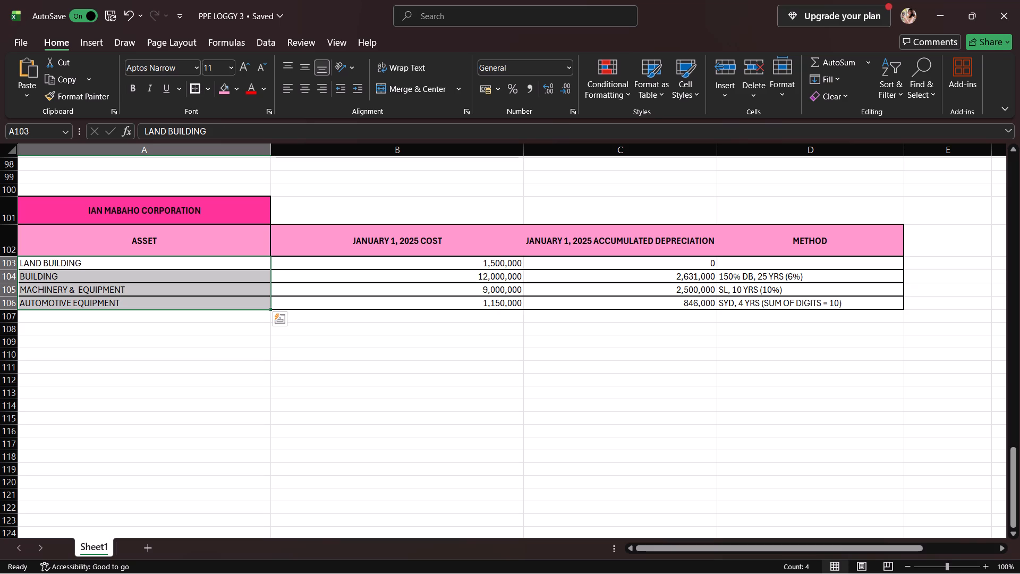
pyautogui.click(362, 249)
pyautogui.moveTo(366, 261); pyautogui.dragTo(365, 301)
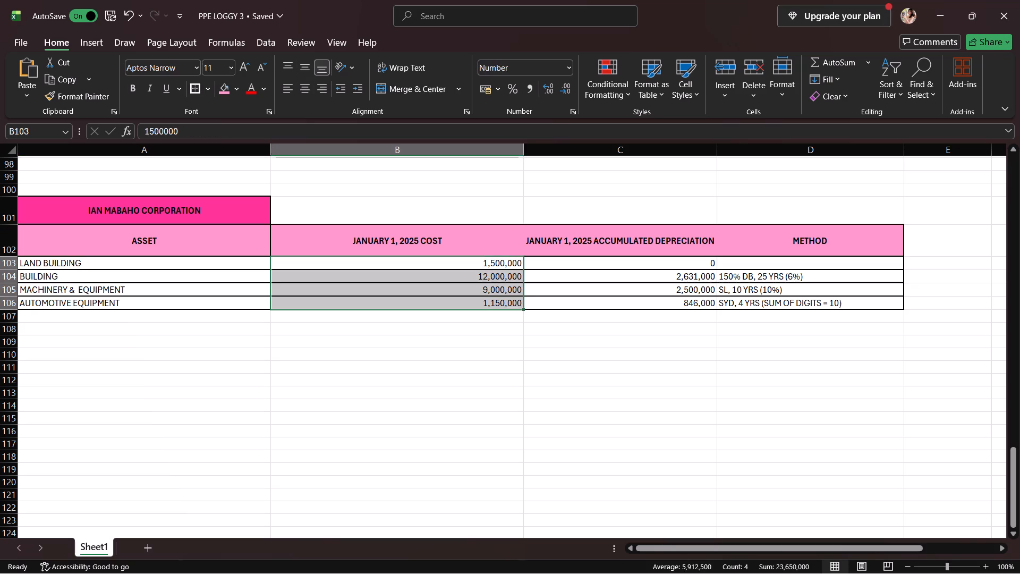
pyautogui.click(292, 81)
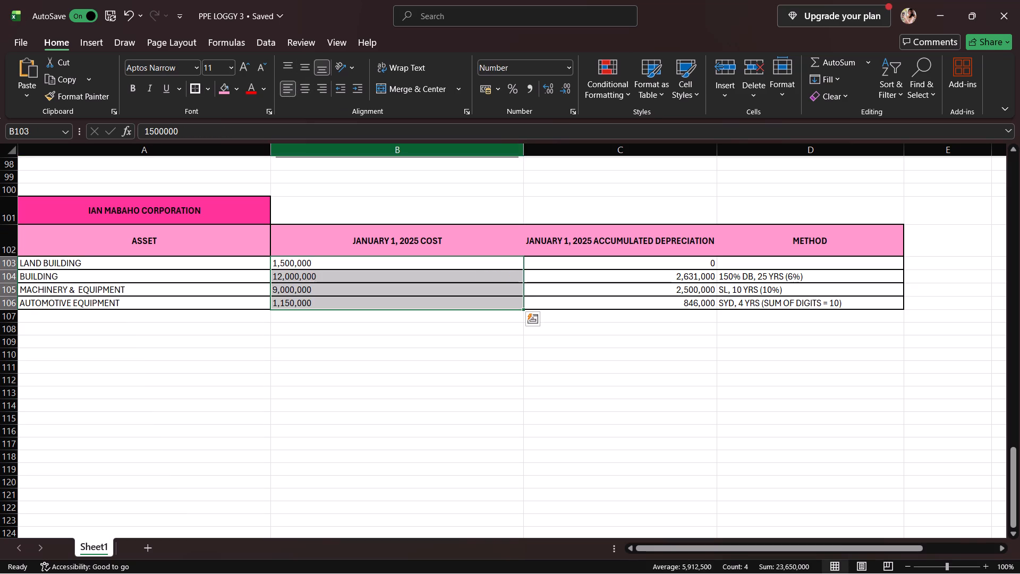
pyautogui.click(301, 90)
# Center the accumulated depreciation figures in C103:C106 horizontally.
pyautogui.moveTo(625, 273); pyautogui.dragTo(626, 288)
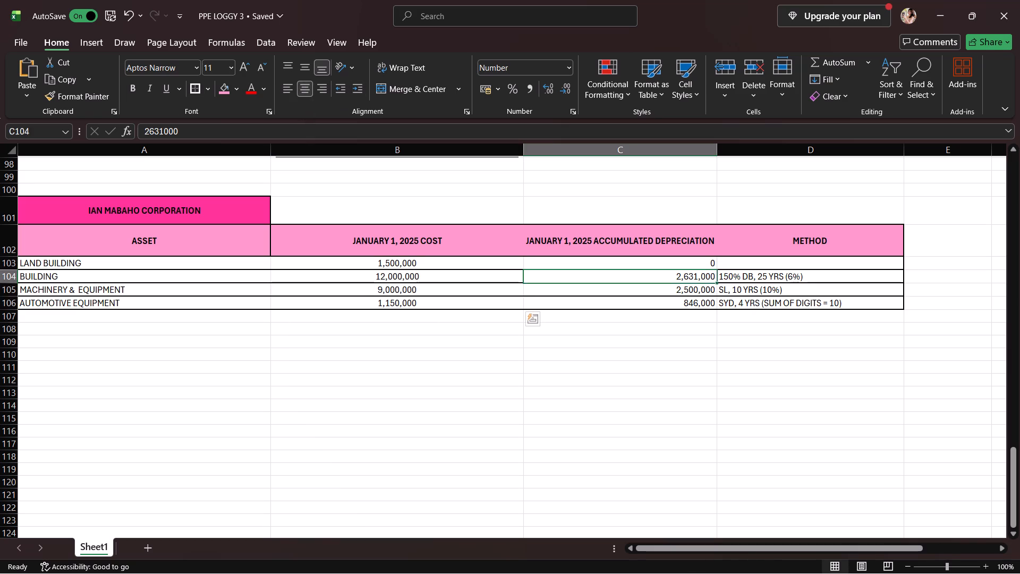
pyautogui.moveTo(626, 288); pyautogui.dragTo(631, 300)
pyautogui.moveTo(631, 260); pyautogui.dragTo(640, 296)
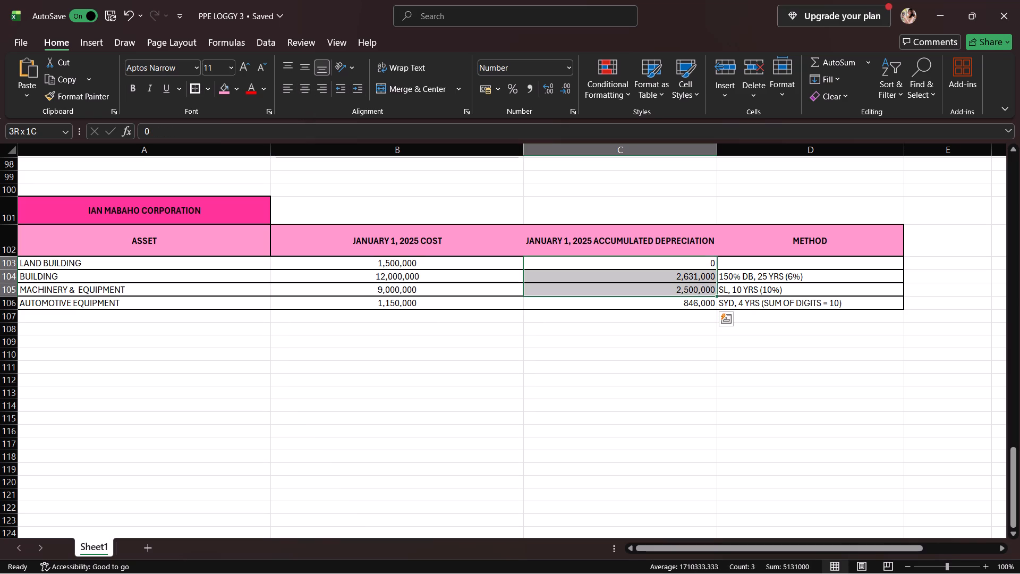
pyautogui.moveTo(640, 296); pyautogui.dragTo(642, 303)
pyautogui.click(299, 95)
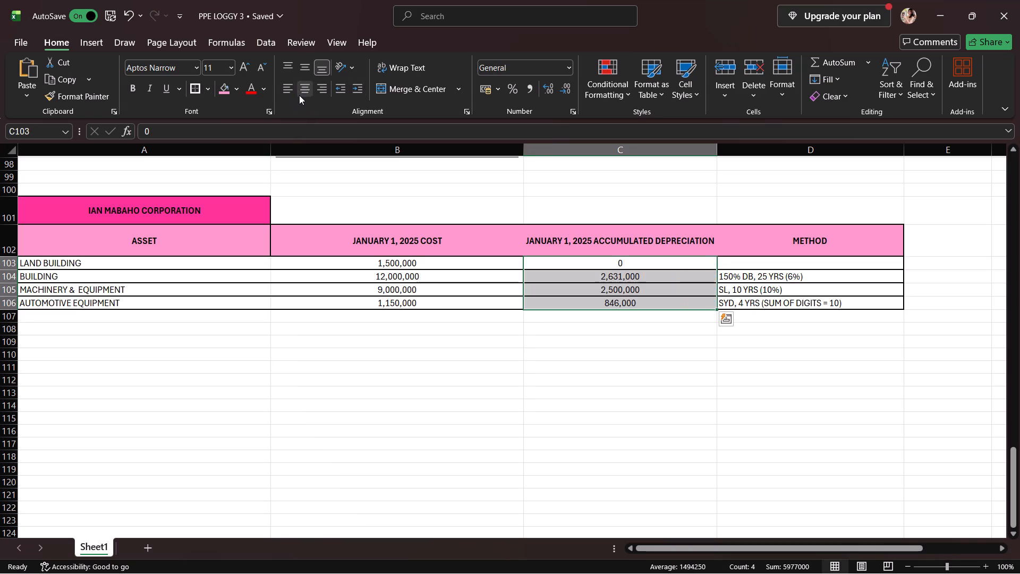
# Center the METHOD column entries in D103:D106 horizontally.
pyautogui.moveTo(759, 263); pyautogui.dragTo(769, 296)
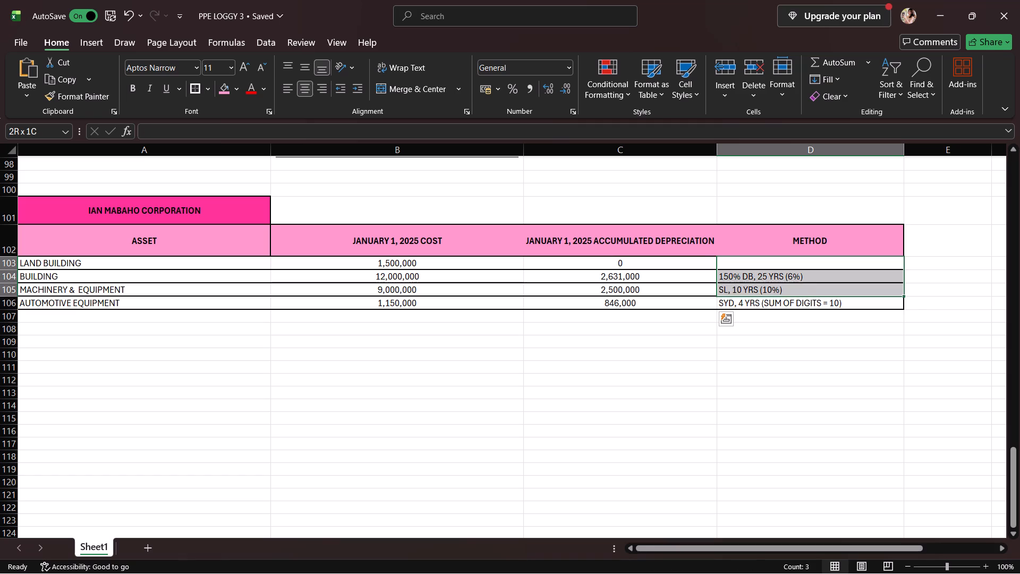
pyautogui.moveTo(769, 296); pyautogui.dragTo(770, 303)
pyautogui.click(311, 87)
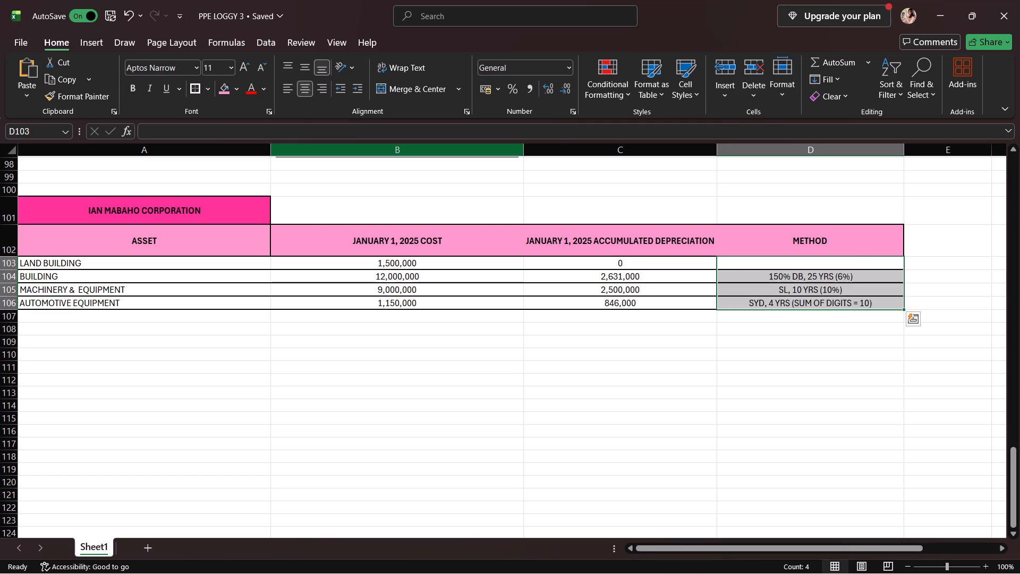
# Enter the labels CASH PRICE in A109 and TRADE IN ALLOWANCE in A110, below the asset table.
pyautogui.scroll(1, 329, 319)
pyautogui.scroll(-1, 326, 324)
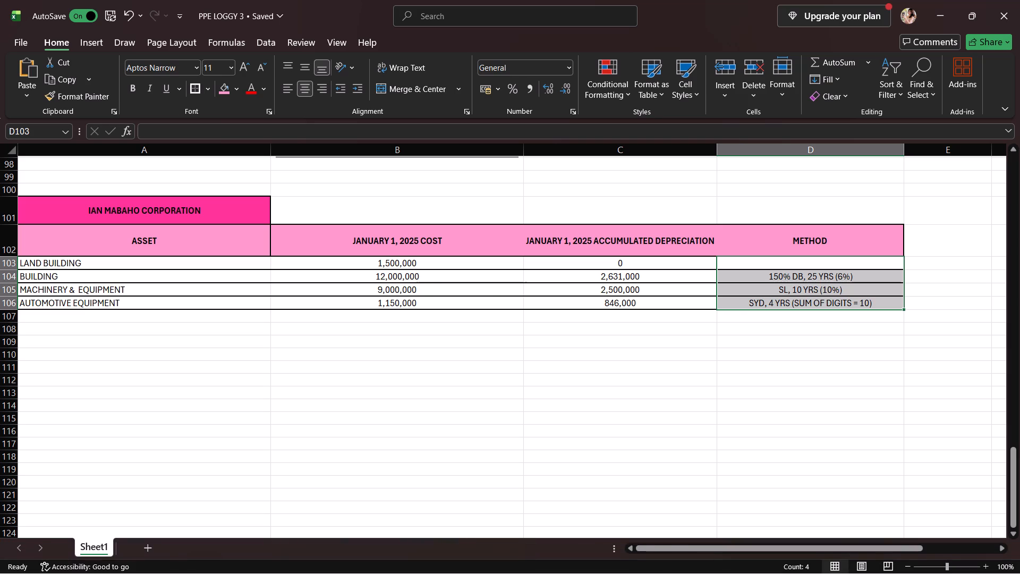
pyautogui.click(212, 356)
pyautogui.click(208, 341)
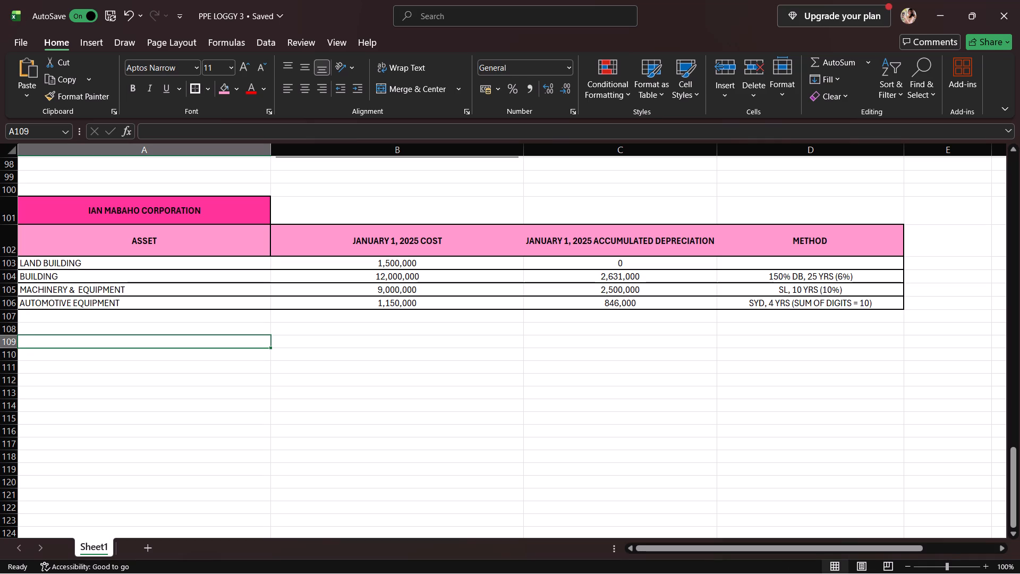
pyautogui.write('CASH PRICE')
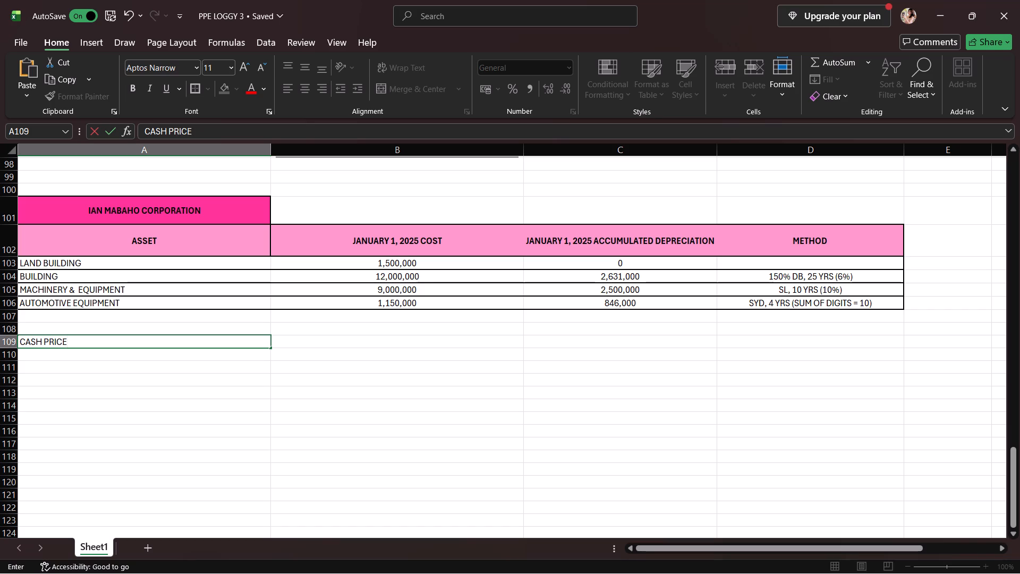
pyautogui.press('Return')
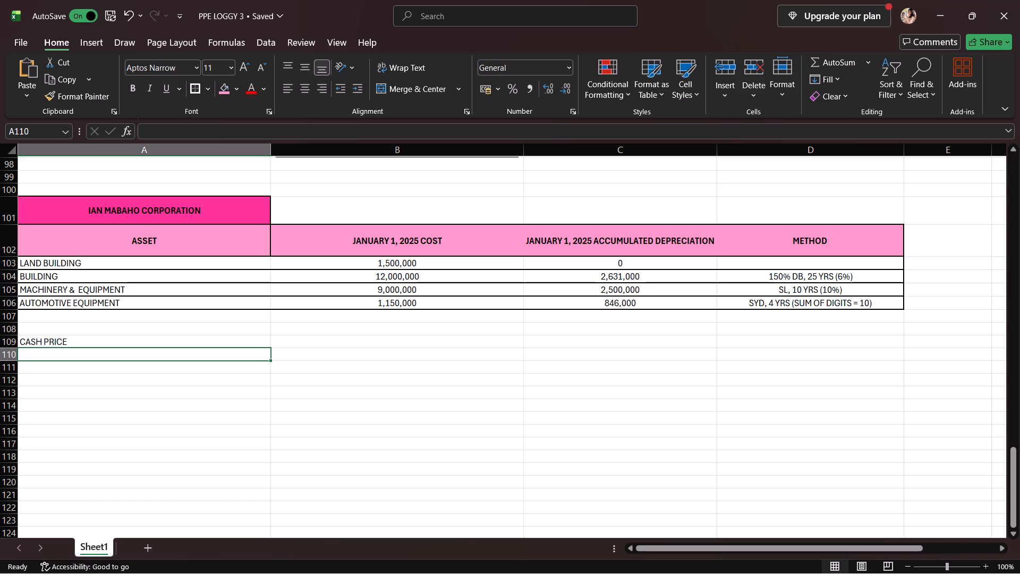
pyautogui.write('TRADE IN A')
pyautogui.write('LLOWANCE')
pyautogui.press('space')
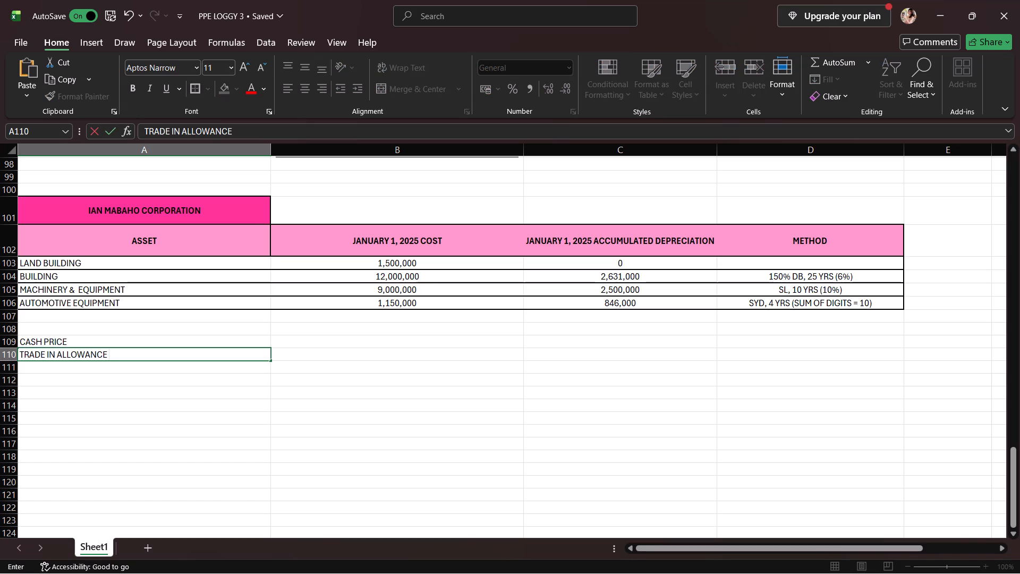
pyautogui.press('Return')
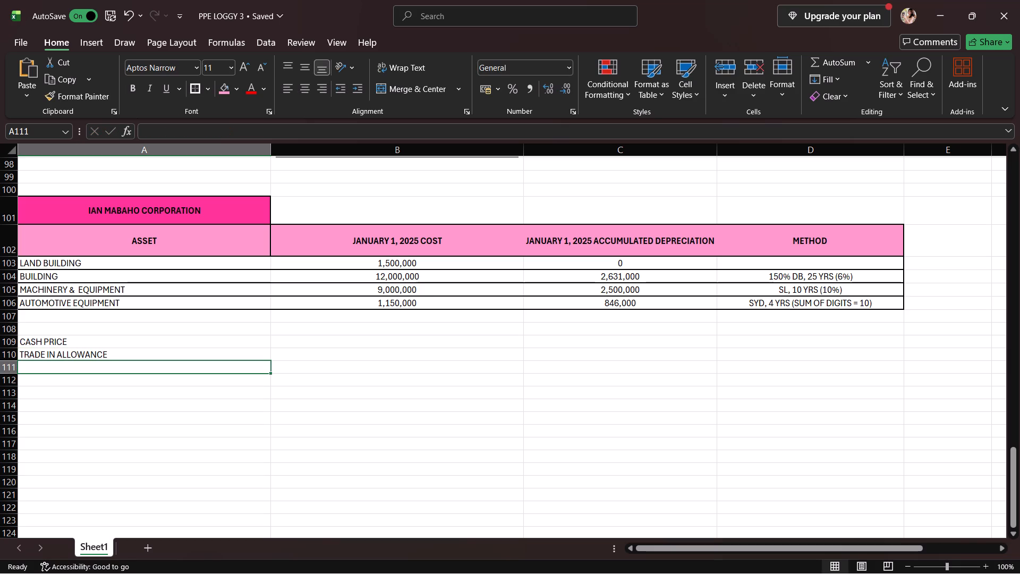
# Enter the labels LESS: CASH in A111 and OLD CAR in A112.
pyautogui.write('LESS: CASH')
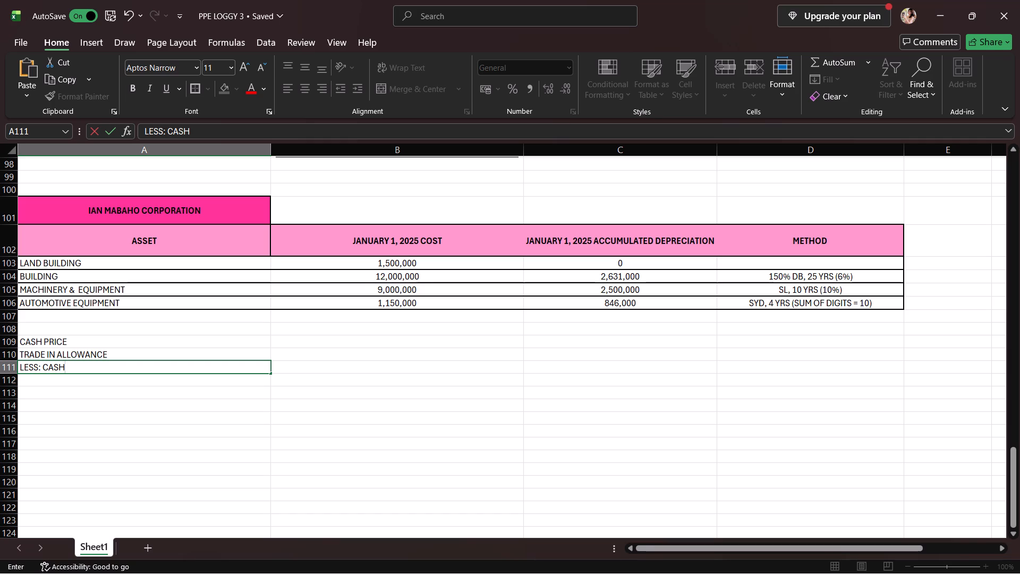
pyautogui.press('Return')
pyautogui.write('OLD')
pyautogui.press('space')
pyautogui.write('CAR')
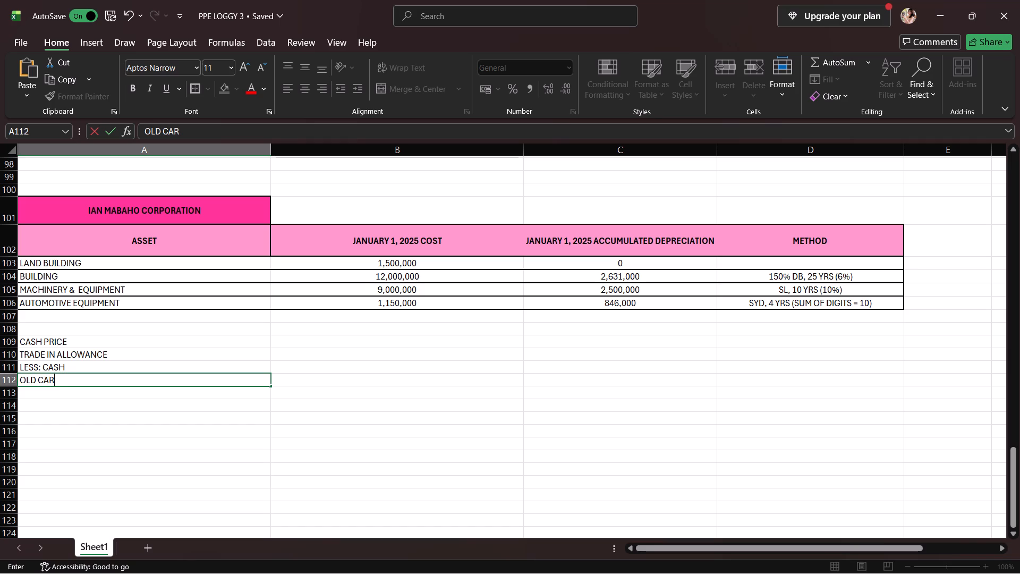
pyautogui.press('Return')
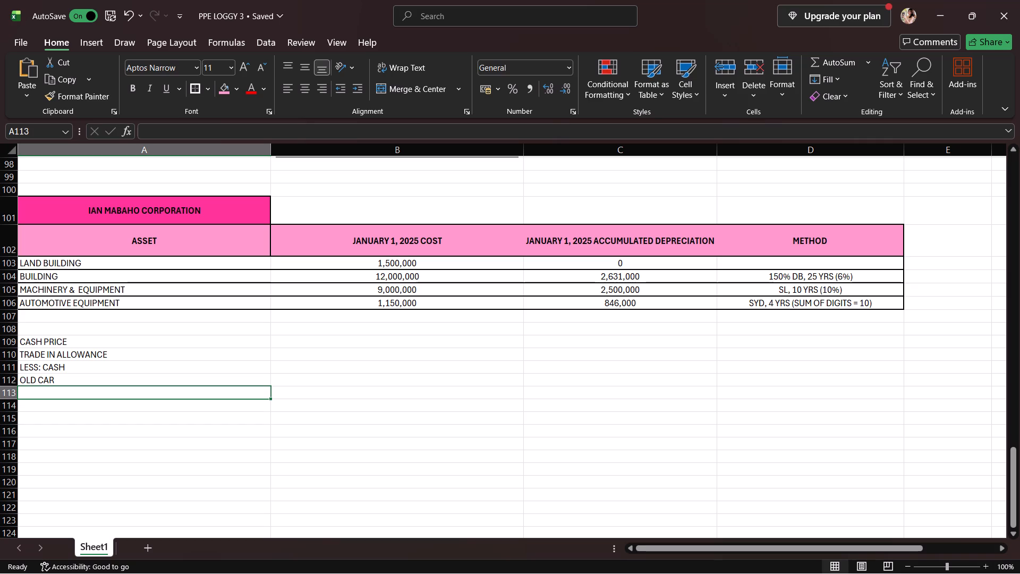
# Enter the label BV OLD CAR in A113.
pyautogui.press('BackSpace')
pyautogui.press('BackSpace')
pyautogui.press('BackSpace')
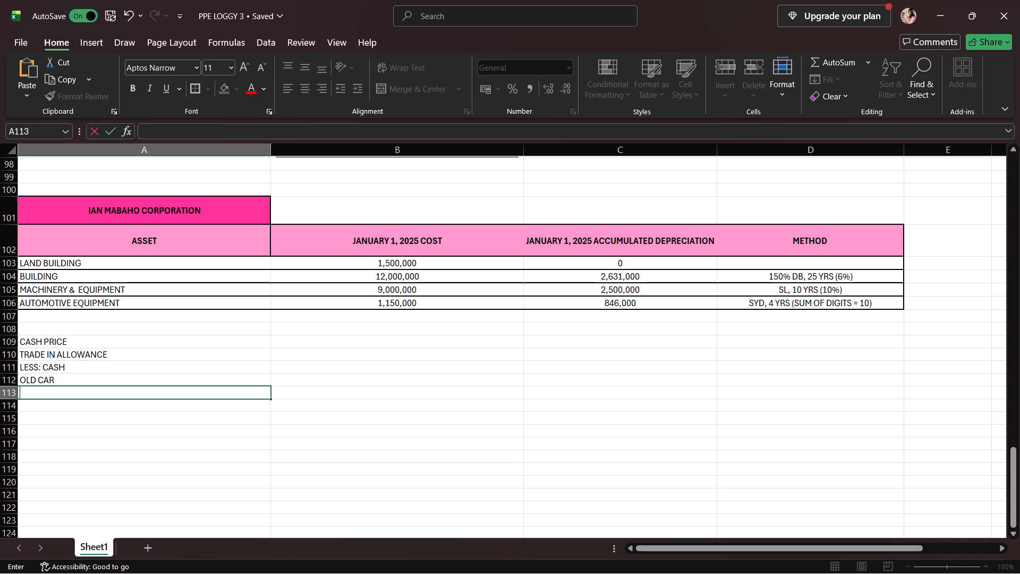
pyautogui.write('BV')
pyautogui.press('space')
pyautogui.write('OLD CAR')
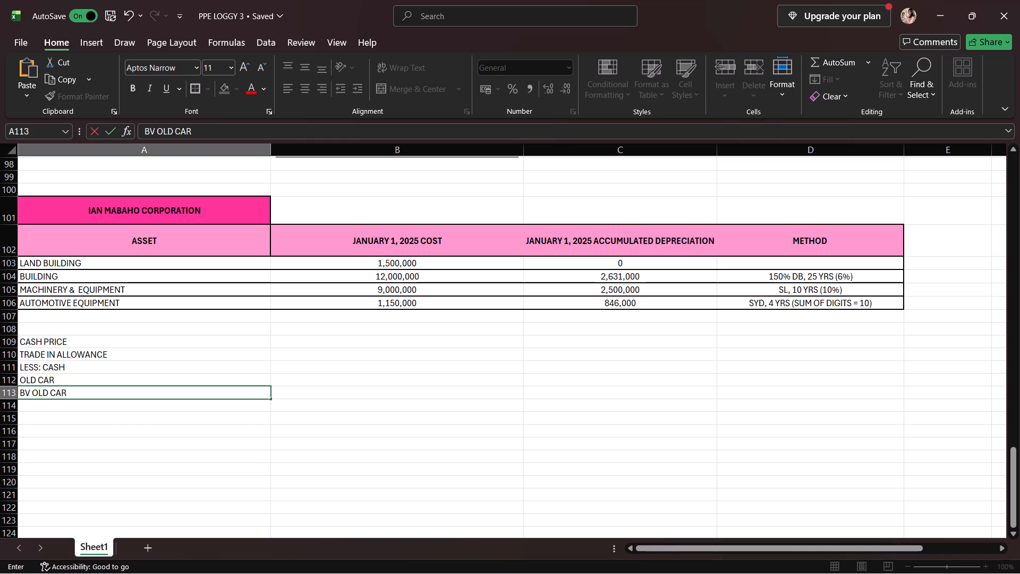
pyautogui.click(133, 407)
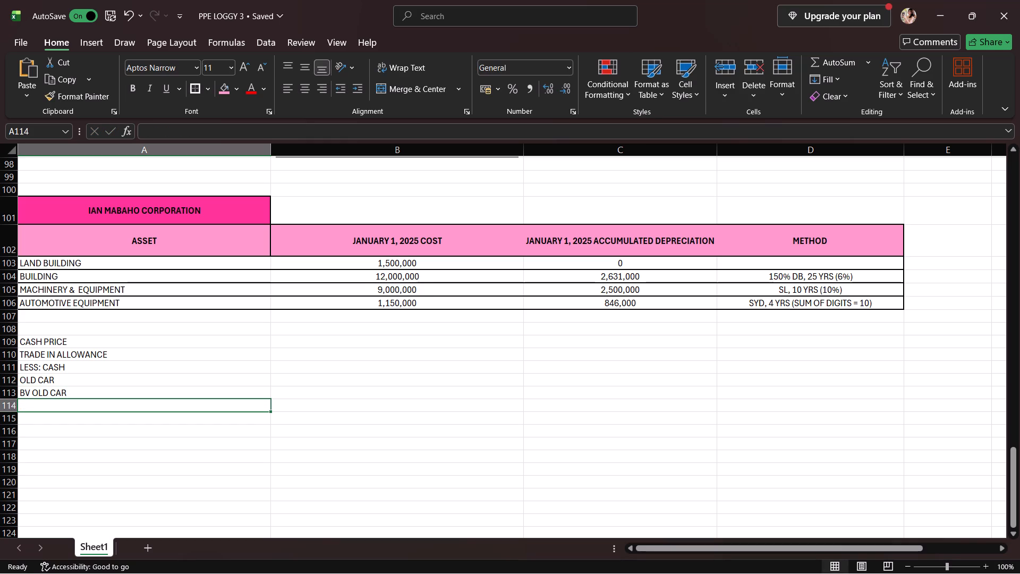
# Enter 520,000 beside both CASH PRICE in B109 and TRADE IN ALLOWANCE in B110.
pyautogui.moveTo(428, 366); pyautogui.dragTo(420, 356, button='right')
pyautogui.click(409, 343)
pyautogui.click(409, 343)
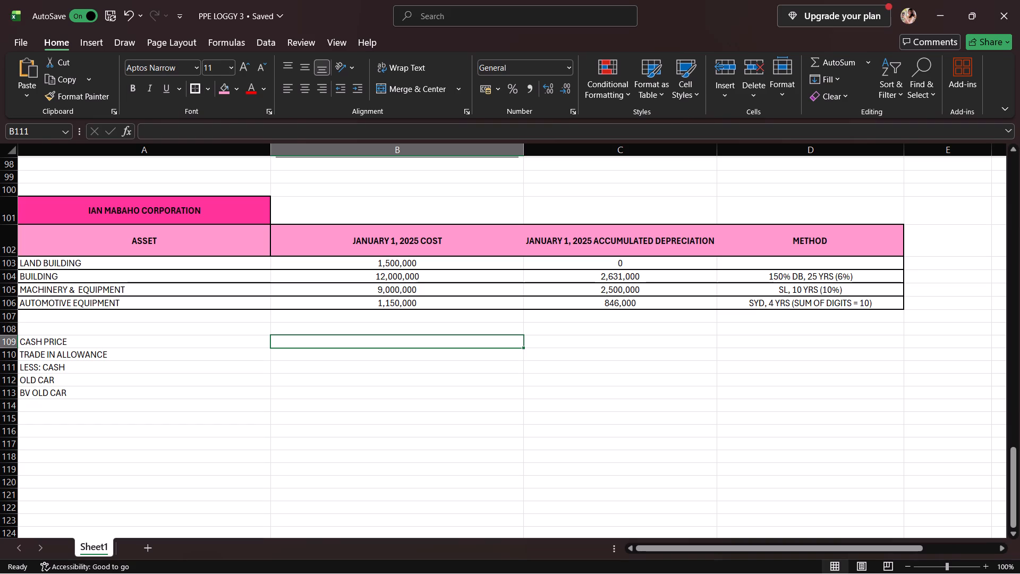
pyautogui.write('75')
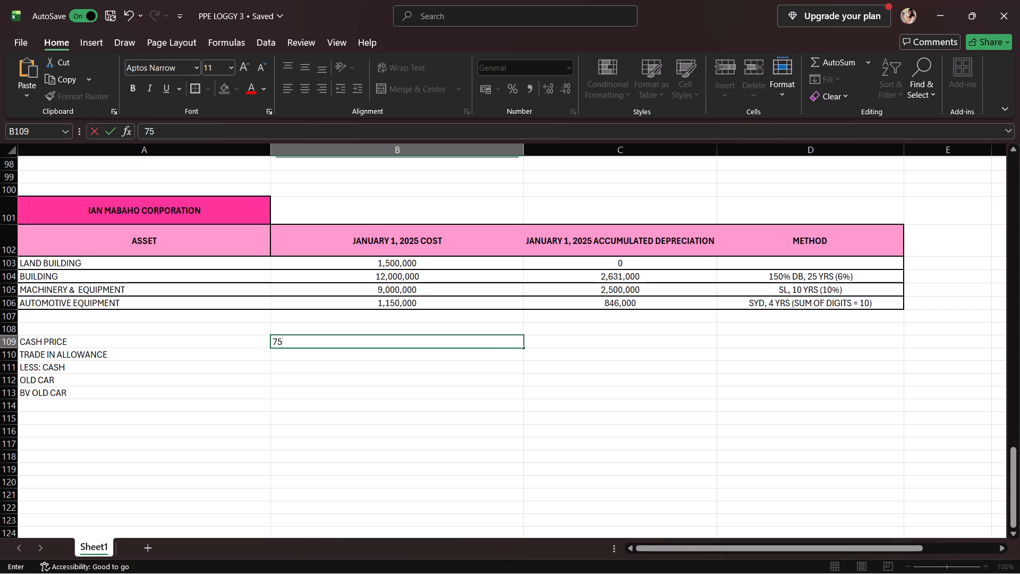
pyautogui.press('BackSpace')
pyautogui.press('BackSpace')
pyautogui.press('BackSpace')
pyautogui.write('520,000')
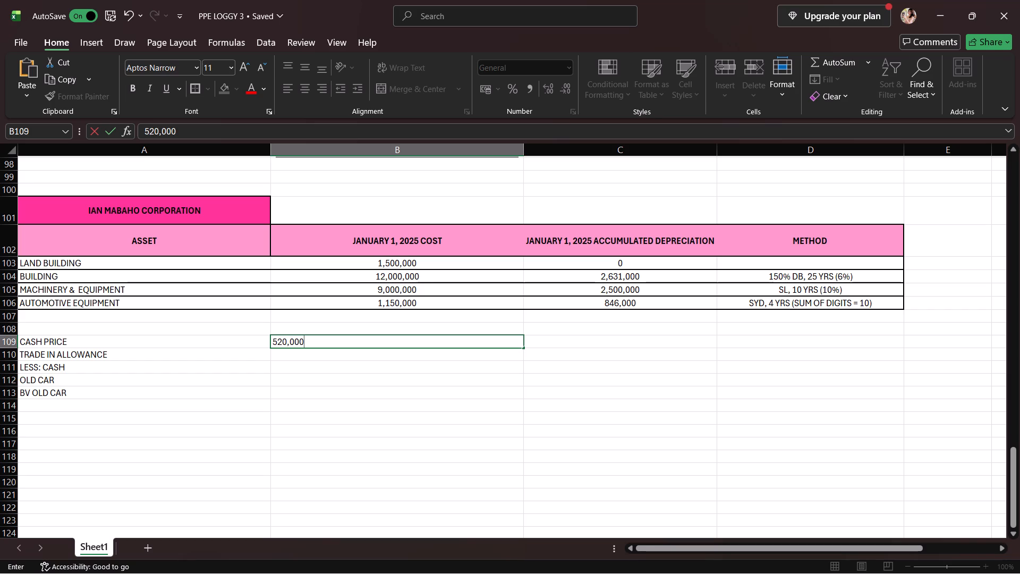
pyautogui.press('Return')
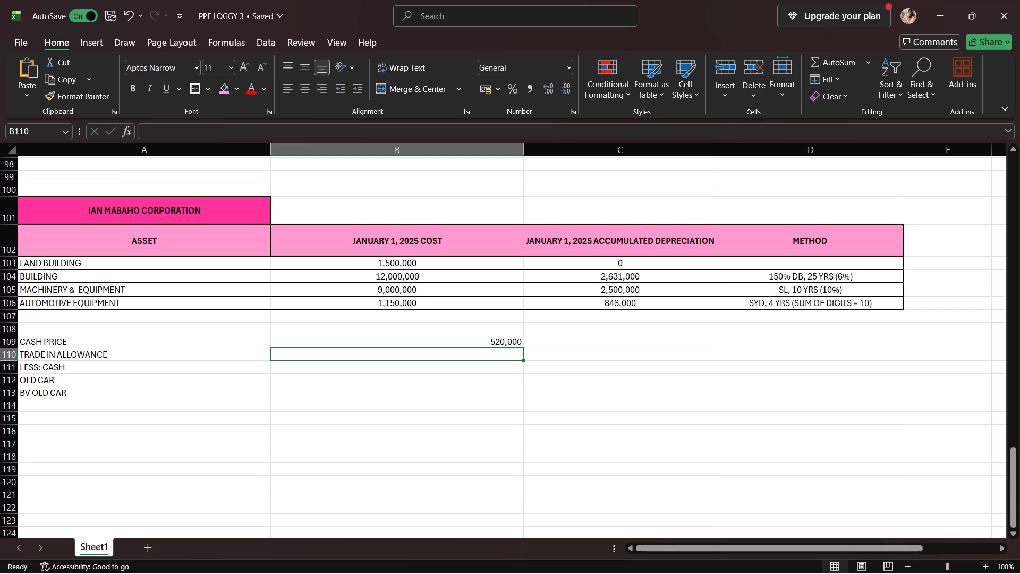
pyautogui.write('520,000')
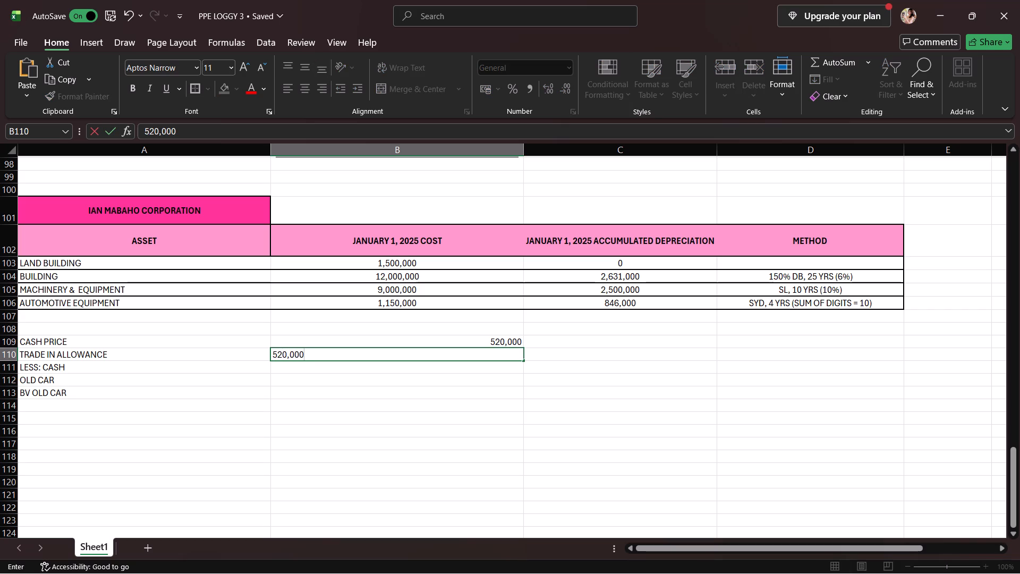
pyautogui.press('Return')
# Enter 350,000 beside LESS: CASH in B111 and 490,000 beside OLD CAR in B112.
pyautogui.write('350,000')
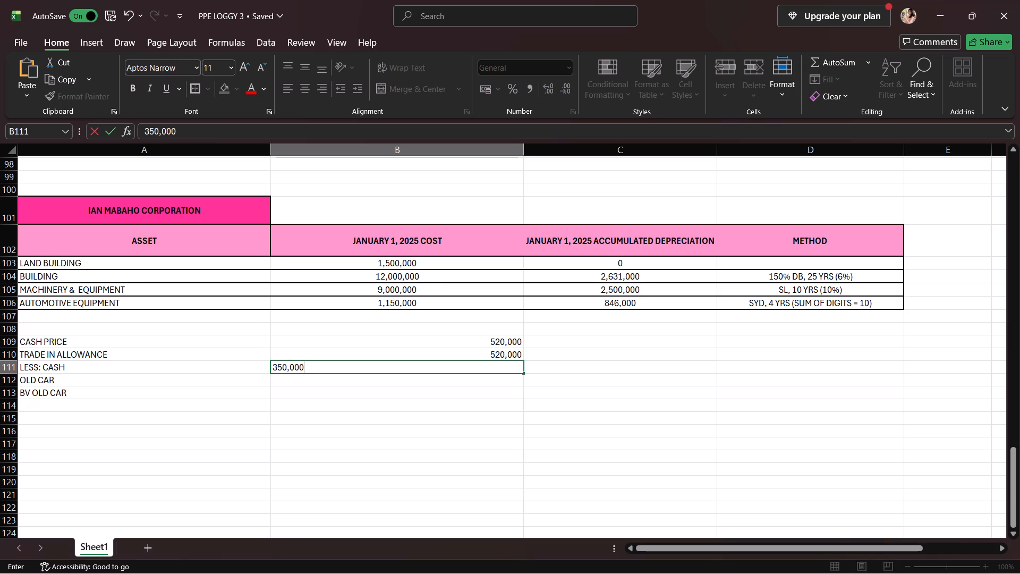
pyautogui.press('Return')
pyautogui.write('490')
pyautogui.write(',000')
pyautogui.press('Return')
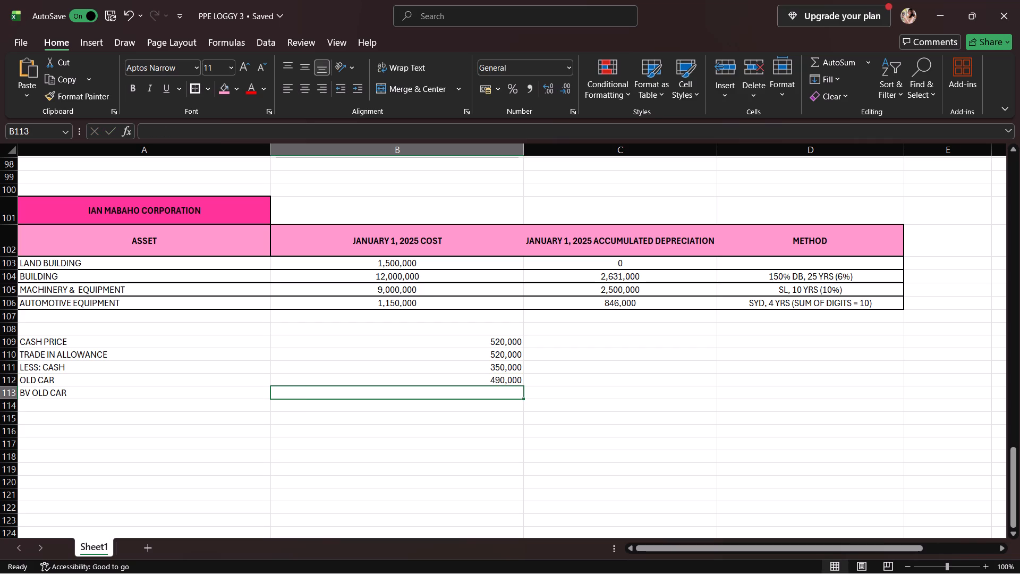
# Enter 147,000 beside BV OLD CAR in B113.
pyautogui.write('1447')
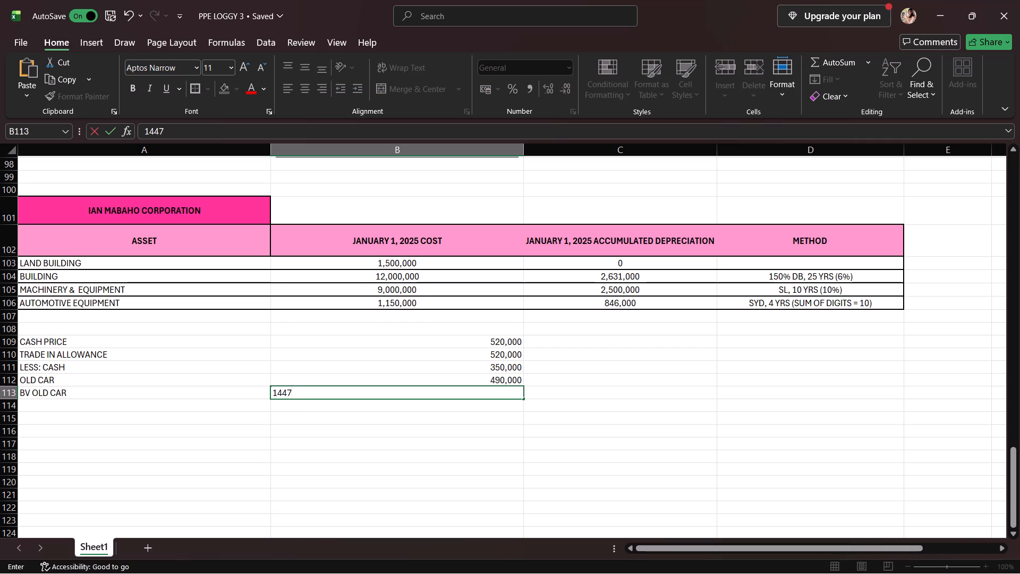
pyautogui.press('BackSpace')
pyautogui.press('BackSpace')
pyautogui.write('7,000')
pyautogui.press('Return')
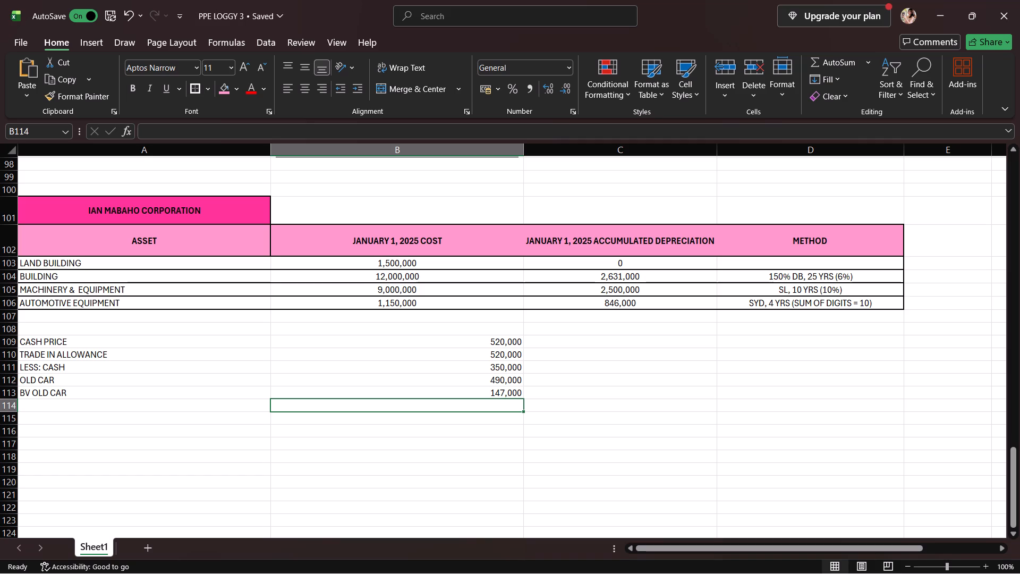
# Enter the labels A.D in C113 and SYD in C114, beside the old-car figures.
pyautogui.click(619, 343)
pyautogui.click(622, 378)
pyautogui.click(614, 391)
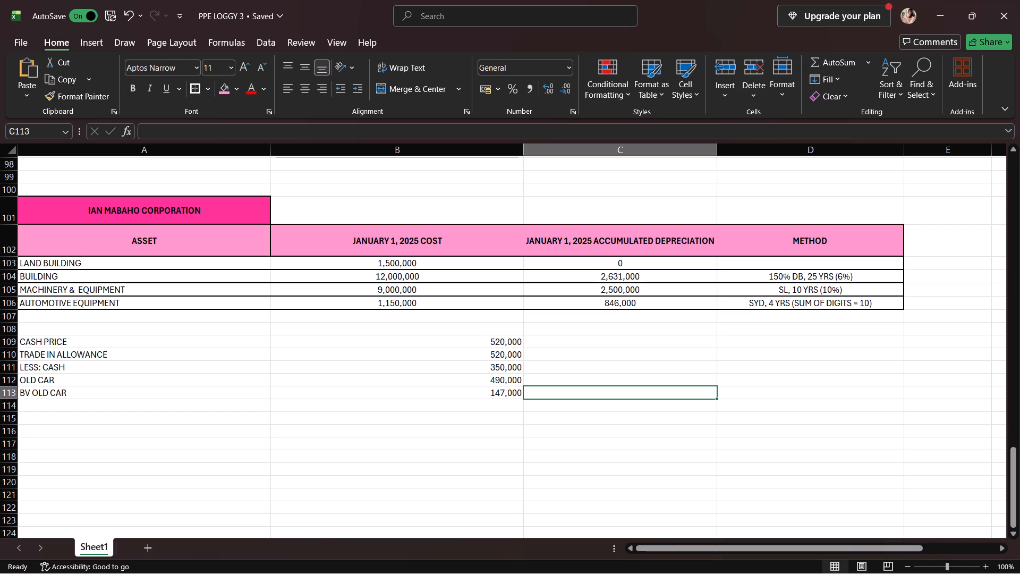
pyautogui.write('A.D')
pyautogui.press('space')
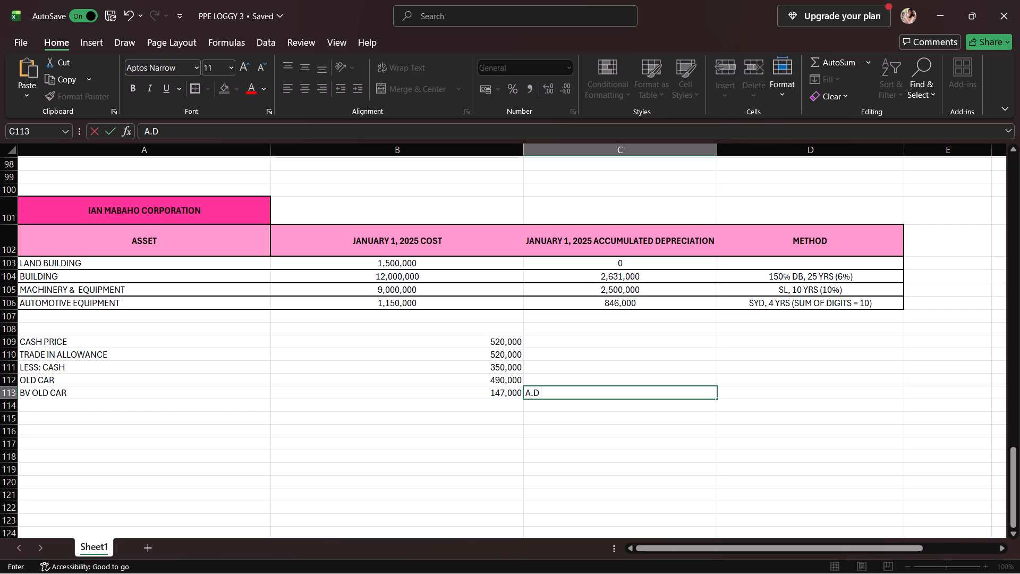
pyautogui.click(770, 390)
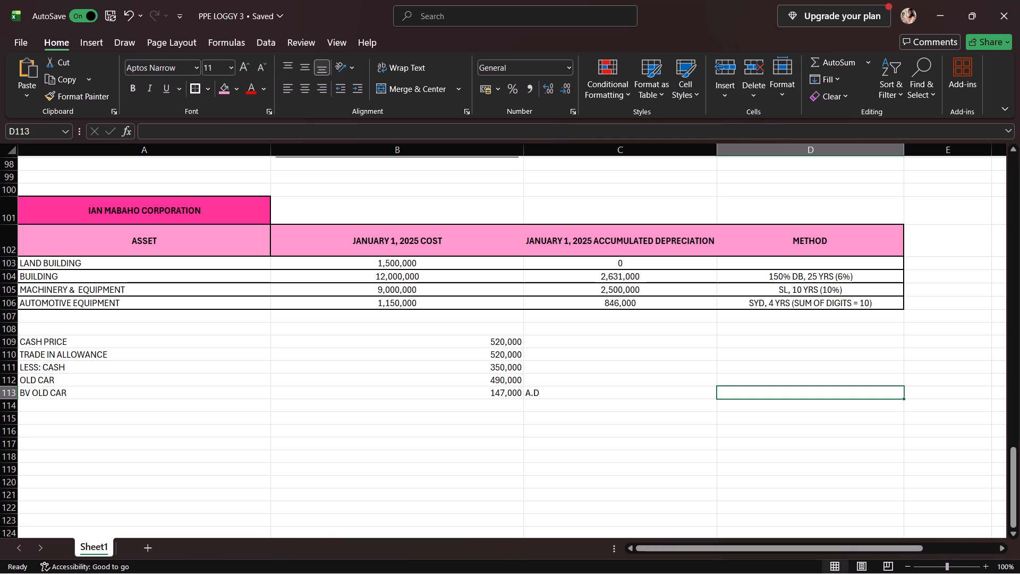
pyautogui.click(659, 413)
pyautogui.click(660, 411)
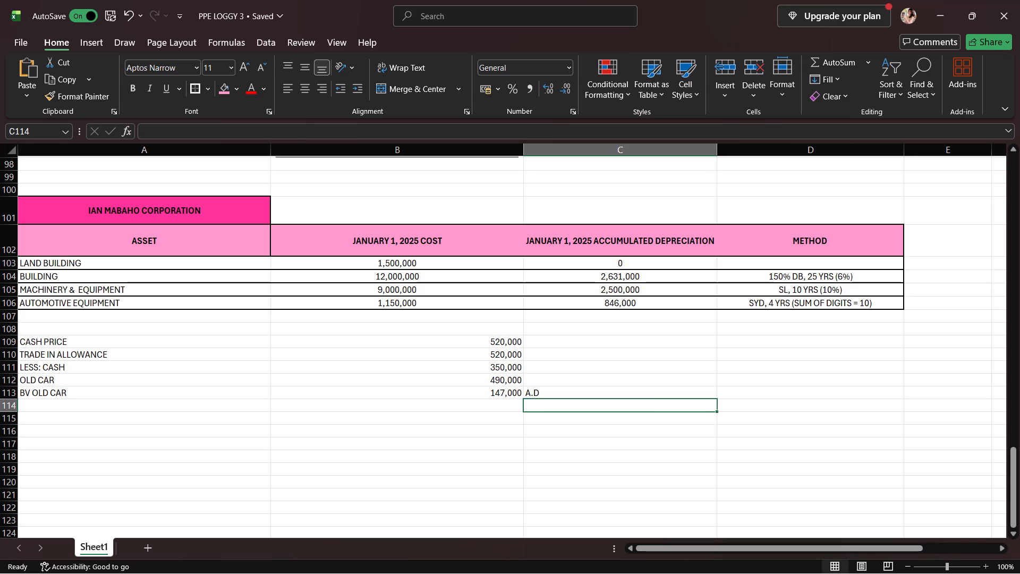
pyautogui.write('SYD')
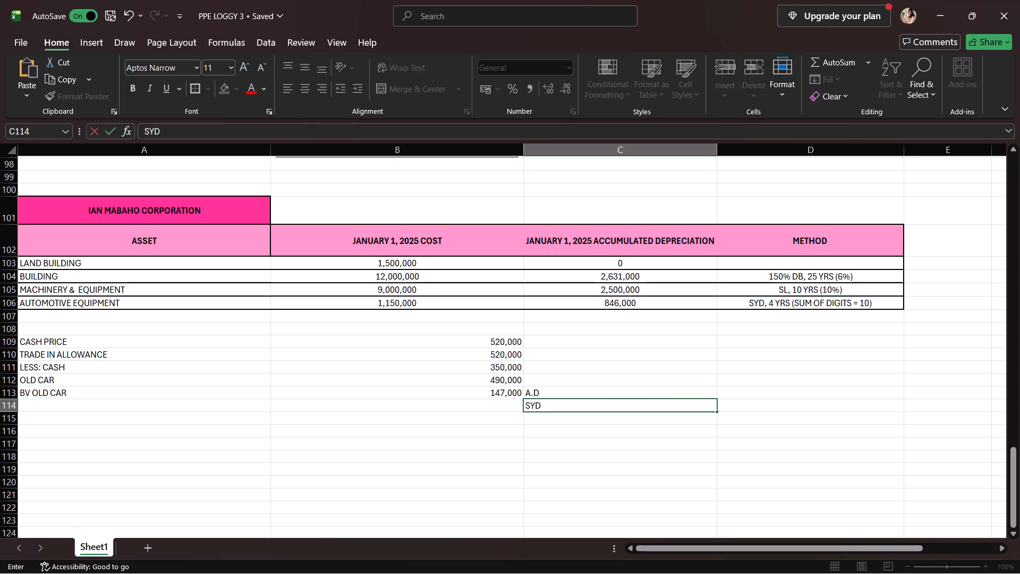
# Enter 343,000 in D112 and 70% in D113.
pyautogui.click(824, 377)
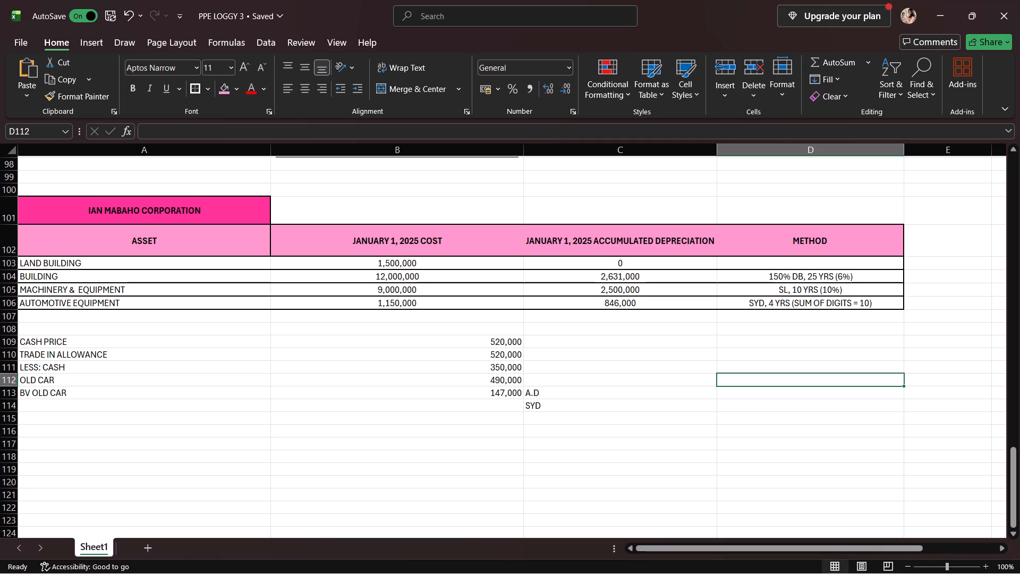
pyautogui.write('343')
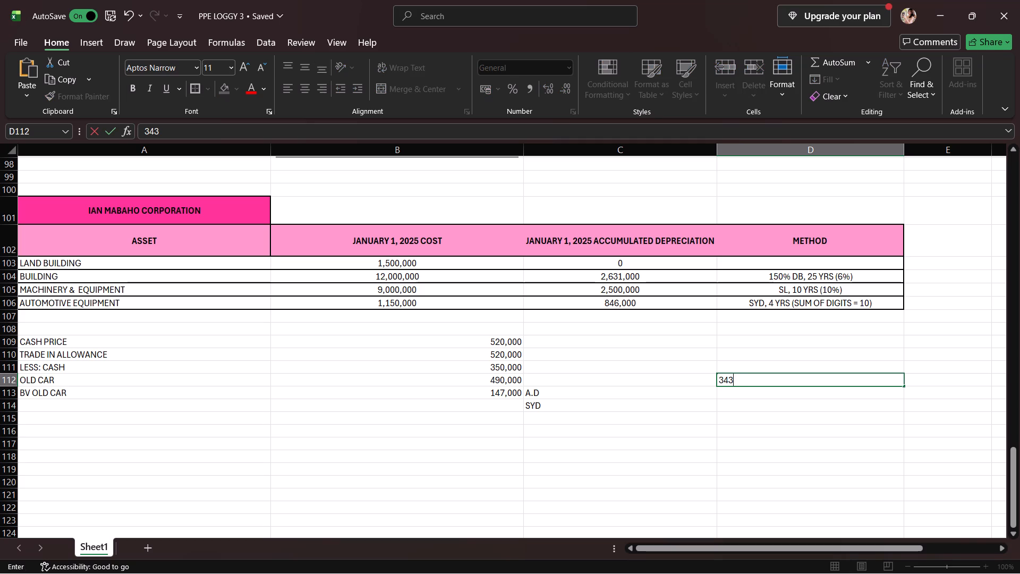
pyautogui.write(',000')
pyautogui.press('Return')
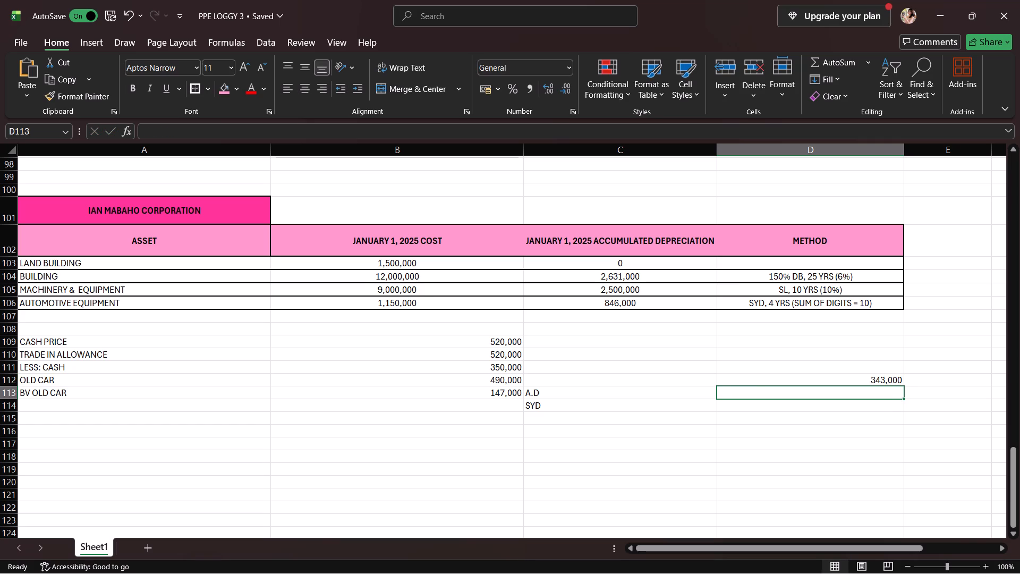
pyautogui.write('7-')
pyautogui.press('BackSpace')
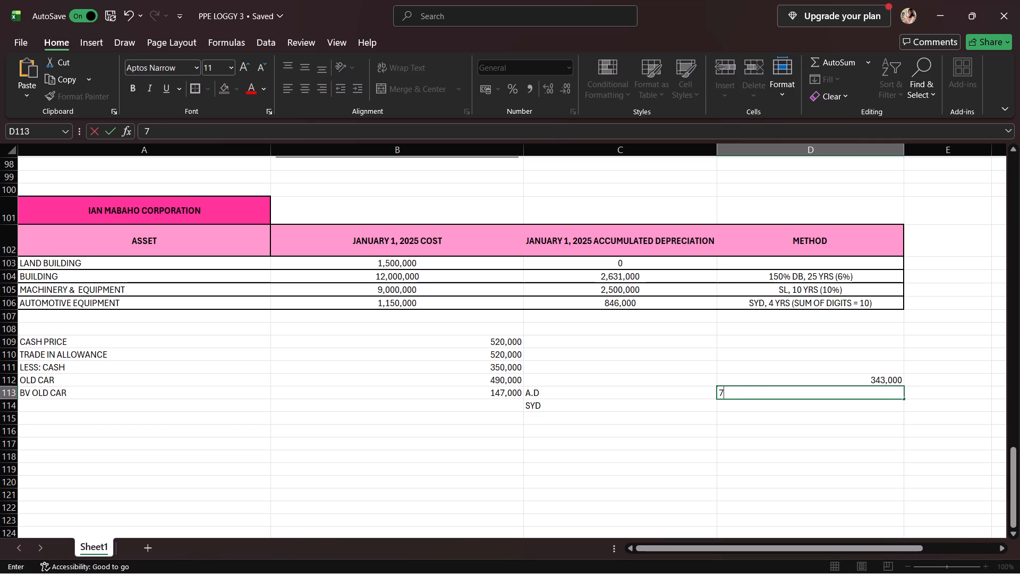
pyautogui.press('0')
pyautogui.hotkey('shift', '%')
pyautogui.click(569, 402)
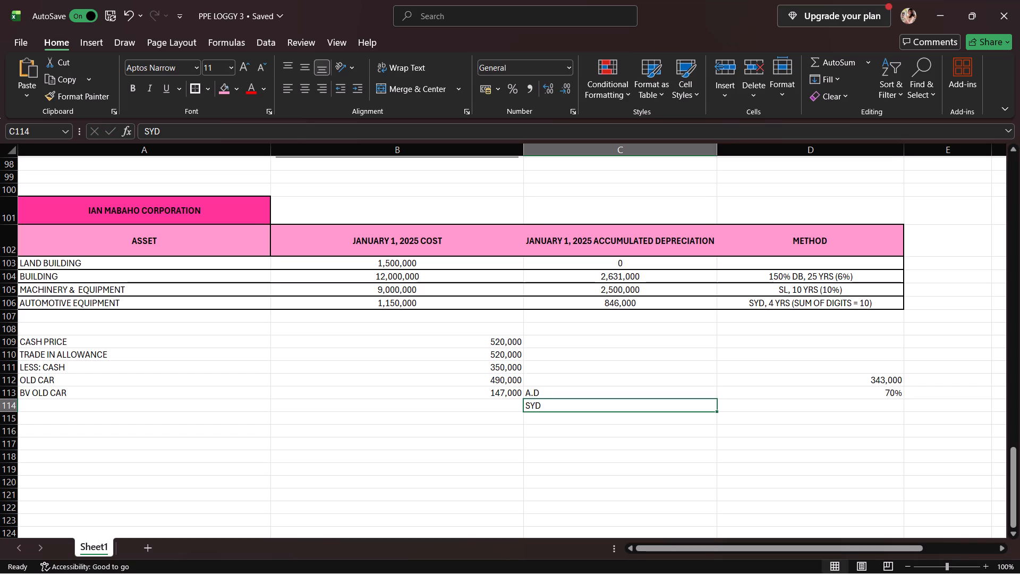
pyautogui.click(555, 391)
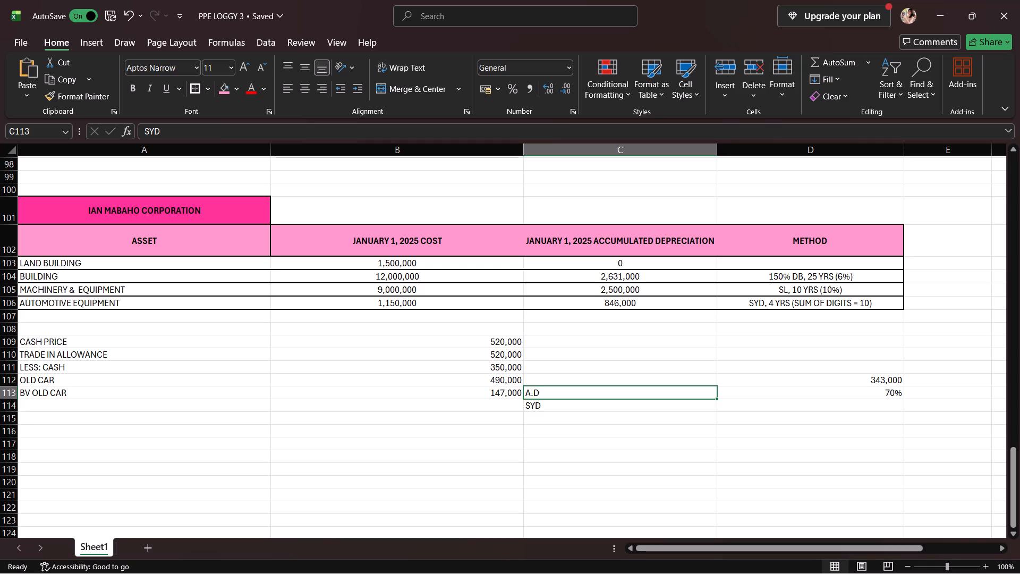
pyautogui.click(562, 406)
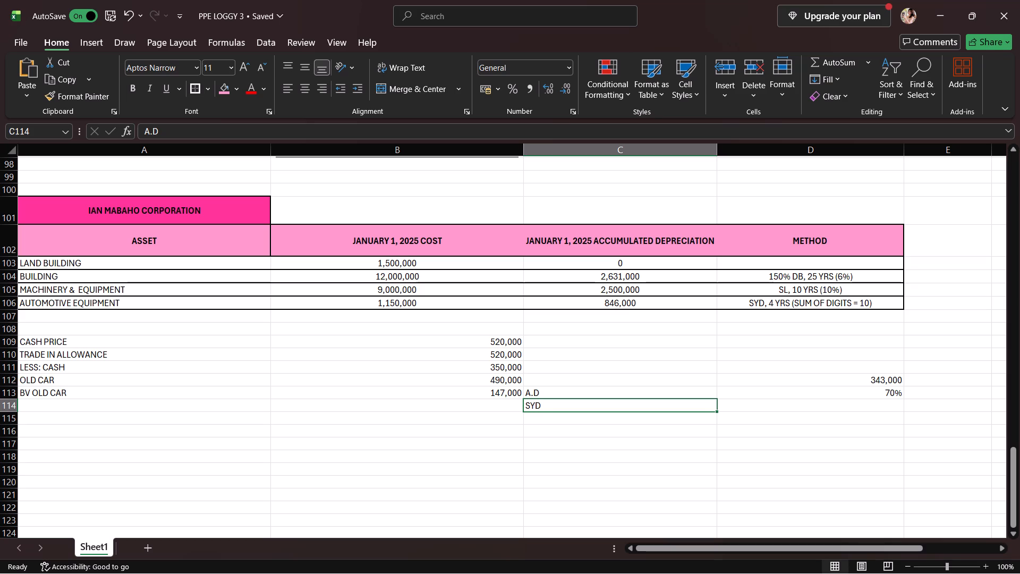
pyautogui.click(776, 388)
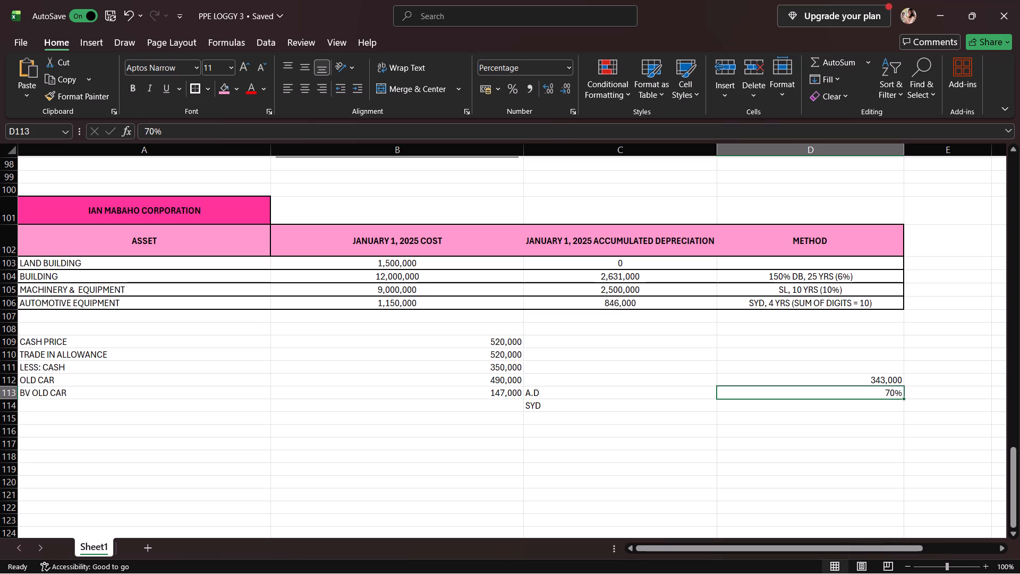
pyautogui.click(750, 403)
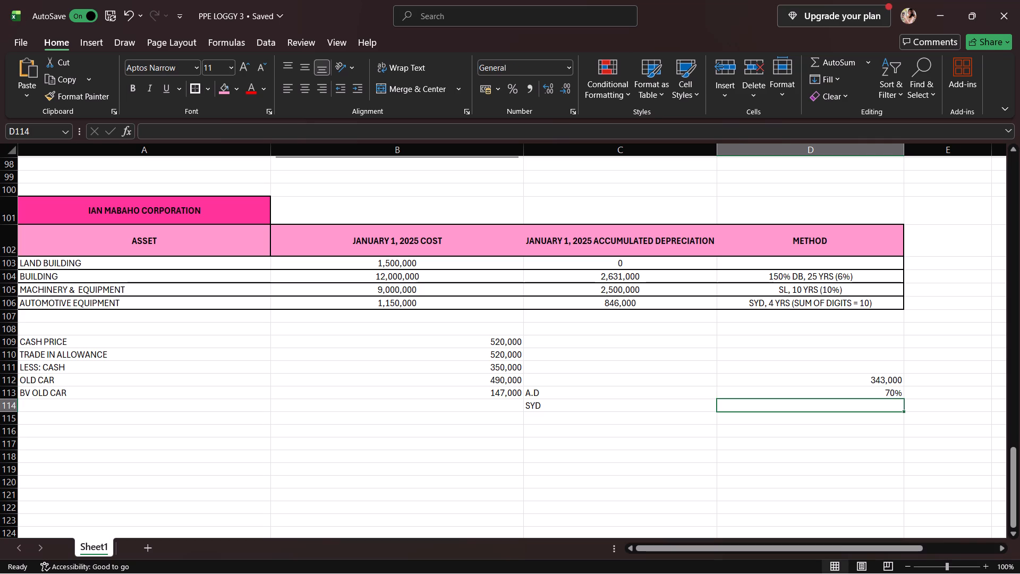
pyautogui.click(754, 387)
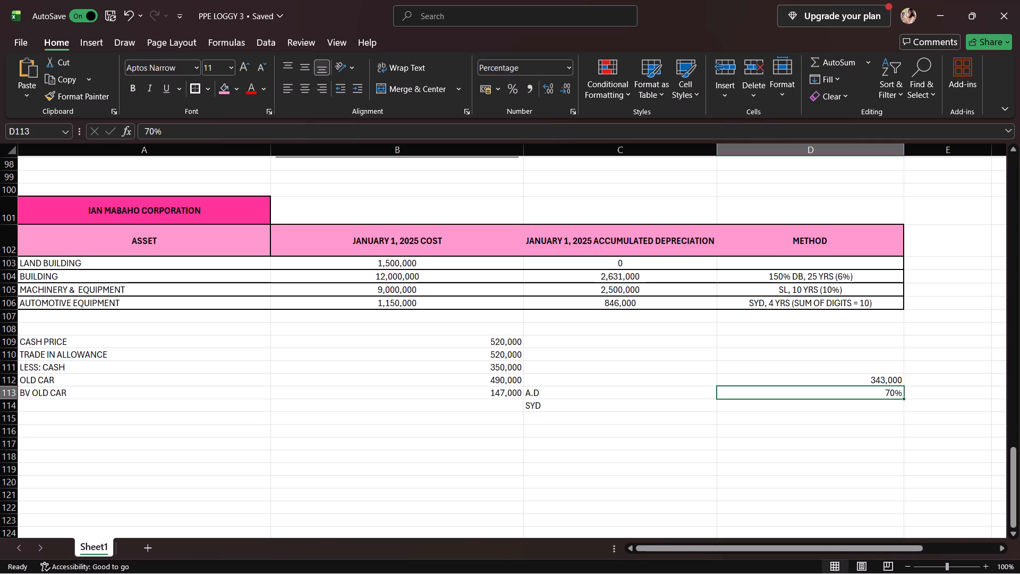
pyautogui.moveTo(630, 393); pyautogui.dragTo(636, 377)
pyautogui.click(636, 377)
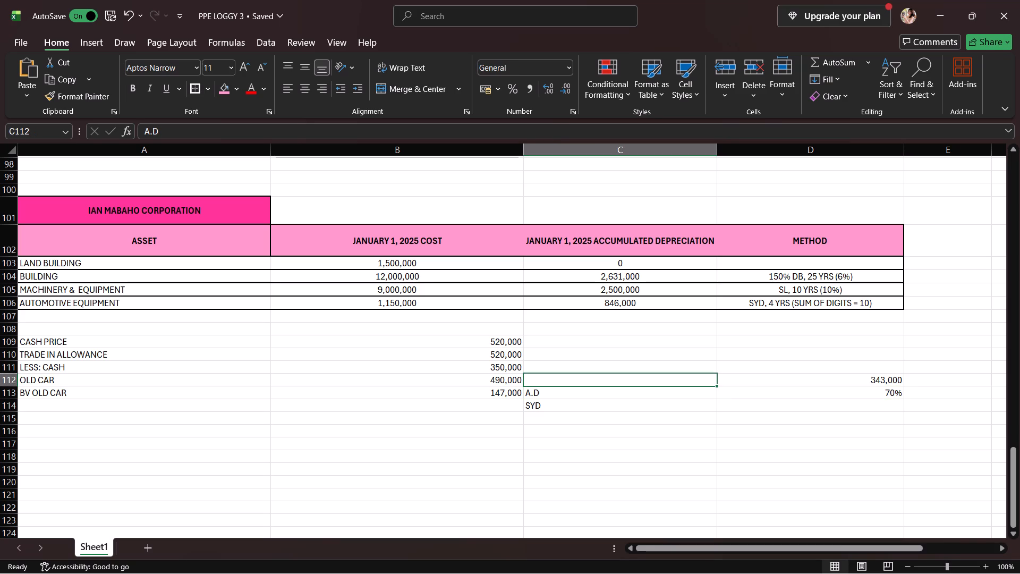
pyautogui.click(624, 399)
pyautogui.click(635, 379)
# Move the A.D and SYD labels up one row to C112 and C113, leaving C114 empty.
pyautogui.click(634, 388)
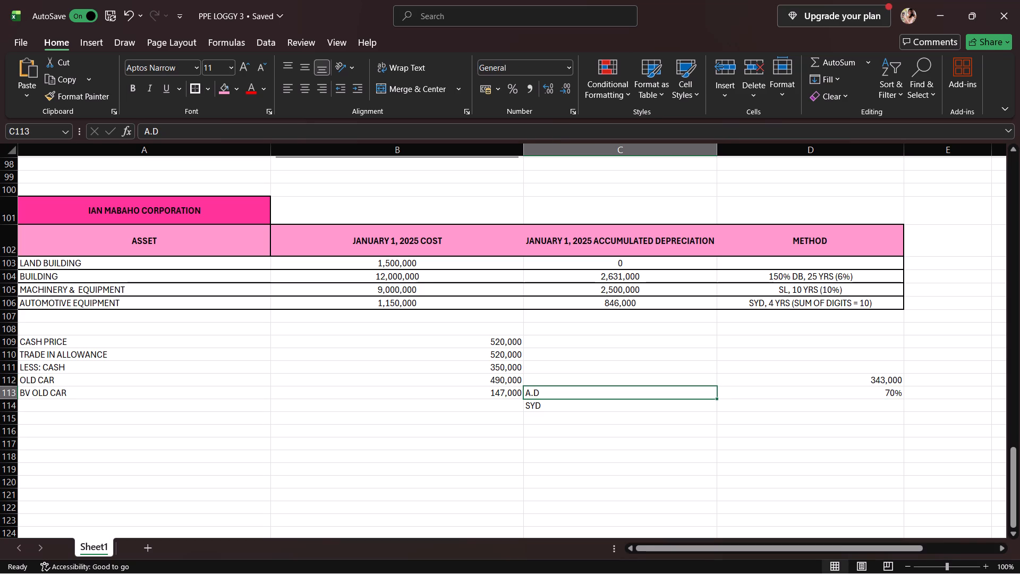
pyautogui.press('BackSpace')
pyautogui.press('BackSpace')
pyautogui.press('BackSpace')
pyautogui.press('BackSpace')
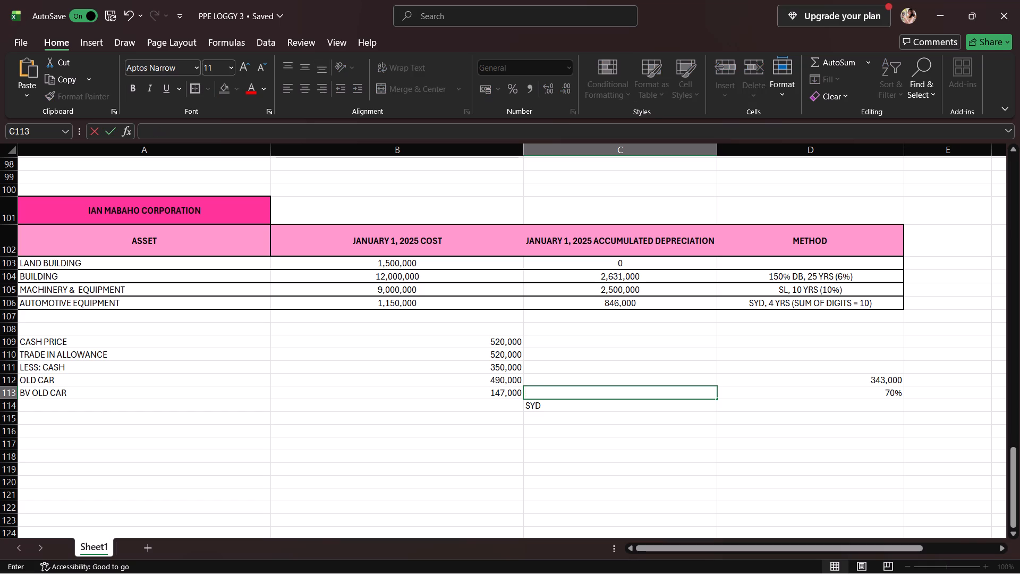
pyautogui.click(630, 381)
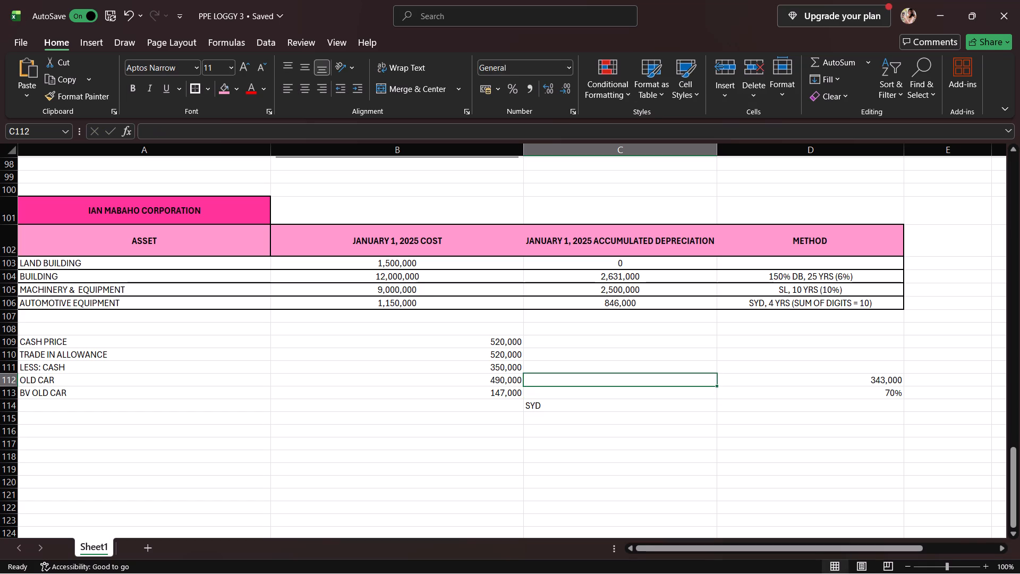
pyautogui.write('A.D')
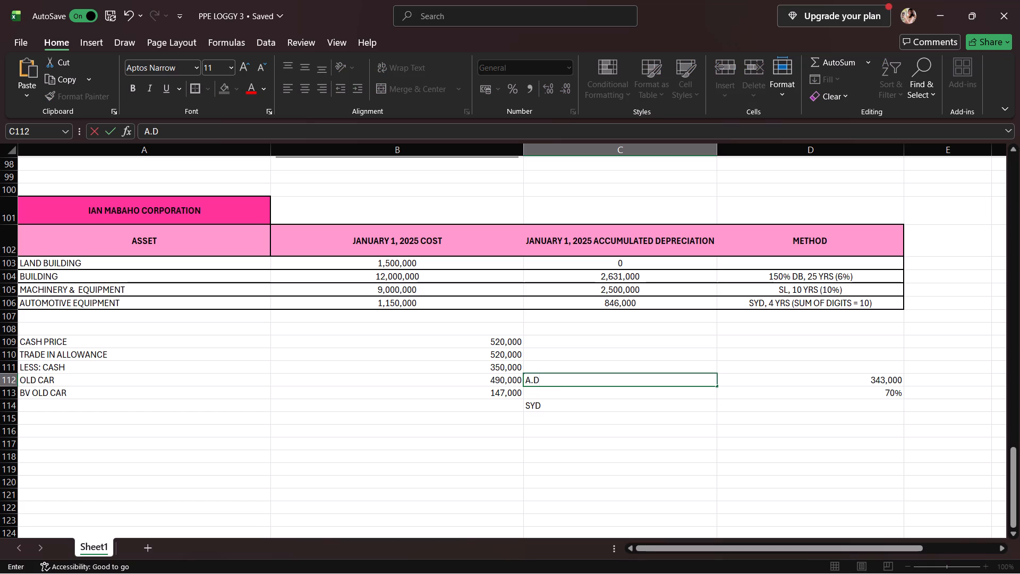
pyautogui.click(621, 396)
pyautogui.write('SYD')
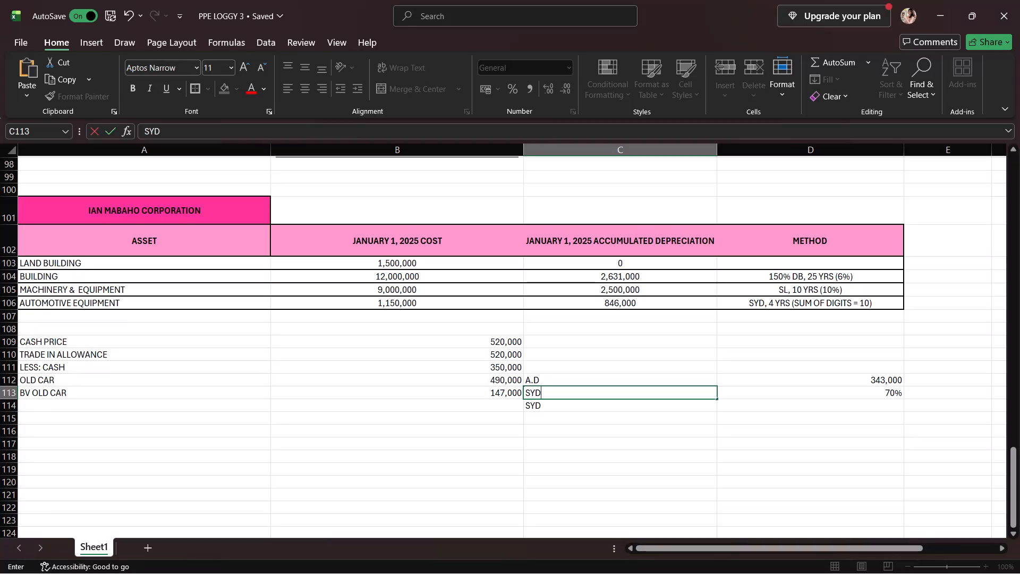
pyautogui.click(633, 410)
pyautogui.press('BackSpace')
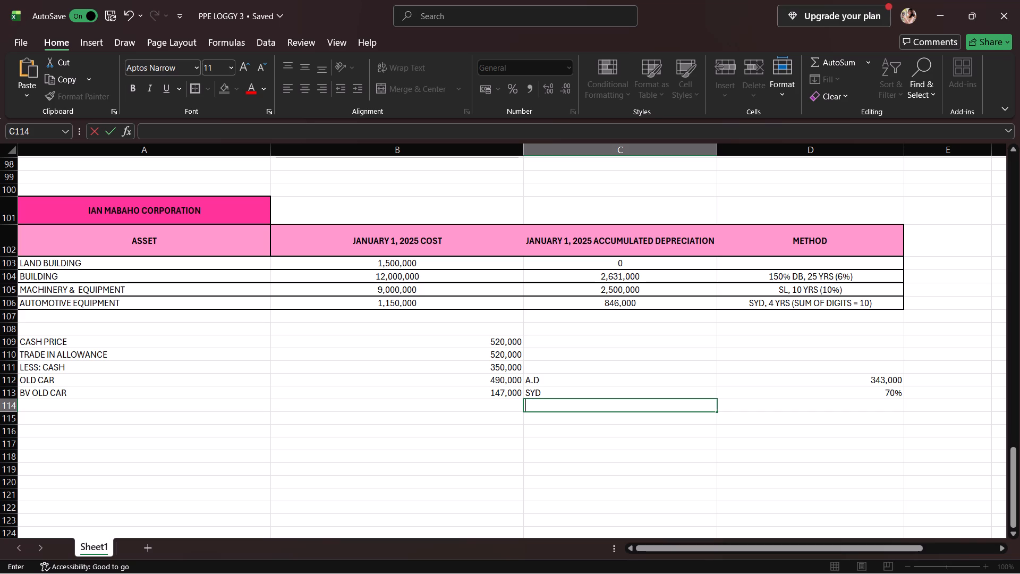
# Label C114 TOTAL and compute it in D114 by multiplying the A.D amount by the SYD percentage (=D112*D113).
pyautogui.write('TO')
pyautogui.write('TAL')
pyautogui.click(845, 403)
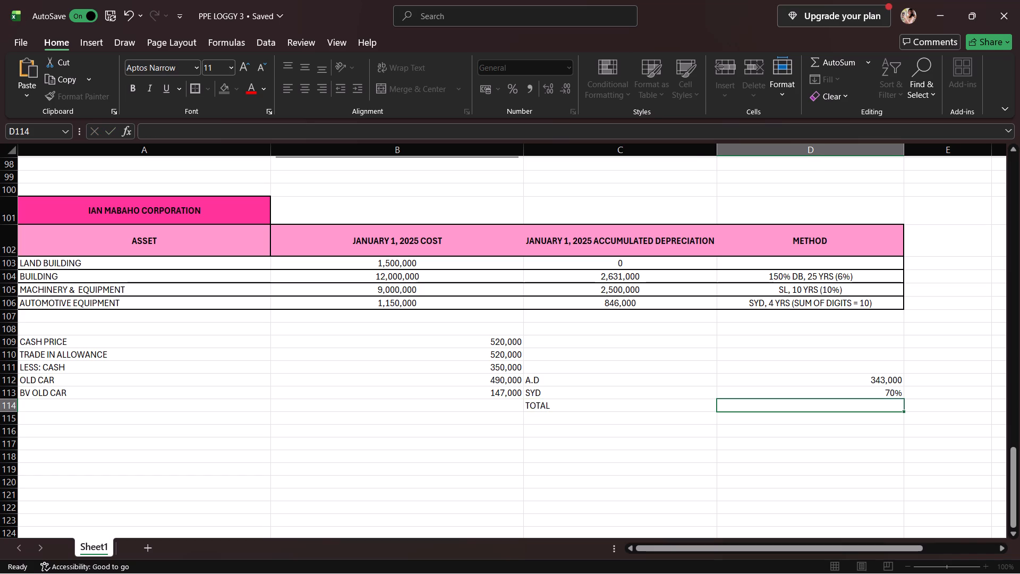
pyautogui.press('=')
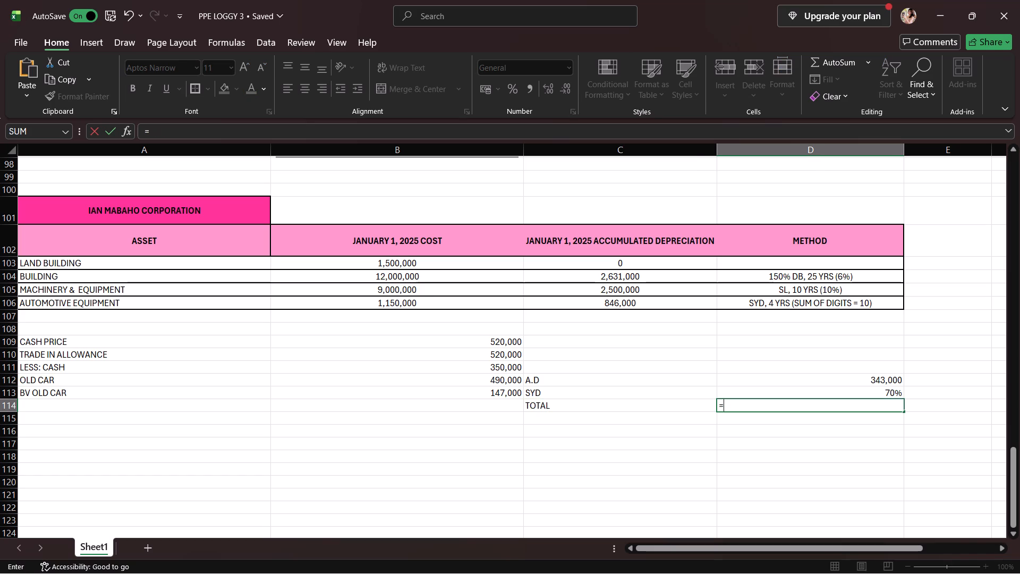
pyautogui.click(857, 382)
pyautogui.press('*')
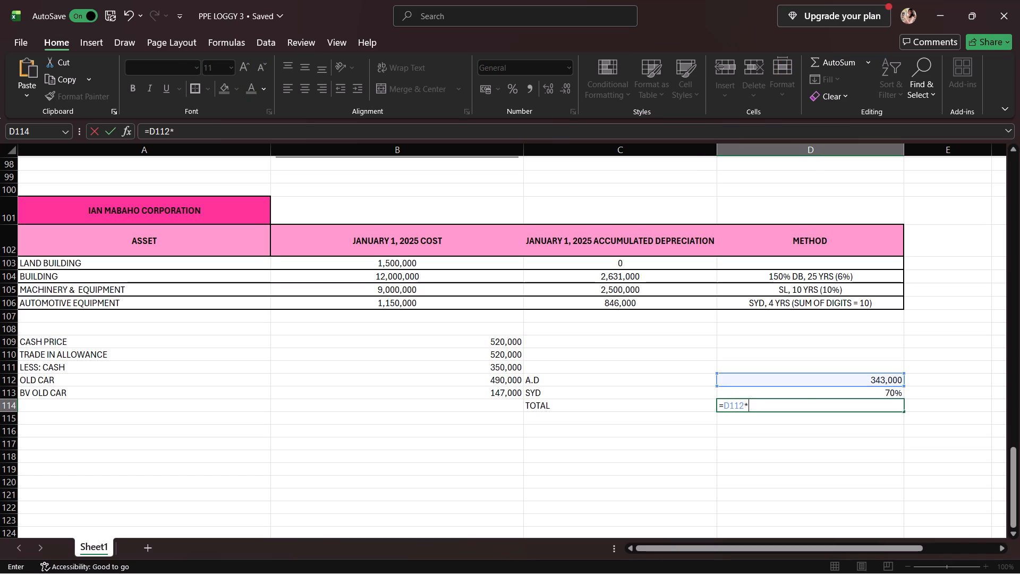
pyautogui.click(840, 394)
pyautogui.press('Return')
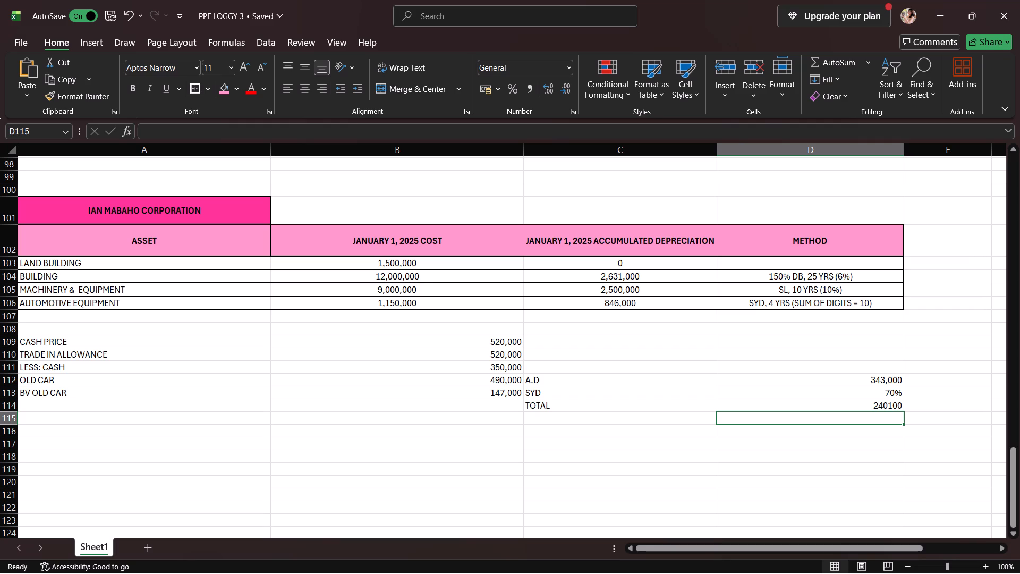
# Apply the comma number style to the total in D114.
pyautogui.click(808, 409)
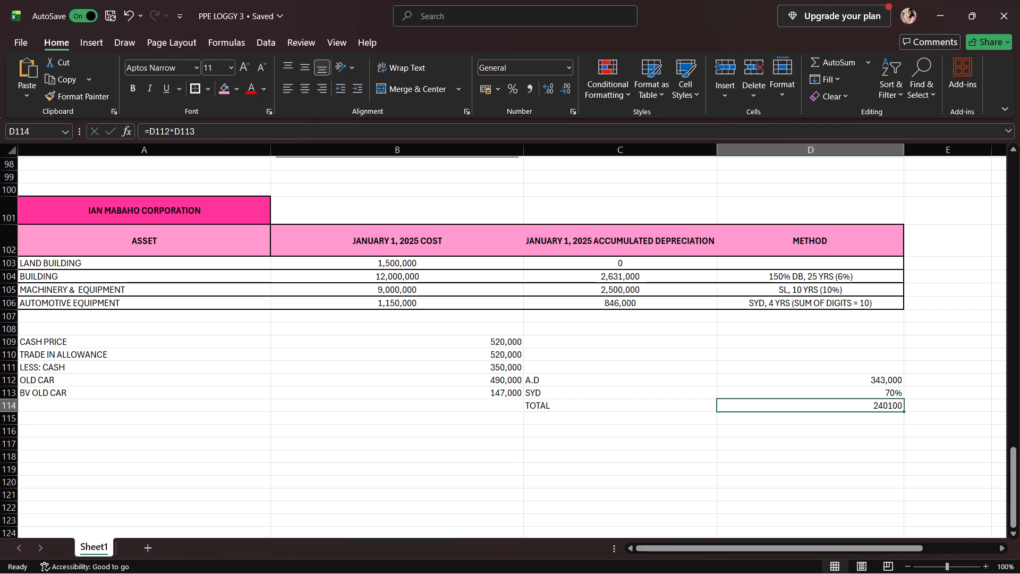
pyautogui.click(525, 92)
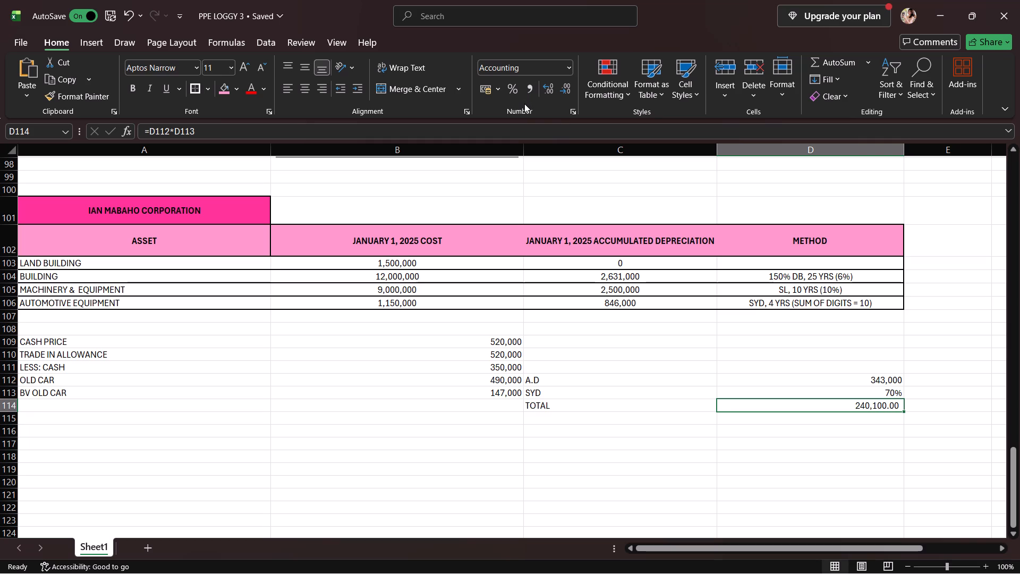
# Enter the label GAIN in A114, below BV OLD CAR.
pyautogui.click(36, 408)
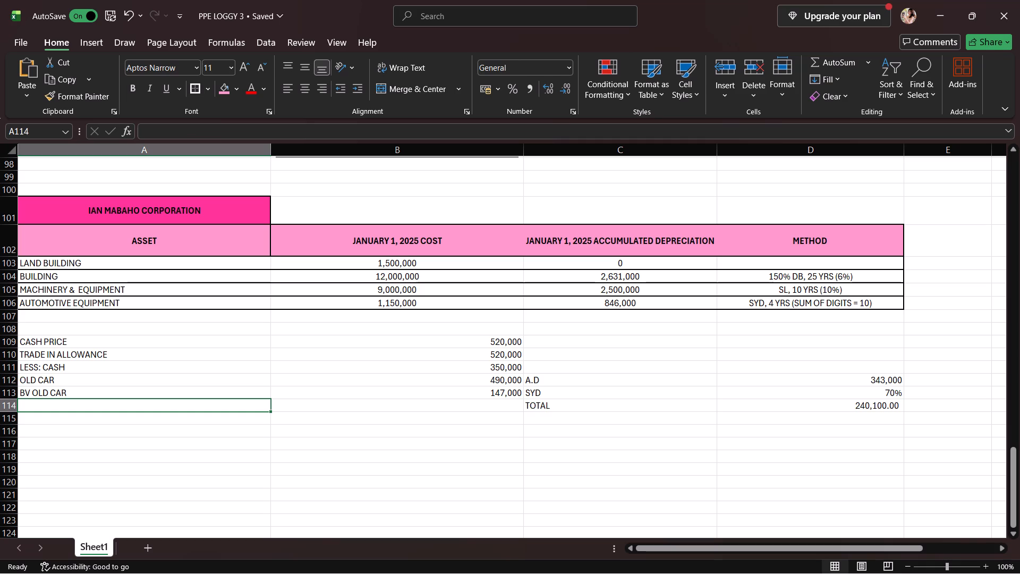
pyautogui.write('GFAI')
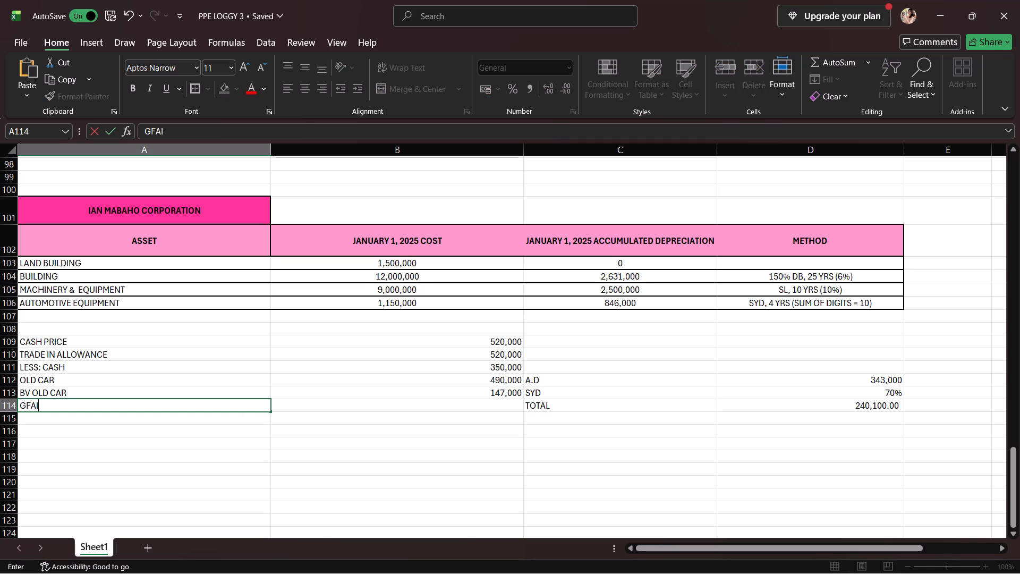
pyautogui.press('BackSpace')
pyautogui.press('BackSpace')
pyautogui.press('BackSpace')
pyautogui.write('AIN')
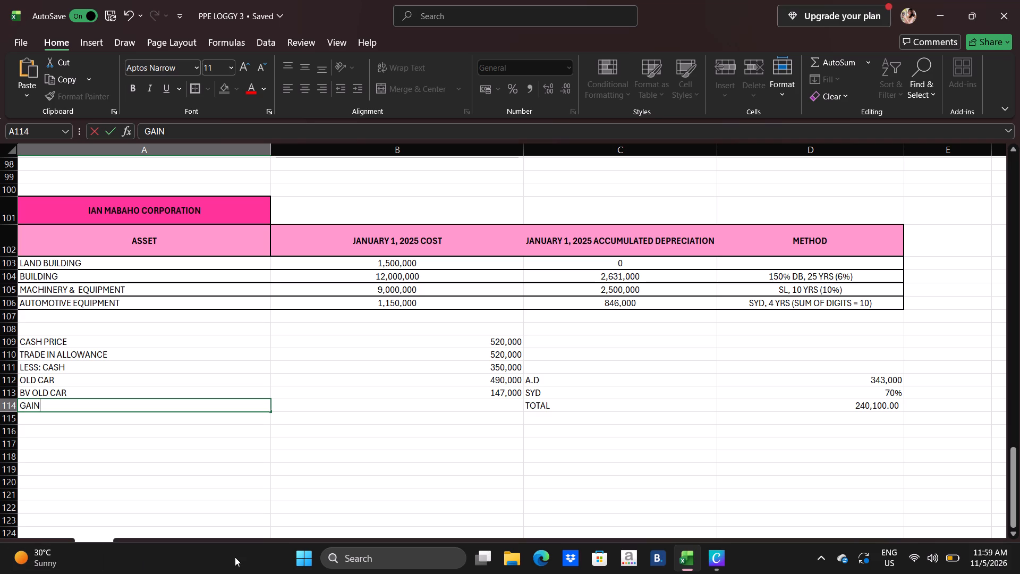
pyautogui.press('Return')
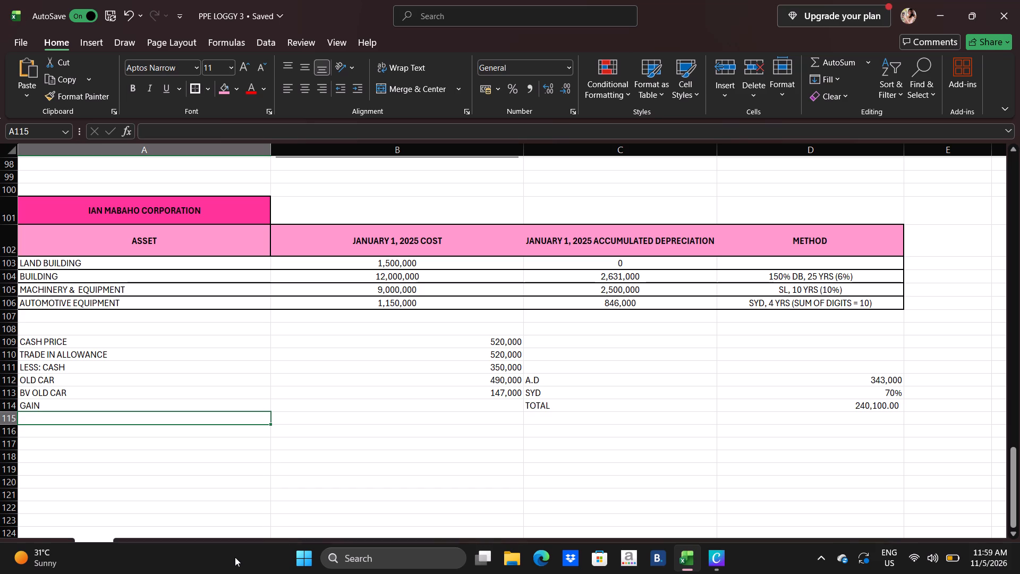
# Enter 170,000 in A115 and 147,000 in A116, below the GAIN label.
pyautogui.click(437, 412)
pyautogui.click(441, 408)
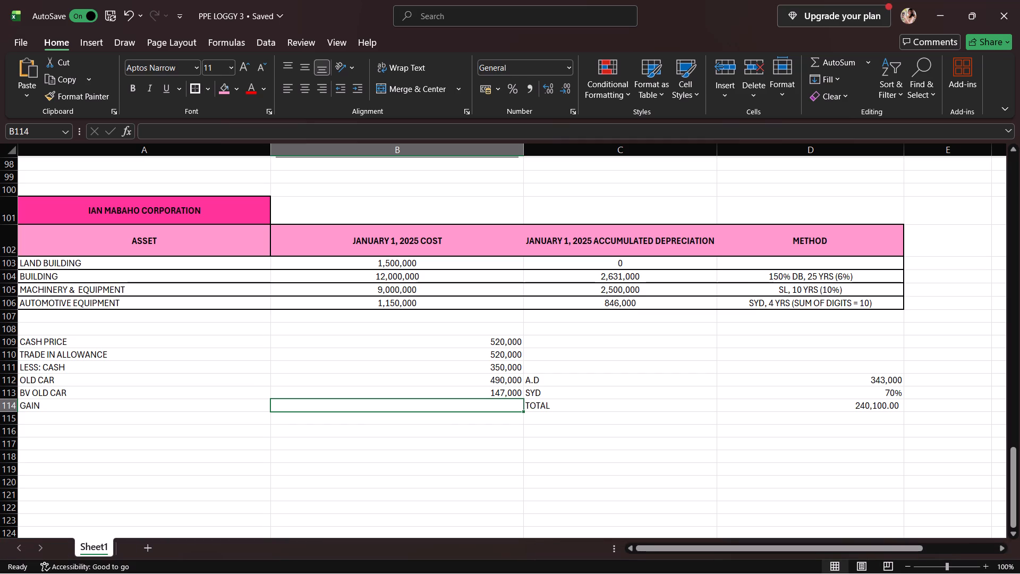
pyautogui.click(159, 427)
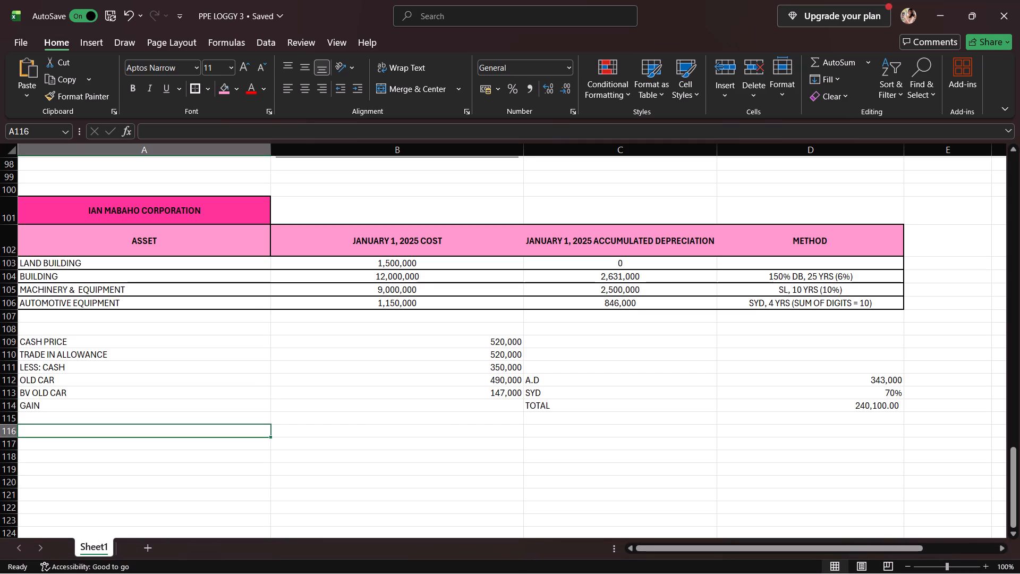
pyautogui.click(177, 410)
pyautogui.click(176, 418)
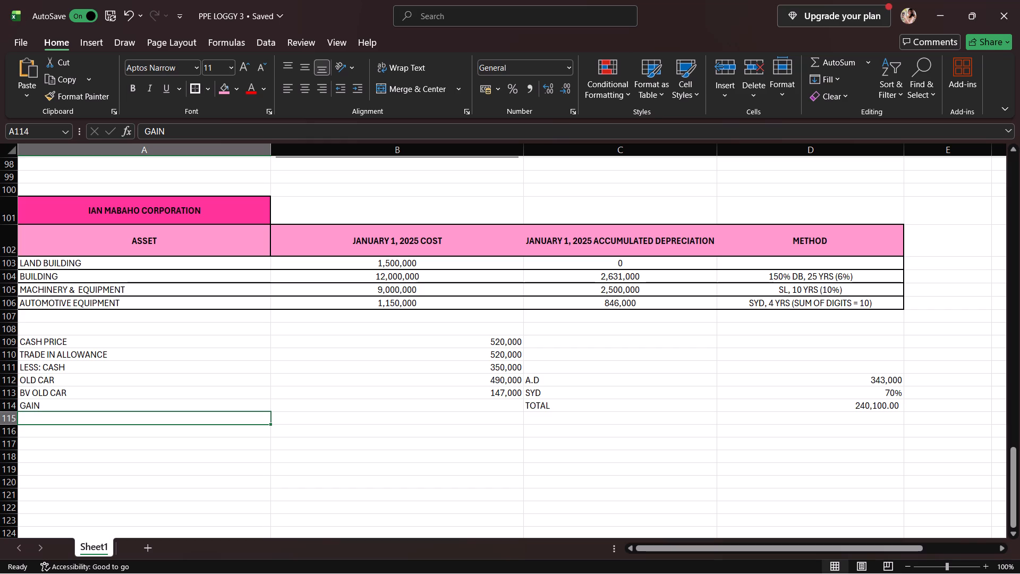
pyautogui.write('170,000')
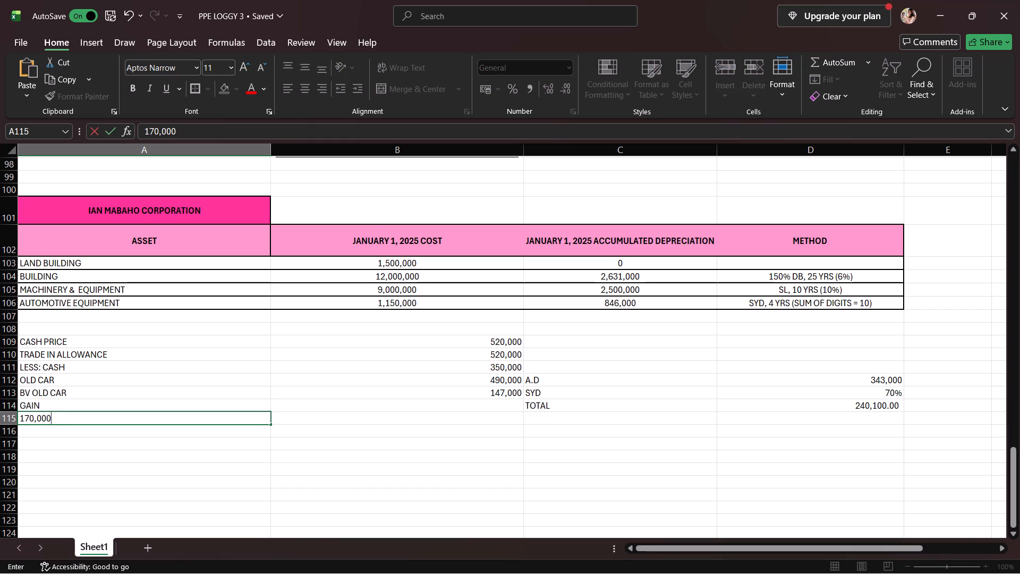
pyautogui.press('Return')
pyautogui.write('147,')
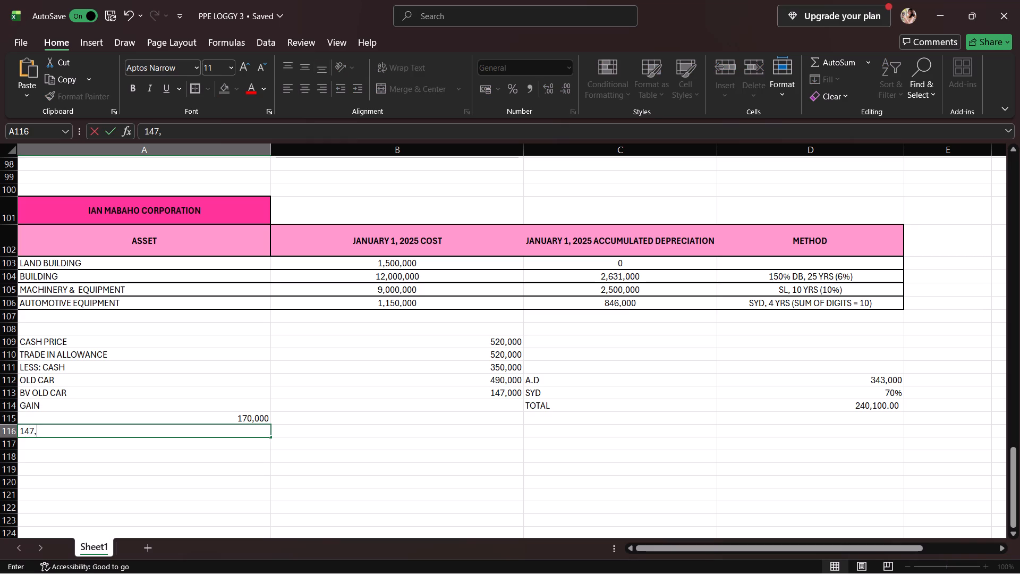
pyautogui.write('000')
pyautogui.press('Return')
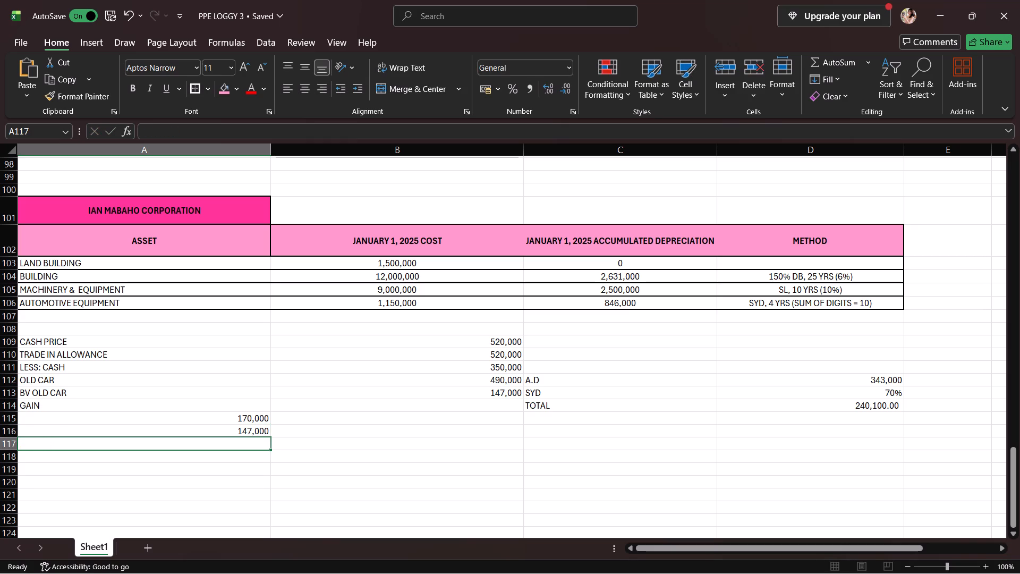
# Compute the gain in B115 by subtracting A116 from A115 (=A115-A116).
pyautogui.click(325, 418)
pyautogui.press('=')
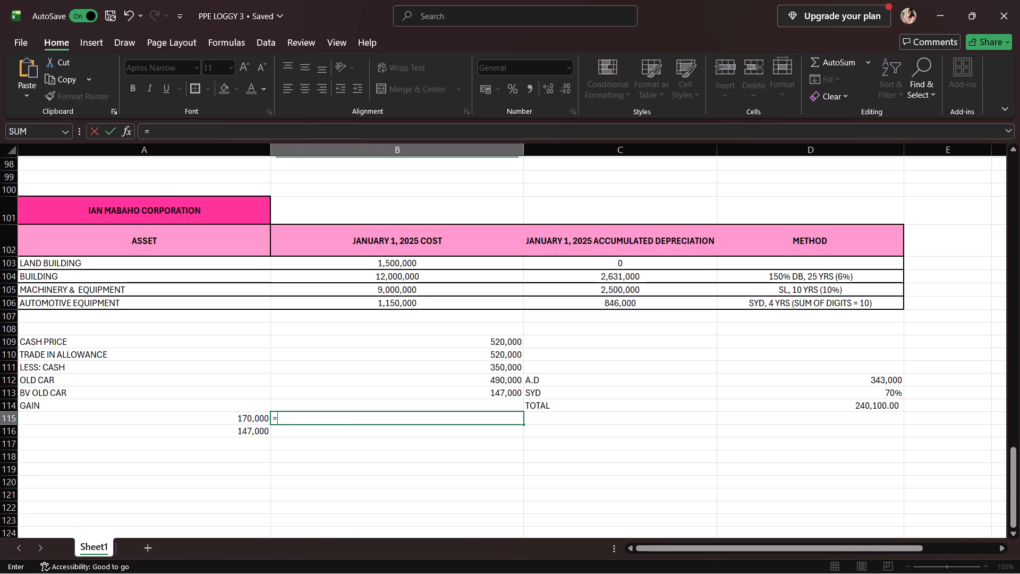
pyautogui.click(258, 423)
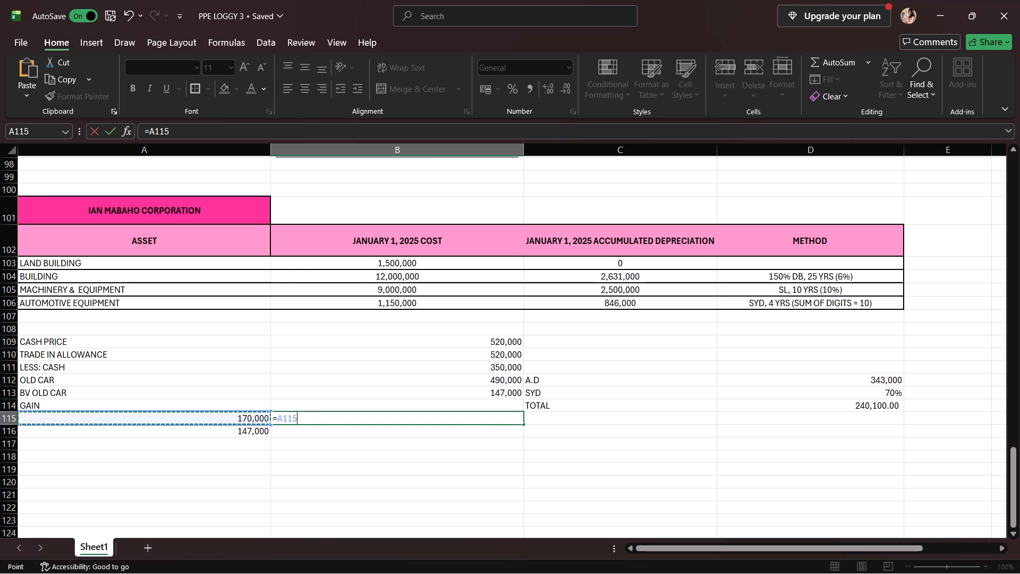
pyautogui.press('-')
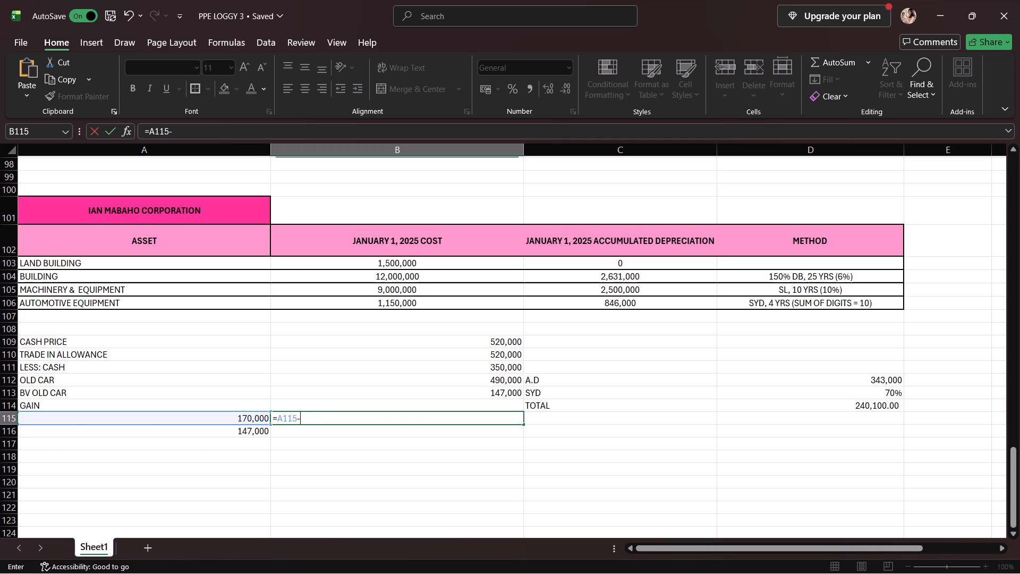
pyautogui.click(256, 434)
pyautogui.press('Return')
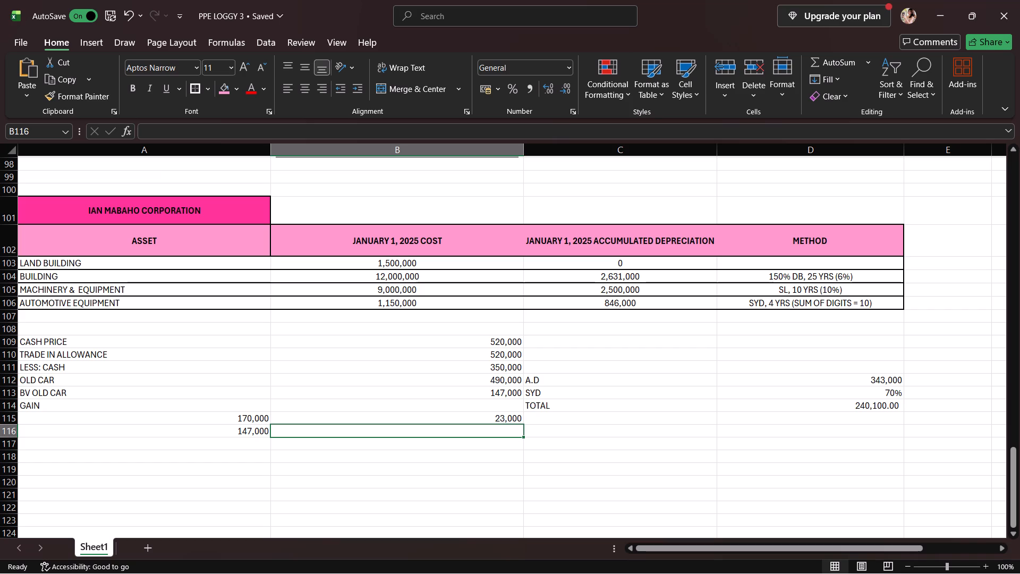
# Make the gain amount in B115 bold with a double underline.
pyautogui.click(343, 413)
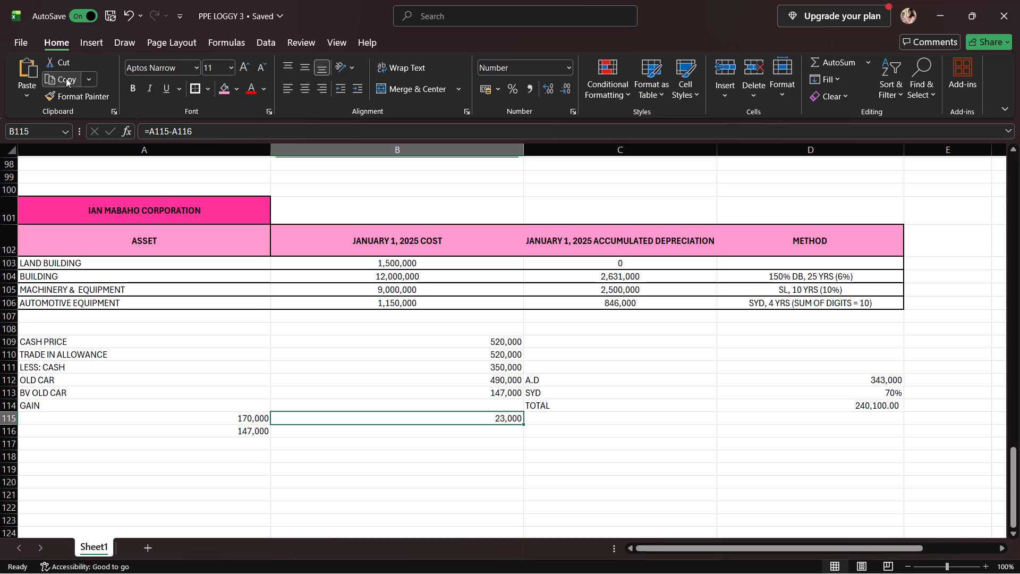
pyautogui.click(134, 88)
pyautogui.click(181, 92)
pyautogui.click(197, 123)
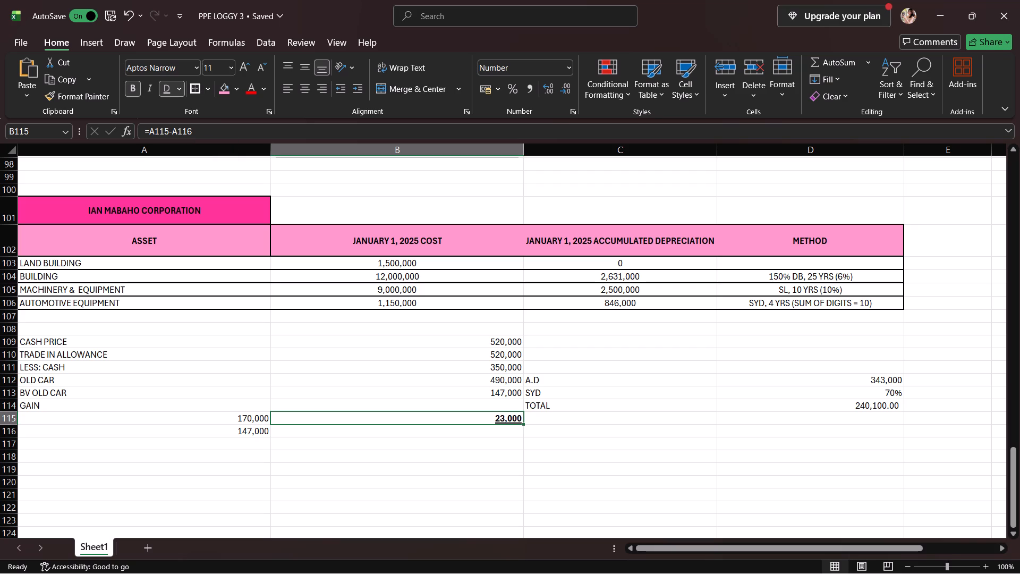
# Apply a green gradient-fill data bar to the gain amount in B115 with conditional formatting.
pyautogui.click(605, 76)
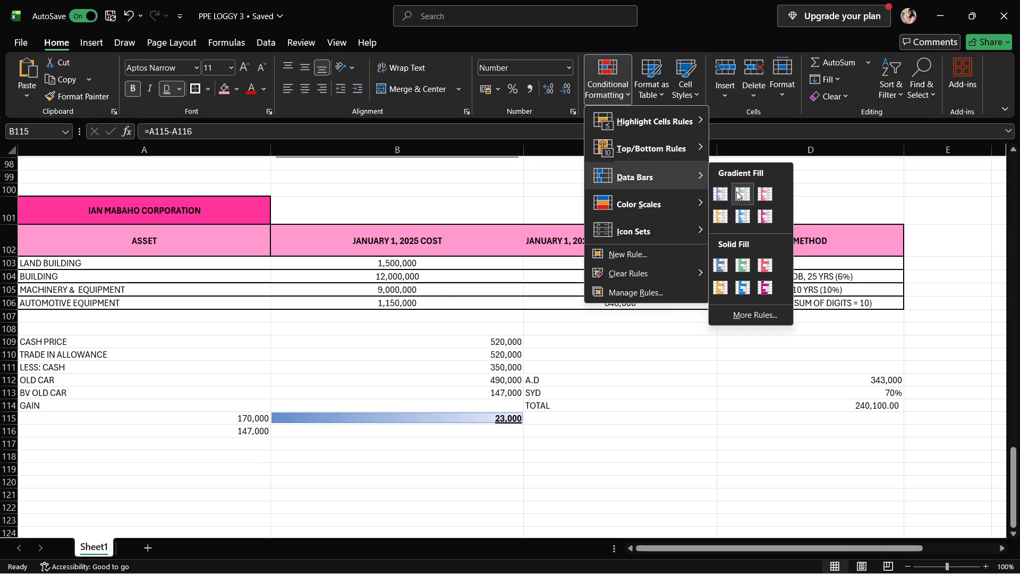
pyautogui.click(736, 191)
# Enter the label DEPRECIATION EXPENSE BUILDING in A119, below the gain computation.
pyautogui.scroll(-2, 669, 285)
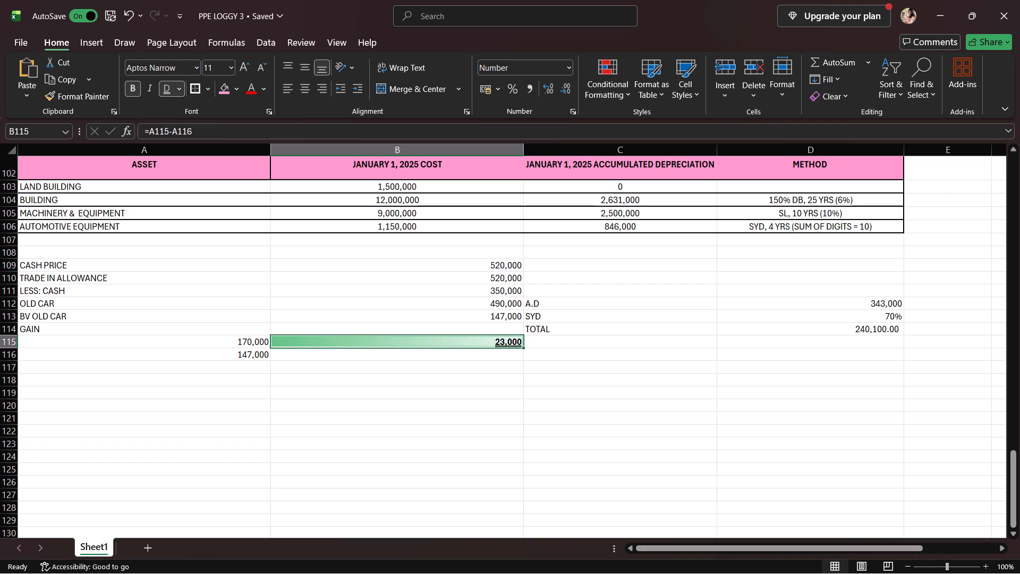
pyautogui.scroll(-1, 669, 284)
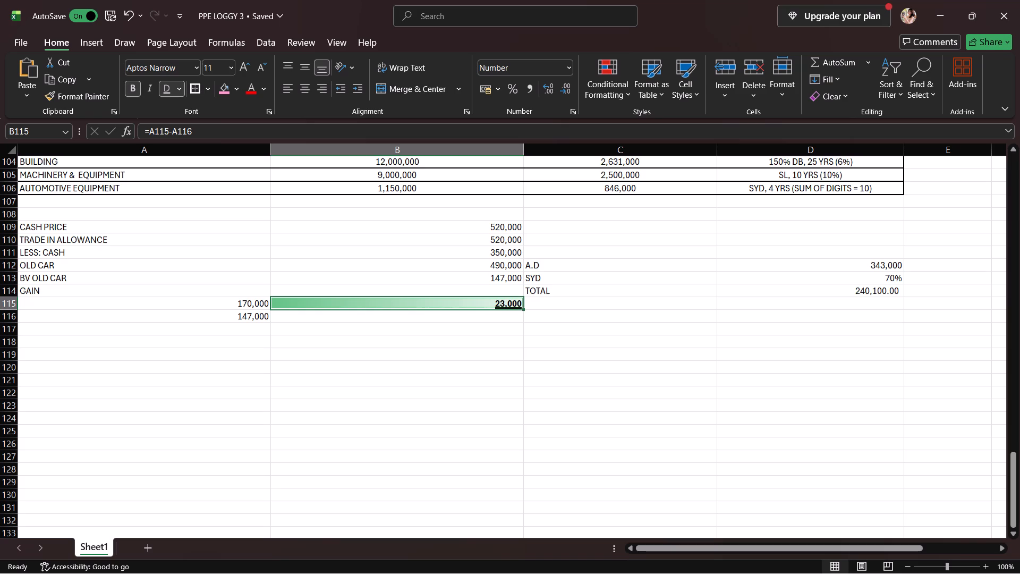
pyautogui.click(236, 360)
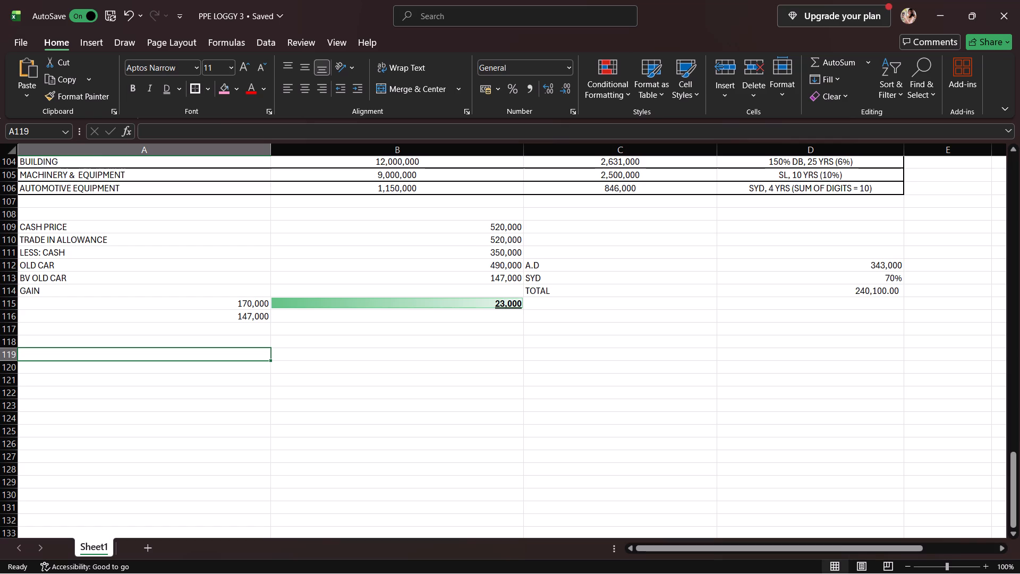
pyautogui.scroll(-1, 242, 357)
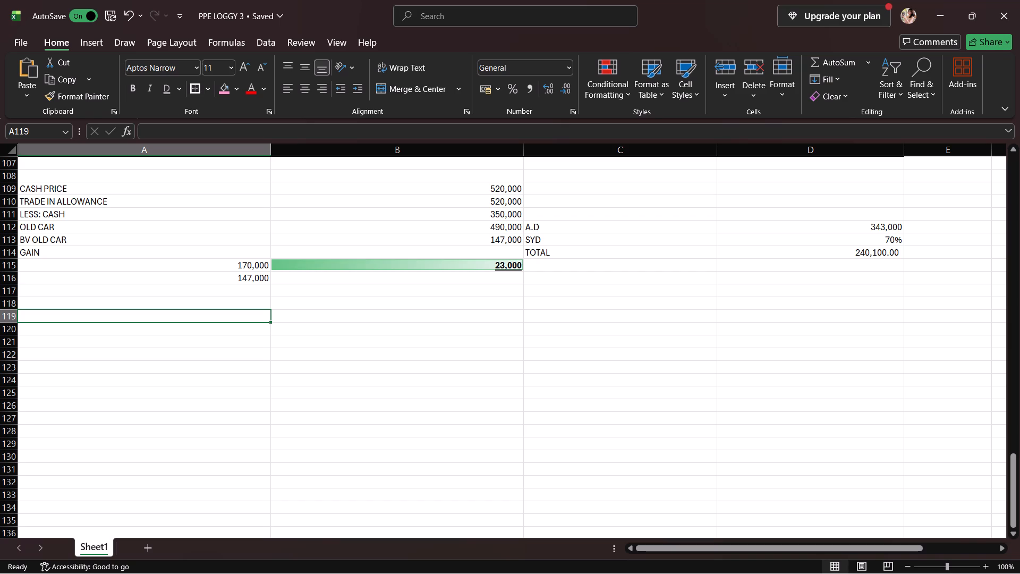
pyautogui.write('DEPRECIATION E')
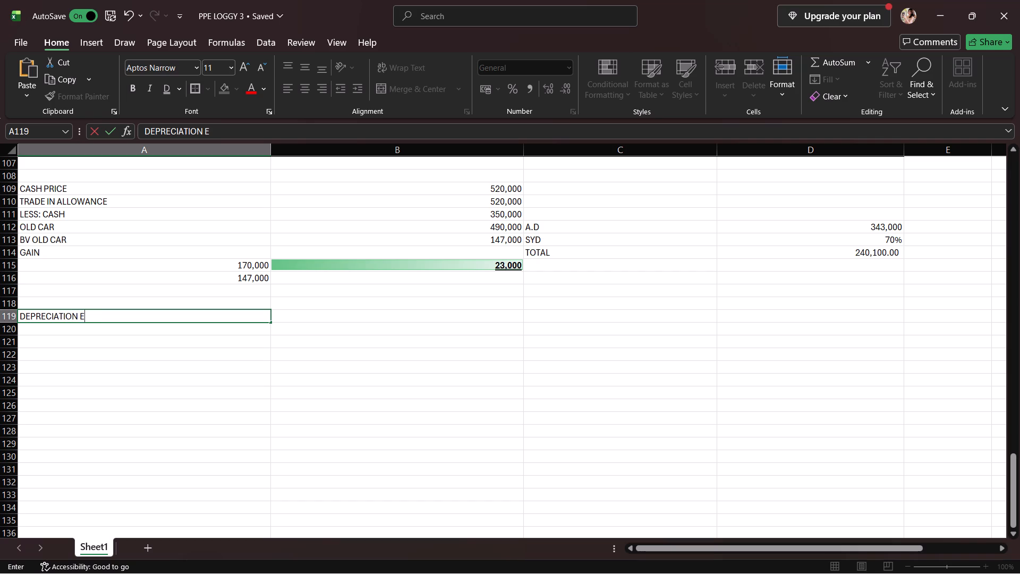
pyautogui.write('XPENSE')
pyautogui.press('space')
pyautogui.write('BUILDING')
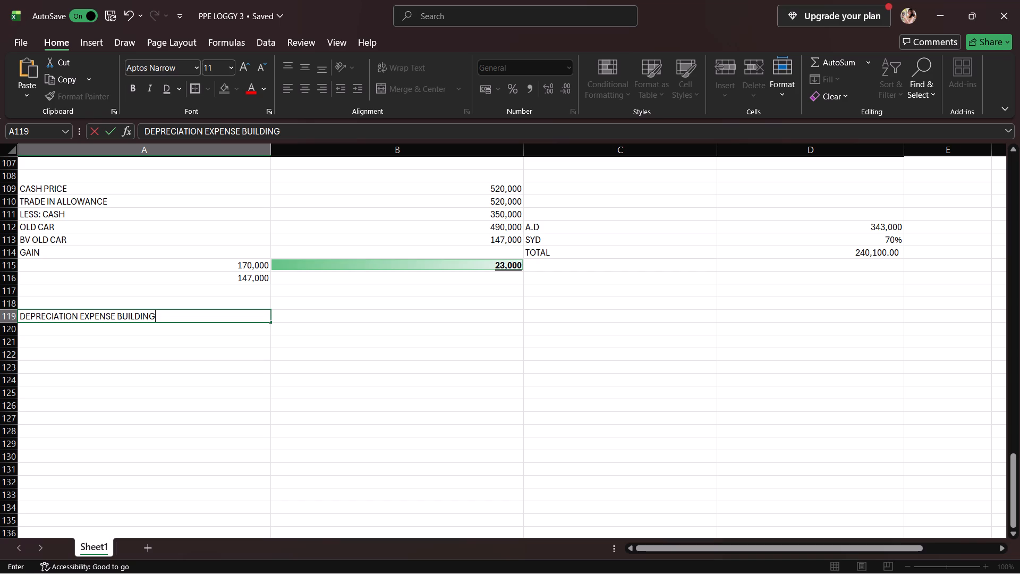
pyautogui.press('Return')
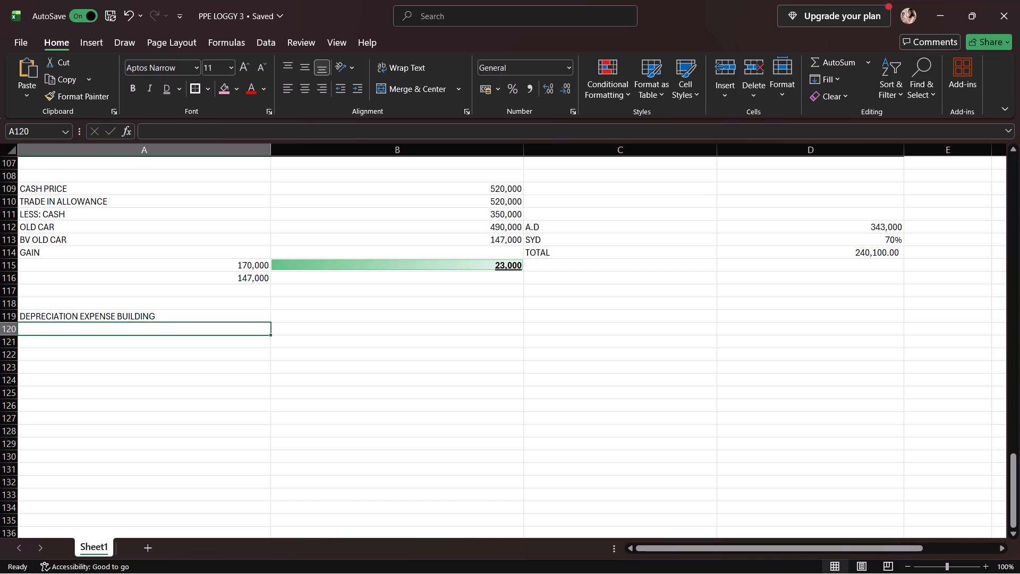
# Enter the label BOOK VALUE JANUARY 1 in A120, under the DEPRECIATION EXPENSE BUILDING heading.
pyautogui.write('BOOK VALUE')
pyautogui.press('space')
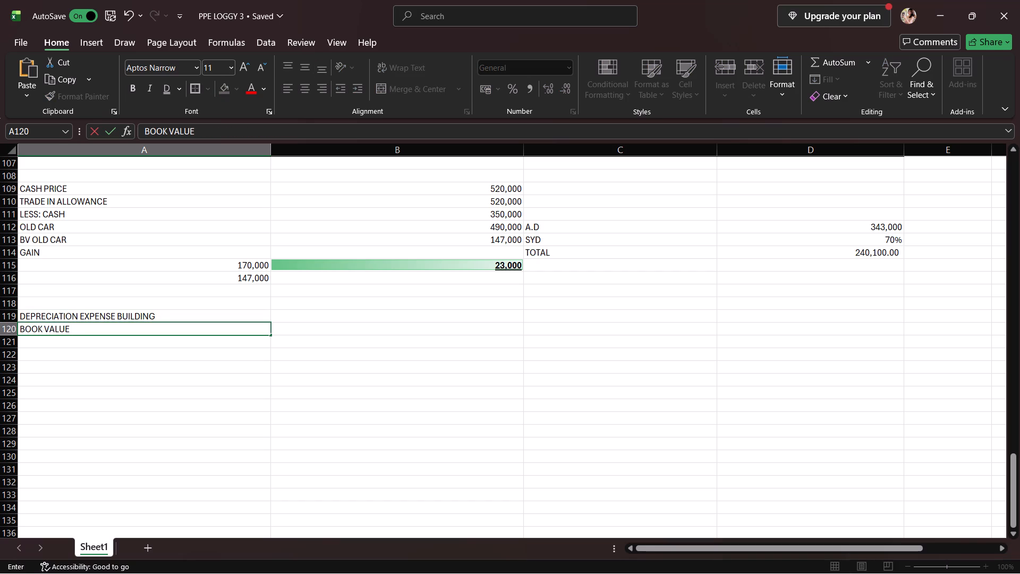
pyautogui.write('JAN')
pyautogui.press('space')
pyautogui.press('BackSpace')
pyautogui.write('UARY 1')
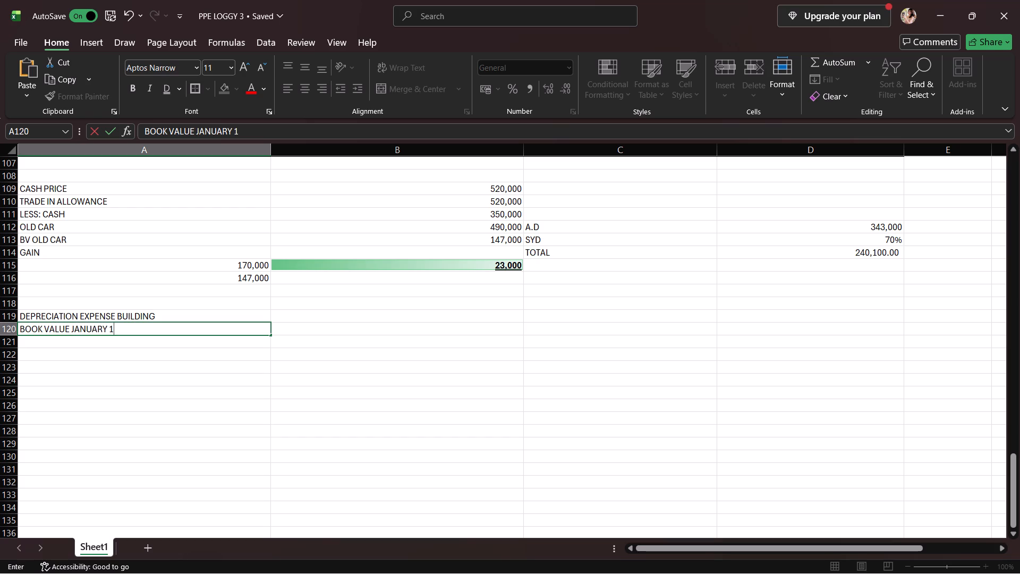
# Enter 12,000,000 in B120 and 2,631,000 in C120 beside the BOOK VALUE JANUARY 1 label.
pyautogui.click(370, 327)
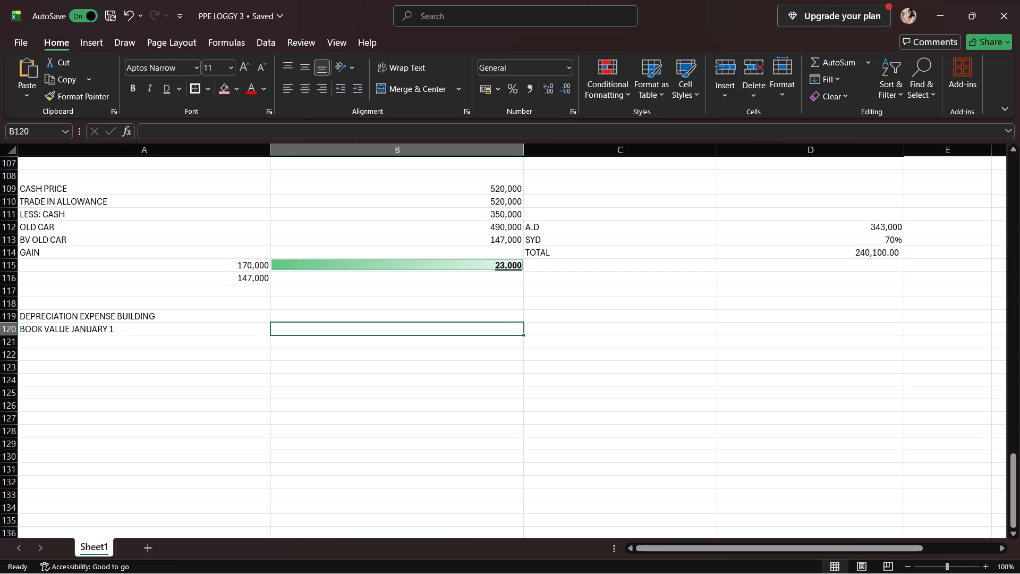
pyautogui.write('12,')
pyautogui.write('000,000')
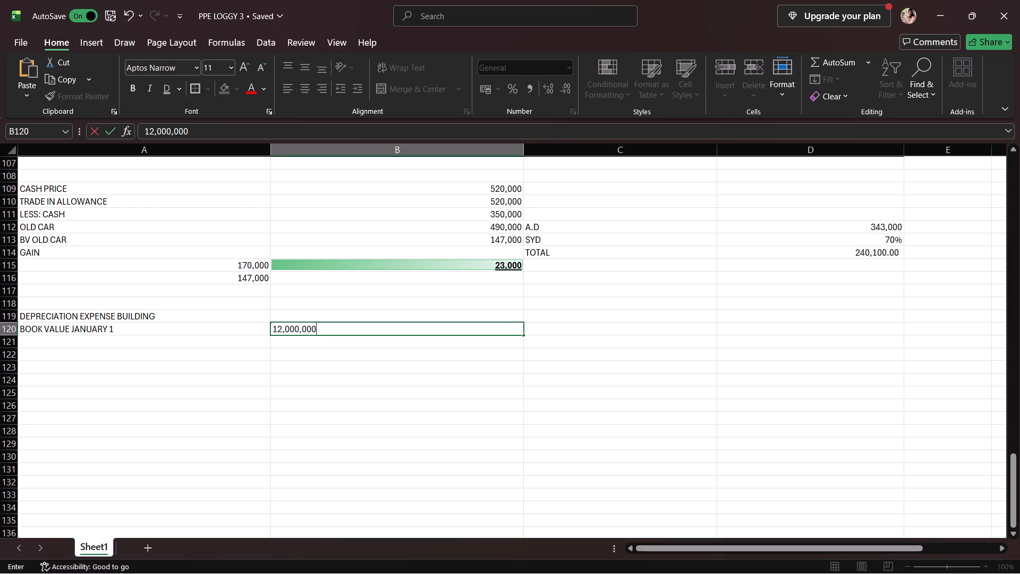
pyautogui.click(543, 330)
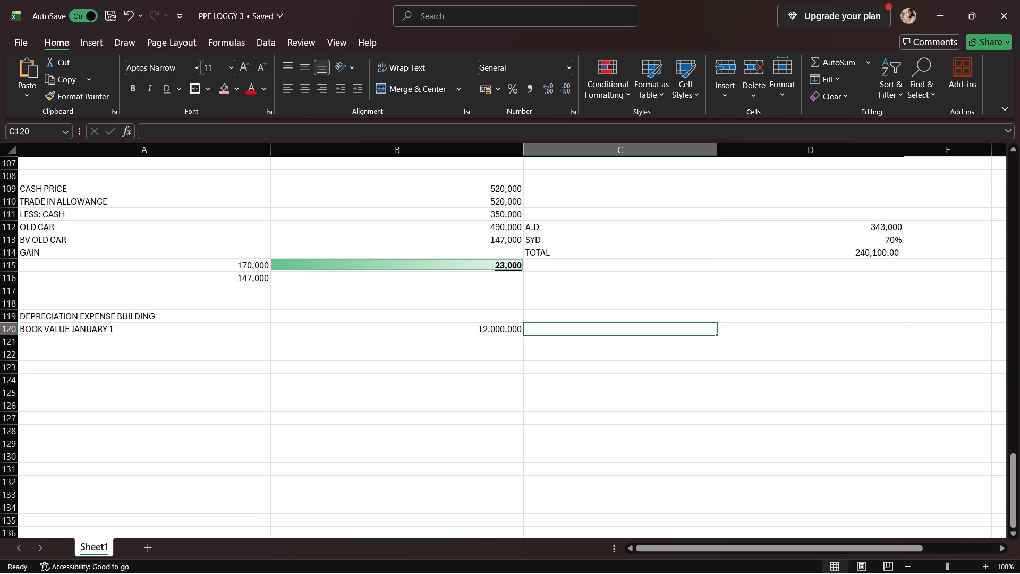
pyautogui.write('2,')
pyautogui.write('631,000')
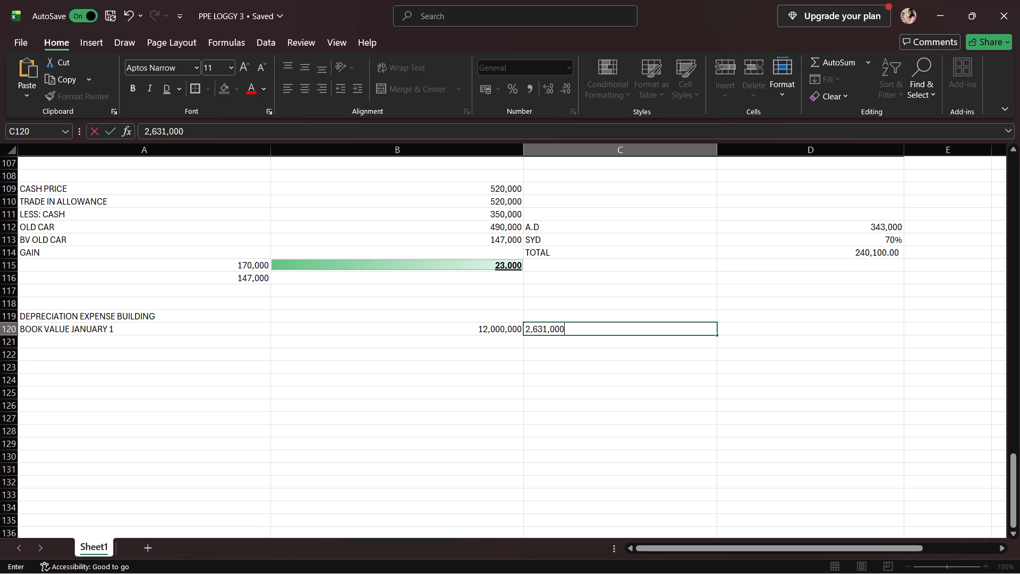
pyautogui.press('Return')
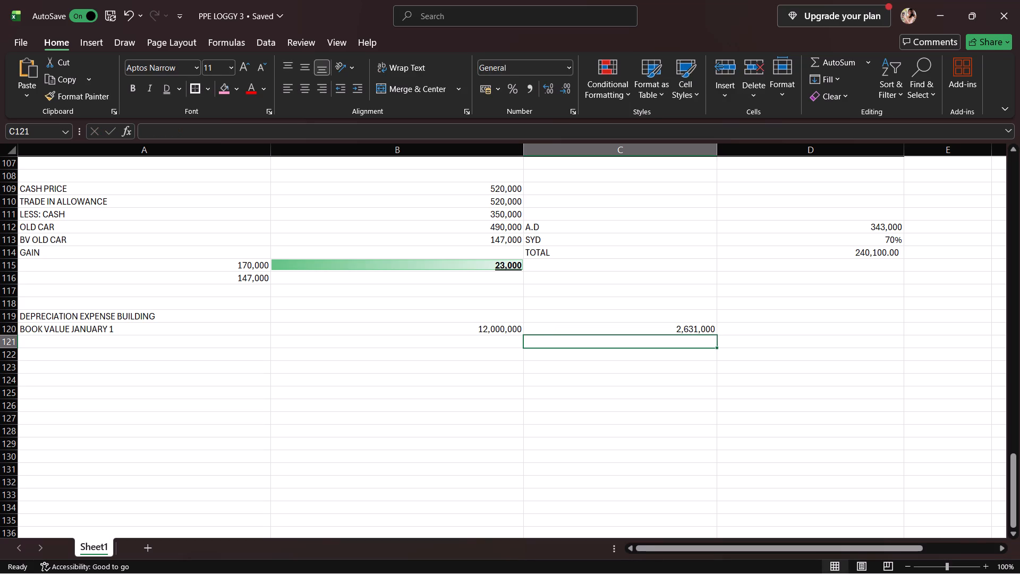
# Compute the building's January 1 book value in B121 by subtracting C120 from B120 (=B120-C120).
pyautogui.click(510, 347)
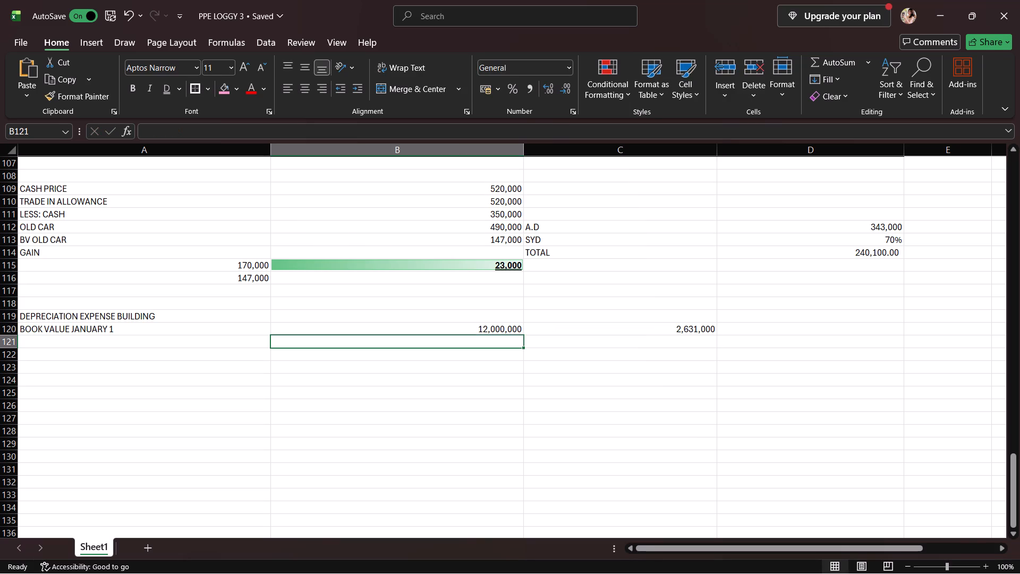
pyautogui.press('=')
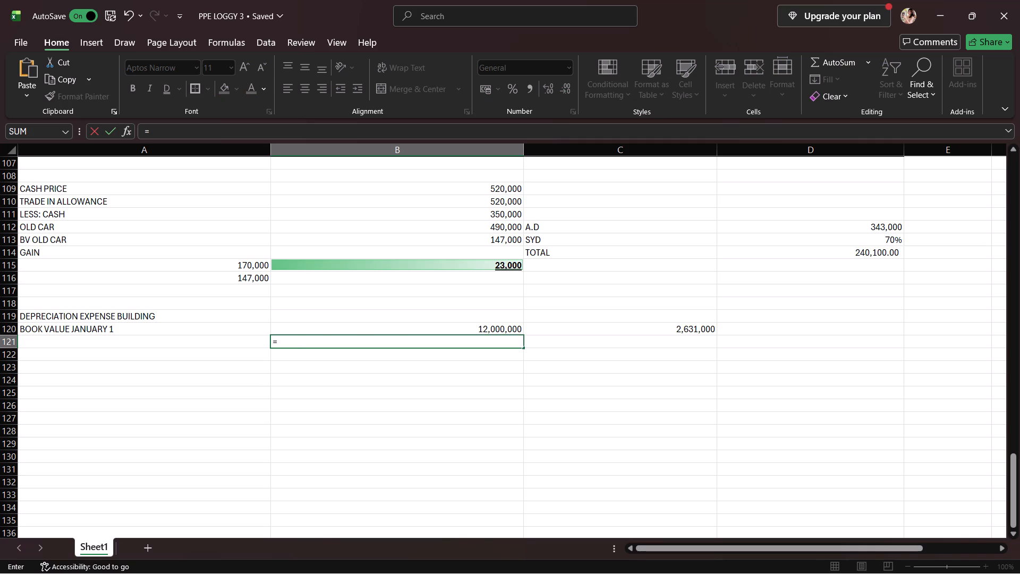
pyautogui.click(496, 332)
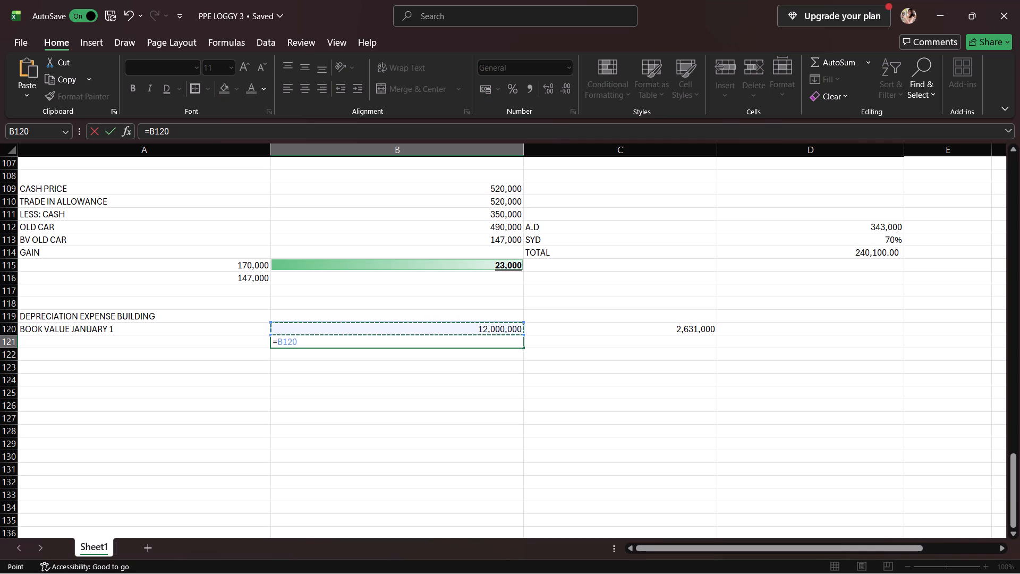
pyautogui.press('-')
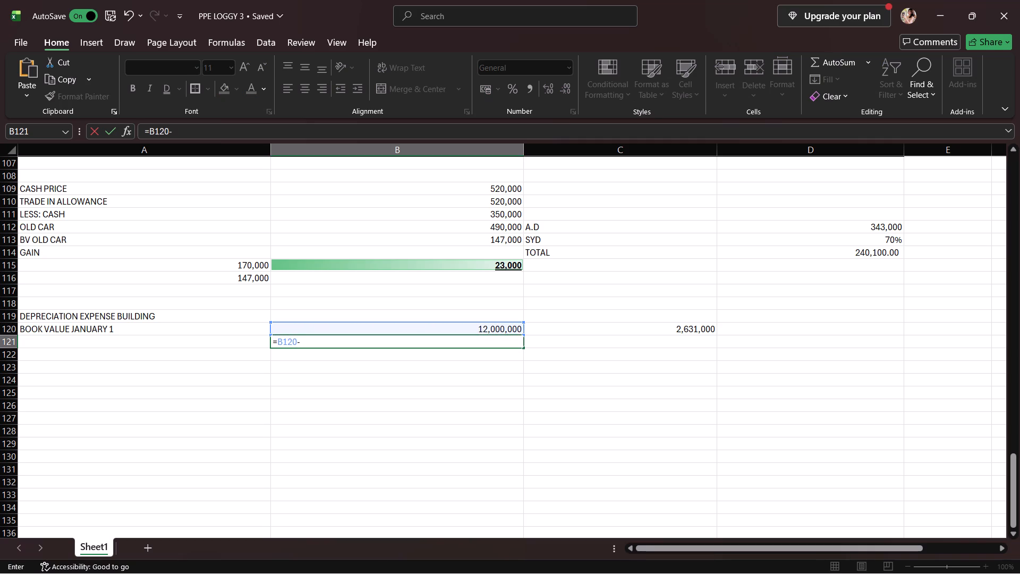
pyautogui.click(569, 328)
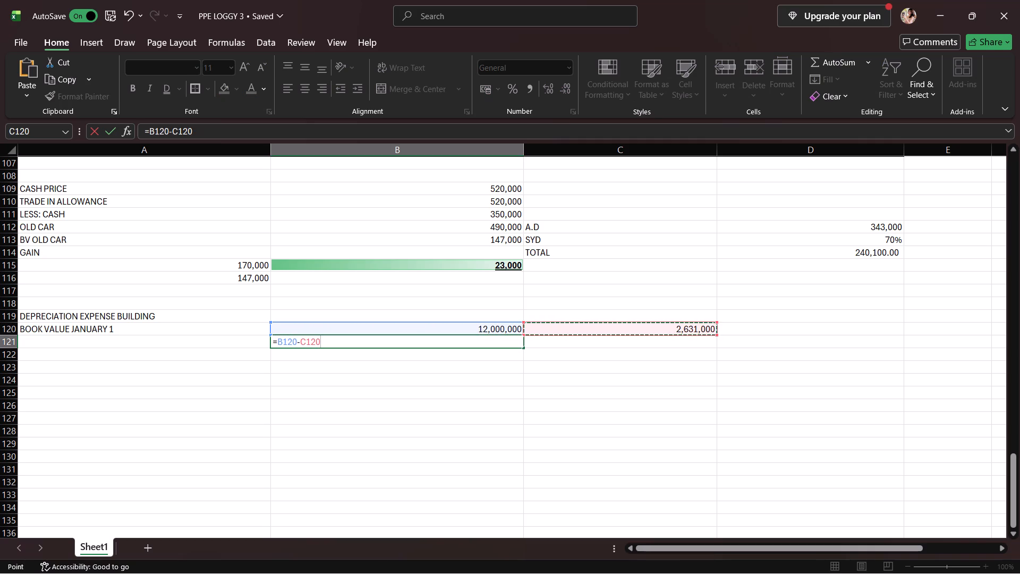
pyautogui.press('Return')
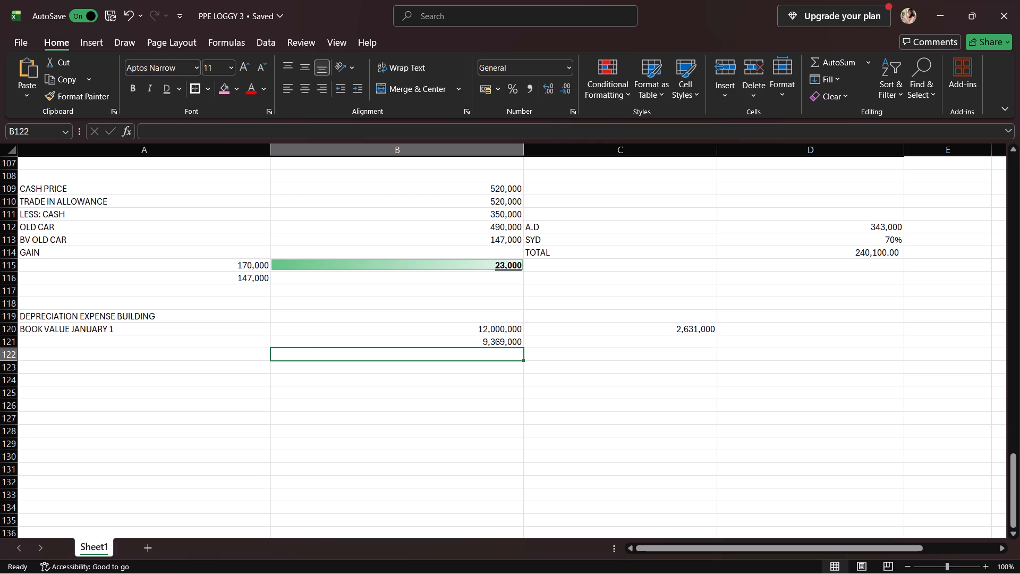
# Enter the label RATE in A122, with 150% in A123 and 25 in A124 beneath it.
pyautogui.click(244, 358)
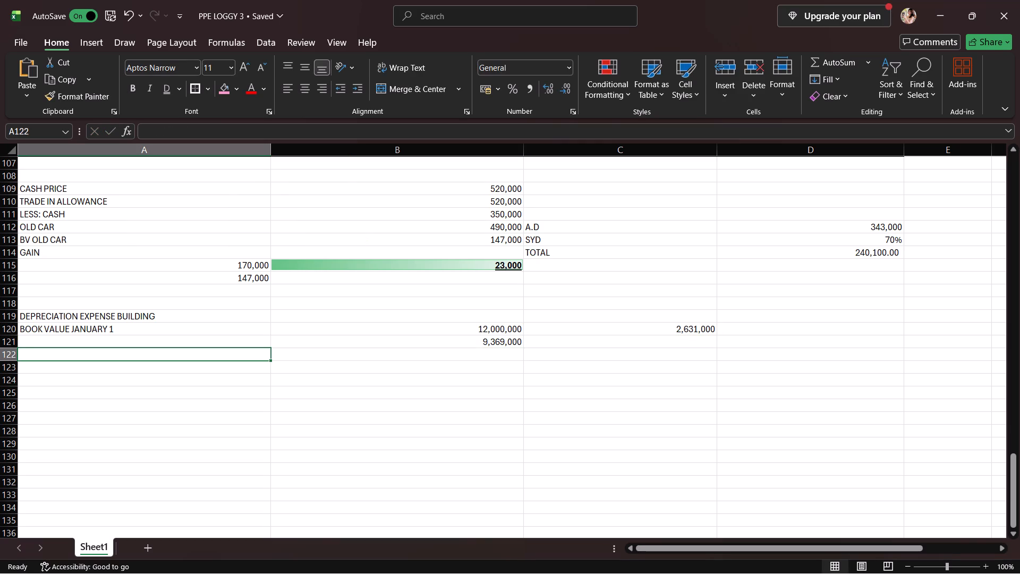
pyautogui.write('RATE')
pyautogui.press('space')
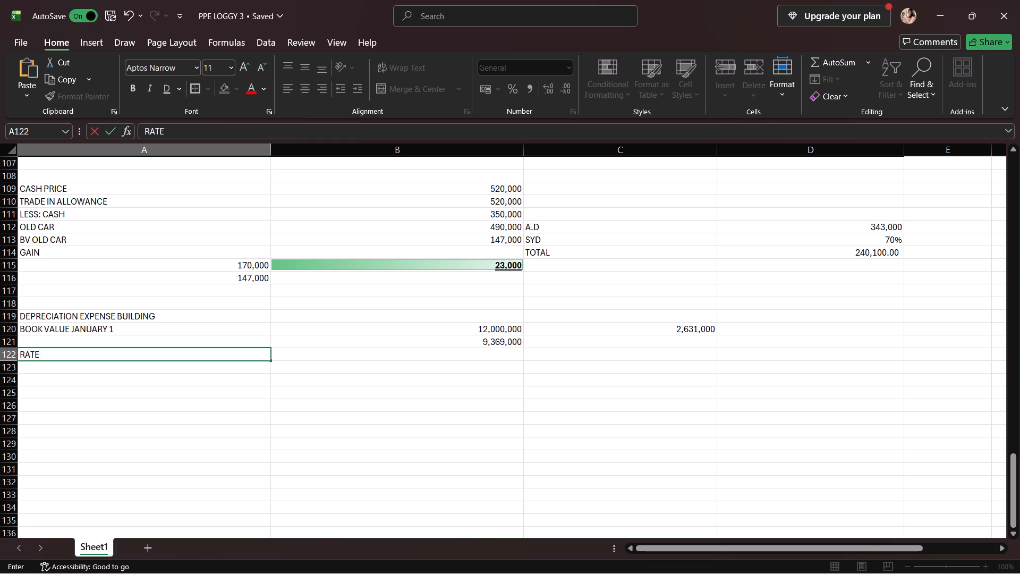
pyautogui.click(300, 356)
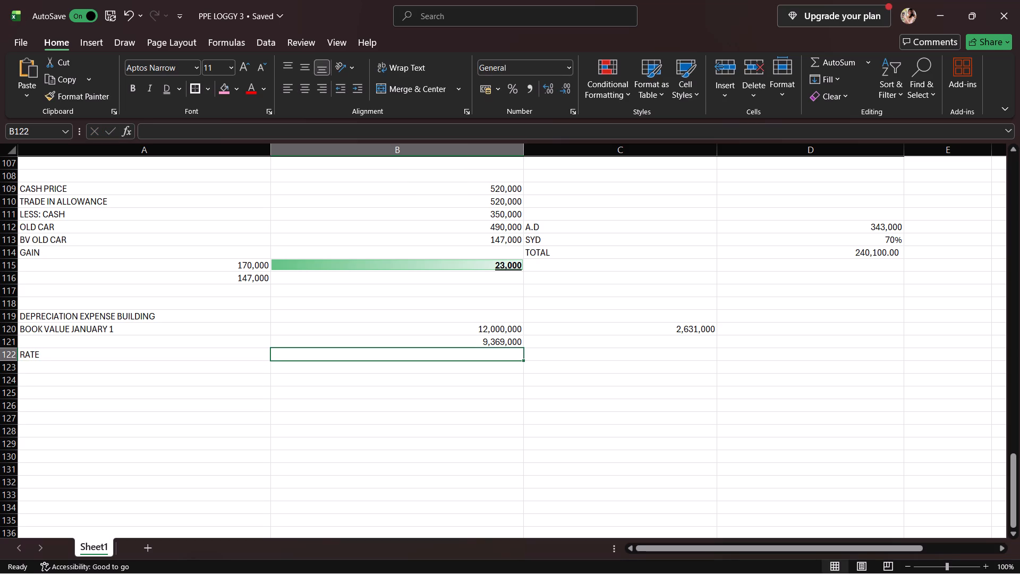
pyautogui.click(193, 367)
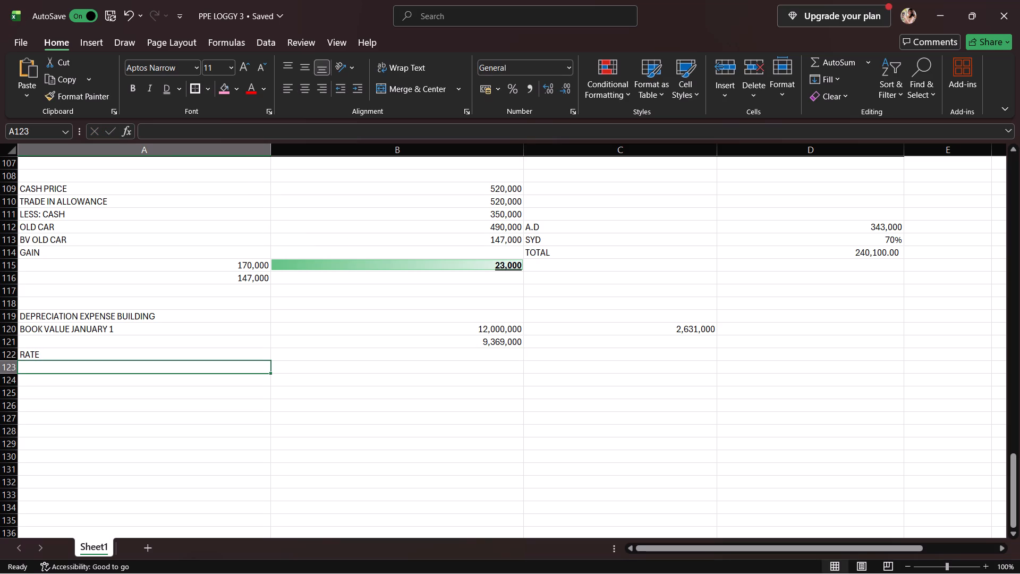
pyautogui.write('150')
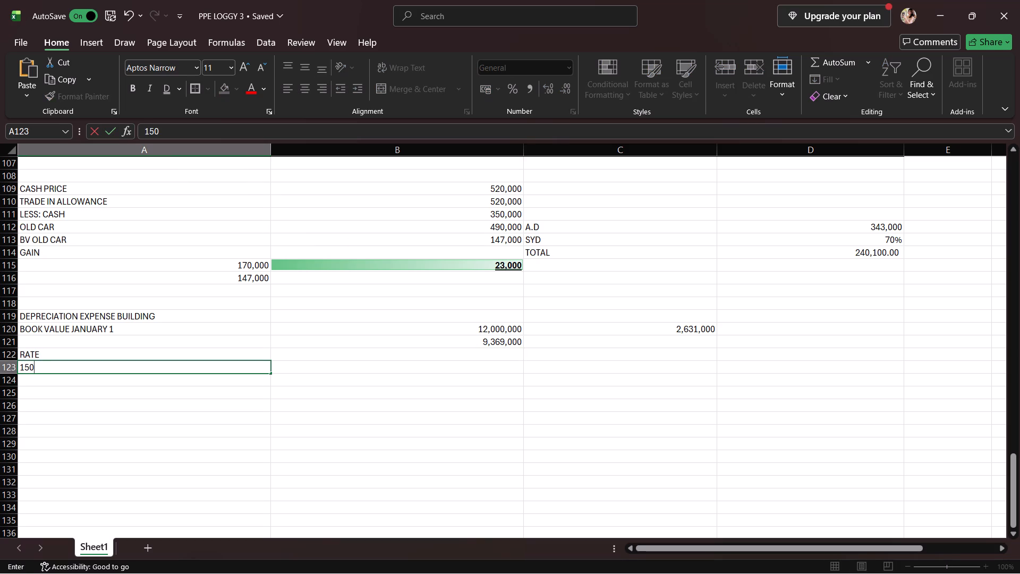
pyautogui.hotkey('shift', '%')
pyautogui.click(183, 379)
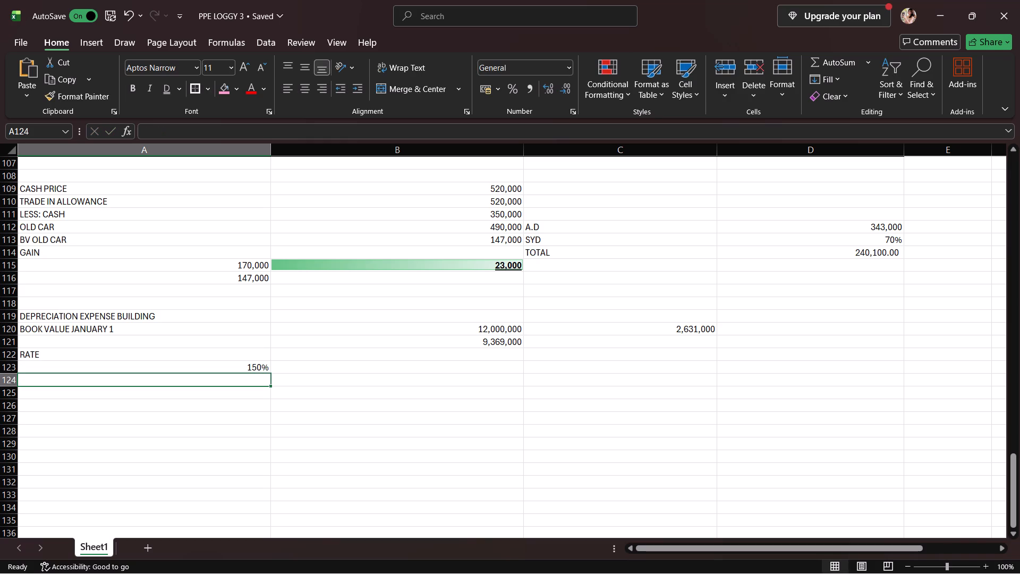
pyautogui.click(183, 379)
pyautogui.press('2')
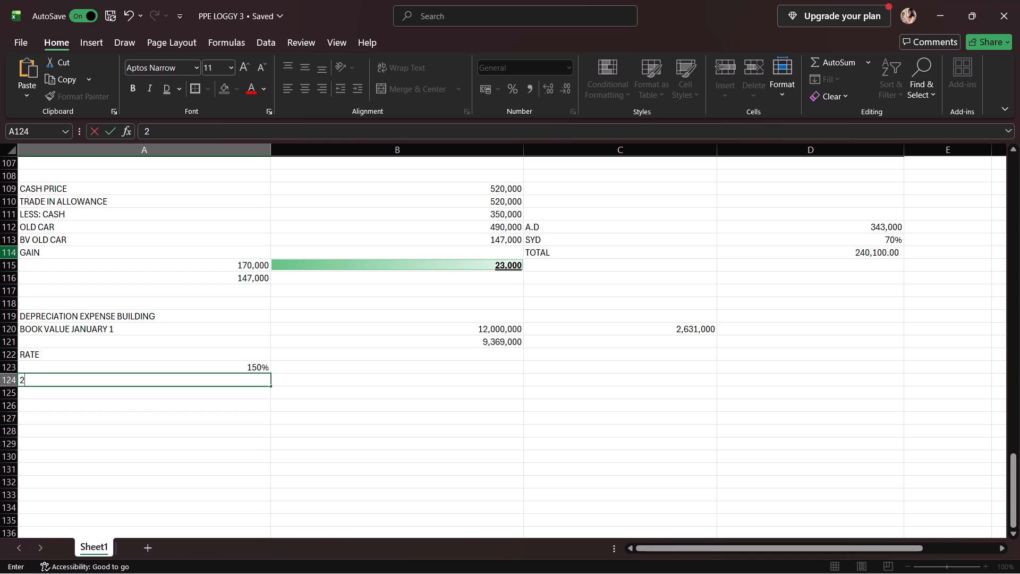
pyautogui.press('5')
pyautogui.press('Return')
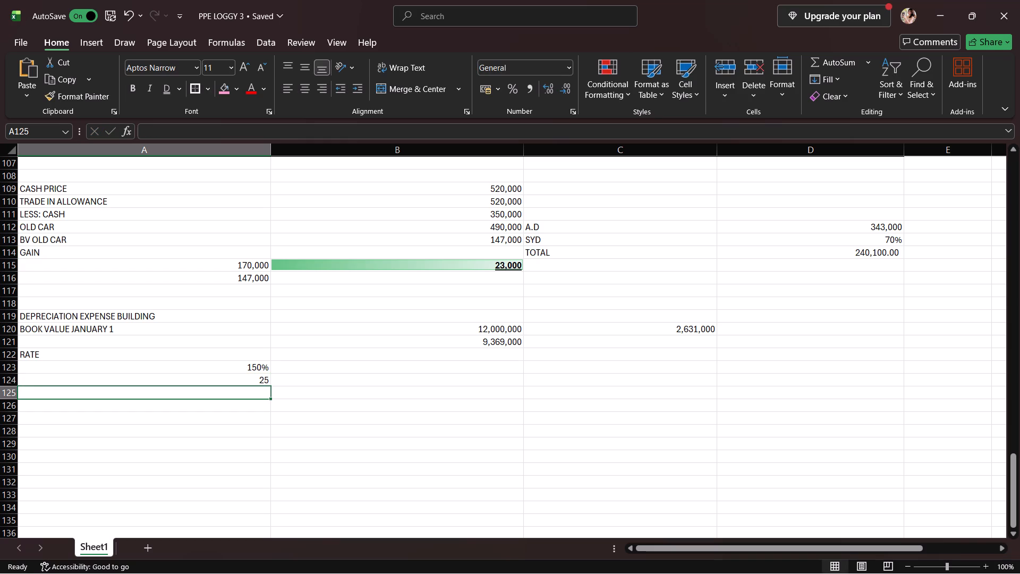
# Compute the depreciation rate in B123 by dividing A123 by A124 (=A123/A124).
pyautogui.click(127, 368)
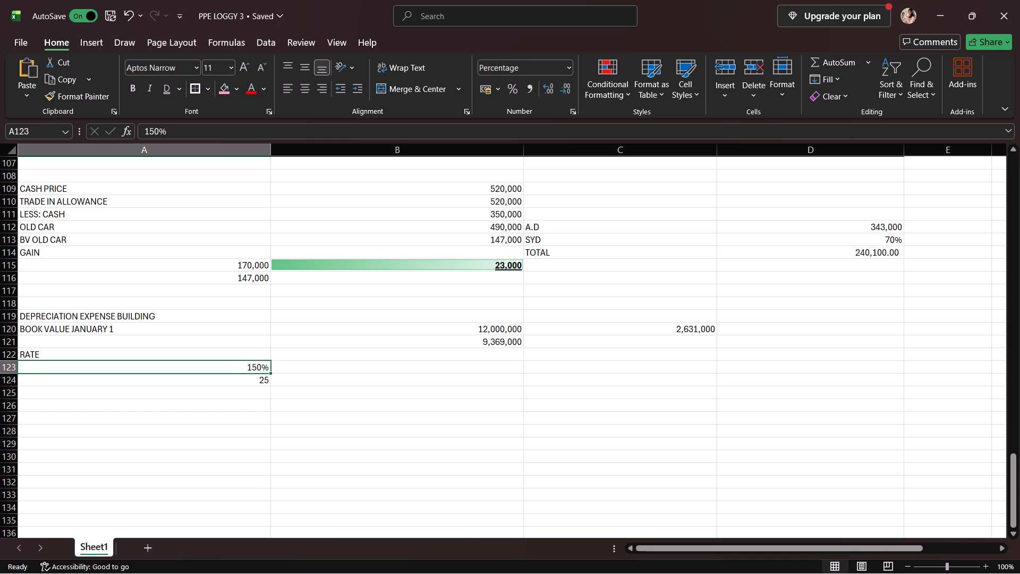
pyautogui.click(313, 364)
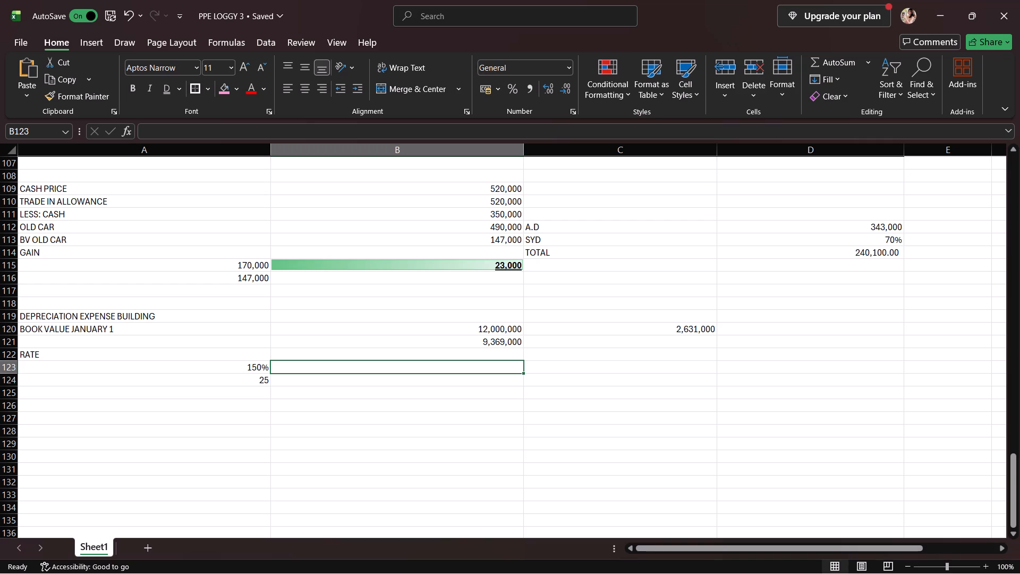
pyautogui.press('=')
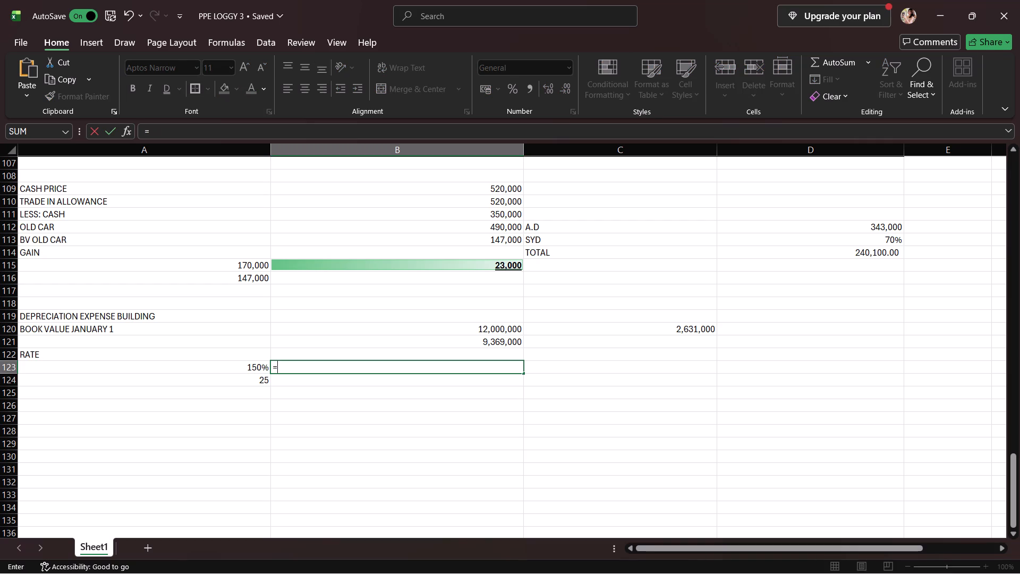
pyautogui.click(249, 373)
pyautogui.press('/')
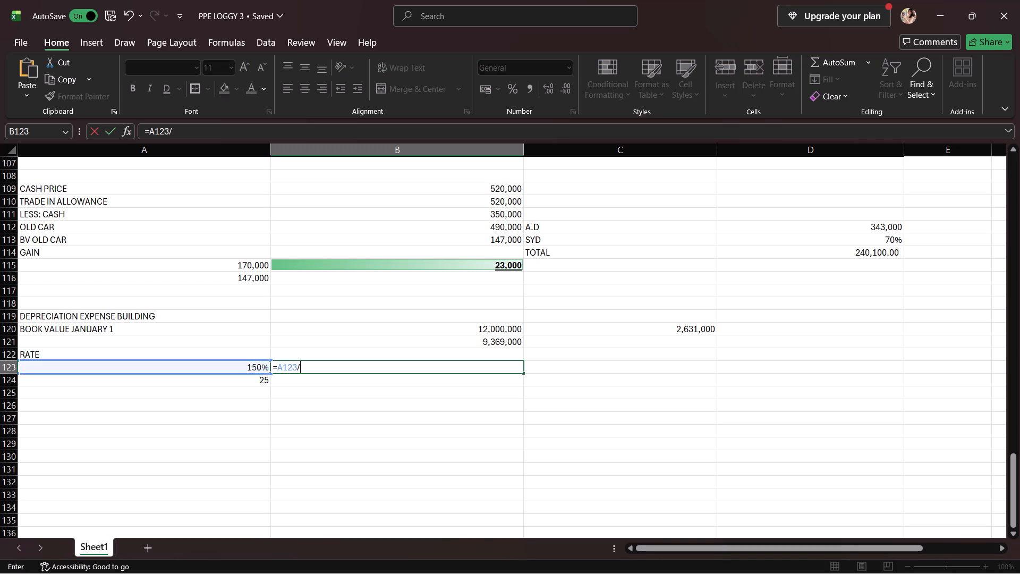
pyautogui.click(257, 379)
pyautogui.press('Return')
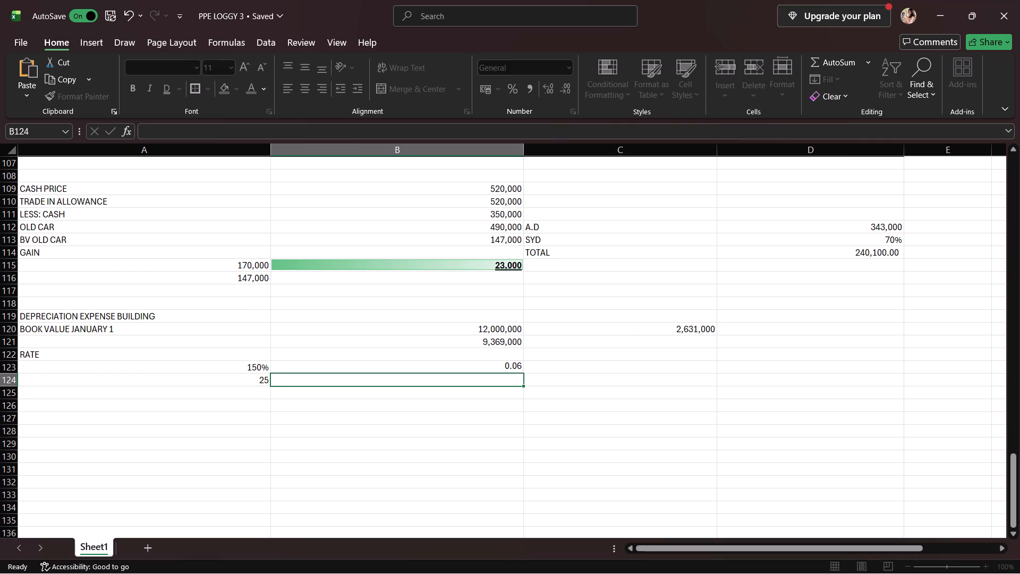
# Format the depreciation rate in B123 as a percentage.
pyautogui.click(338, 366)
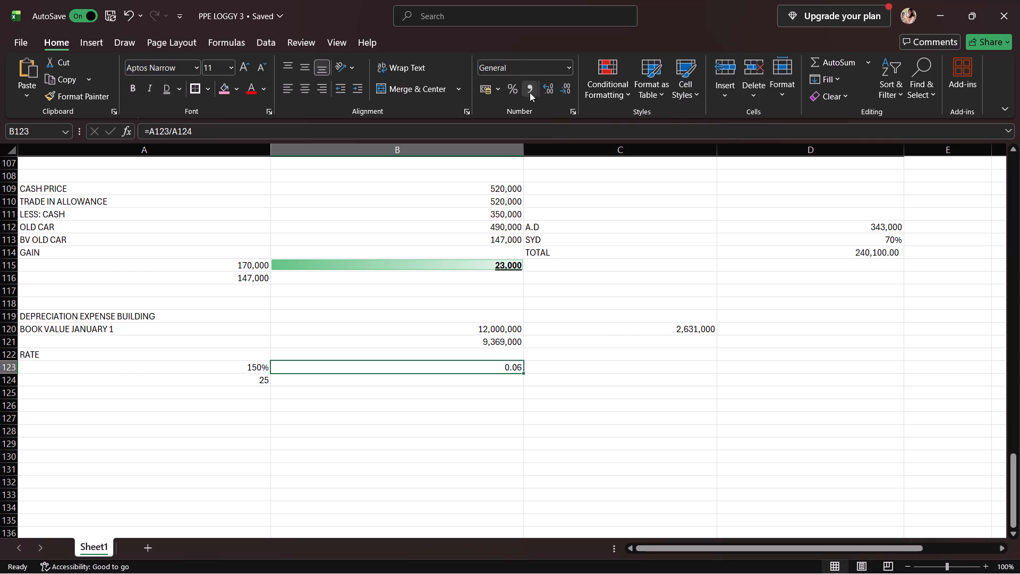
pyautogui.click(509, 88)
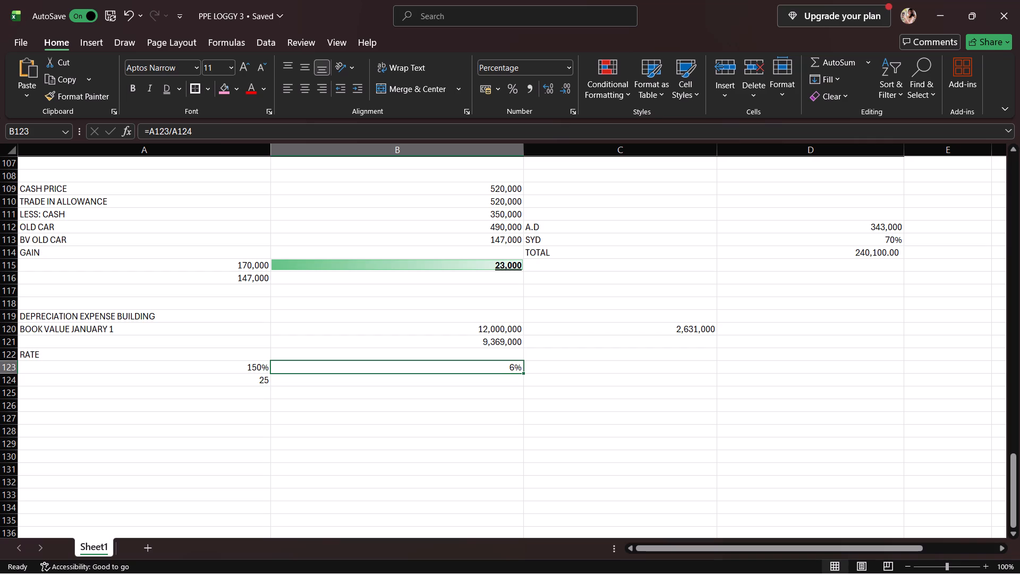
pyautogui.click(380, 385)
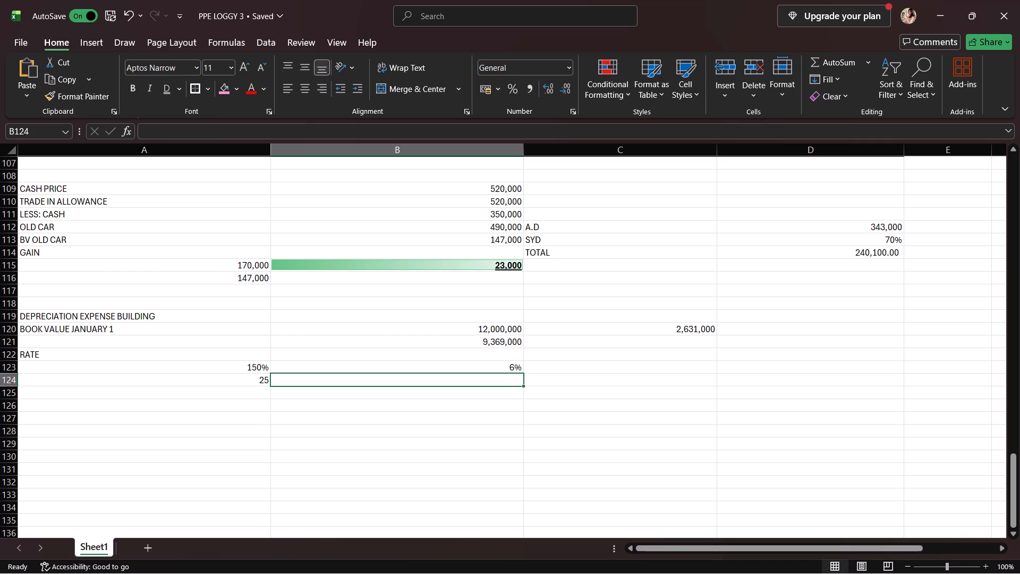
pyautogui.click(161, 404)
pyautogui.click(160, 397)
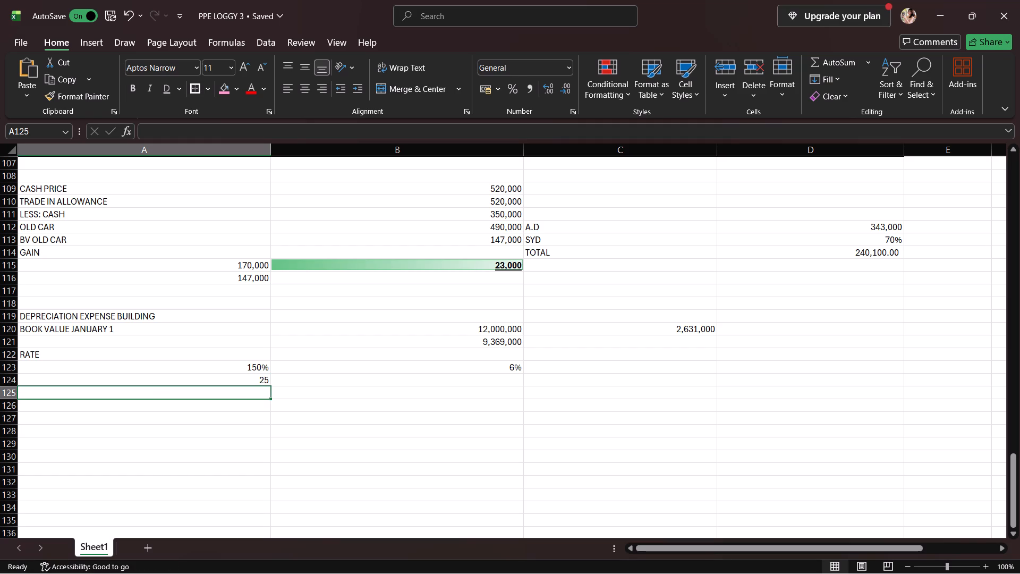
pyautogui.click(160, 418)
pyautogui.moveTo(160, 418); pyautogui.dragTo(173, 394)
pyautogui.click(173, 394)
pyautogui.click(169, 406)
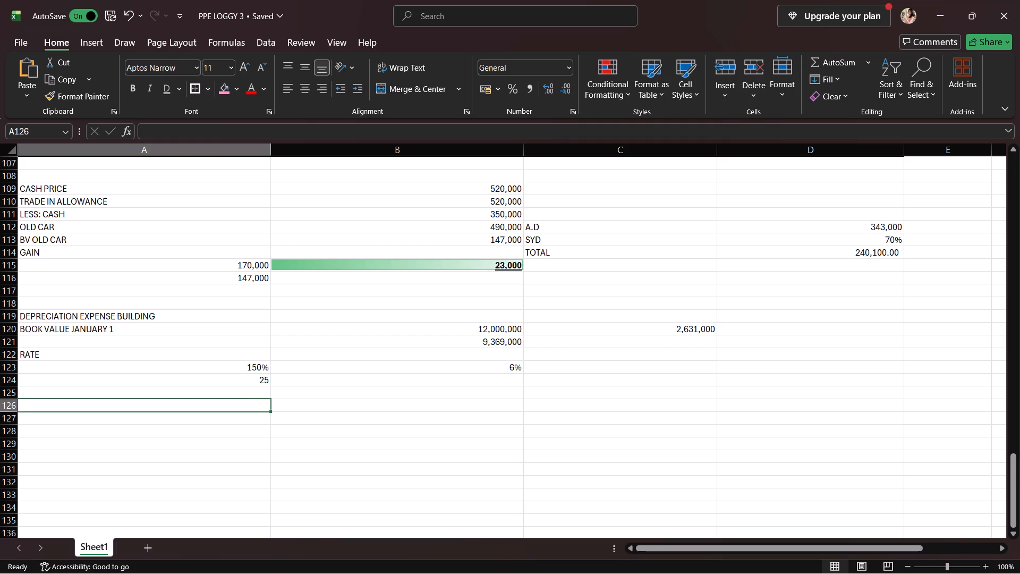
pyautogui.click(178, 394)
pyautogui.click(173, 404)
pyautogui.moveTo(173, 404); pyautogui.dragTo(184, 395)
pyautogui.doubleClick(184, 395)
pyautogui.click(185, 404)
# Enter the label DEPRECIATION in A126, below the rate figures.
pyautogui.write('DE')
pyautogui.write('PRE')
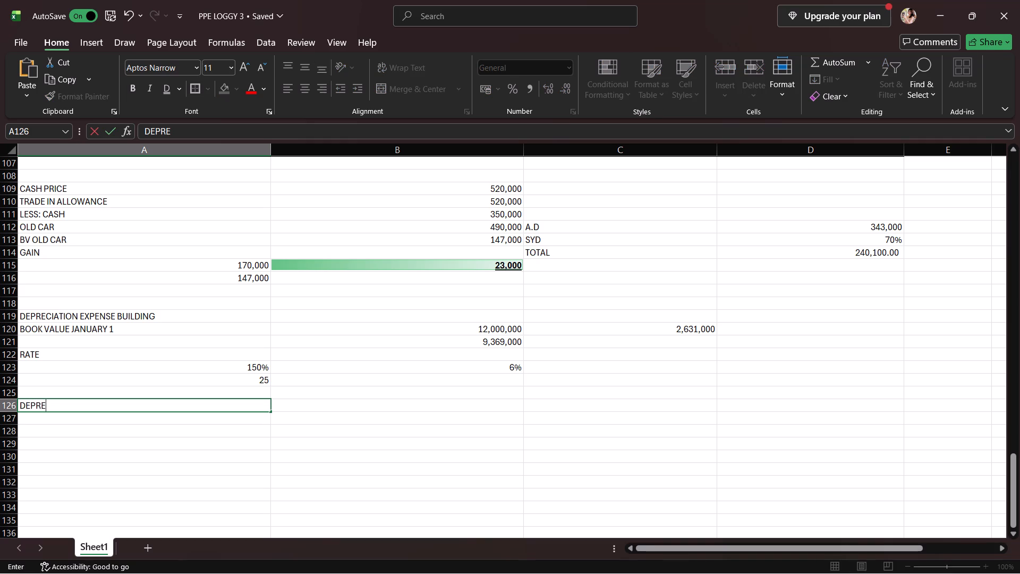
pyautogui.press('c')
pyautogui.write('IATIO')
pyautogui.press('n')
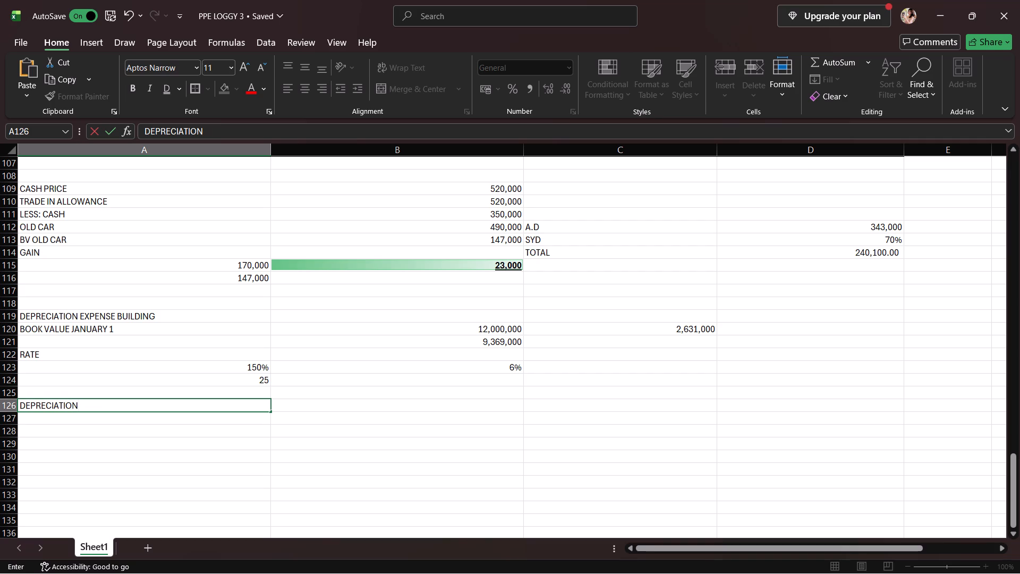
# Compute the building's depreciation in B126 by multiplying the book value in B121 by the rate in B123 (=B121*B123).
pyautogui.click(341, 405)
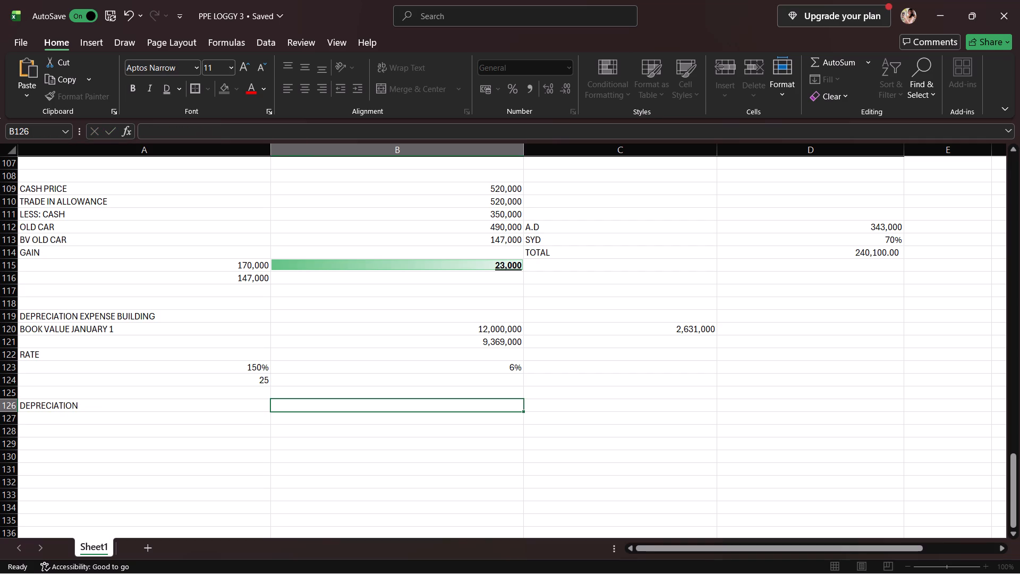
pyautogui.press('=')
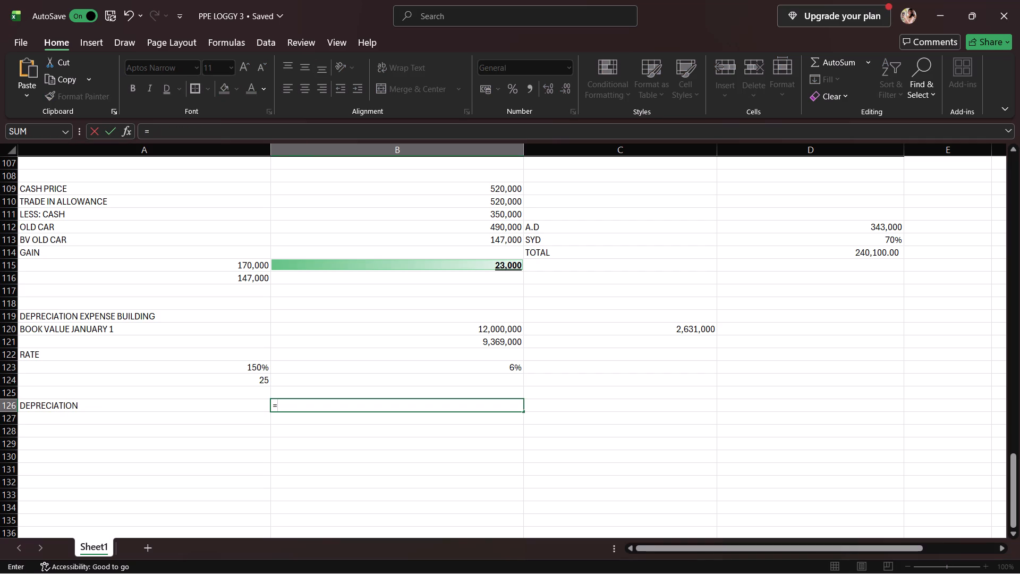
pyautogui.click(407, 346)
pyautogui.press('*')
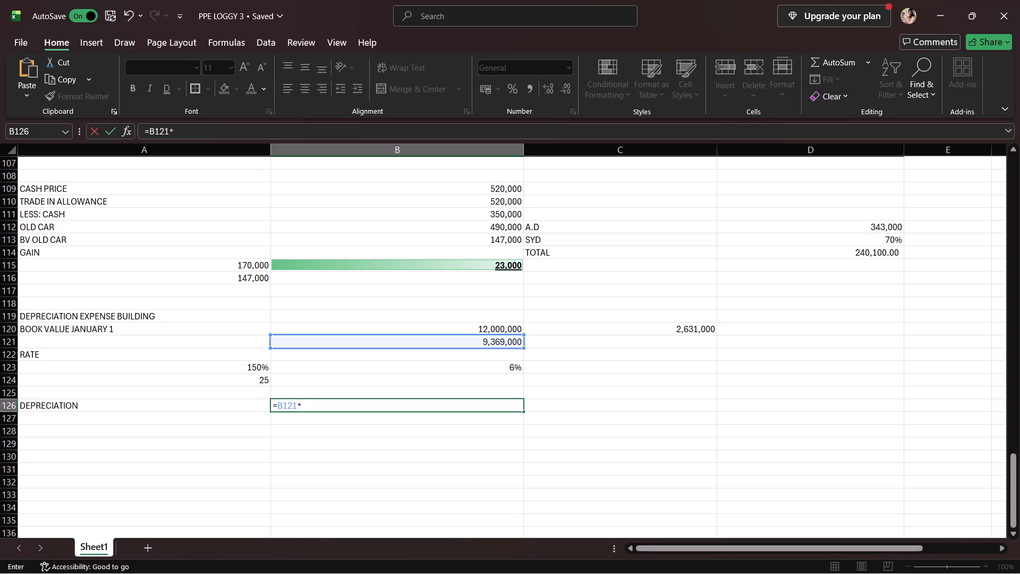
pyautogui.click(439, 374)
pyautogui.click(443, 362)
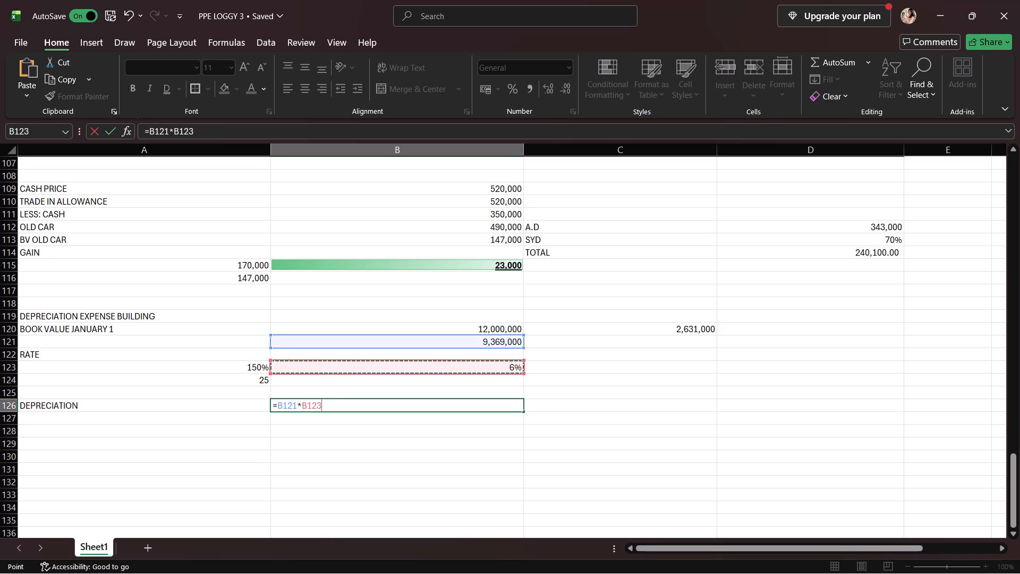
pyautogui.press('Return')
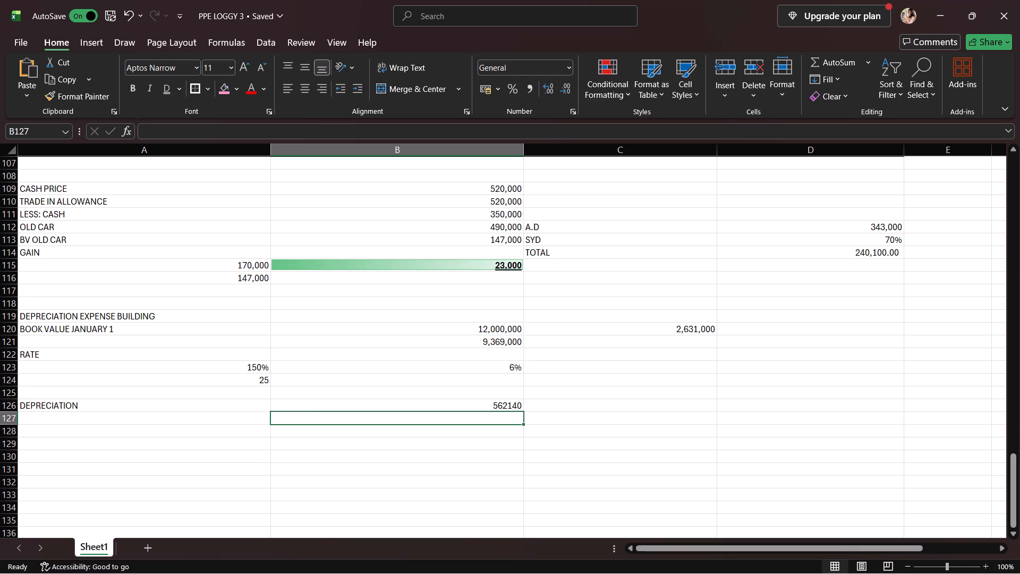
# Format the depreciation amount in B126 with the comma number style and a double underline.
pyautogui.click(448, 410)
pyautogui.click(593, 324)
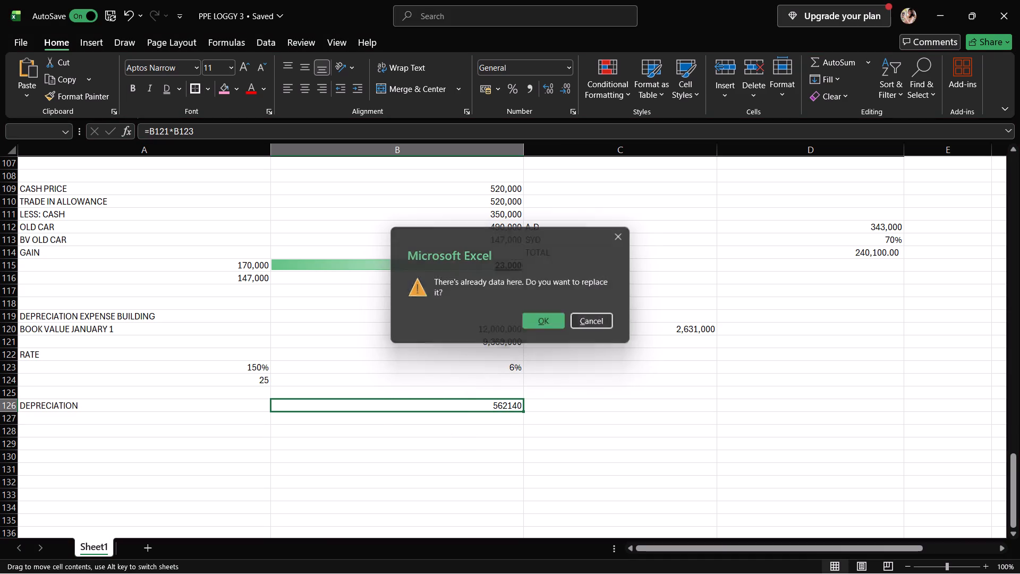
pyautogui.click(513, 405)
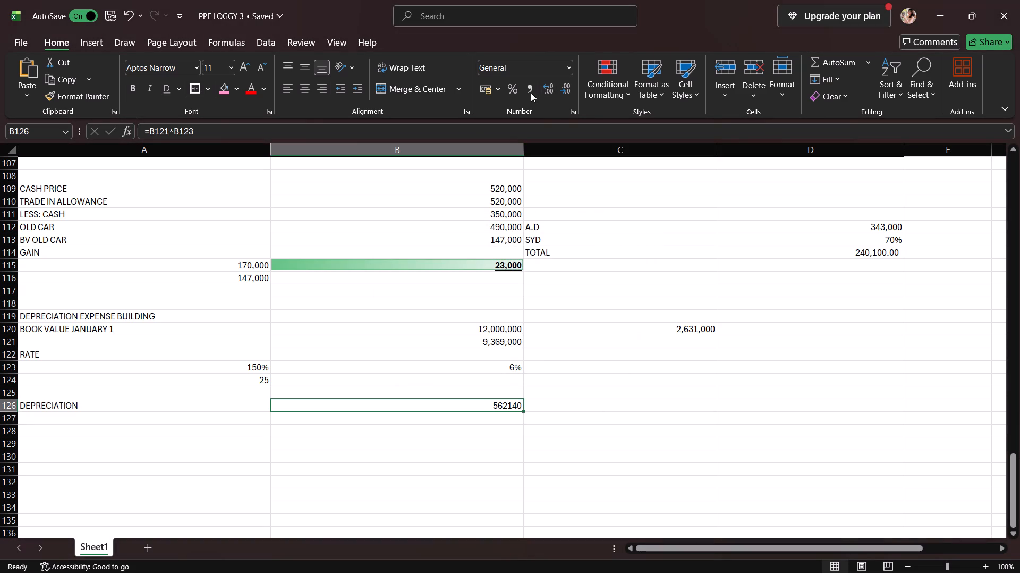
pyautogui.click(530, 92)
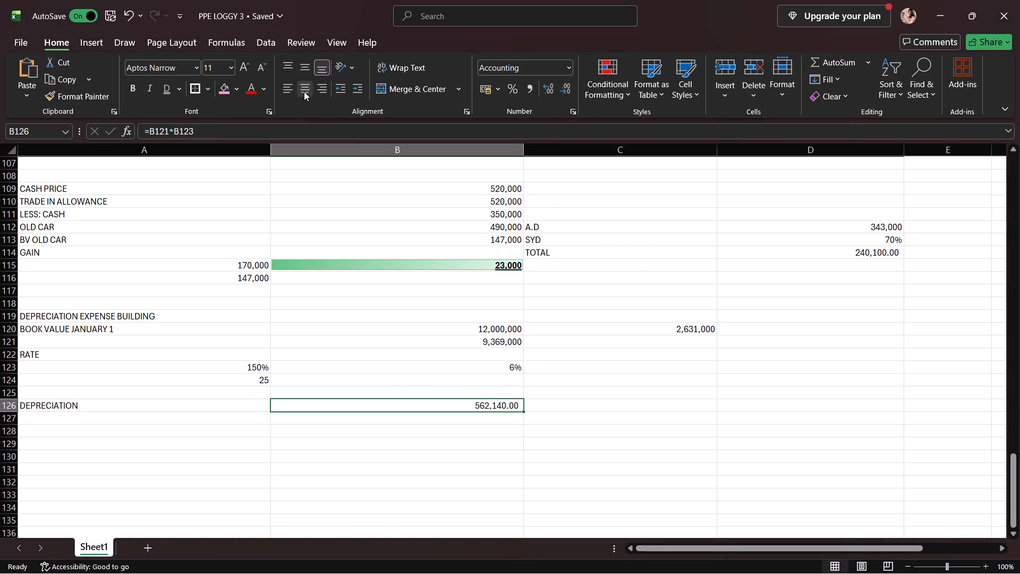
pyautogui.click(164, 87)
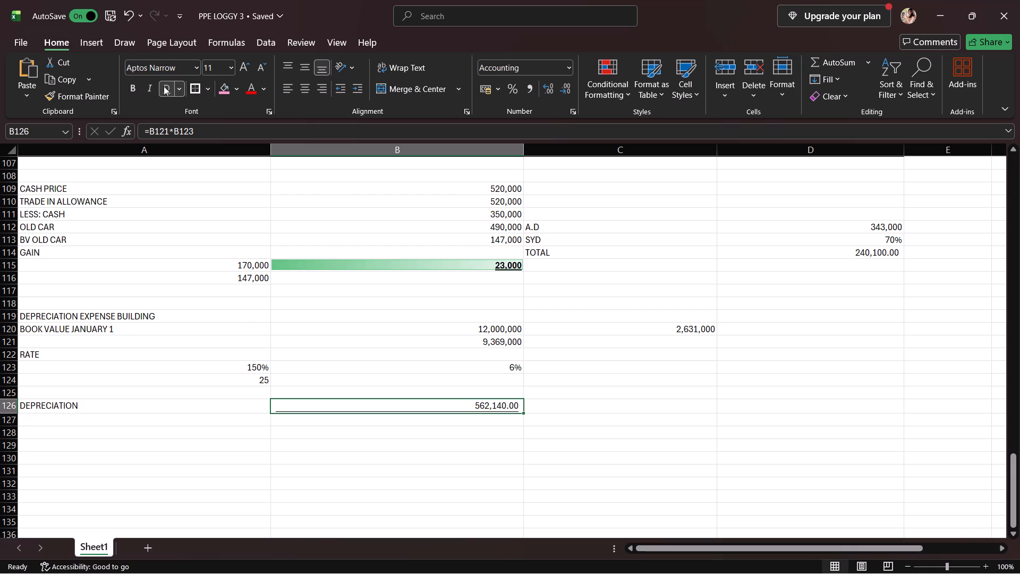
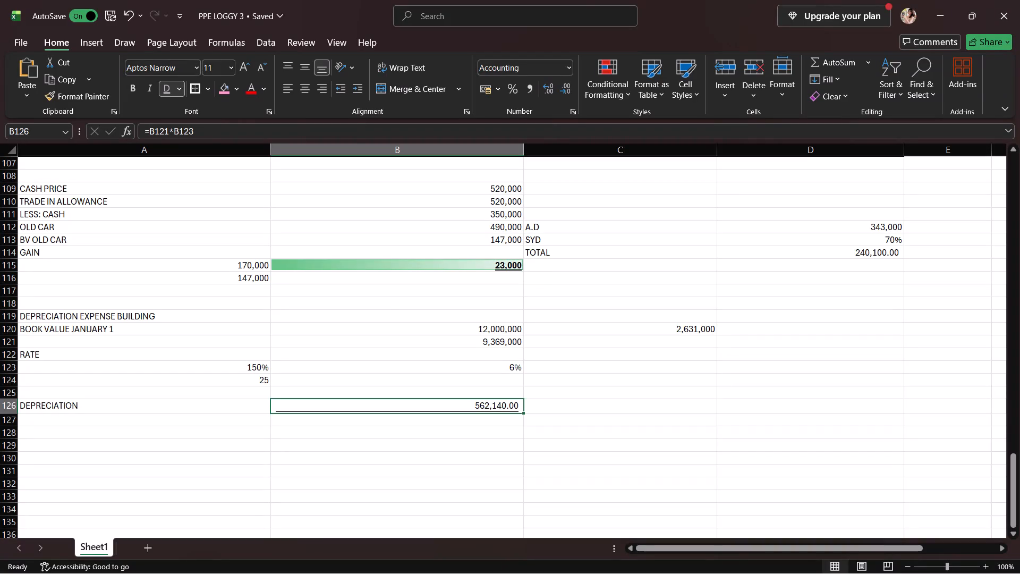
# Move the building depreciation amount from B126 up one row to B125.
pyautogui.click(271, 397)
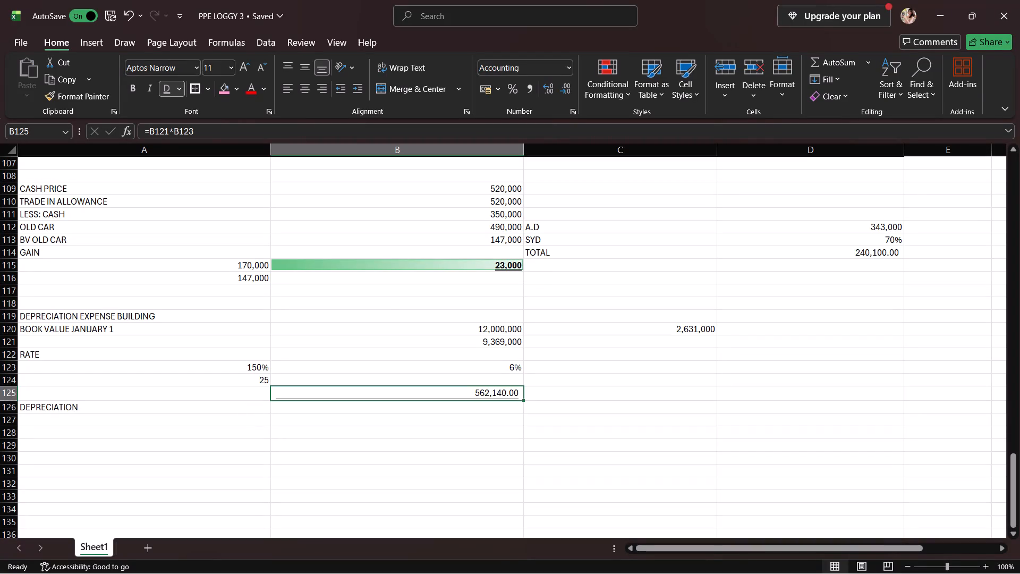
pyautogui.click(271, 410)
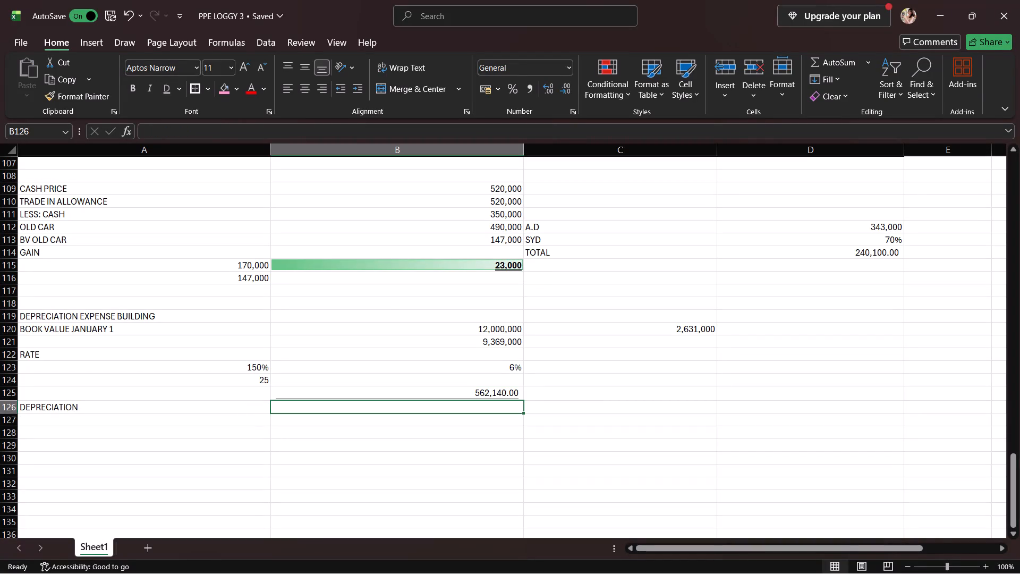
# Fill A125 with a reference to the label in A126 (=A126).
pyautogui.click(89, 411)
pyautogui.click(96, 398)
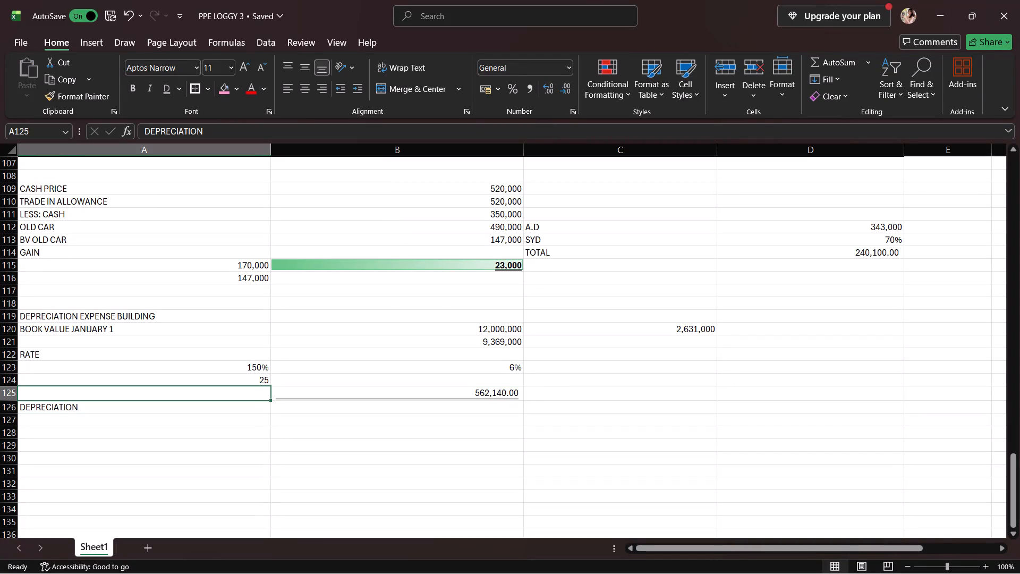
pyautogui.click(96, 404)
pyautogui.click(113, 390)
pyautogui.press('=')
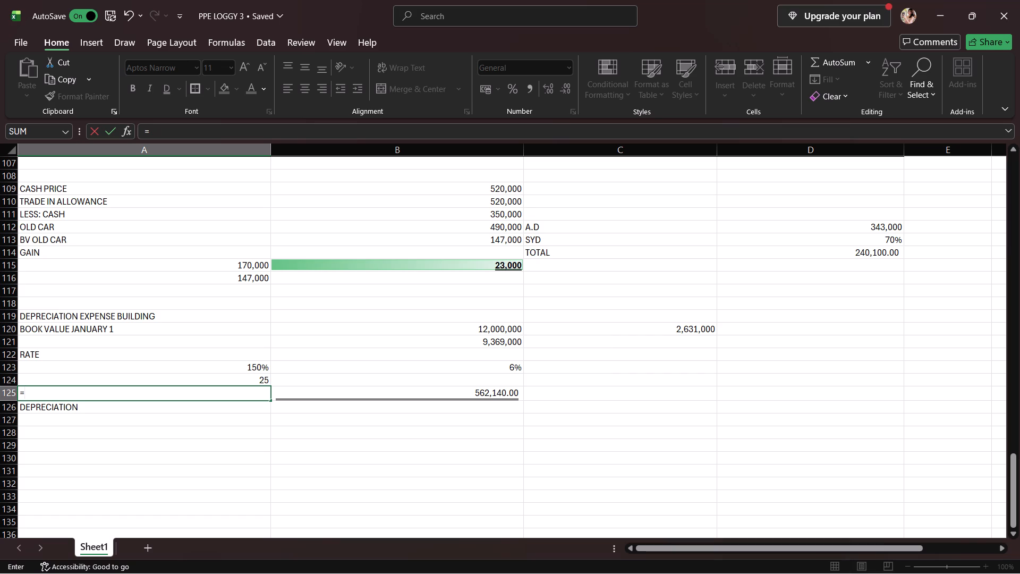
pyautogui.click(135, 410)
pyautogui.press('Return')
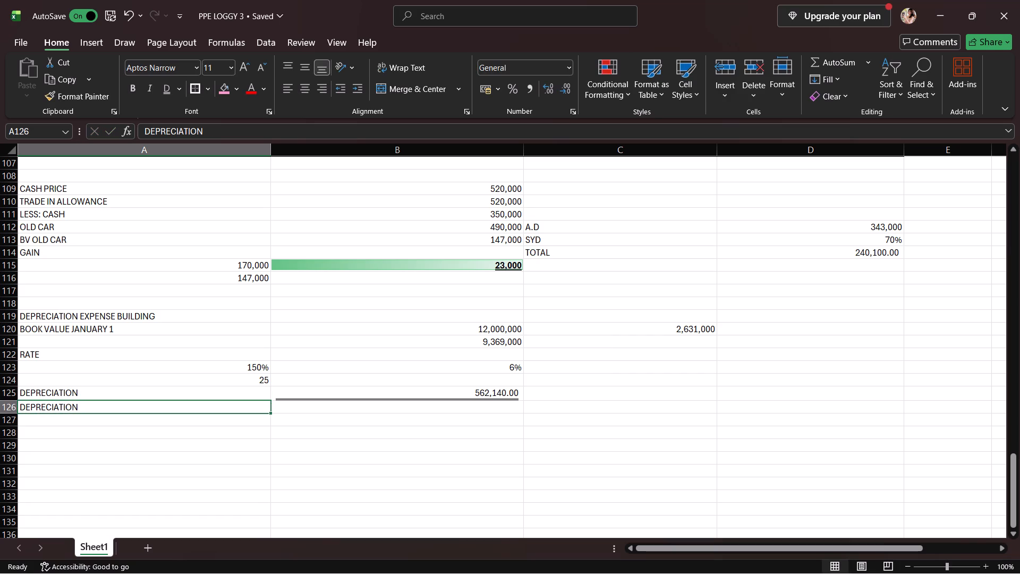
# Clear the label DEPRECIATION from A126.
pyautogui.press('BackSpace')
pyautogui.click(337, 398)
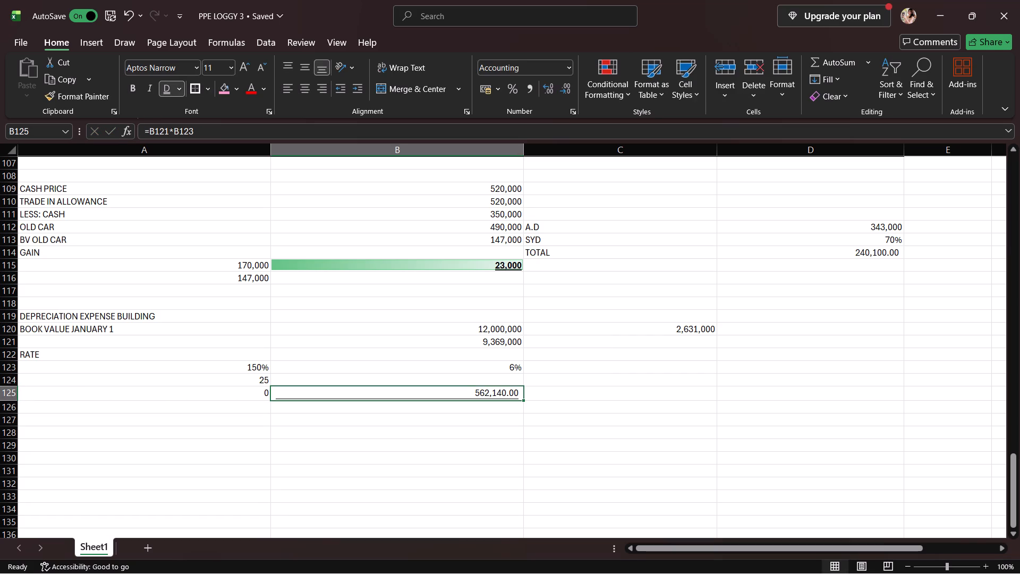
# Replace the content of A125 with the label DEPRECIATION EXPENSE BUILDING.
pyautogui.click(233, 394)
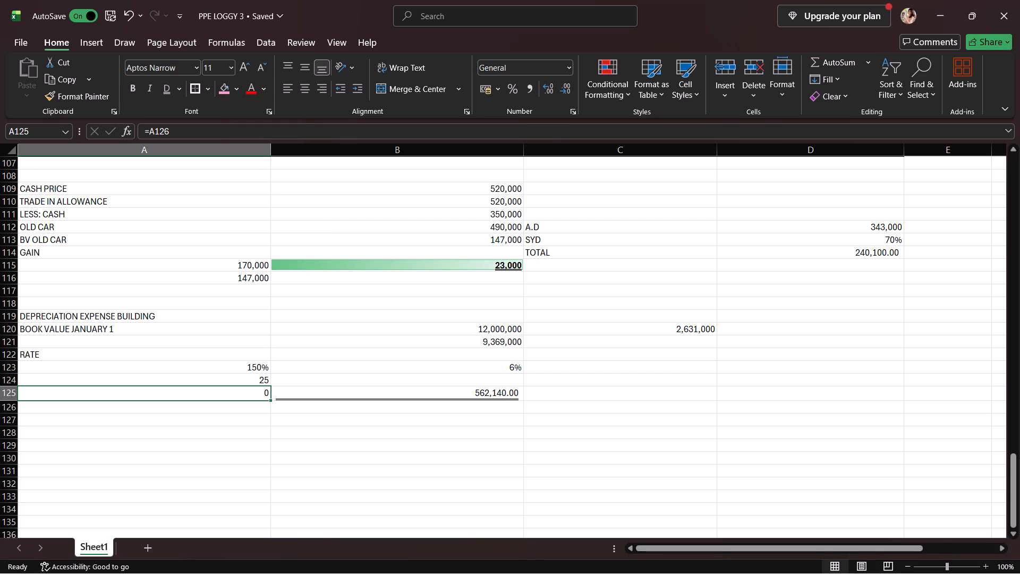
pyautogui.press('BackSpace')
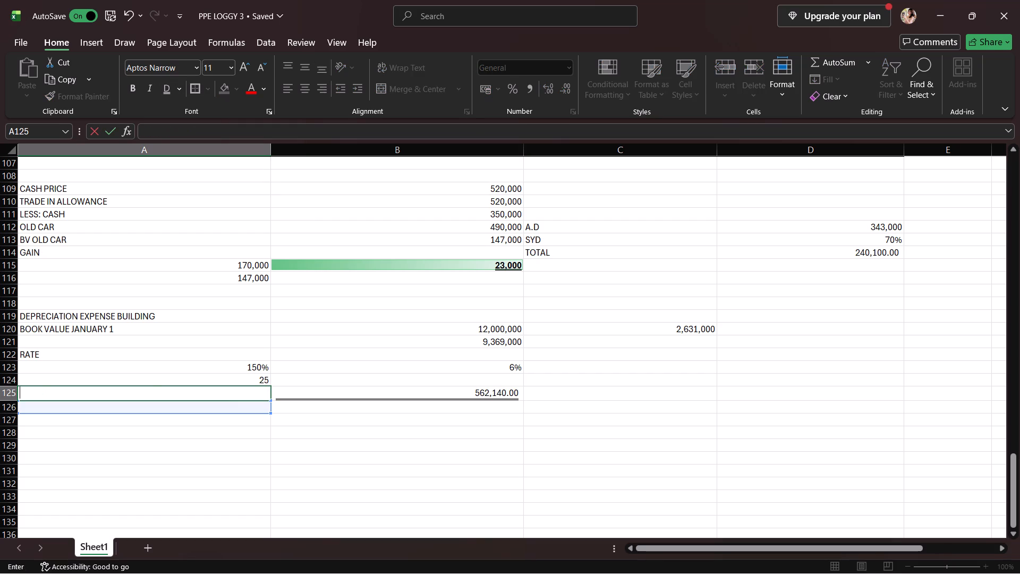
pyautogui.write('DE')
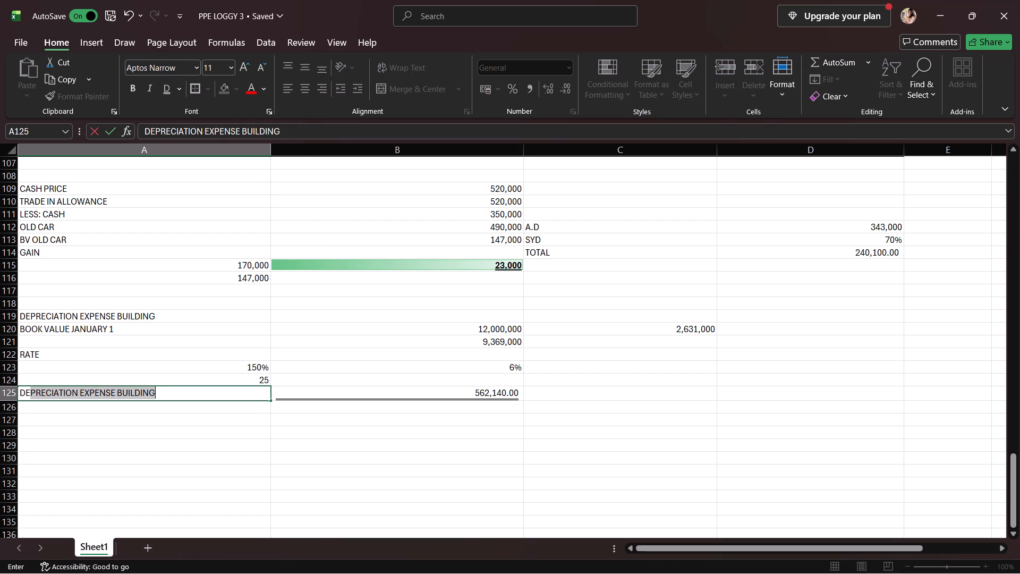
pyautogui.press('Return')
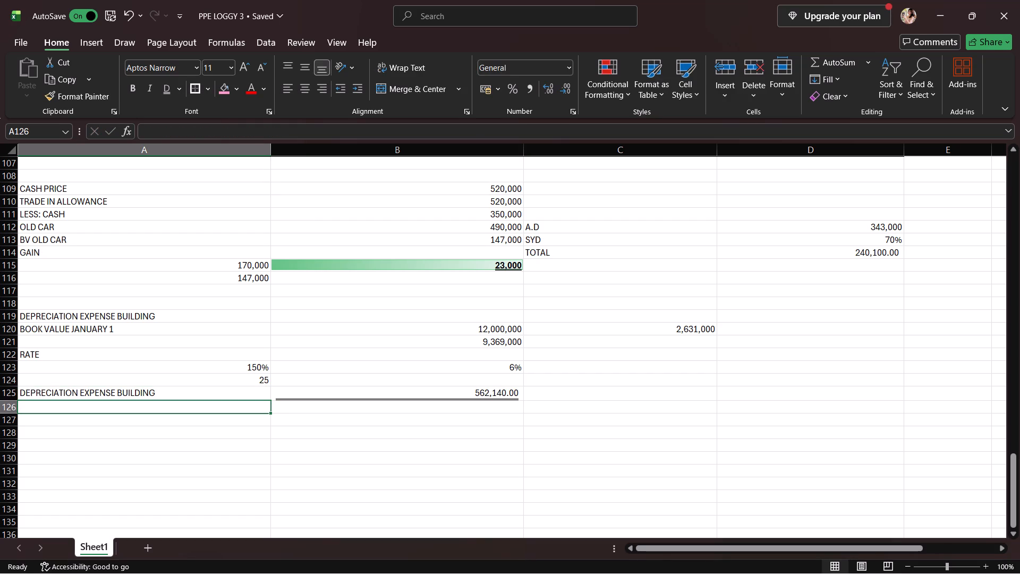
# Apply a green gradient data bar to the building depreciation amount in B125 using conditional formatting.
pyautogui.click(297, 397)
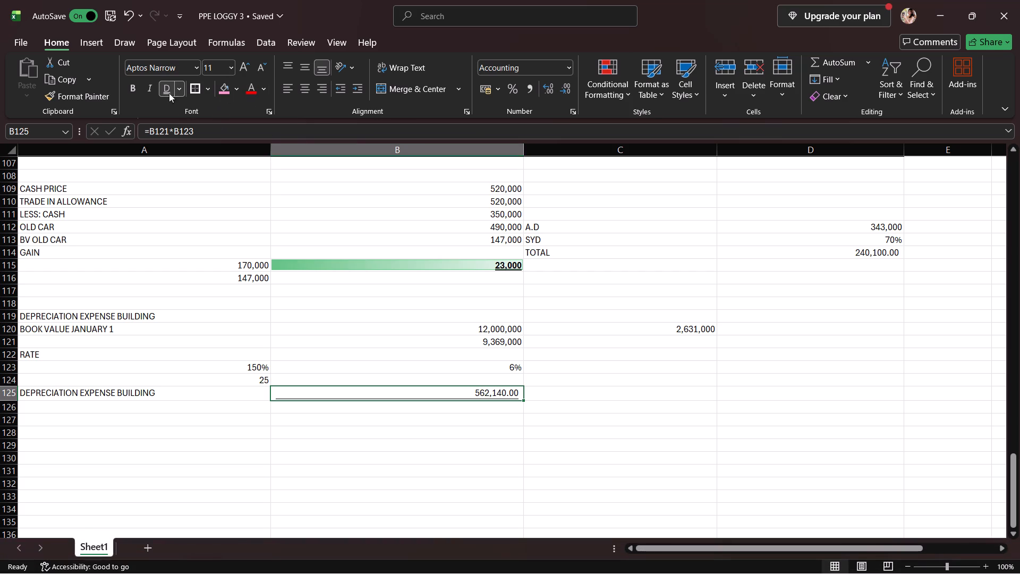
pyautogui.click(601, 70)
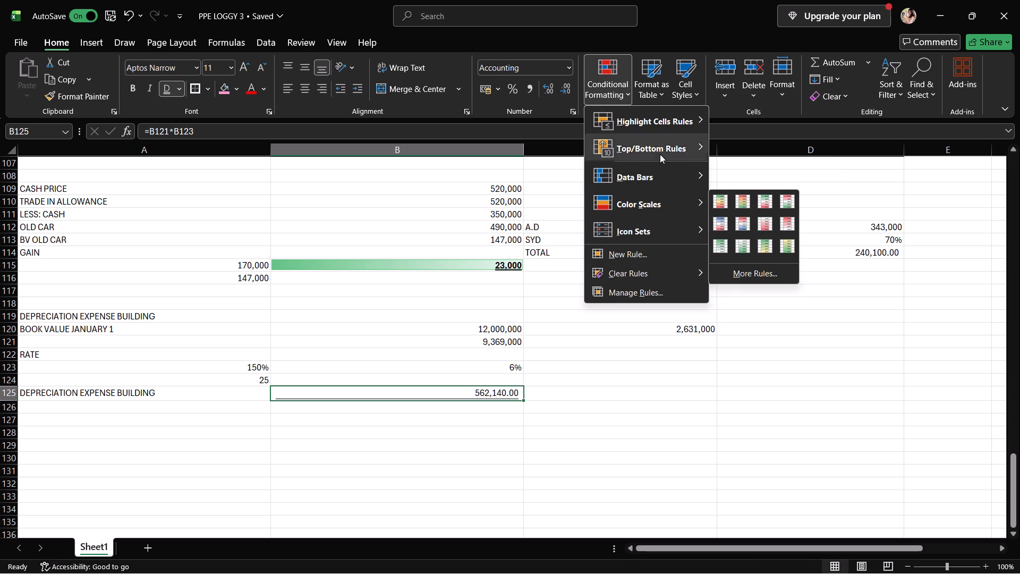
pyautogui.click(739, 188)
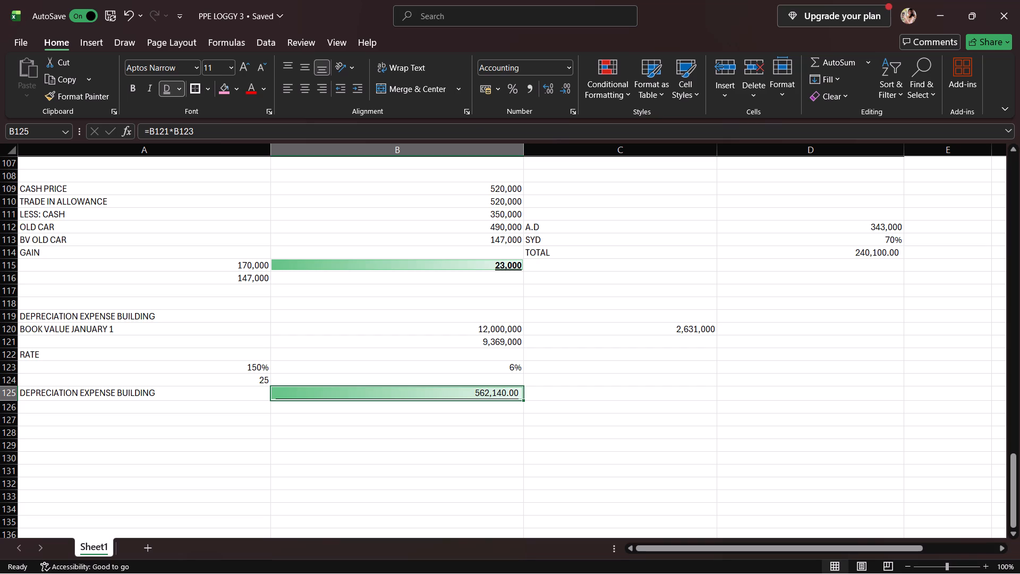
# Enter the heading DEPRECIATION EXPENSE MACHINERY AND EQUIPMENT in A128, below the building computation.
pyautogui.scroll(-1, 713, 262)
pyautogui.scroll(1, 715, 264)
pyautogui.scroll(-2, 715, 264)
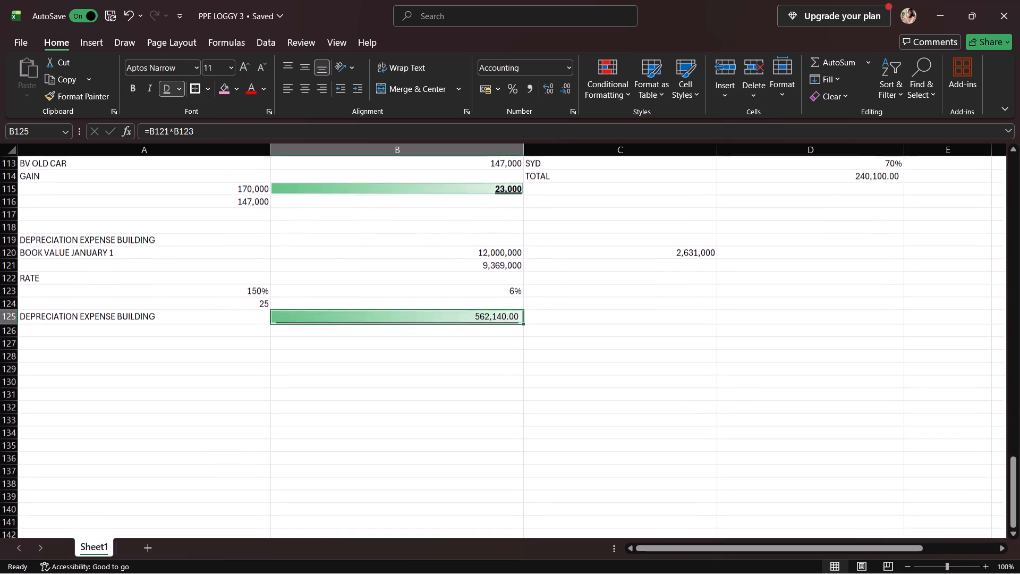
pyautogui.scroll(-2, 715, 259)
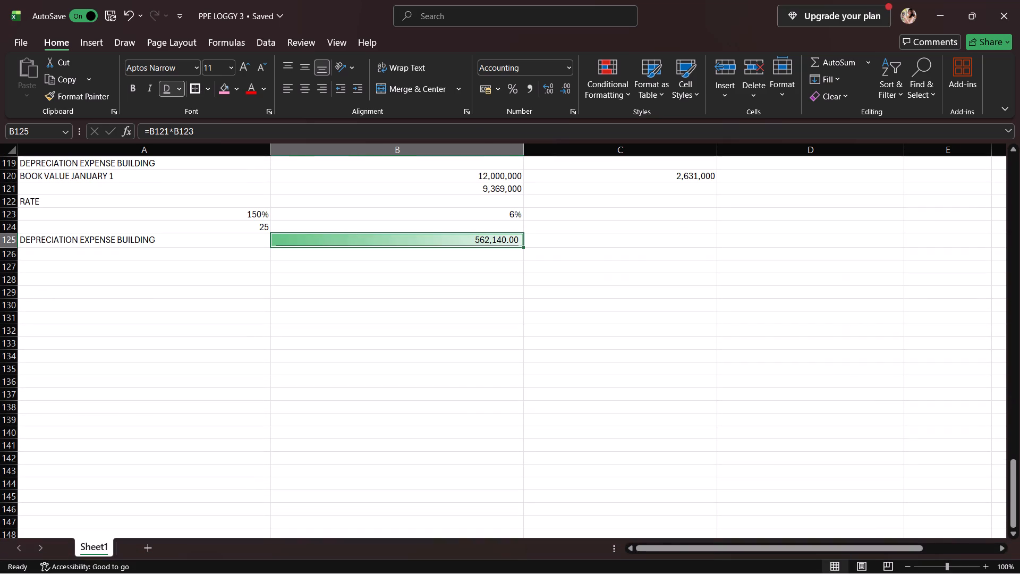
pyautogui.click(188, 282)
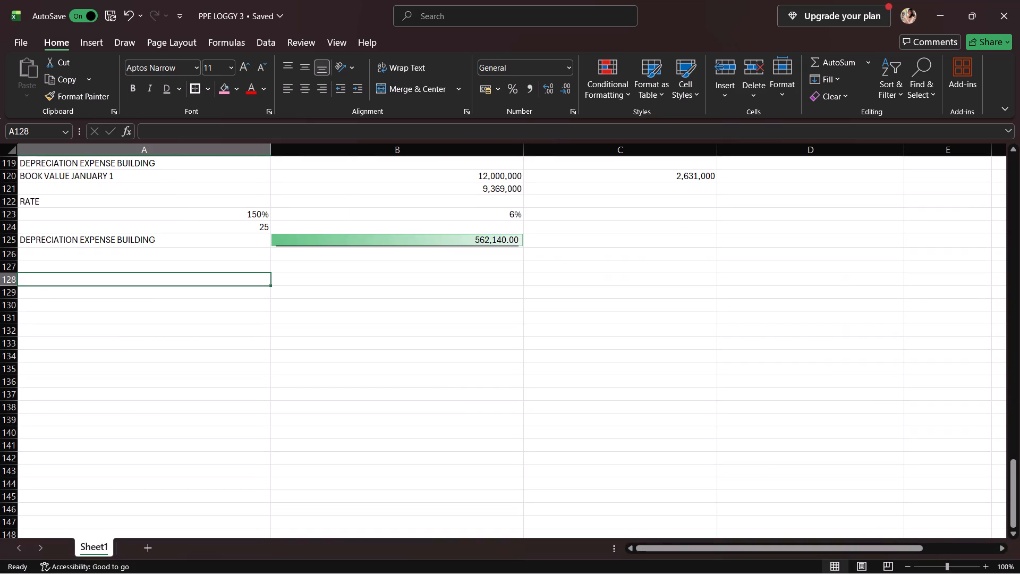
pyautogui.write('DEPRECIATION EXPENSE')
pyautogui.press('space')
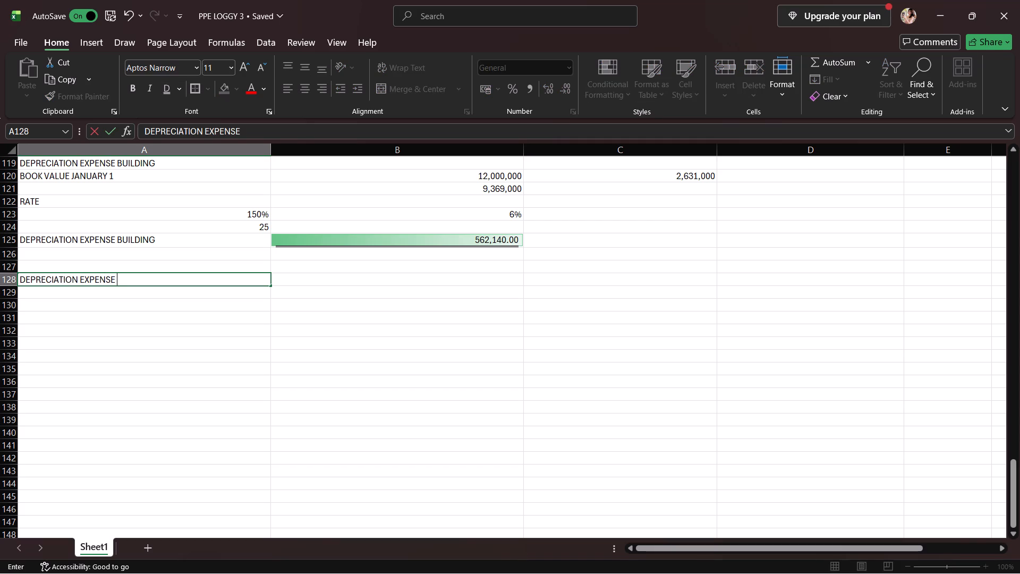
pyautogui.write('MACHINEYR')
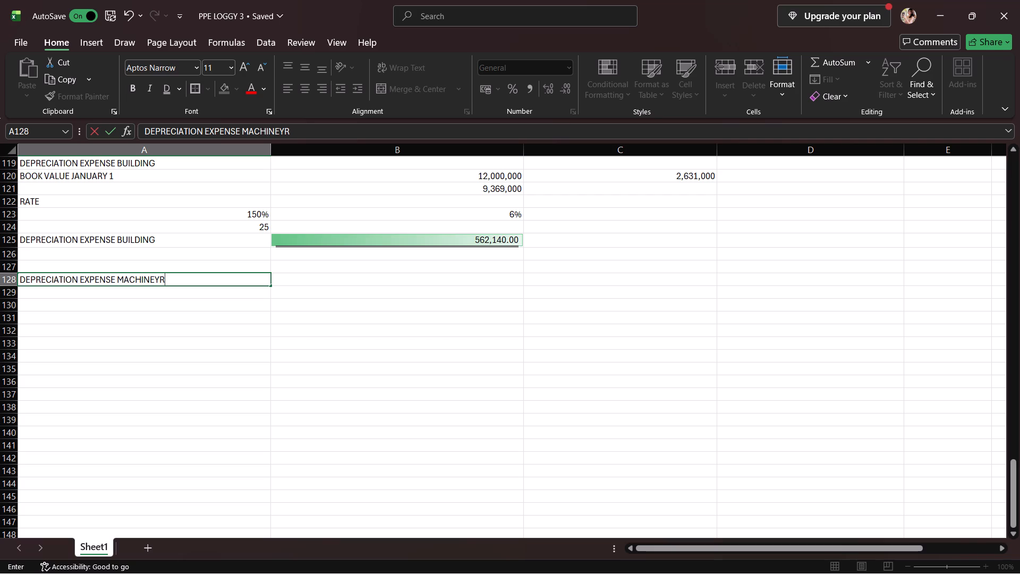
pyautogui.press('BackSpace')
pyautogui.press('BackSpace')
pyautogui.write('RY AND EQUIPMENT')
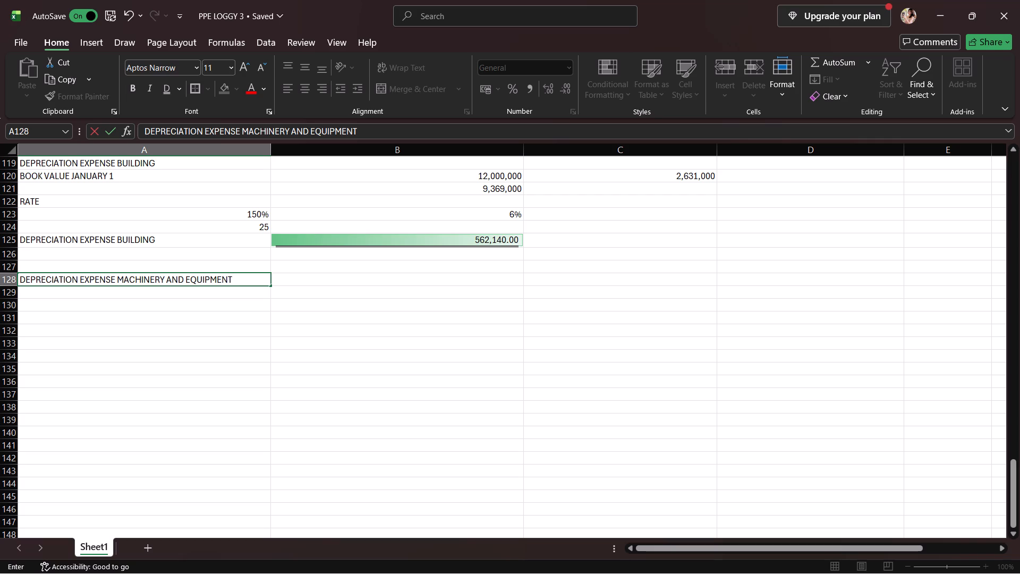
pyautogui.press('Return')
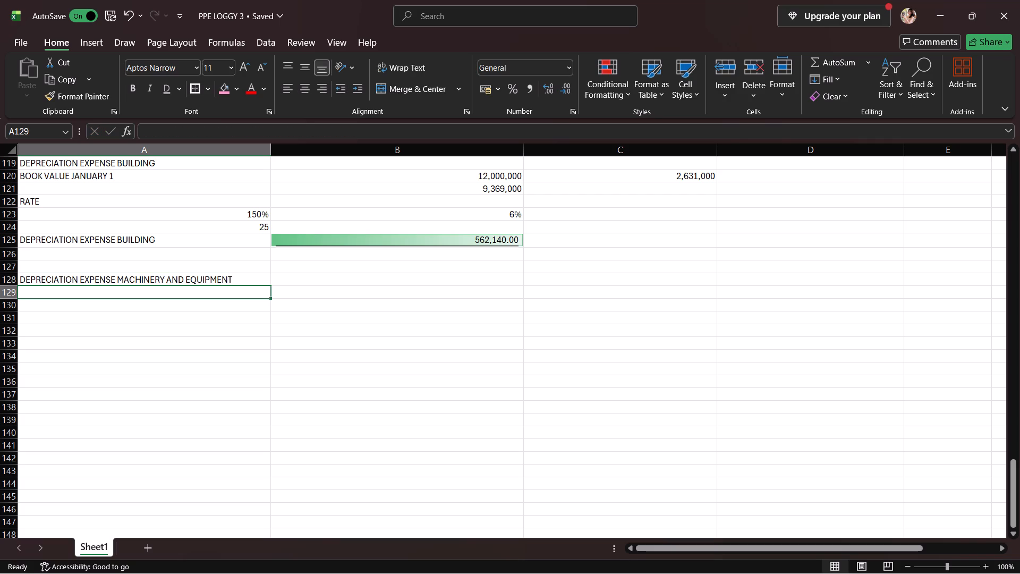
# Bold the machinery and equipment heading in A128, the building depreciation label in A125 and the GAIN label in A114.
pyautogui.click(193, 279)
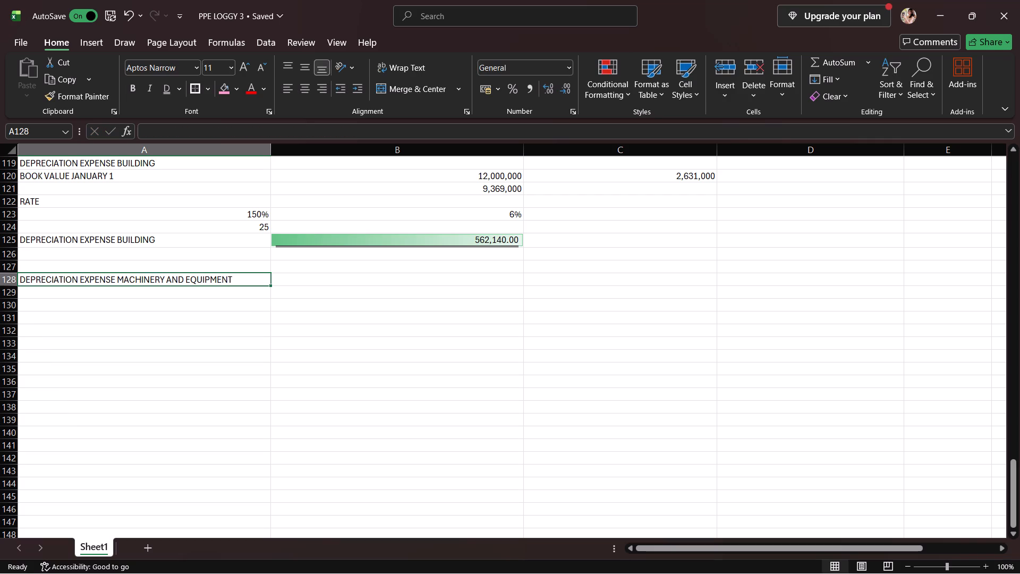
pyautogui.click(130, 83)
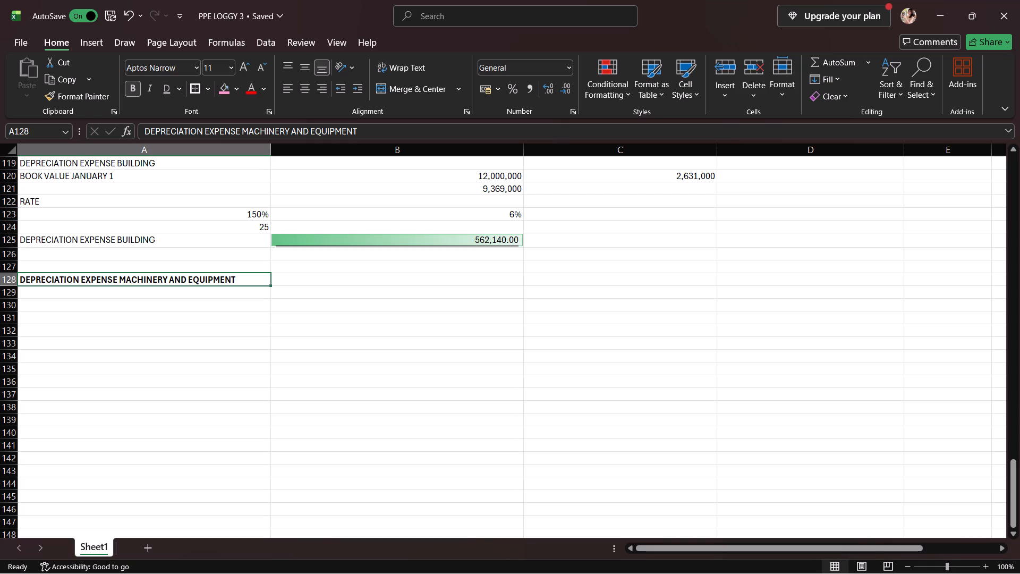
pyautogui.click(163, 234)
pyautogui.click(126, 91)
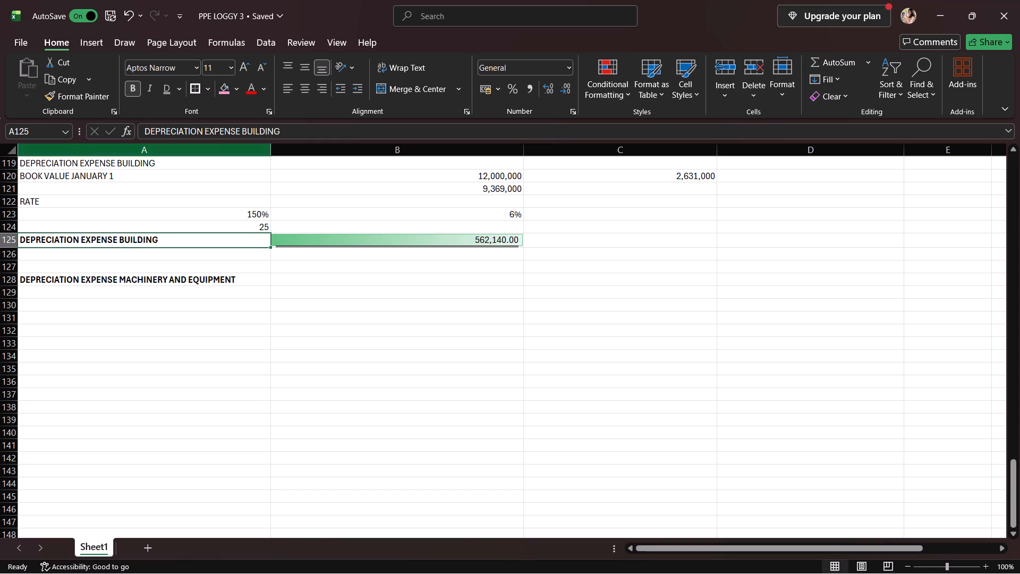
pyautogui.scroll(2, 182, 199)
pyautogui.scroll(3, 139, 291)
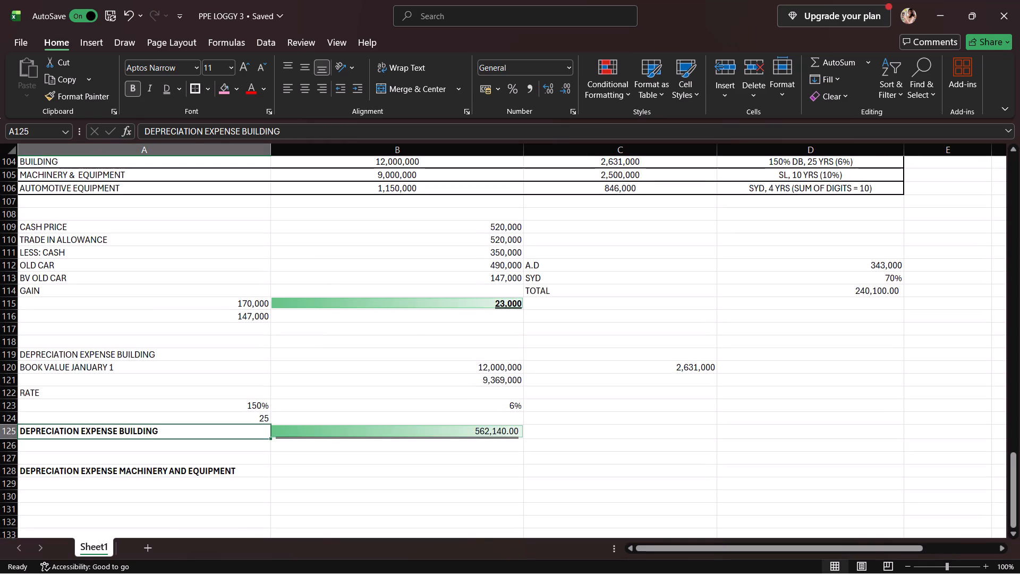
pyautogui.click(120, 297)
pyautogui.click(132, 88)
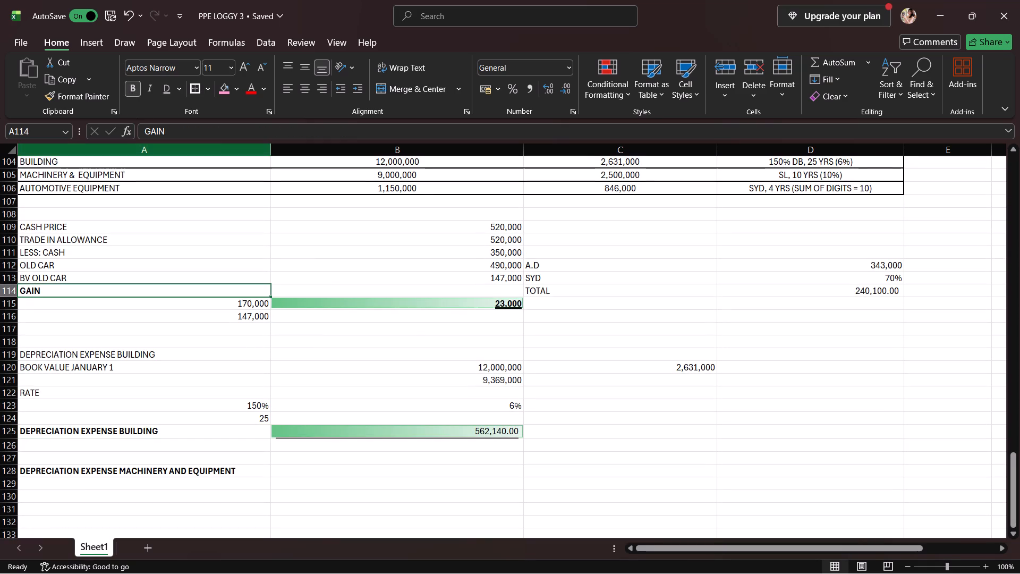
# Bold the building depreciation amount in B125.
pyautogui.scroll(2, 194, 300)
pyautogui.scroll(-3, 193, 304)
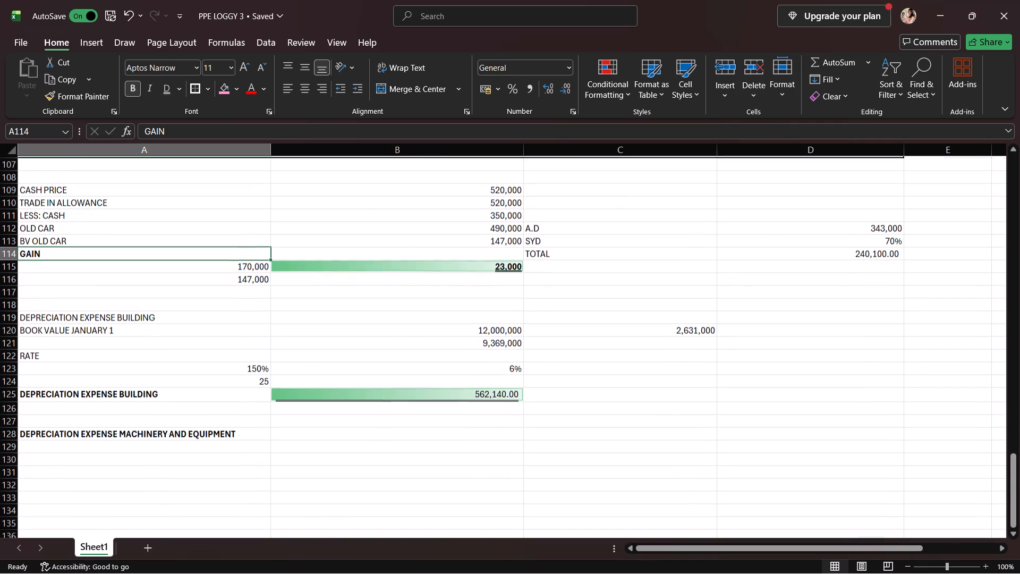
pyautogui.click(329, 396)
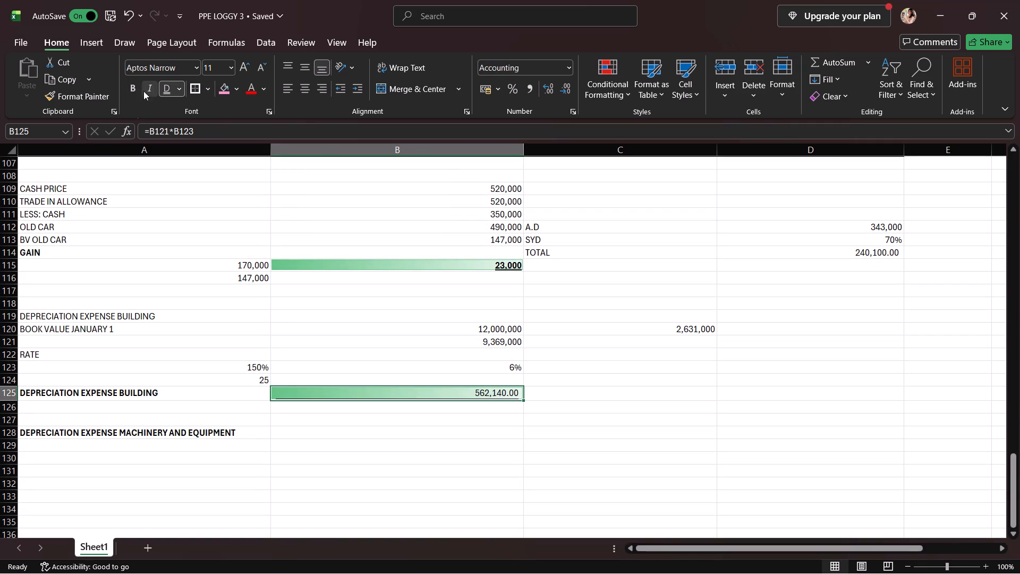
pyautogui.click(137, 93)
# Apply green gradient data bars to the COST BEFORE B.C amount in B87 and the office building depreciation amount in B97.
pyautogui.scroll(-5, 183, 222)
pyautogui.scroll(2, 225, 259)
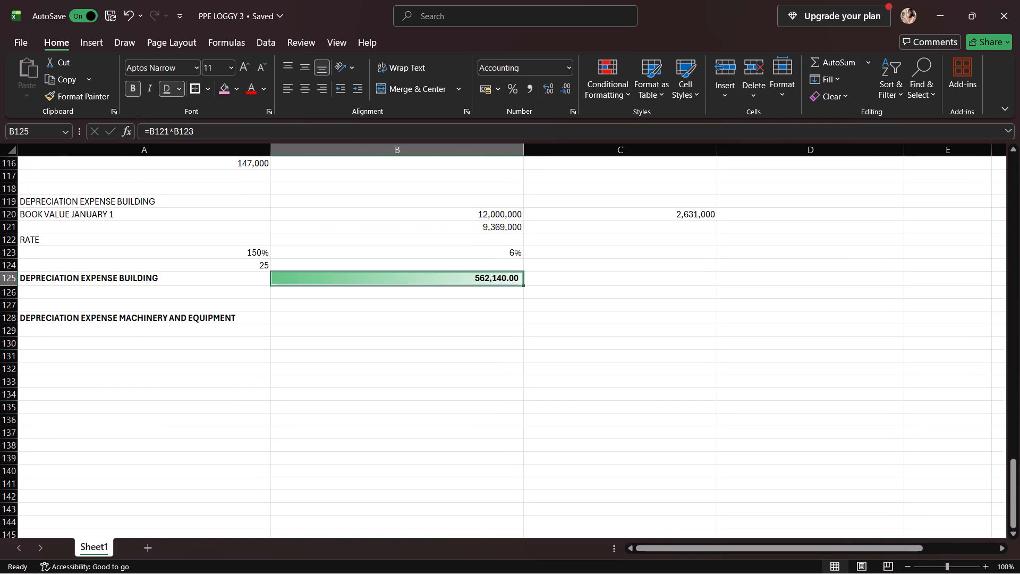
pyautogui.scroll(8, 226, 264)
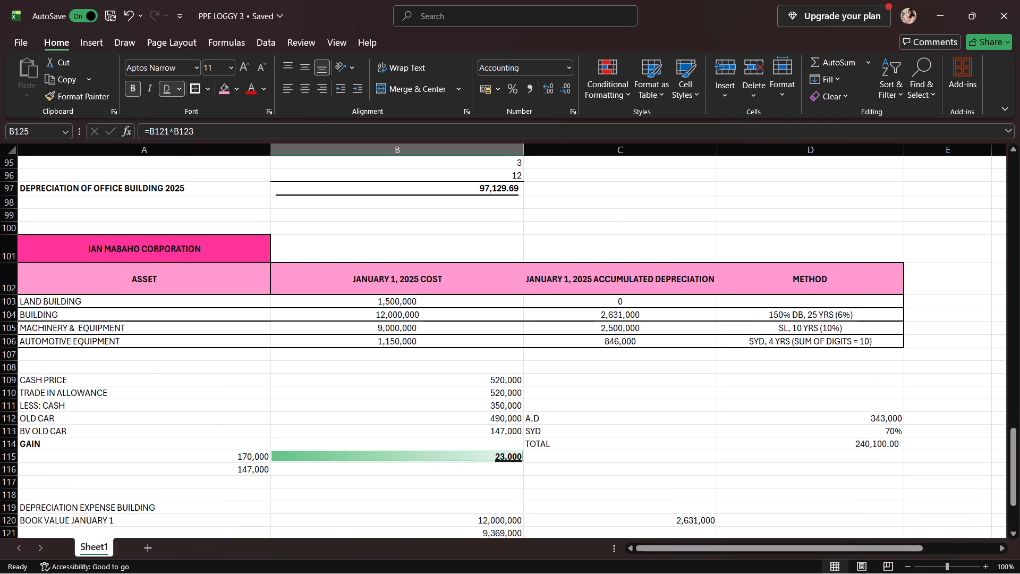
pyautogui.scroll(8, 225, 263)
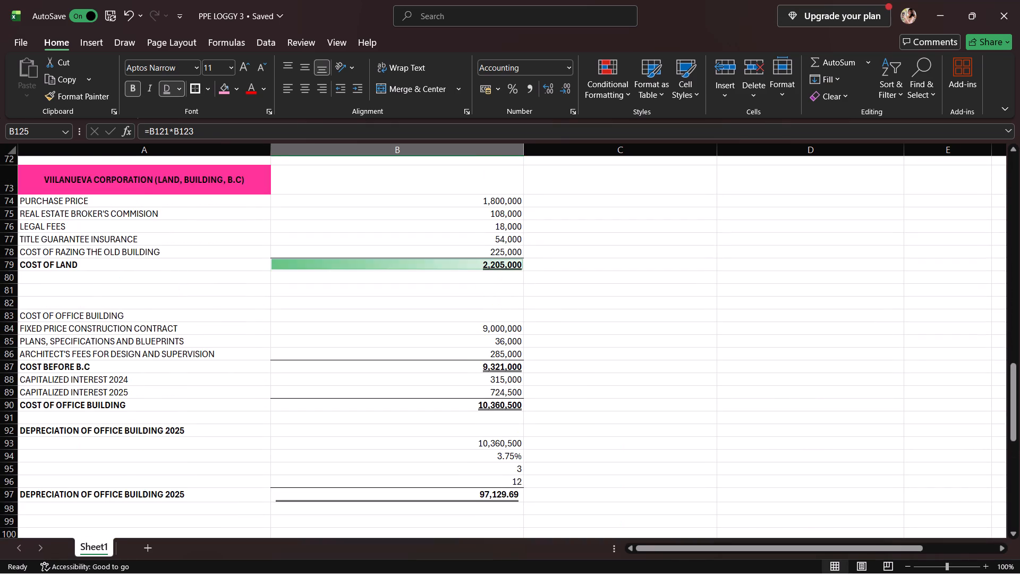
pyautogui.scroll(3, 225, 263)
pyautogui.scroll(-5, 225, 263)
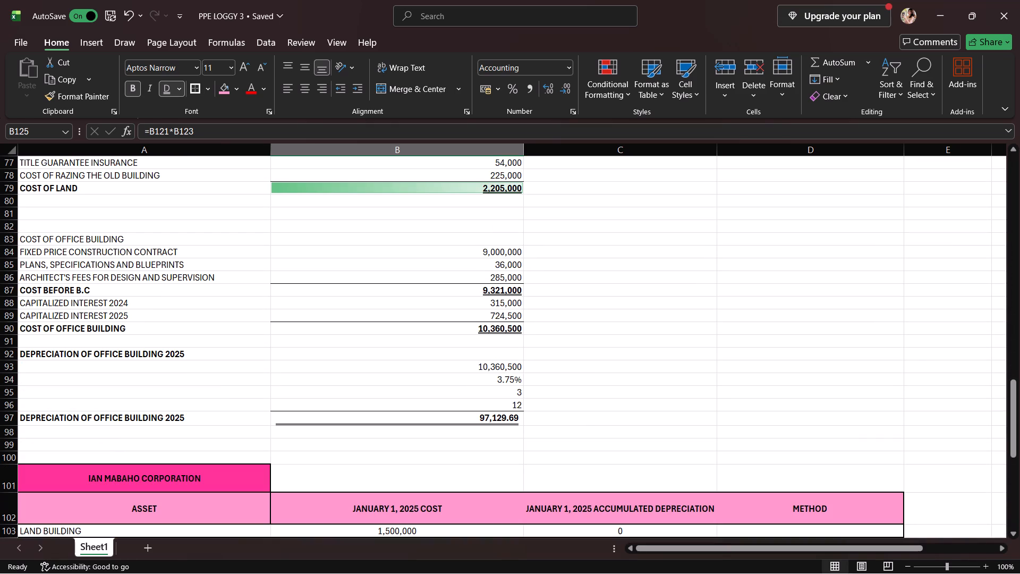
pyautogui.click(382, 285)
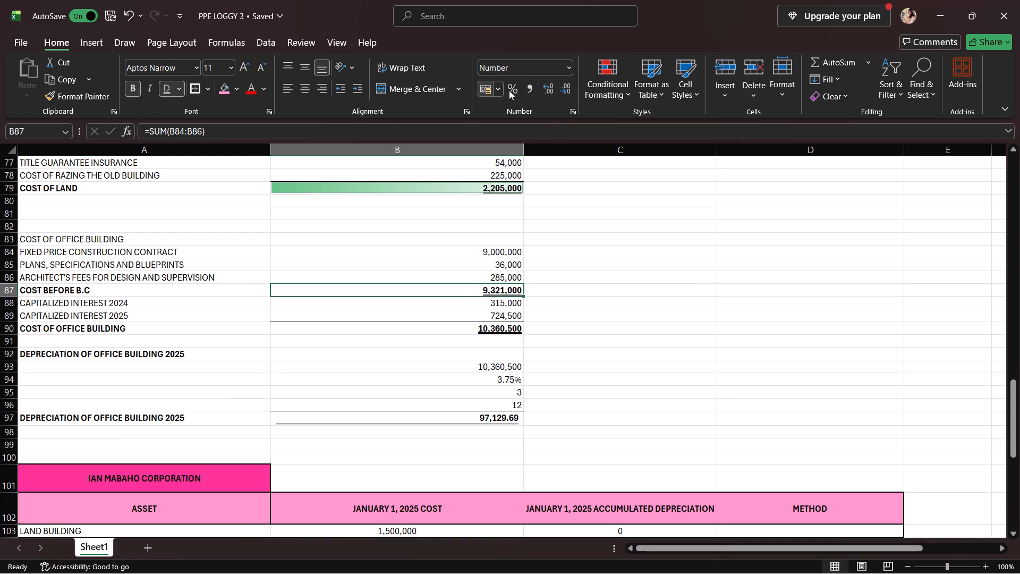
pyautogui.click(596, 78)
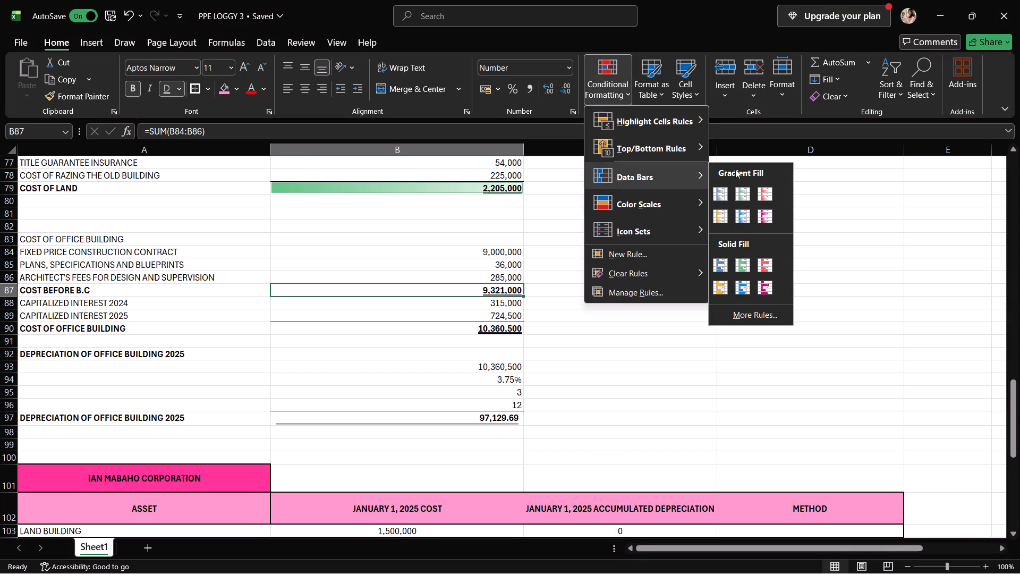
pyautogui.click(742, 187)
pyautogui.click(521, 418)
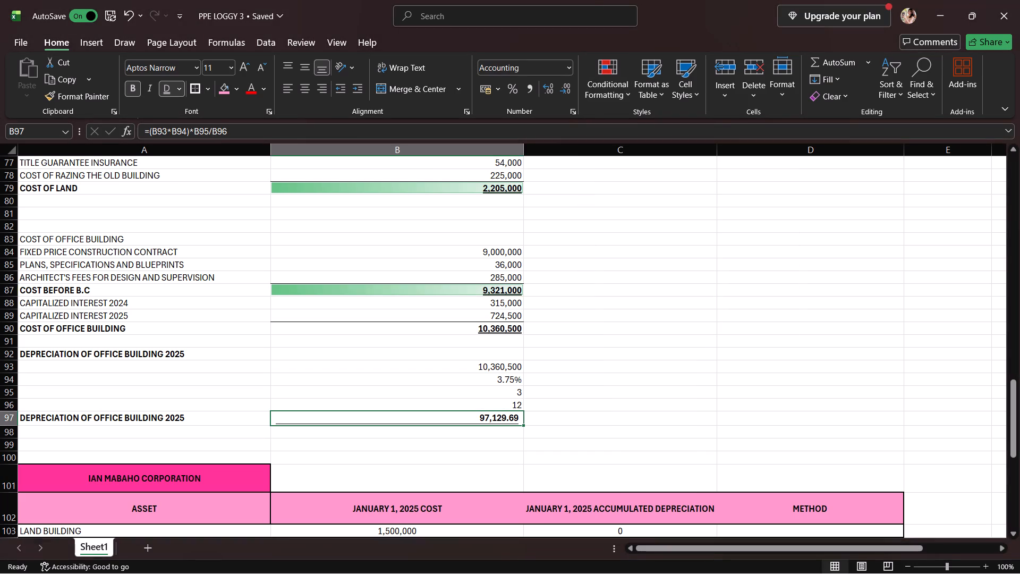
pyautogui.click(597, 92)
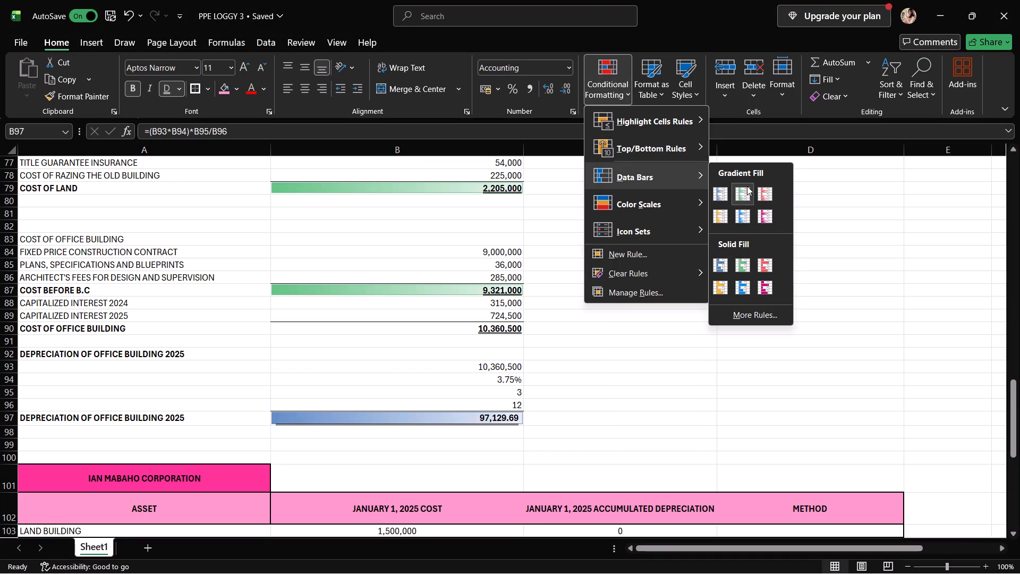
pyautogui.click(745, 197)
# Review the formatting of the totals in the earlier corporation sections, returning to the machinery and equipment heading.
pyautogui.scroll(6, 664, 261)
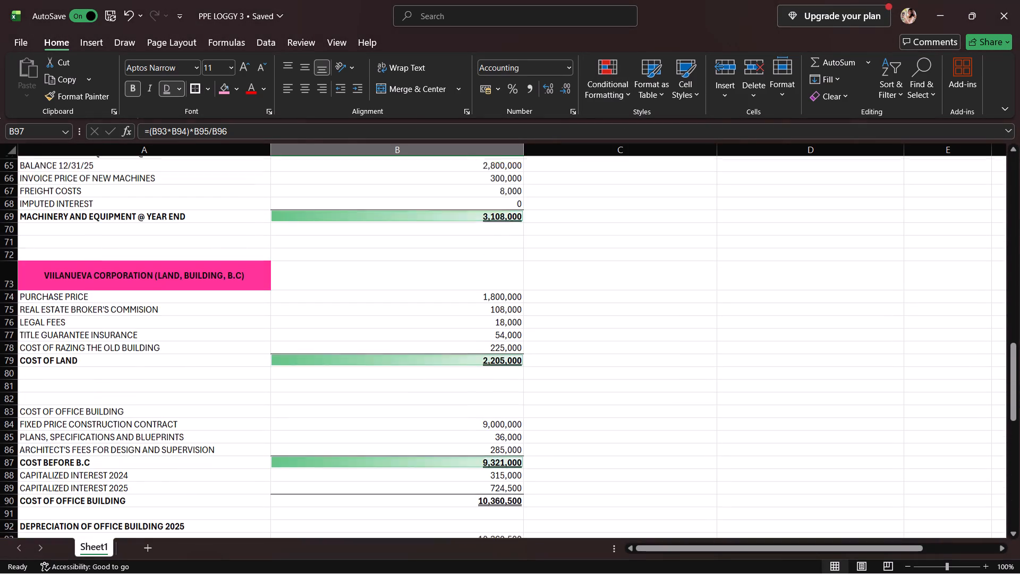
pyautogui.scroll(15, 641, 275)
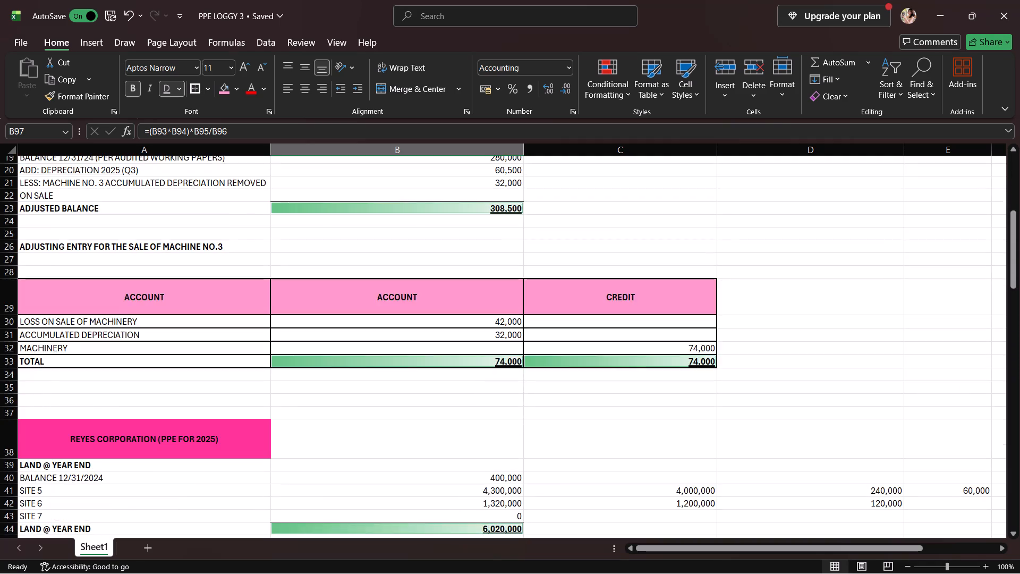
pyautogui.scroll(12, 640, 267)
pyautogui.scroll(-8, 642, 258)
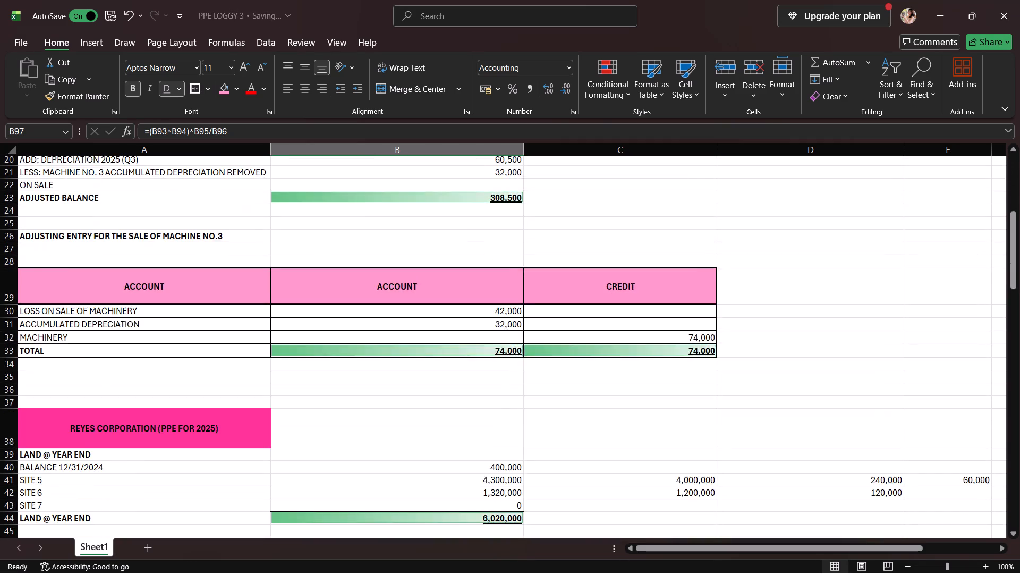
pyautogui.scroll(-20, 642, 258)
pyautogui.scroll(-3, 642, 258)
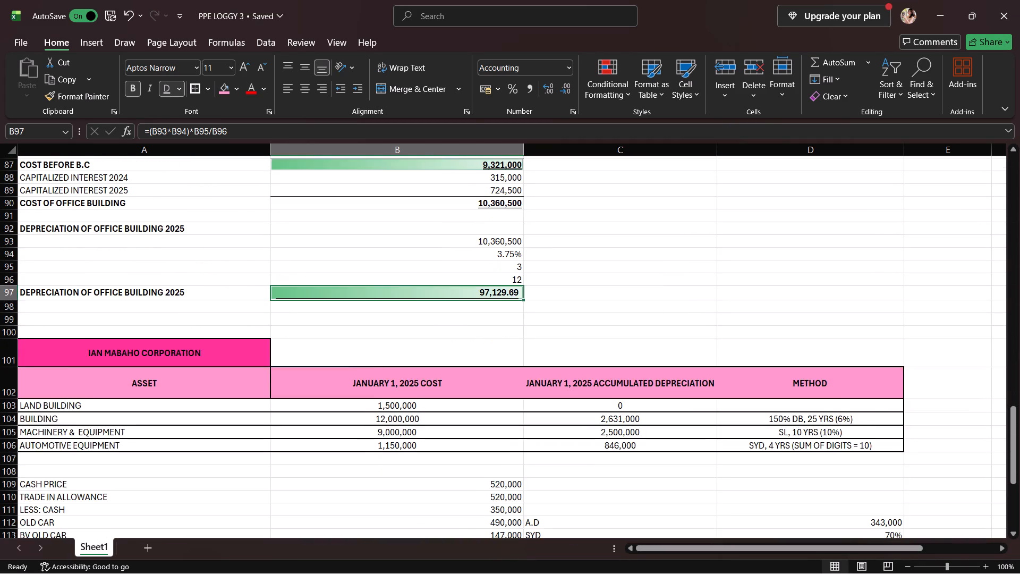
pyautogui.scroll(-8, 643, 255)
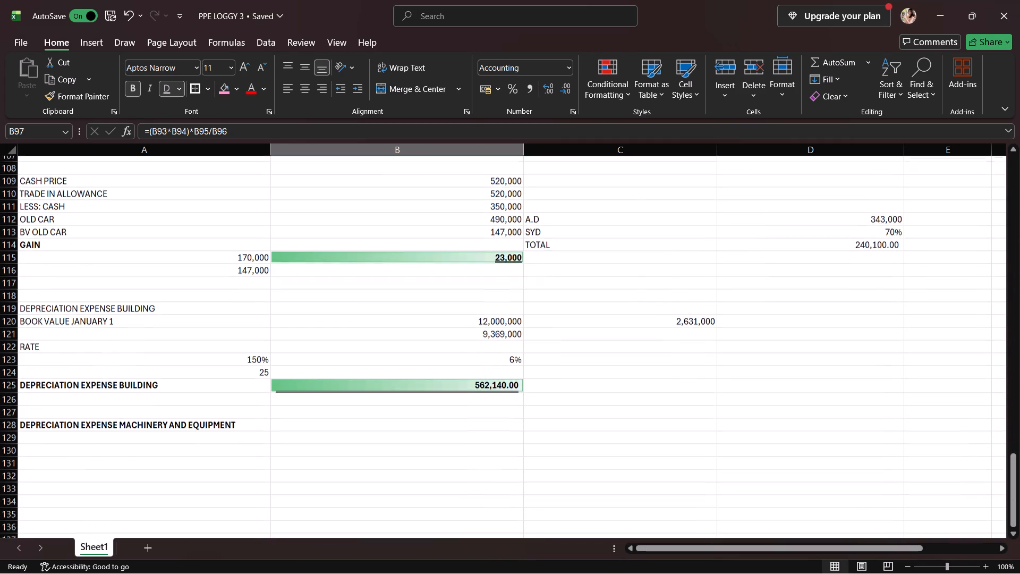
pyautogui.scroll(-1, 627, 240)
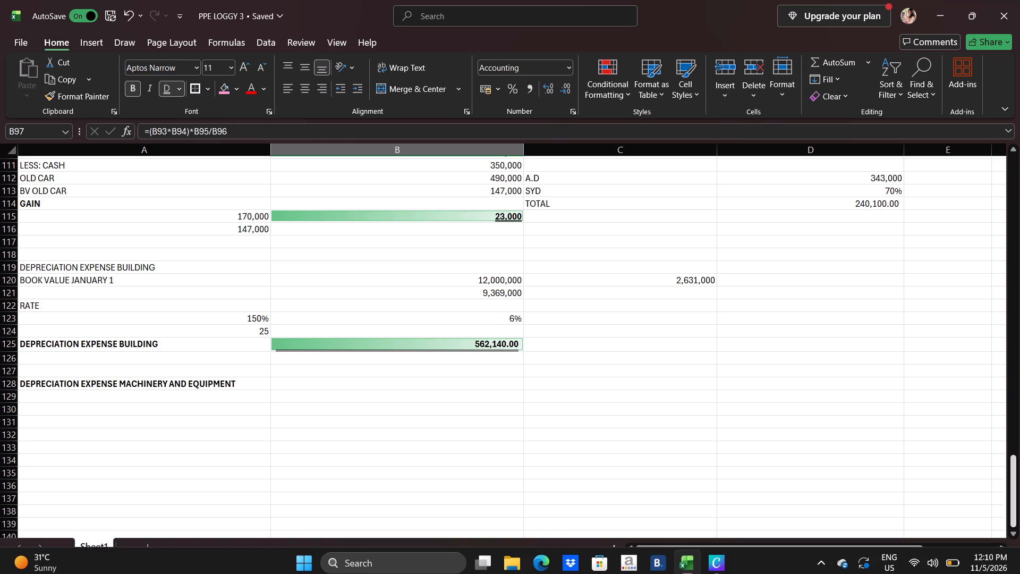
# Enter the label MACHINES ON HAND ALL YEAR in A129, below the machinery and equipment heading.
pyautogui.click(386, 377)
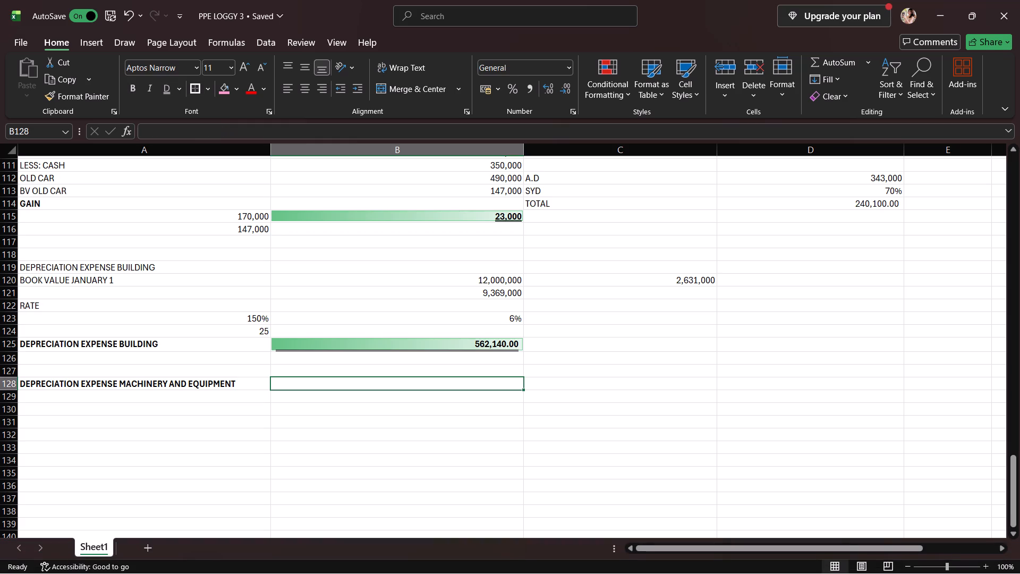
pyautogui.click(237, 399)
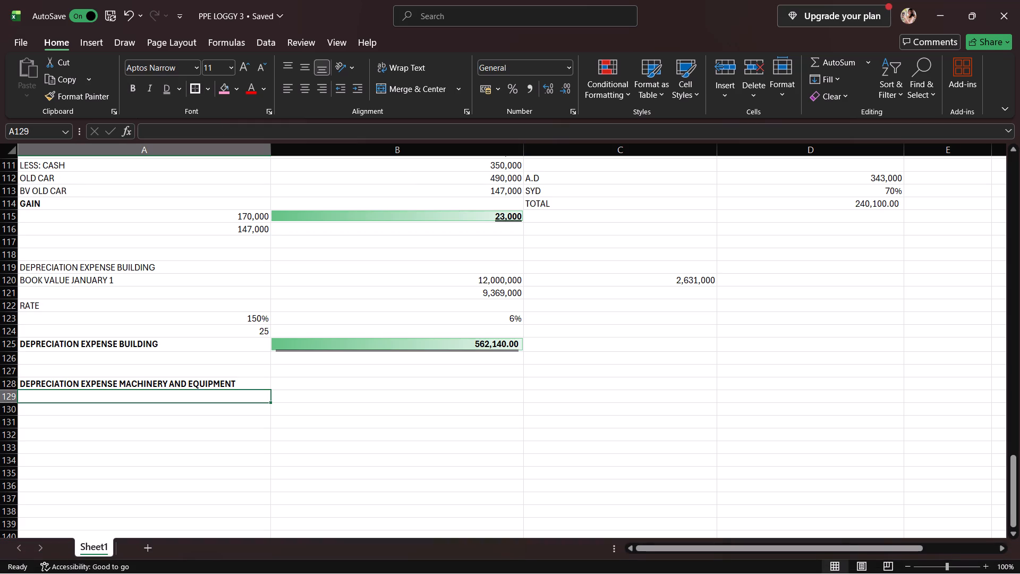
pyautogui.write('MACHINES')
pyautogui.press('space')
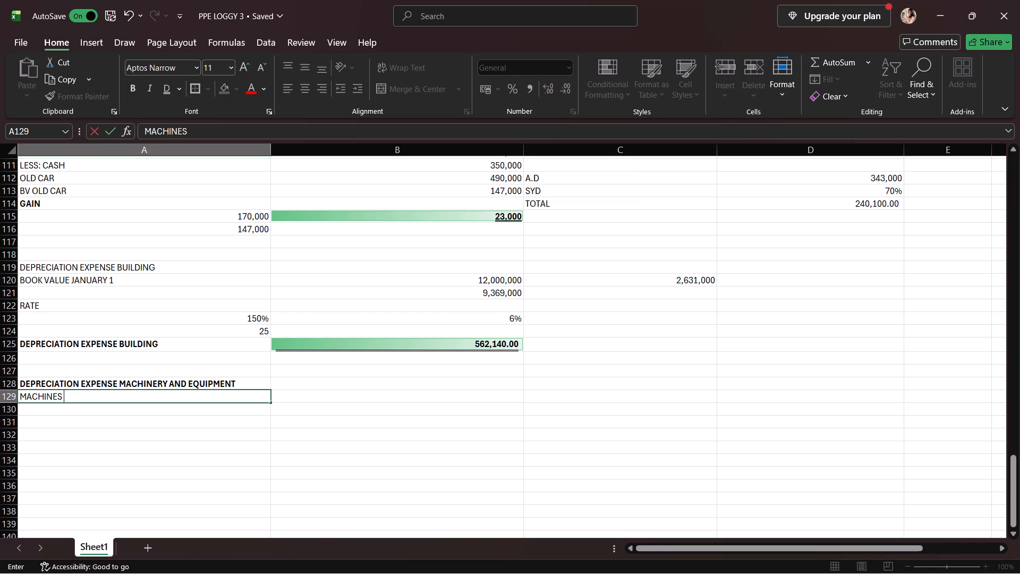
pyautogui.write('ON HAND')
pyautogui.press('space')
pyautogui.write('ALL')
pyautogui.press('space')
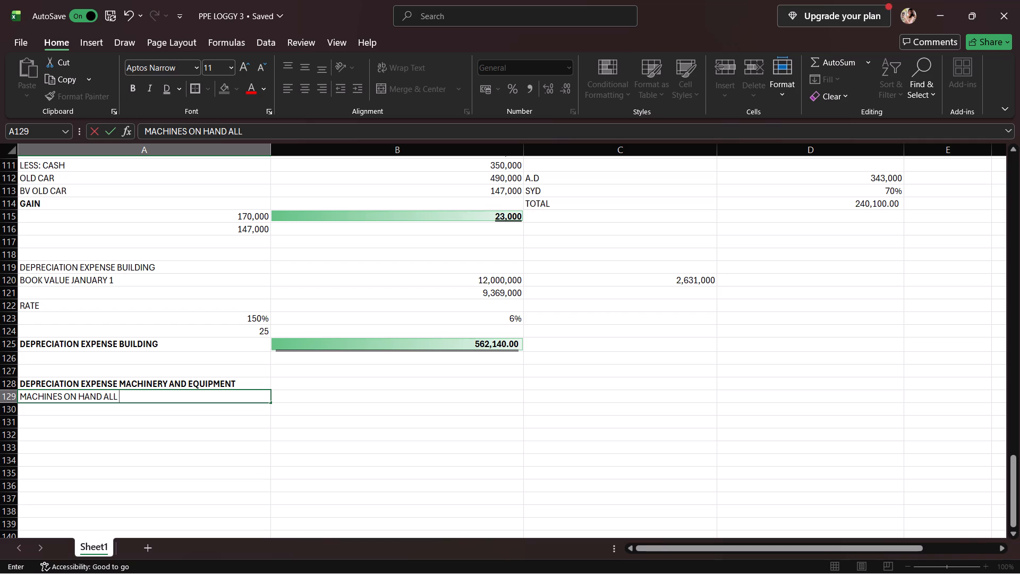
pyautogui.write('YEAR')
pyautogui.press('Return')
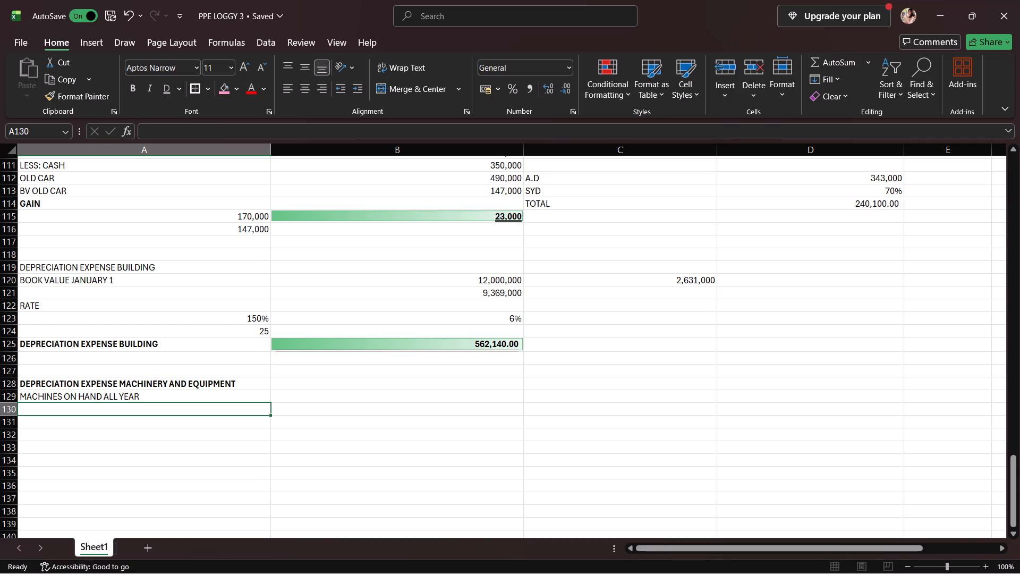
# Enter 9,000,000 as the machinery cost in C129.
pyautogui.click(584, 392)
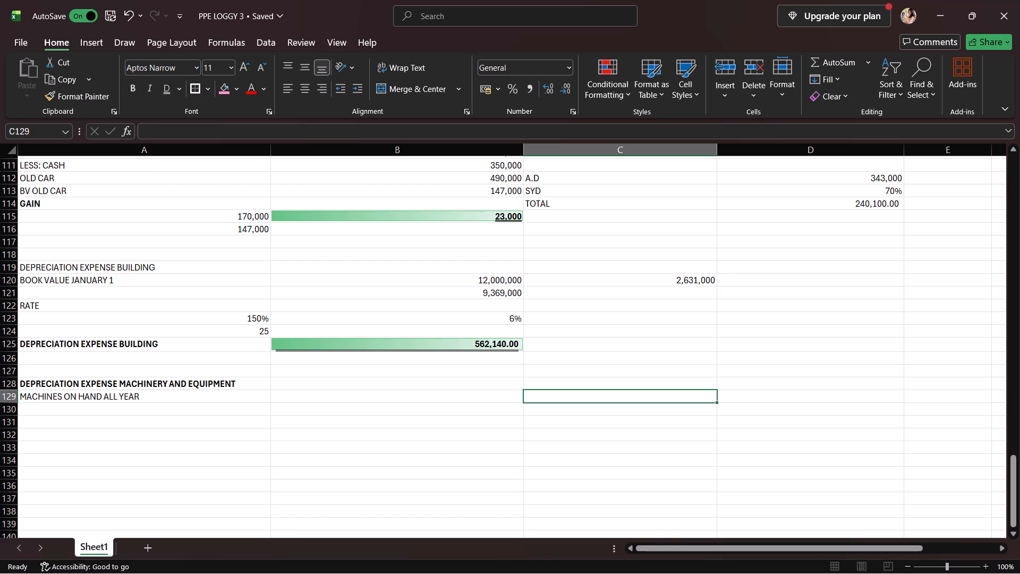
pyautogui.write('9,000,O000')
pyautogui.press('BackSpace')
pyautogui.press('BackSpace')
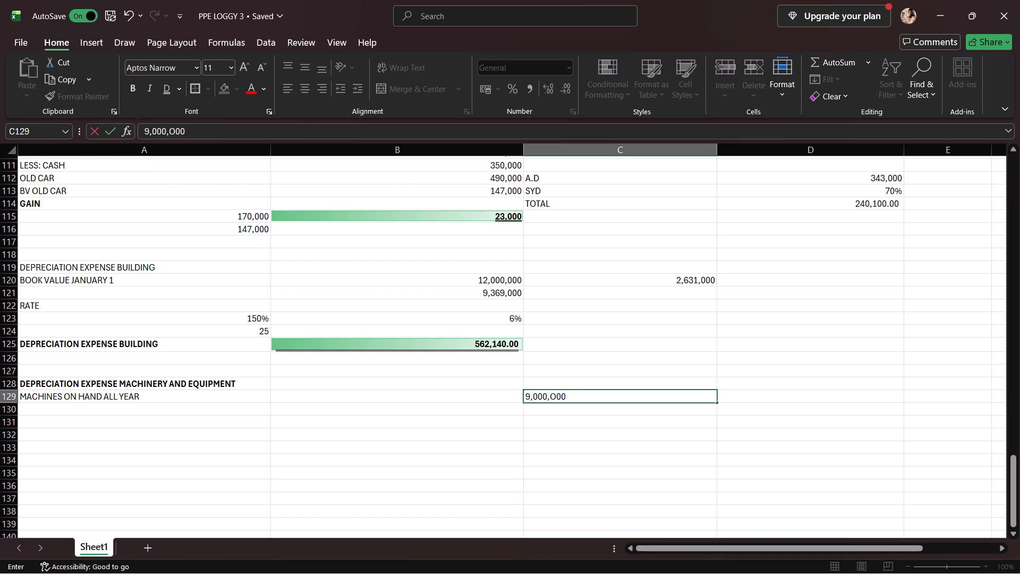
pyautogui.press('BackSpace')
pyautogui.press('BackSpace')
pyautogui.write('000')
# Enter 230,000 in D129 and the depreciation rate of 10% in E129.
pyautogui.click(741, 397)
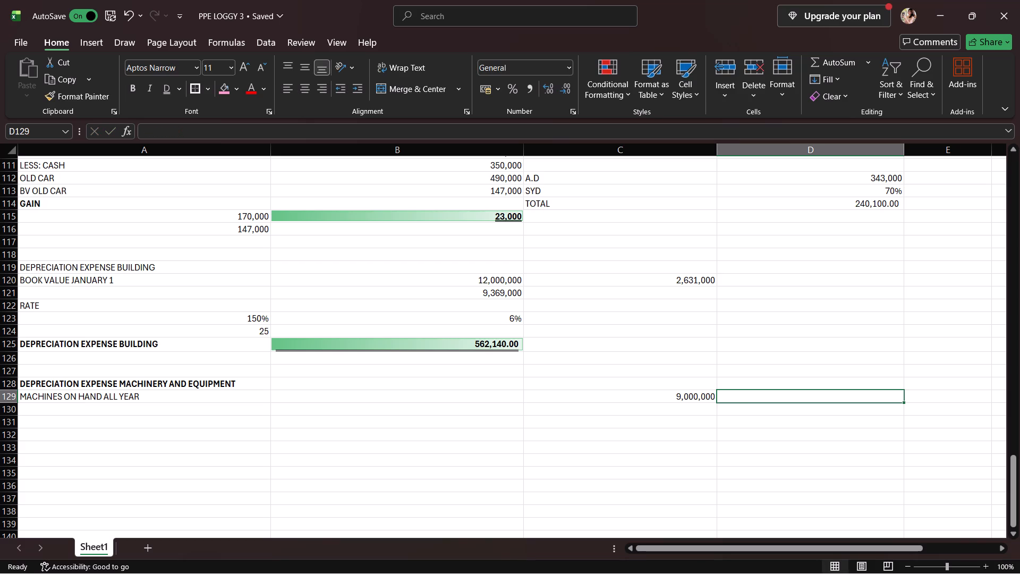
pyautogui.write('320')
pyautogui.press('BackSpace')
pyautogui.press('BackSpace')
pyautogui.press('BackSpace')
pyautogui.press('3')
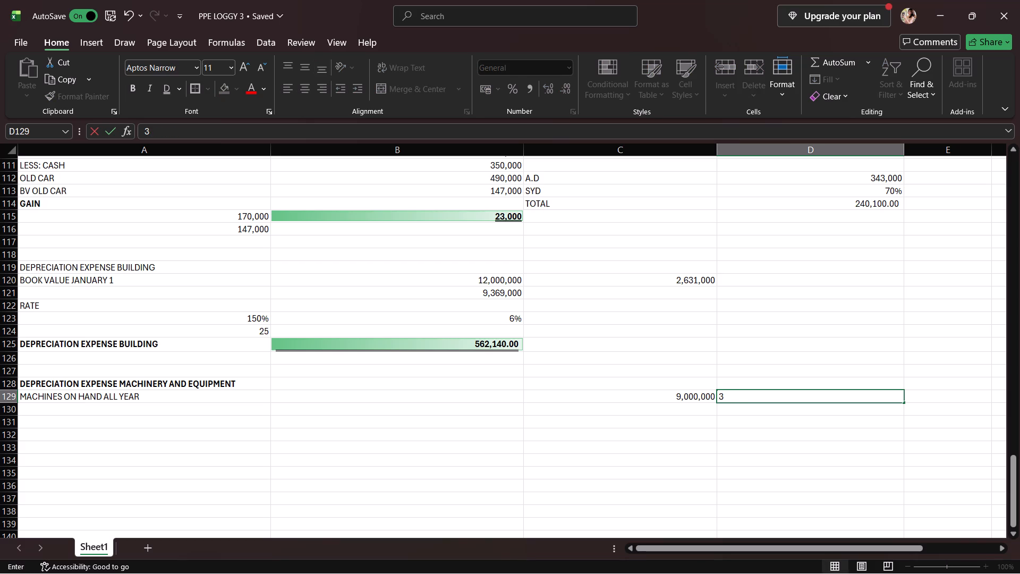
pyautogui.press('BackSpace')
pyautogui.write('230,00')
pyautogui.press('0')
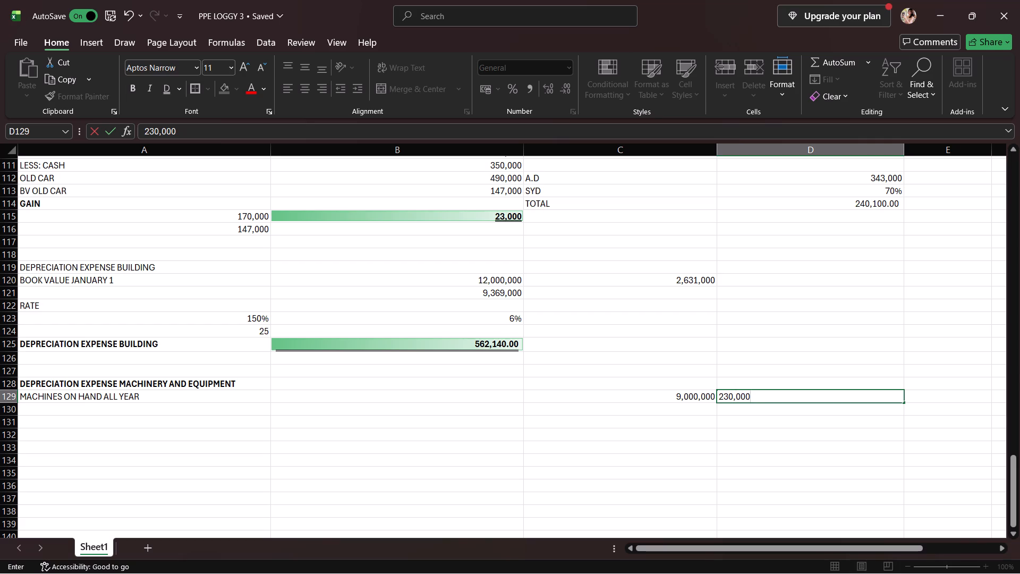
pyautogui.click(934, 401)
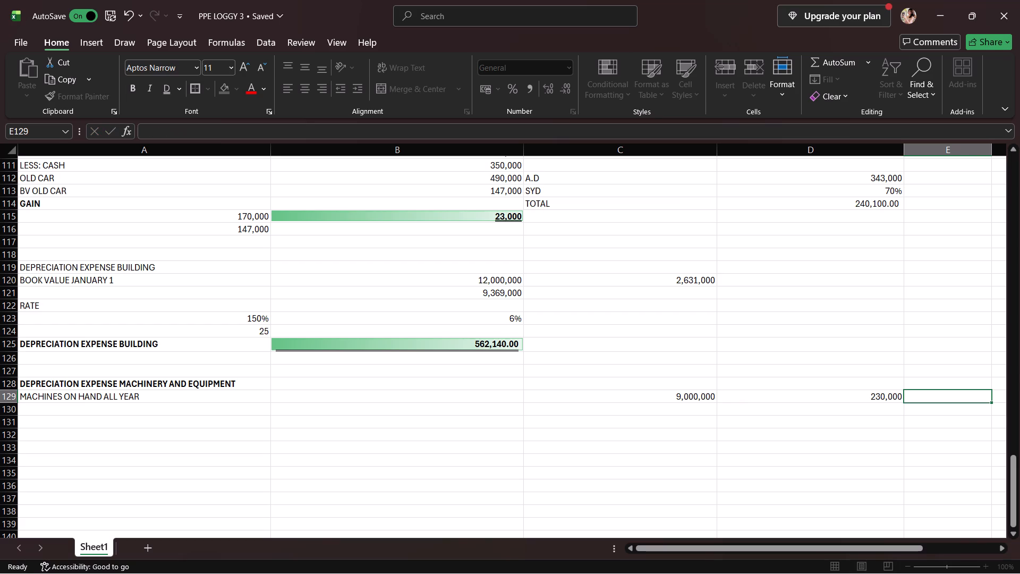
pyautogui.write('10')
pyautogui.hotkey('shift', '%')
pyautogui.press('Return')
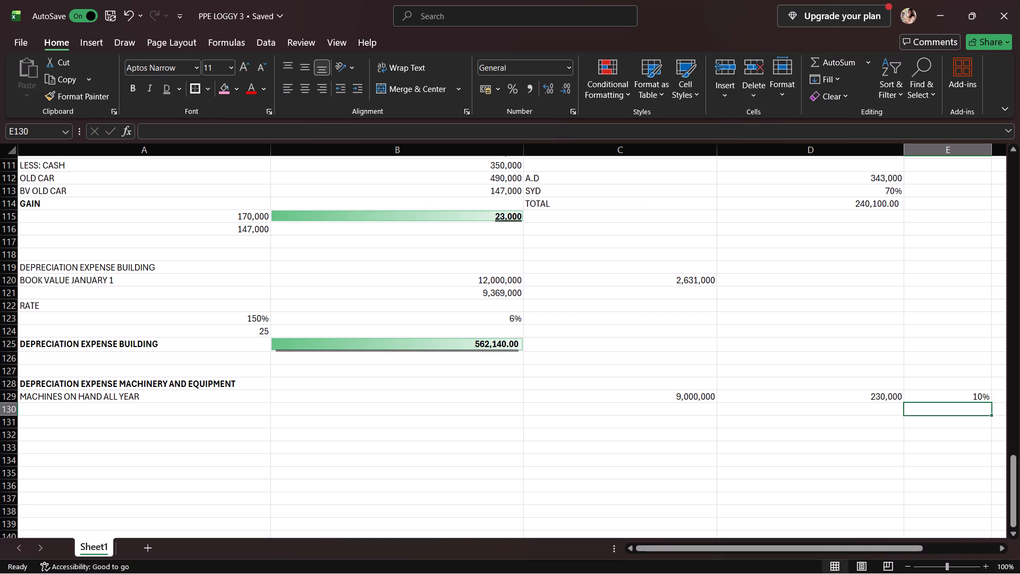
# Calculate the depreciation for machines on hand all year in B129 with the formula =(C129-D129)*E129.
pyautogui.click(496, 395)
pyautogui.press('=')
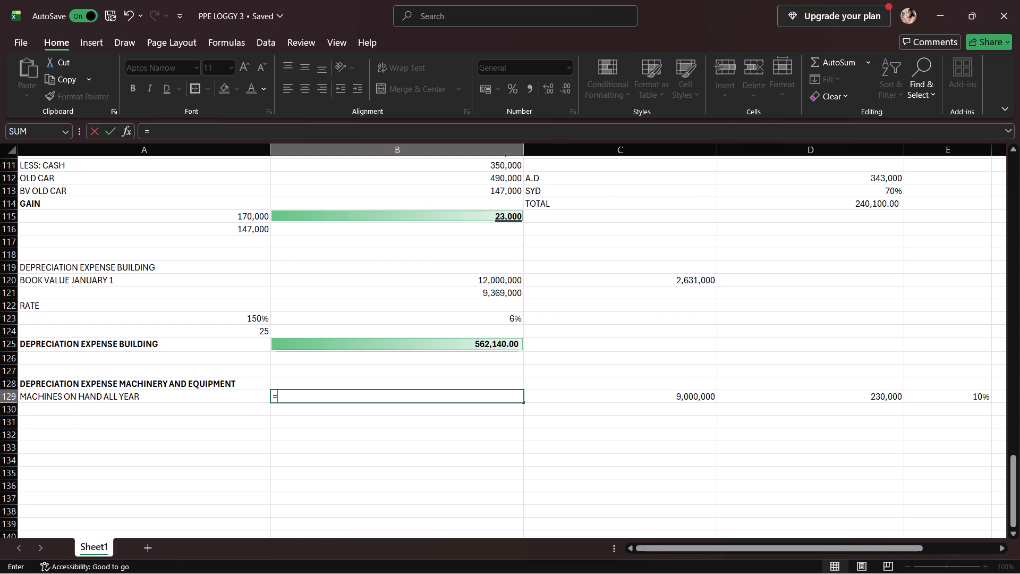
pyautogui.hotkey('shift', '(')
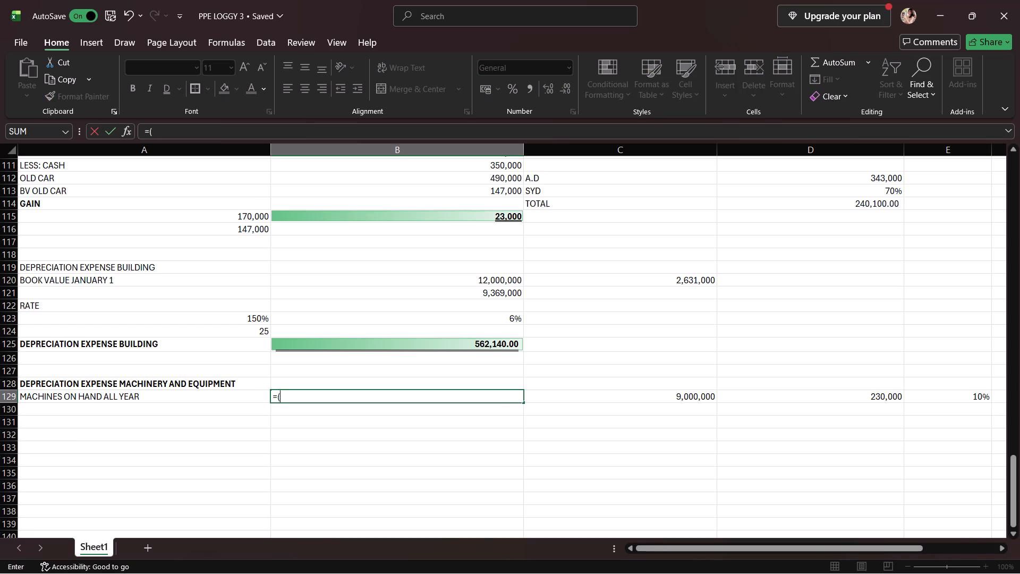
pyautogui.click(538, 401)
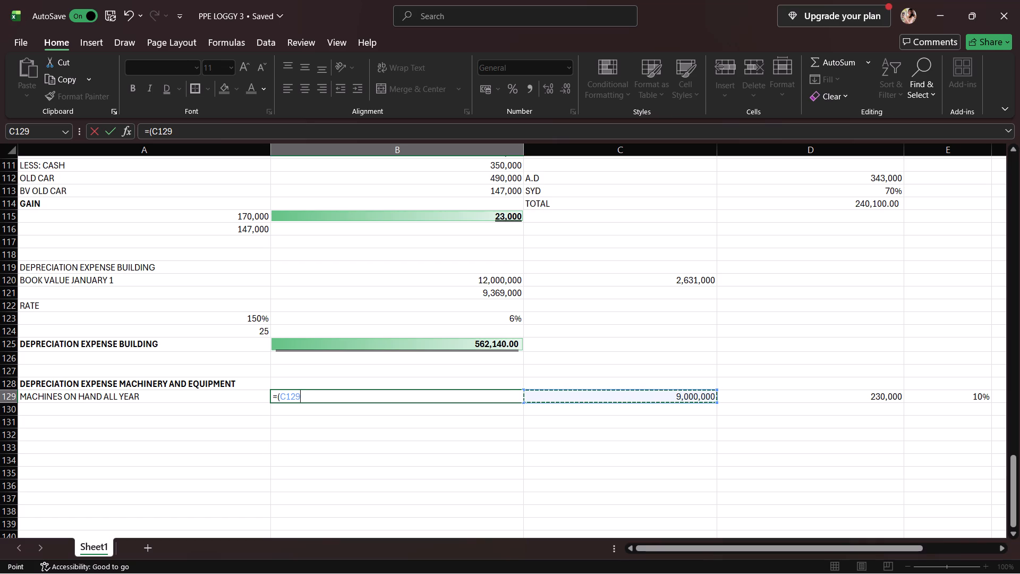
pyautogui.press('-')
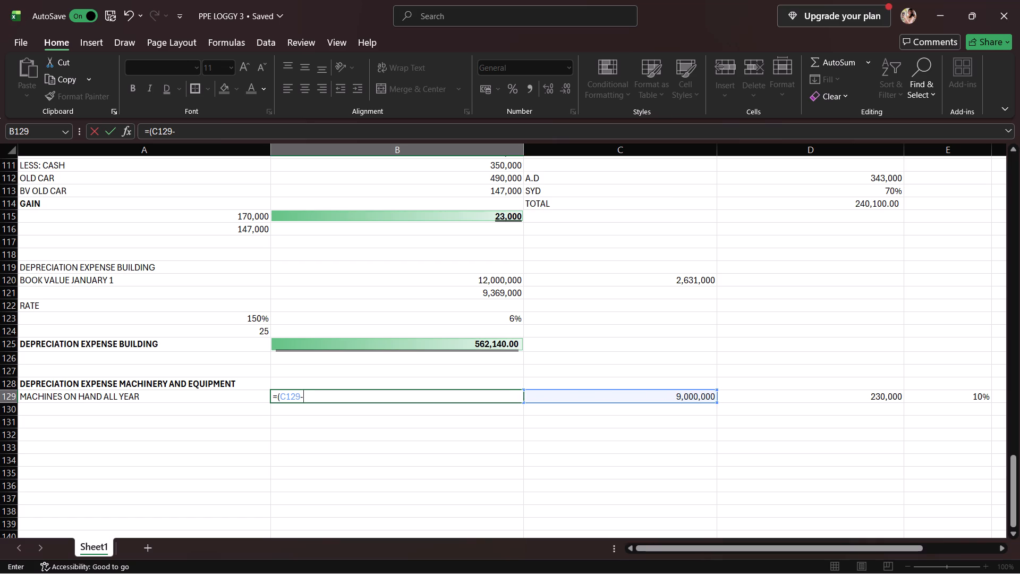
pyautogui.click(875, 402)
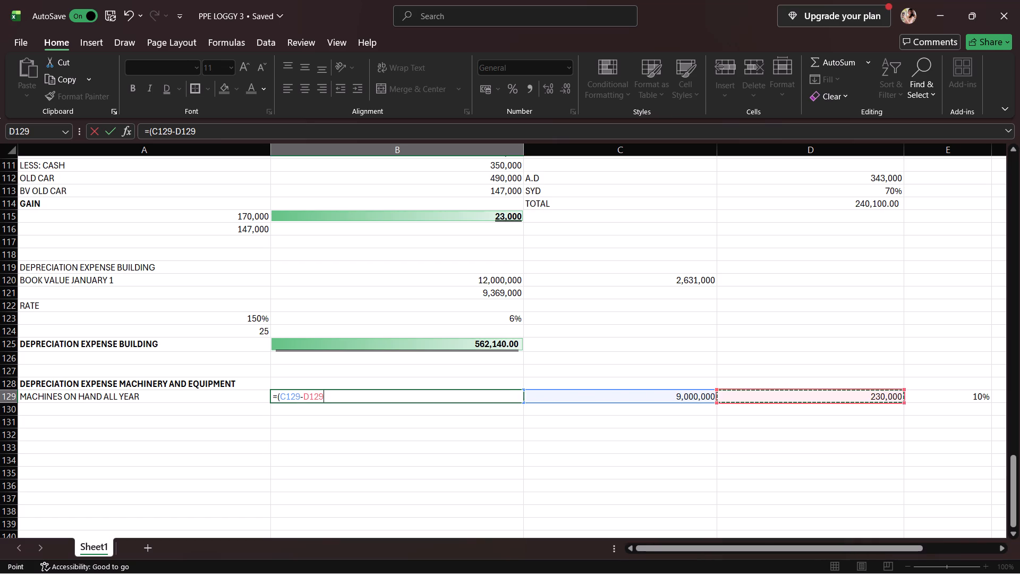
pyautogui.hotkey('shift', ')')
pyautogui.press('*')
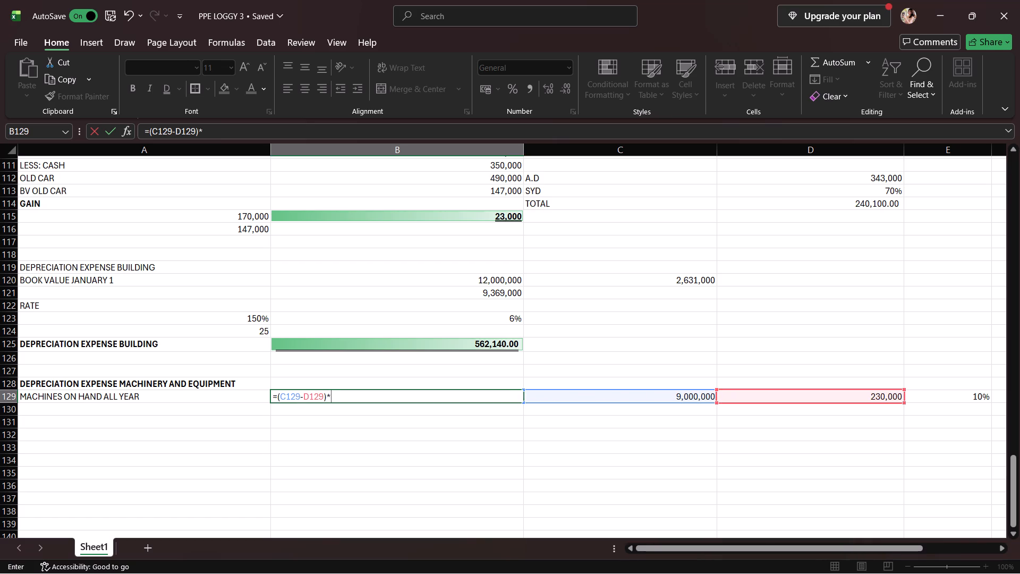
pyautogui.click(957, 404)
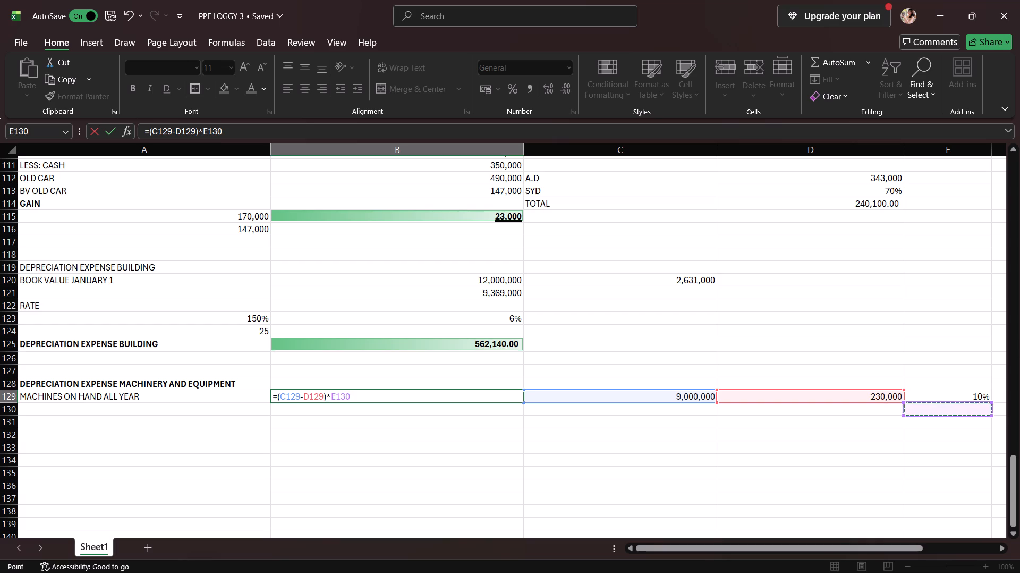
pyautogui.click(967, 393)
pyautogui.press('Return')
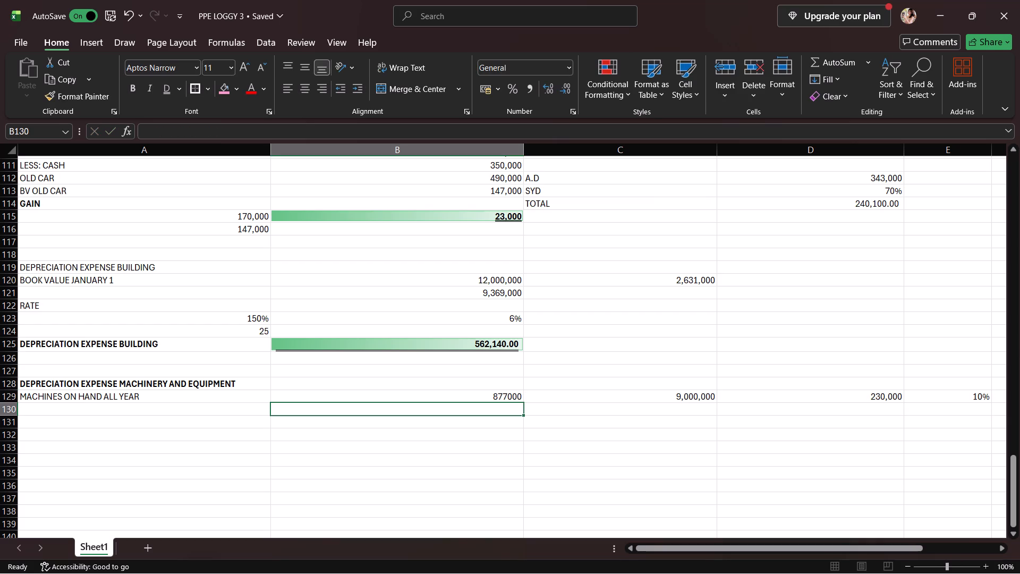
# Middle-align B129 and apply the comma style with two decimals to its depreciation amount.
pyautogui.click(509, 398)
pyautogui.click(304, 61)
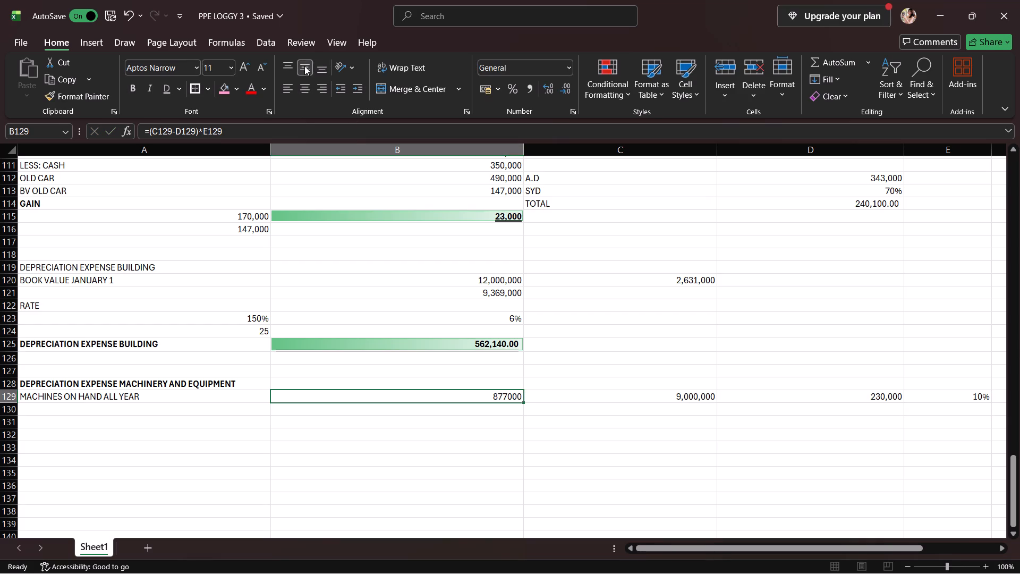
pyautogui.click(534, 85)
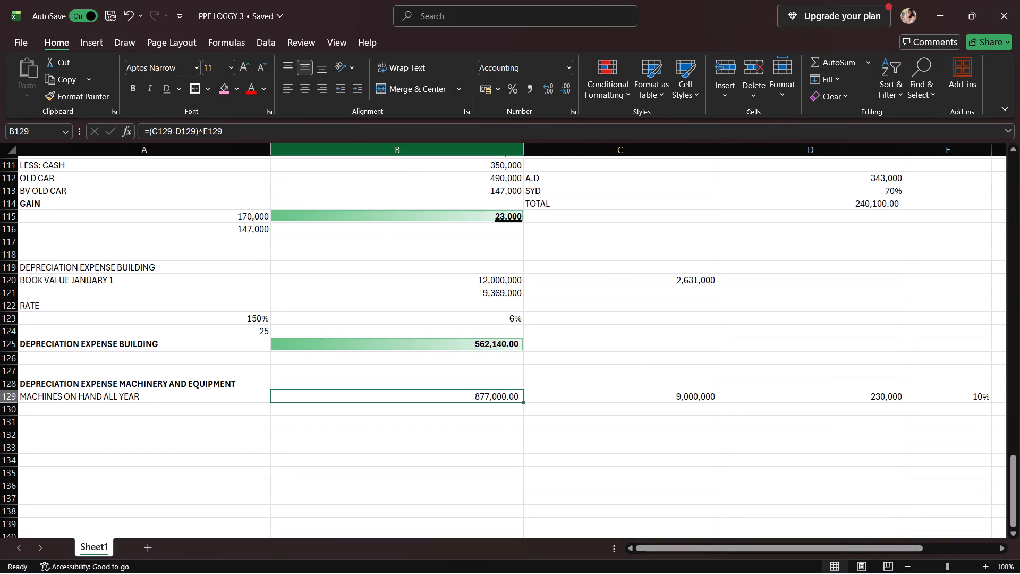
# Enter the label BURNED MACHINE, JAN 1 - MARCH 31 in A130.
pyautogui.click(170, 408)
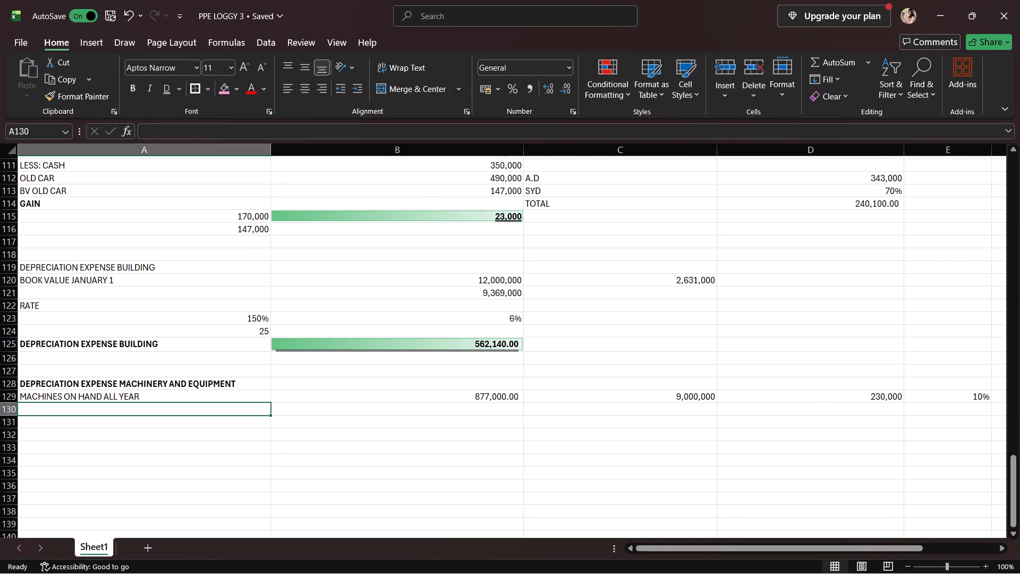
pyautogui.write('BURNED')
pyautogui.press('space')
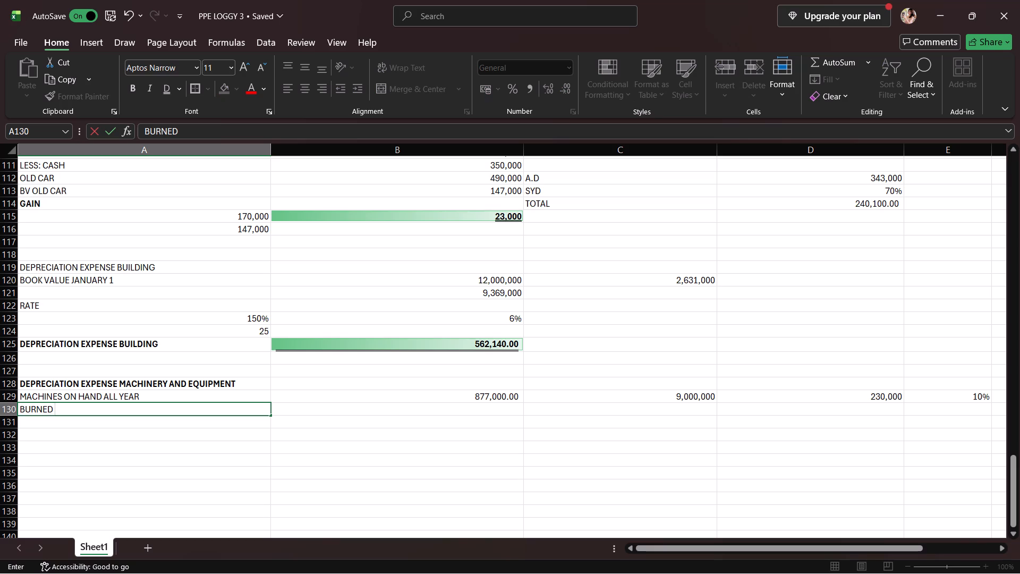
pyautogui.write('MA')
pyautogui.write('CHIN')
pyautogui.write('E')
pyautogui.press('space')
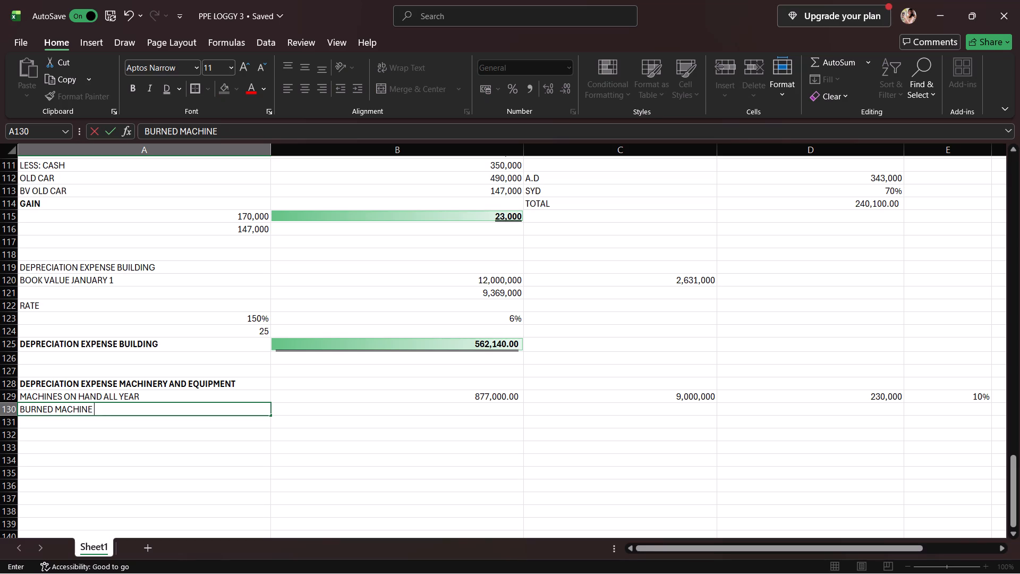
pyautogui.press('BackSpace')
pyautogui.write(',')
pyautogui.press('space')
pyautogui.write('JAN')
pyautogui.press('space')
pyautogui.write('1')
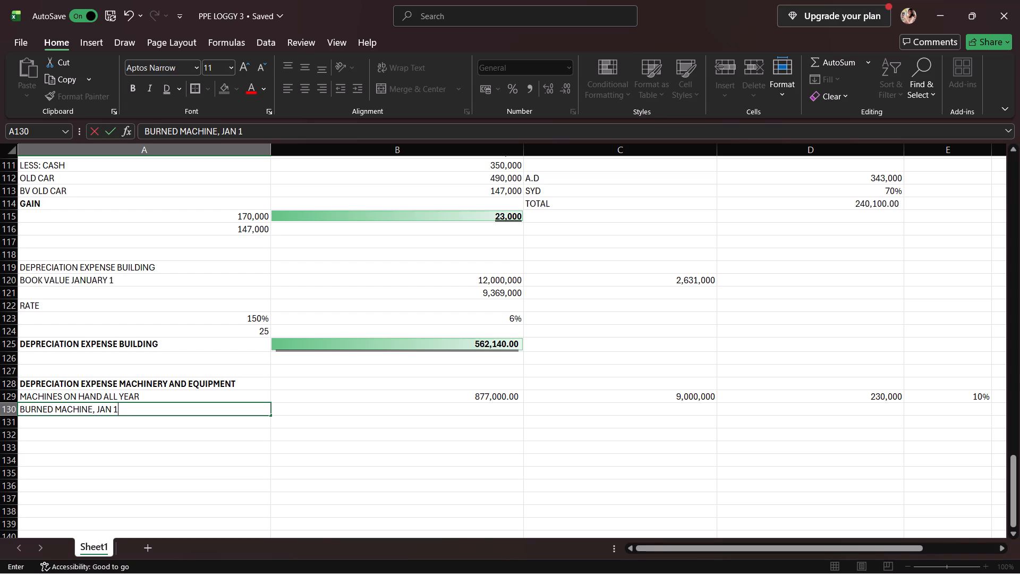
pyautogui.press('space')
pyautogui.write('-')
pyautogui.press('space')
pyautogui.write('MARC')
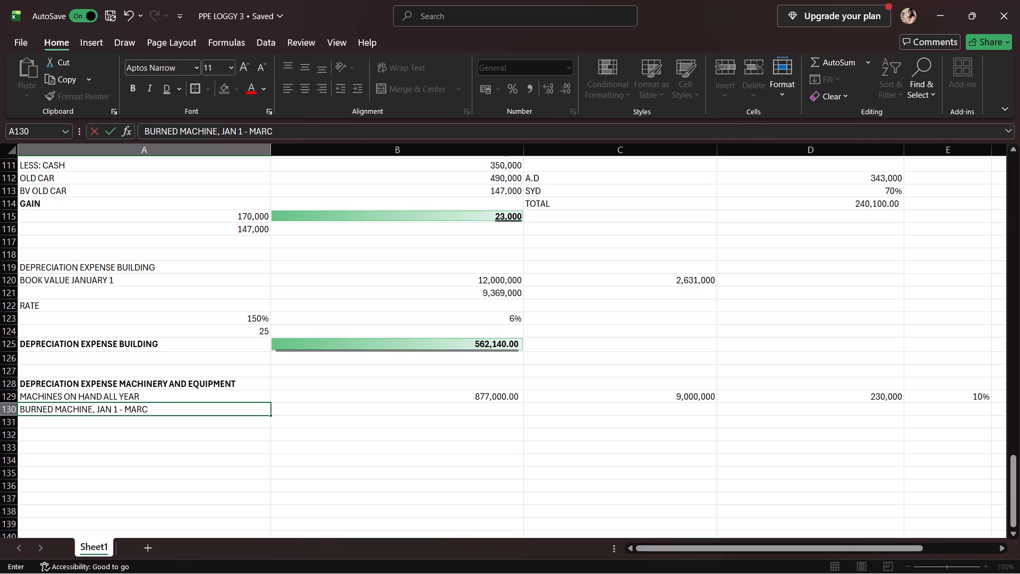
pyautogui.write('H')
pyautogui.press('space')
pyautogui.write('31')
# Enter 230,000 as the burned machine's cost in C130.
pyautogui.click(679, 407)
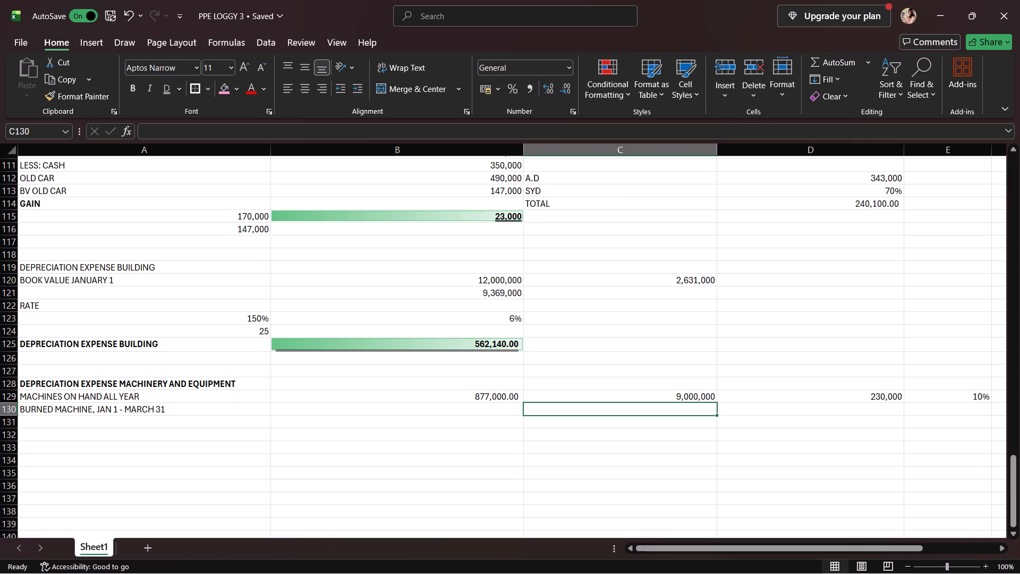
pyautogui.write('230,000')
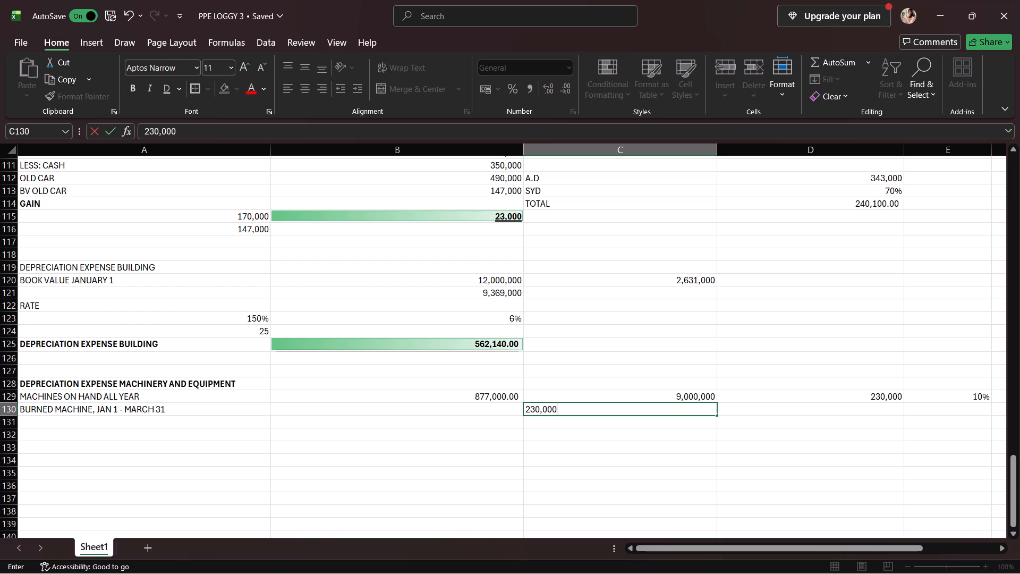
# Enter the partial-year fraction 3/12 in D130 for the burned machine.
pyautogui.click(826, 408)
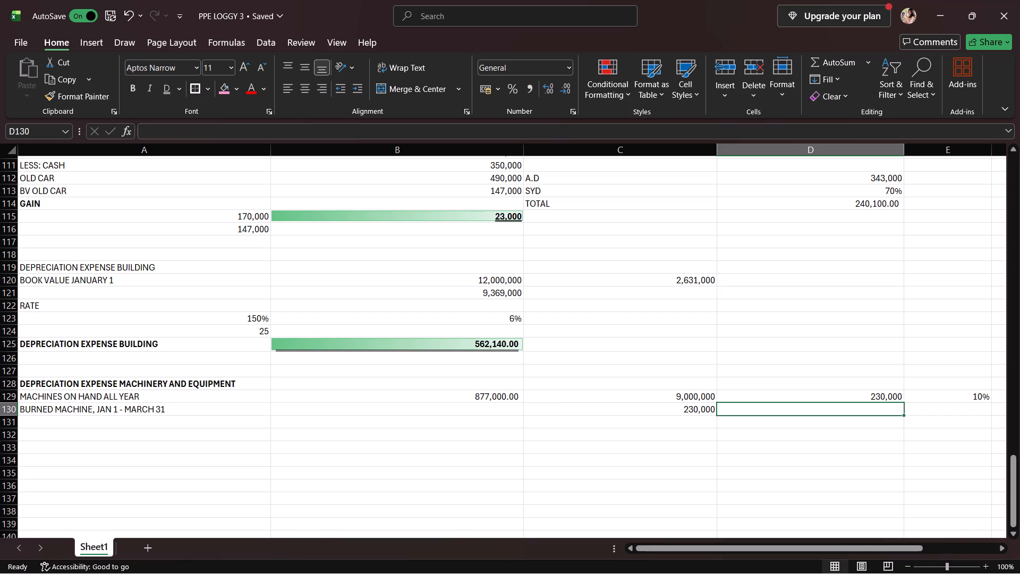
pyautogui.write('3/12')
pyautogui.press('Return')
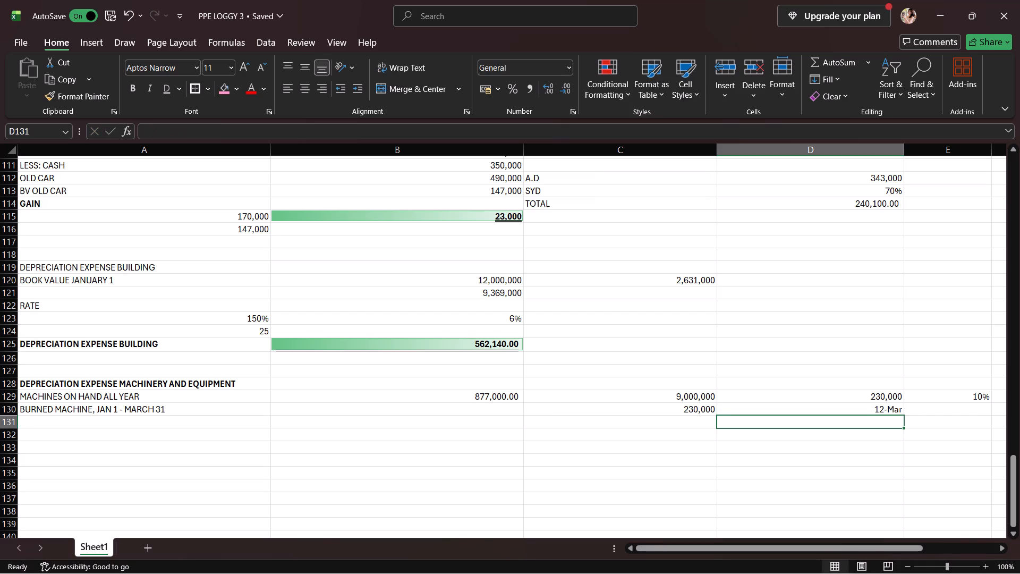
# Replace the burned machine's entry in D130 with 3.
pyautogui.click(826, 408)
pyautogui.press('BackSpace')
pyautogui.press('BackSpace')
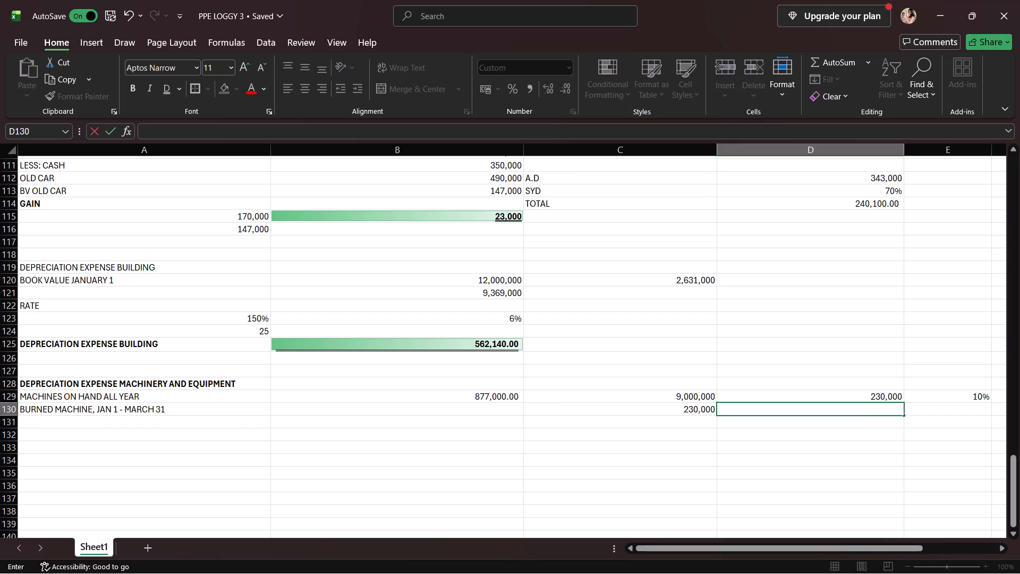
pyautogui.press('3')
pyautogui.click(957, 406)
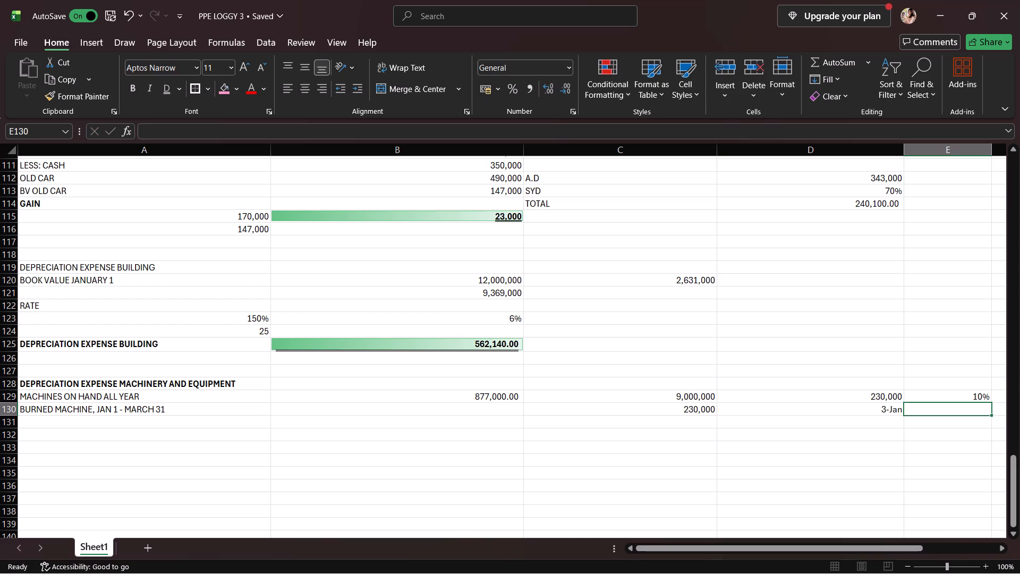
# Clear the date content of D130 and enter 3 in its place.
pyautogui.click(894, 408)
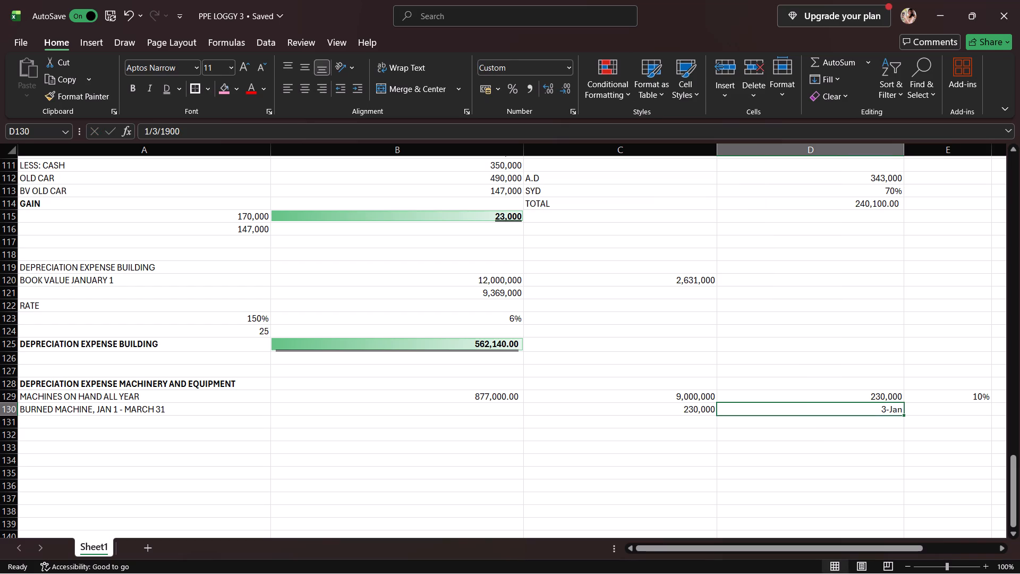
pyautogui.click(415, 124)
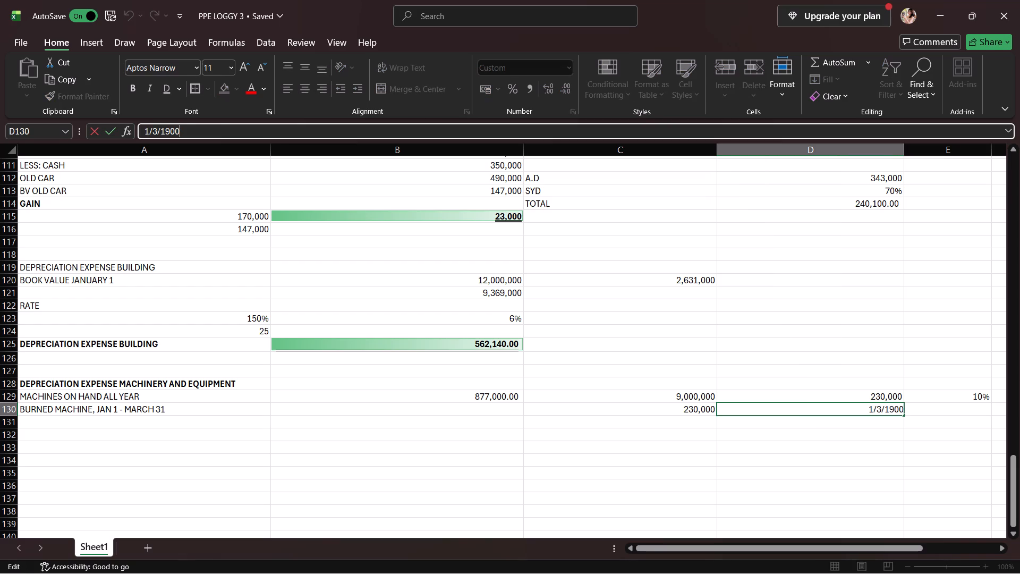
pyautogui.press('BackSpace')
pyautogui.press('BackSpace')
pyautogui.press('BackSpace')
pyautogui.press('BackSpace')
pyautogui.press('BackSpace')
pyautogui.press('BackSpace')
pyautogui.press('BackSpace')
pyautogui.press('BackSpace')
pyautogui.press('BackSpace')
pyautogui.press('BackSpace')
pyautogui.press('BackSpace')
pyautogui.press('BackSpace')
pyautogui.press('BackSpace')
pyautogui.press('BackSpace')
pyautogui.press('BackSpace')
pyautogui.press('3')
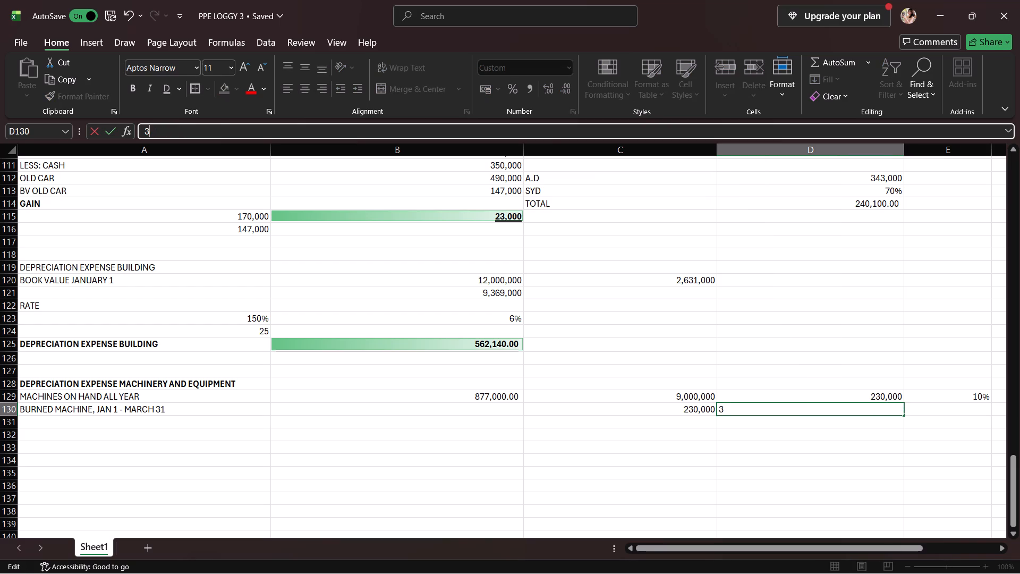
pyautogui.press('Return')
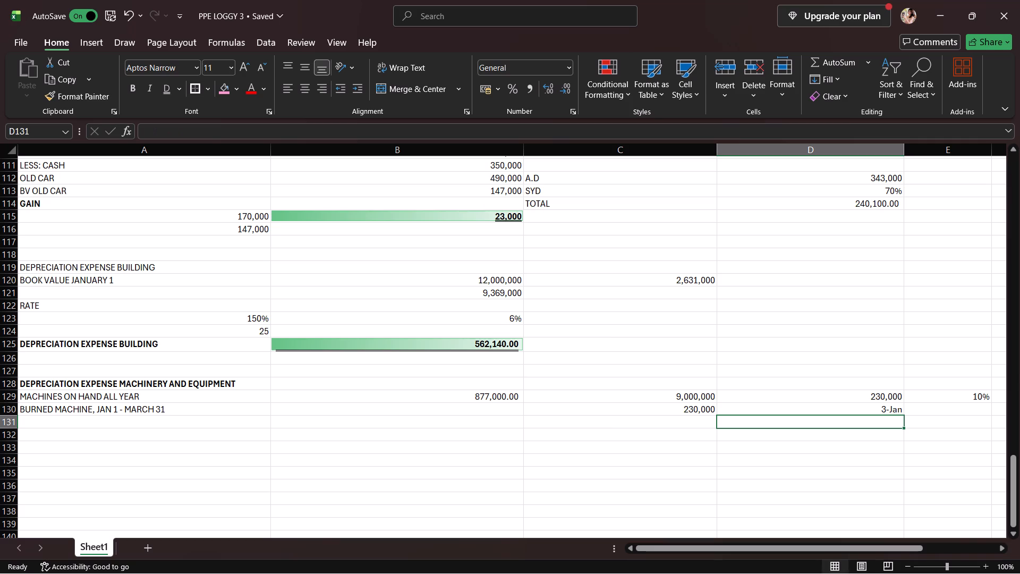
# Clear D130 once more and re-enter 3 for the burned machine.
pyautogui.click(752, 409)
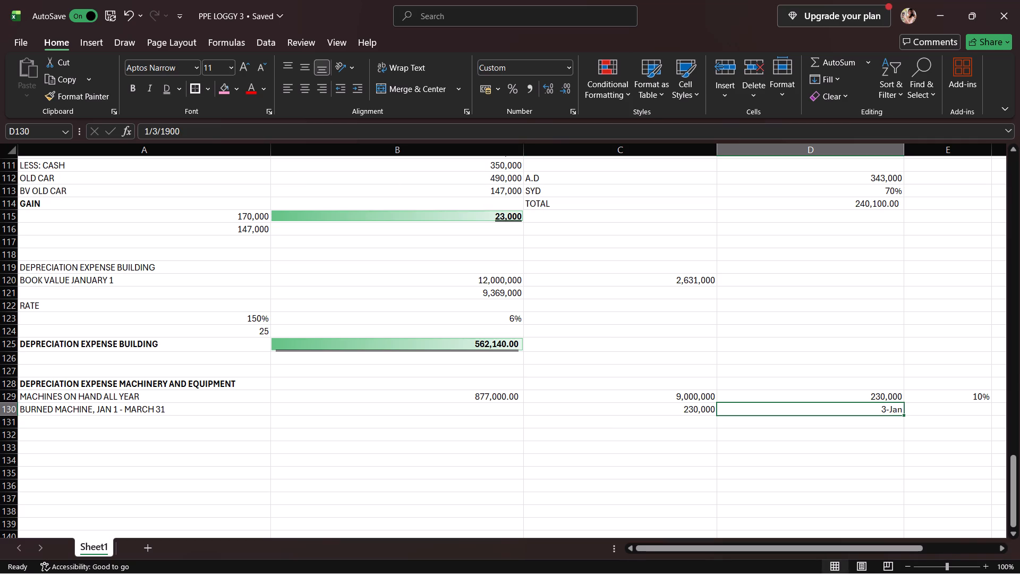
pyautogui.click(323, 134)
pyautogui.press('BackSpace')
pyautogui.press('BackSpace')
pyautogui.press('BackSpace')
pyautogui.press('BackSpace')
pyautogui.press('BackSpace')
pyautogui.press('BackSpace')
pyautogui.press('BackSpace')
pyautogui.press('BackSpace')
pyautogui.press('BackSpace')
pyautogui.press('BackSpace')
pyautogui.press('BackSpace')
pyautogui.press('BackSpace')
pyautogui.press('BackSpace')
pyautogui.press('BackSpace')
pyautogui.press('BackSpace')
pyautogui.press('BackSpace')
pyautogui.press('BackSpace')
pyautogui.press('BackSpace')
pyautogui.press('BackSpace')
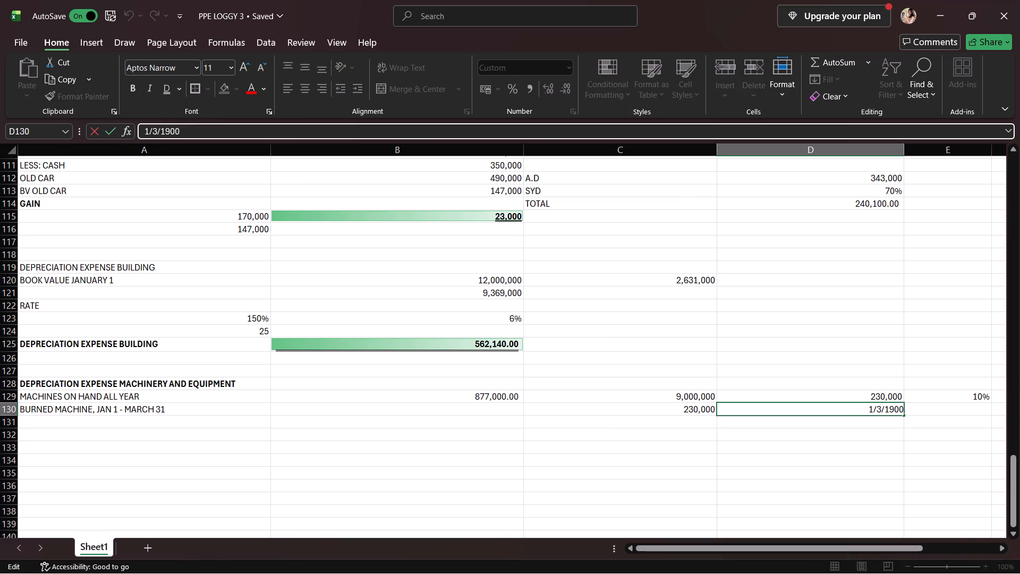
pyautogui.press('3')
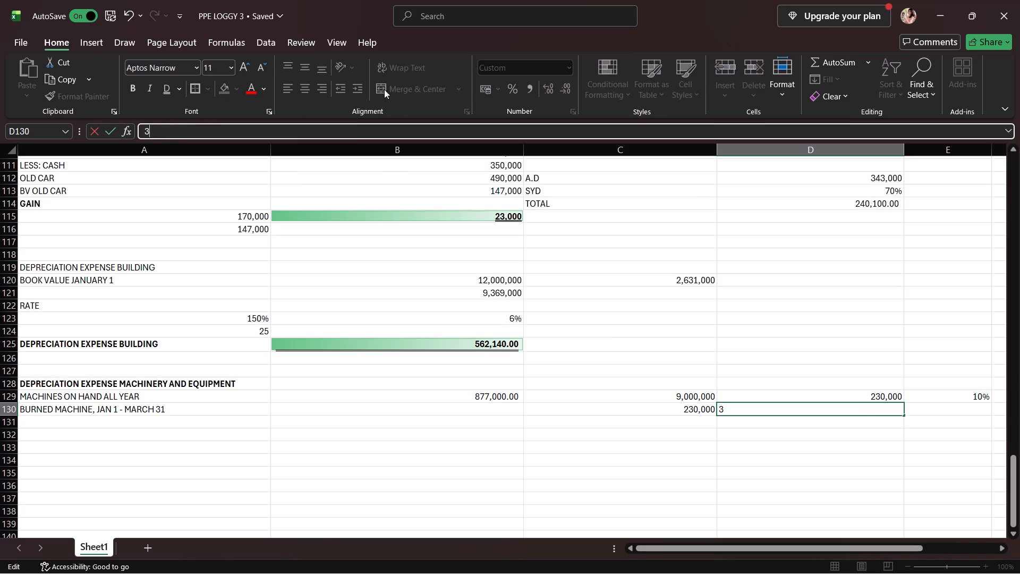
pyautogui.press('Return')
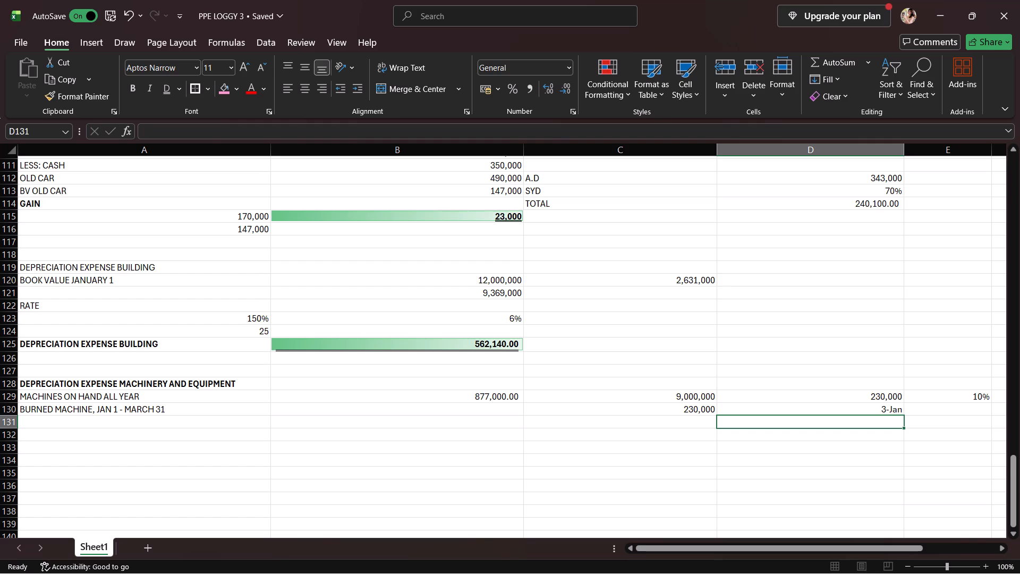
# Apply the Number format to D131, the empty cell below the burned machine's entry.
pyautogui.click(547, 71)
pyautogui.click(565, 78)
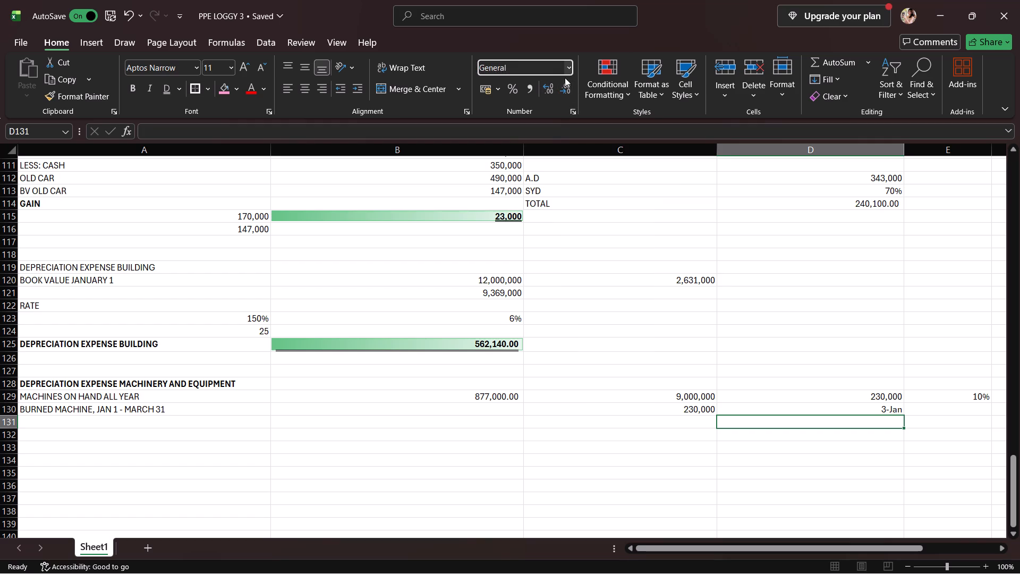
pyautogui.click(569, 71)
pyautogui.click(555, 121)
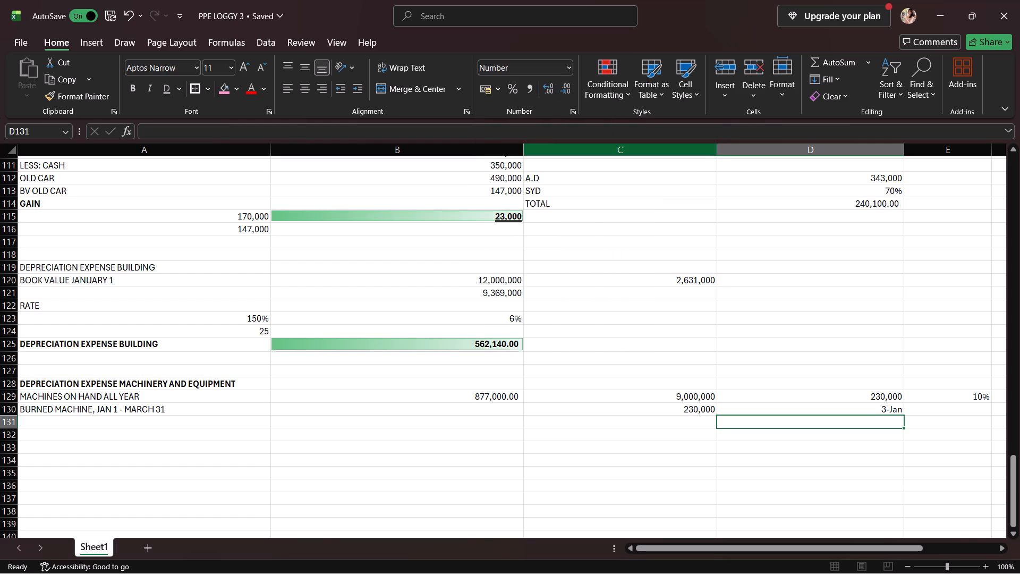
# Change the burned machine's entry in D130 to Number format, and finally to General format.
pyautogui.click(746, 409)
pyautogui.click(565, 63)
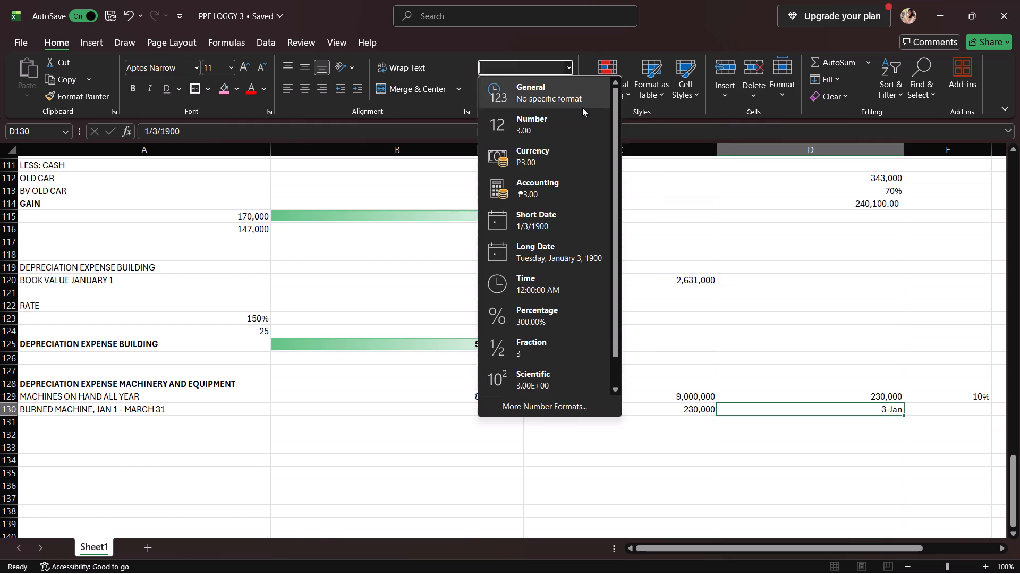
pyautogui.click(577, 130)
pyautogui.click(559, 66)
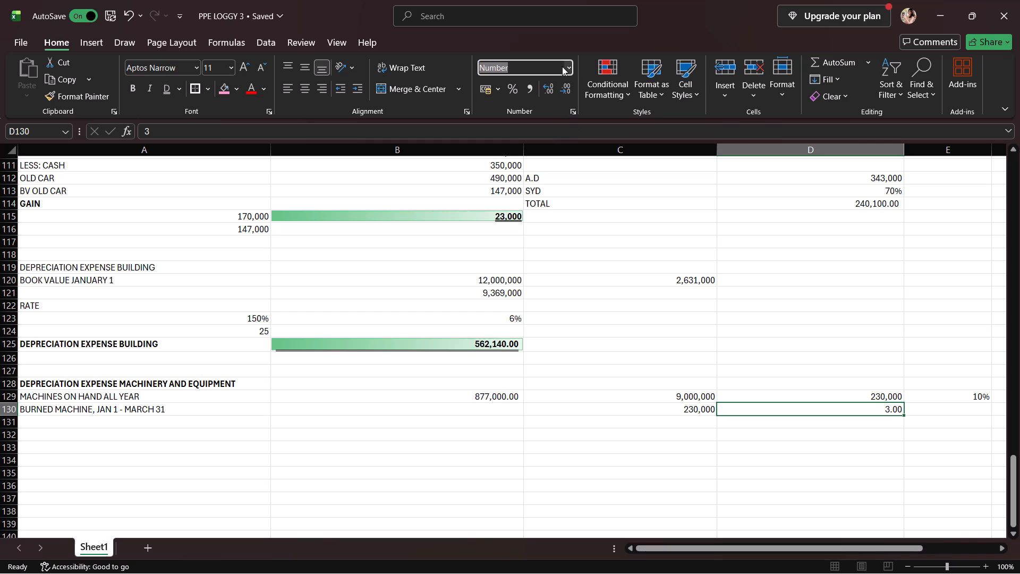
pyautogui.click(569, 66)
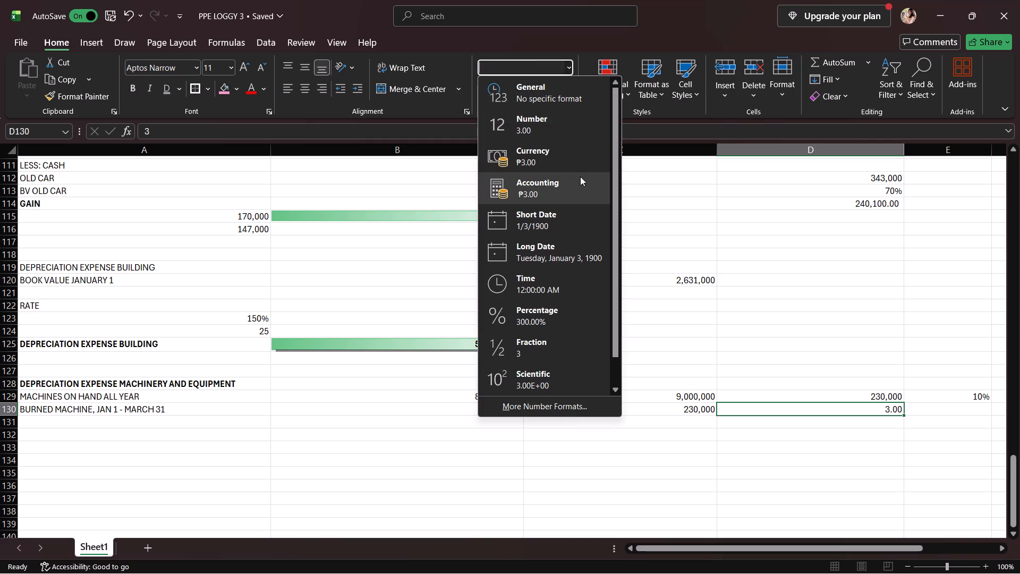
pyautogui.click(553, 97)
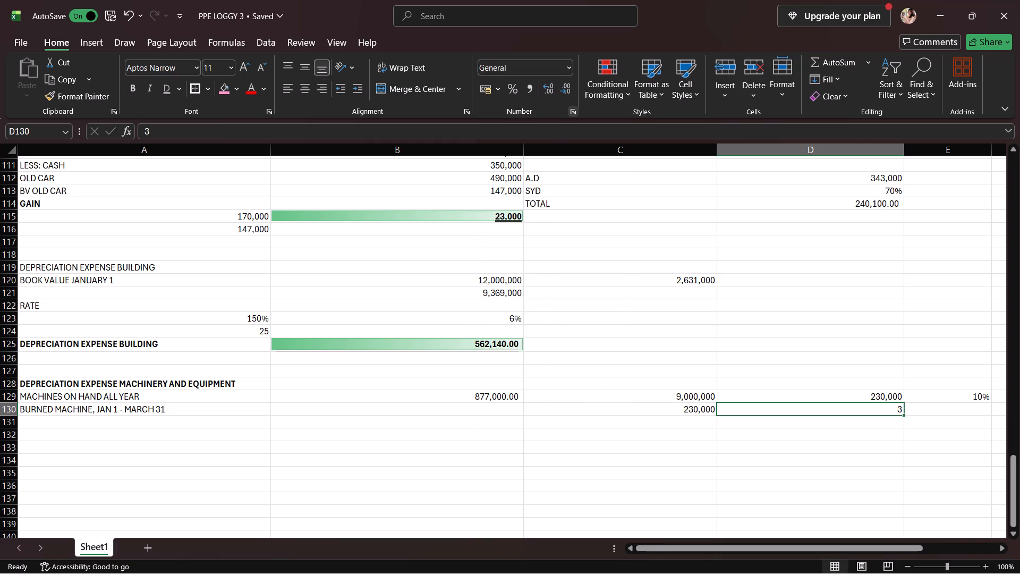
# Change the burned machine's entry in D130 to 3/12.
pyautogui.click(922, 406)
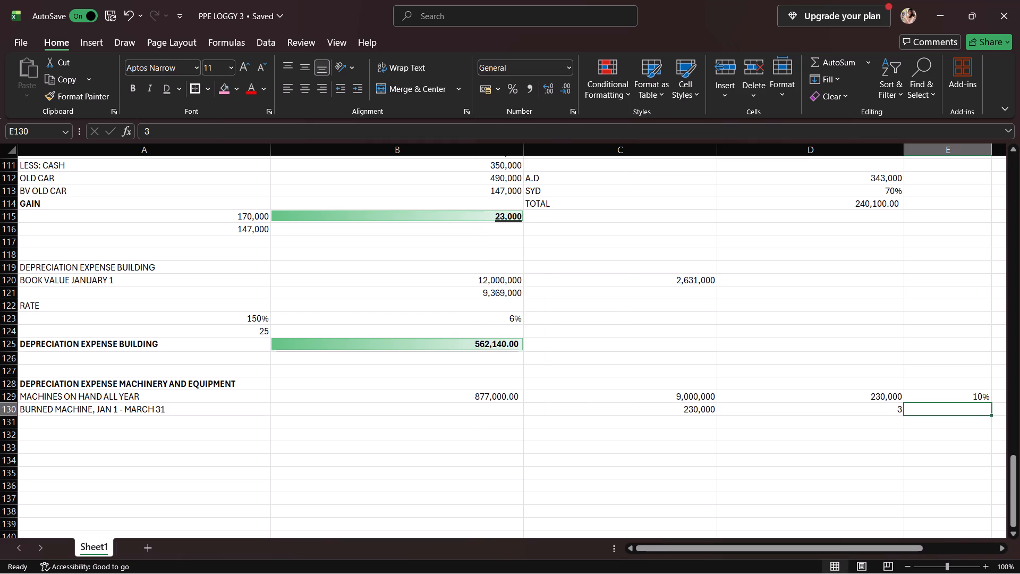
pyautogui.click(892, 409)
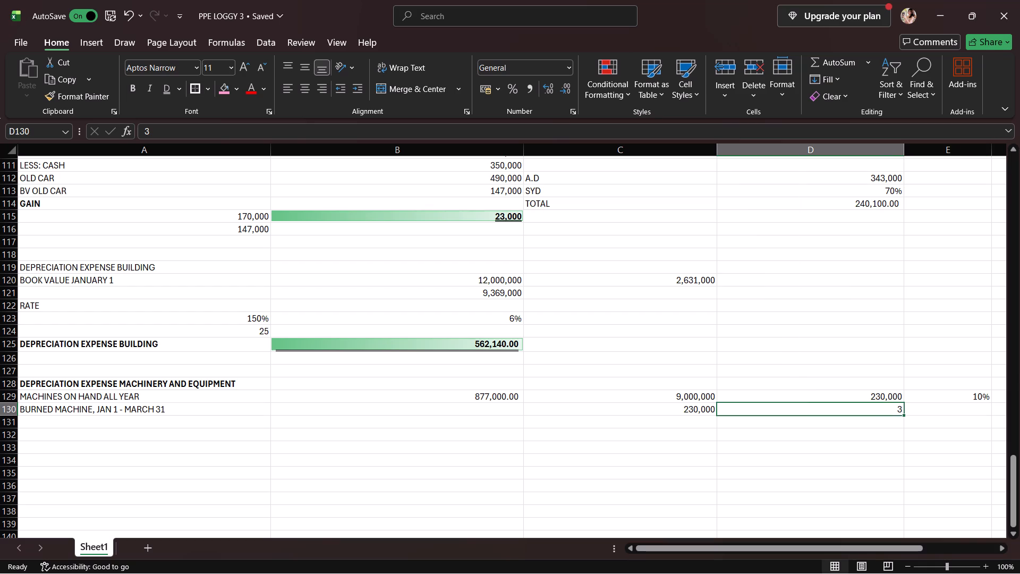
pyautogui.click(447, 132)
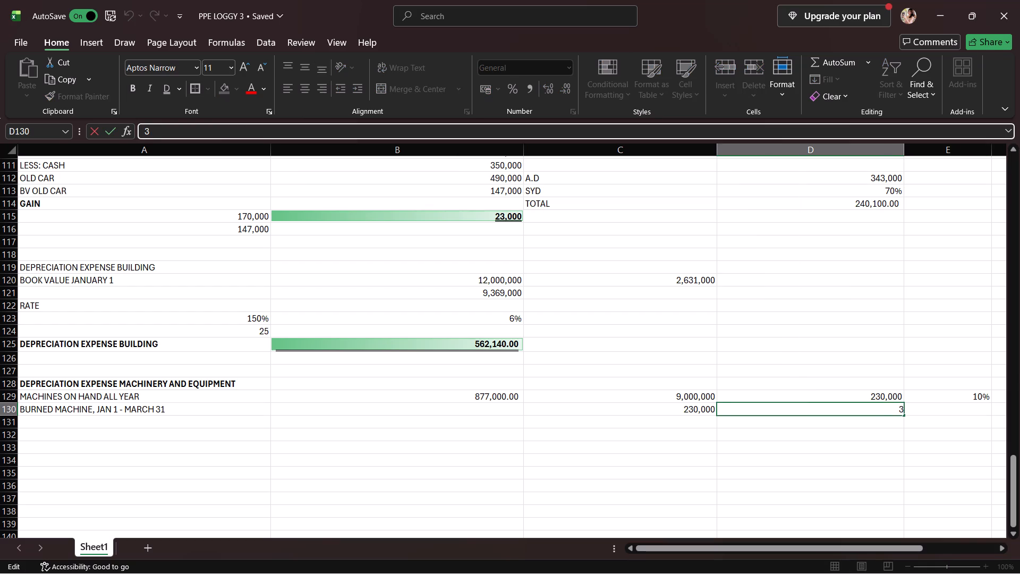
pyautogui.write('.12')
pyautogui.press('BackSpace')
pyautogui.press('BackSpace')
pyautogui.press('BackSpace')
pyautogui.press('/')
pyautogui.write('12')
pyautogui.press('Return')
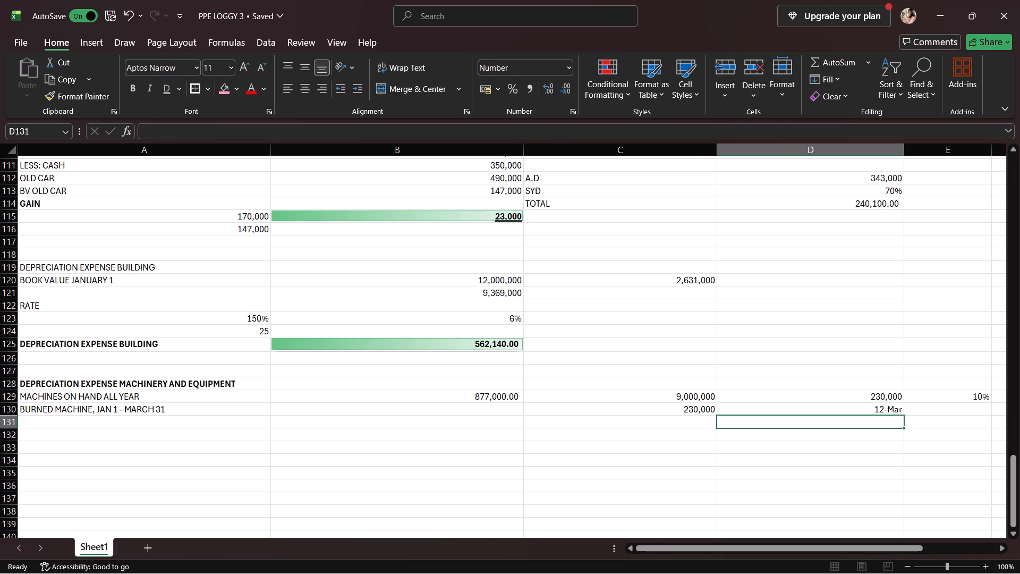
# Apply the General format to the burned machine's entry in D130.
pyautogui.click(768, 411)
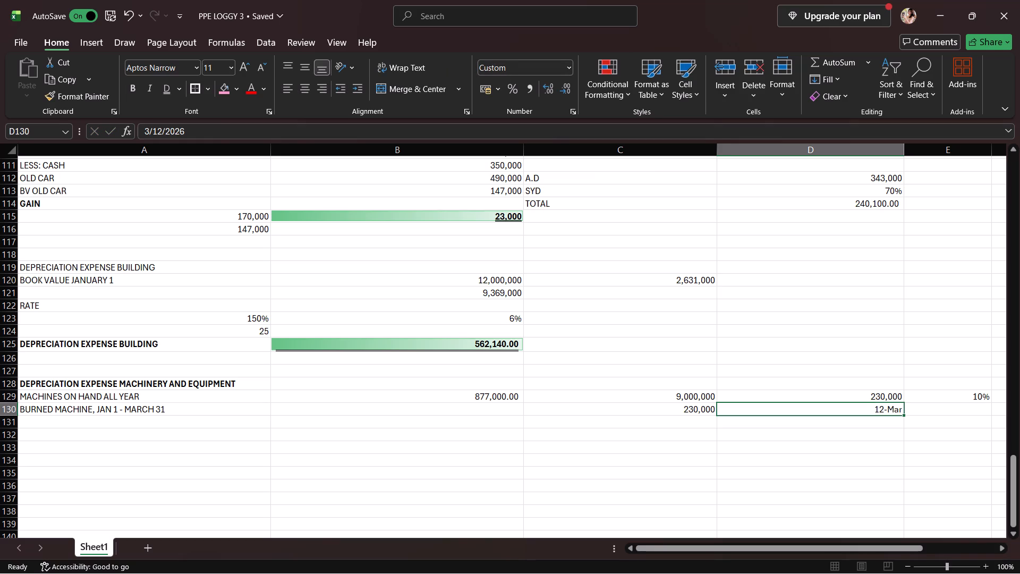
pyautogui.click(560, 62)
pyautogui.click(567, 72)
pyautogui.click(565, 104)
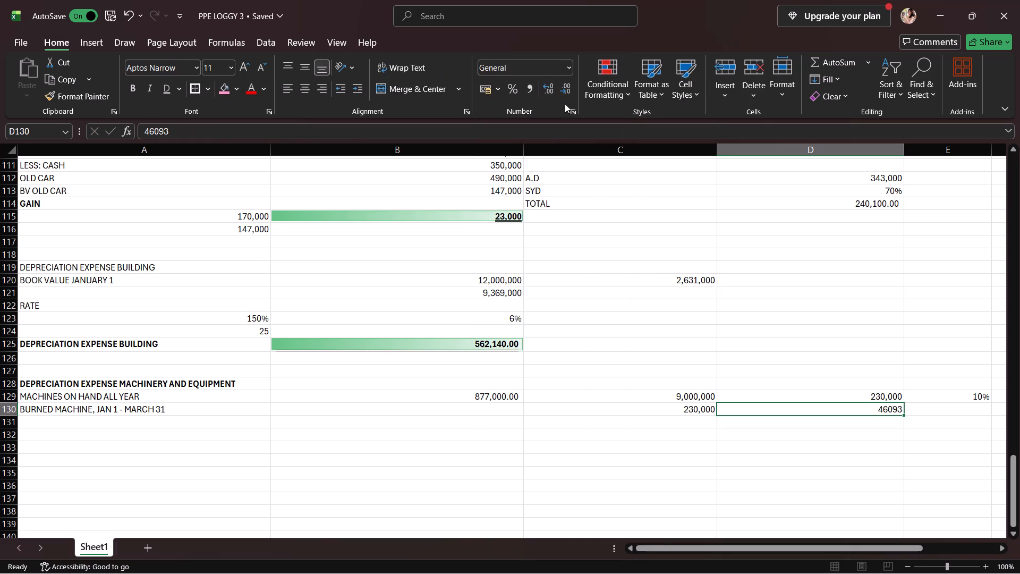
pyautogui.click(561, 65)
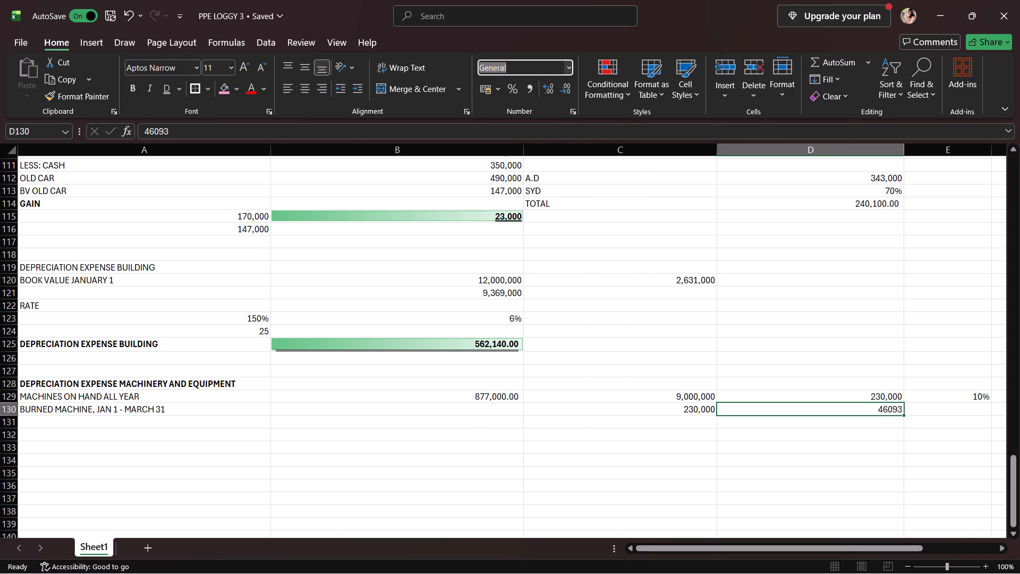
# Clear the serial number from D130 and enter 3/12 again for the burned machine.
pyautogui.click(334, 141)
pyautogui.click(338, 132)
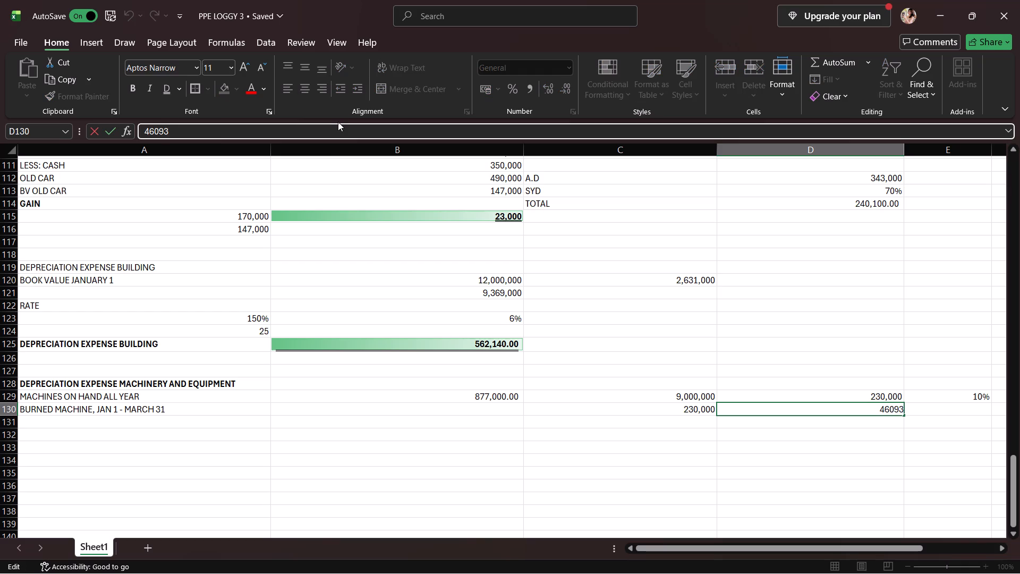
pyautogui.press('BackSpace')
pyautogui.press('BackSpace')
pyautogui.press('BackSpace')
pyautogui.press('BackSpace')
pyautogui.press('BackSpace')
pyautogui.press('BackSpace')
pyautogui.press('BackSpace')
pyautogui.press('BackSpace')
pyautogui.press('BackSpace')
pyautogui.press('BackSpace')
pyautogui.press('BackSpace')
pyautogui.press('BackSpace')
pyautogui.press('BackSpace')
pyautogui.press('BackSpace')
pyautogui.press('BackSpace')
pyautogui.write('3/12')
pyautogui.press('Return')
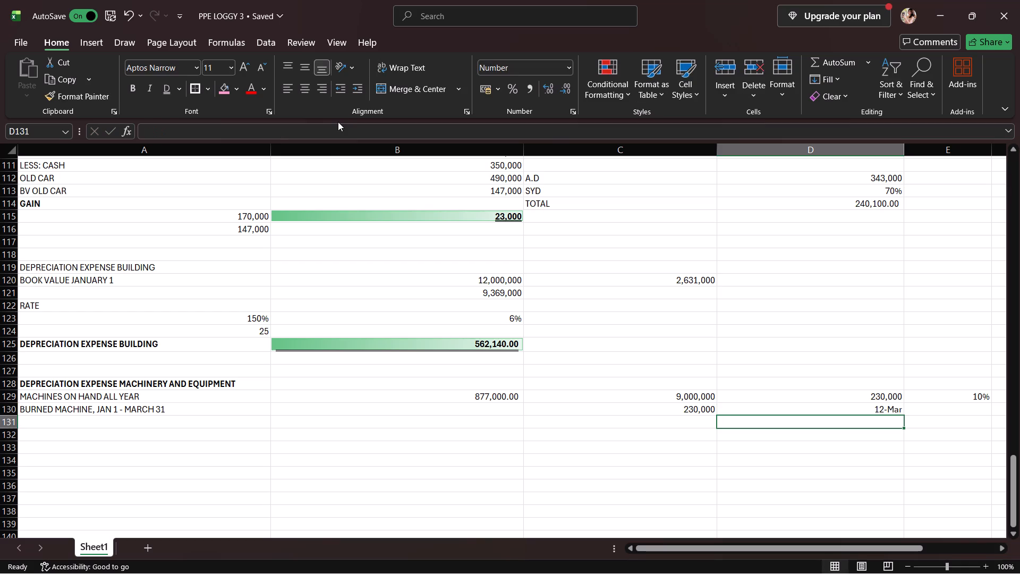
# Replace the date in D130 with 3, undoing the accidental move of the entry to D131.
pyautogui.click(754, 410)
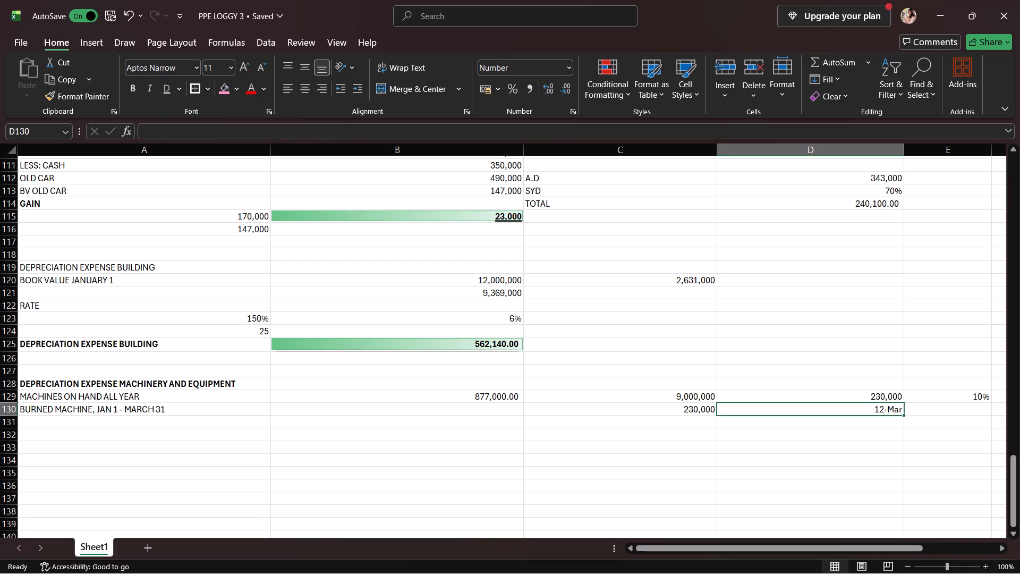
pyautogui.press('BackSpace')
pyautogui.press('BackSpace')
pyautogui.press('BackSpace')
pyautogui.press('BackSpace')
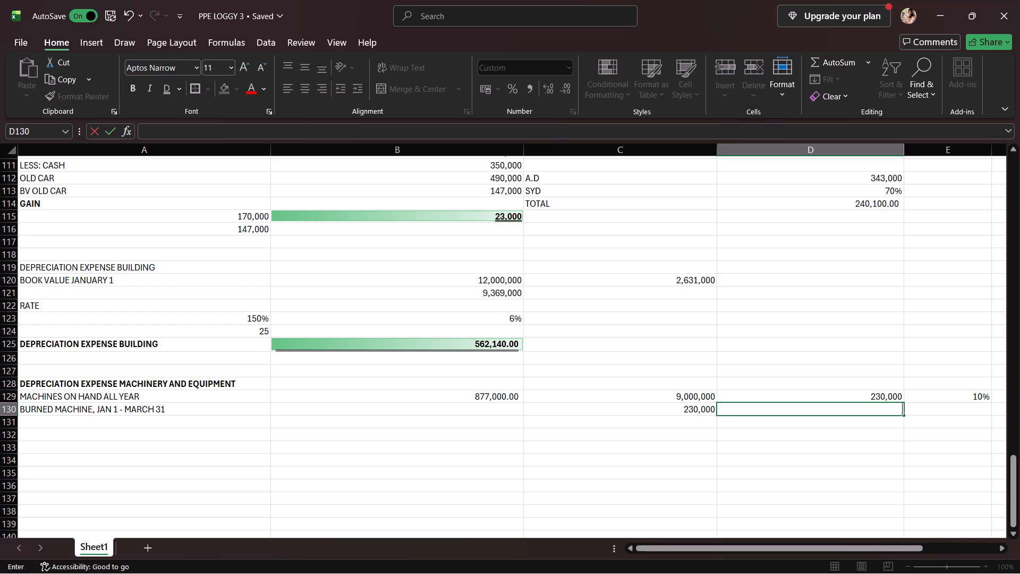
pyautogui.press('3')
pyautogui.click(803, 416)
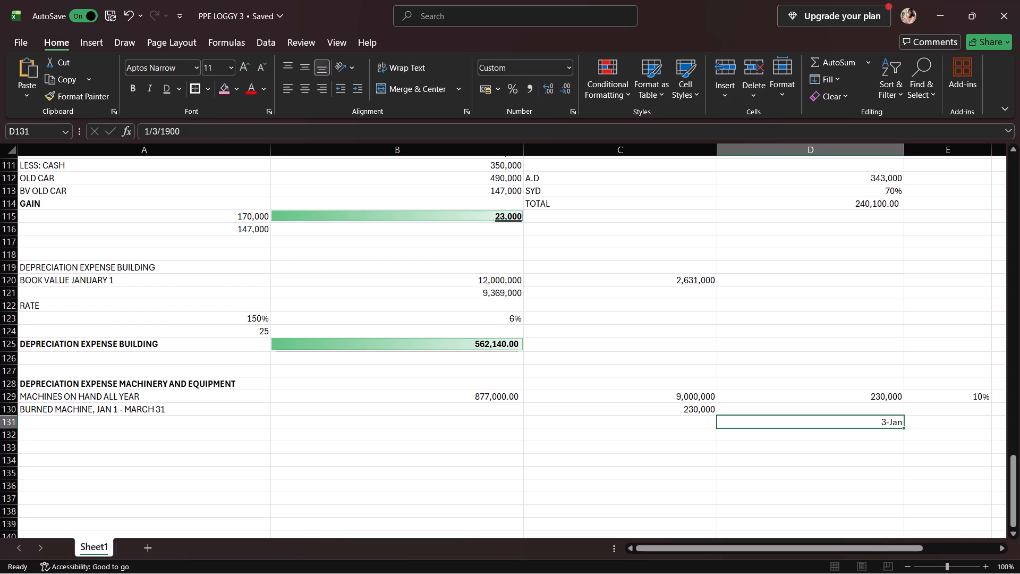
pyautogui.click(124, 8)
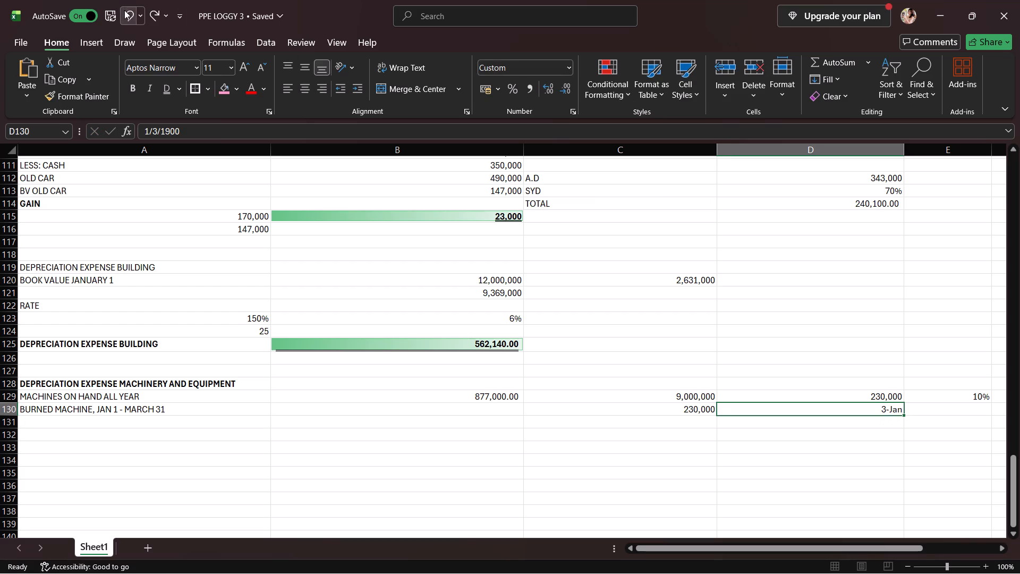
# Clear the date content of D130 and re-enter 3 for the burned machine.
pyautogui.click(222, 136)
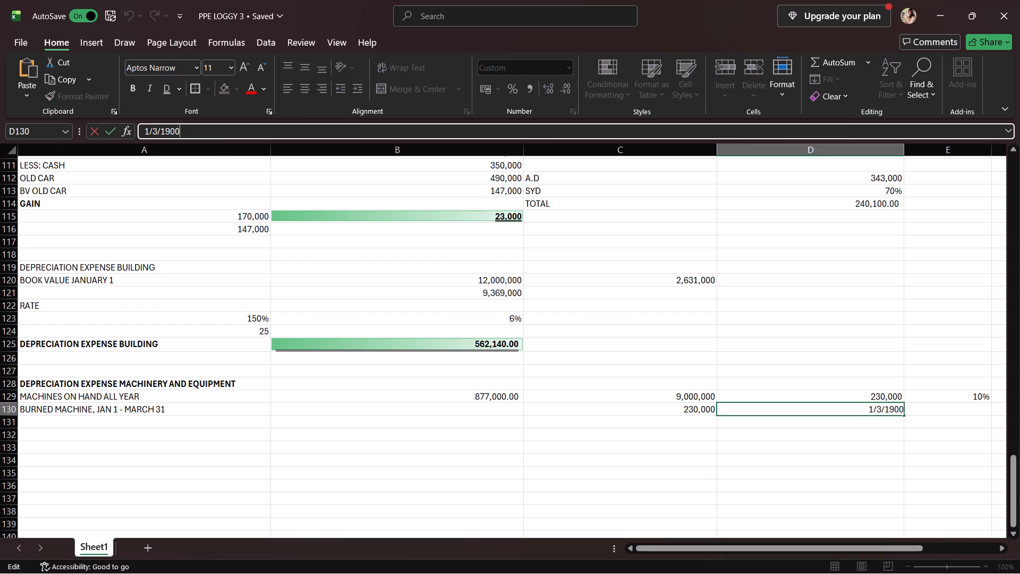
pyautogui.press('BackSpace')
pyautogui.press('BackSpace')
pyautogui.press('BackSpace')
pyautogui.press('BackSpace')
pyautogui.press('BackSpace')
pyautogui.press('BackSpace')
pyautogui.press('BackSpace')
pyautogui.press('BackSpace')
pyautogui.press('BackSpace')
pyautogui.press('BackSpace')
pyautogui.press('BackSpace')
pyautogui.press('BackSpace')
pyautogui.press('BackSpace')
pyautogui.press('BackSpace')
pyautogui.press('BackSpace')
pyautogui.press('BackSpace')
pyautogui.press('BackSpace')
pyautogui.press('BackSpace')
pyautogui.press('BackSpace')
pyautogui.press('BackSpace')
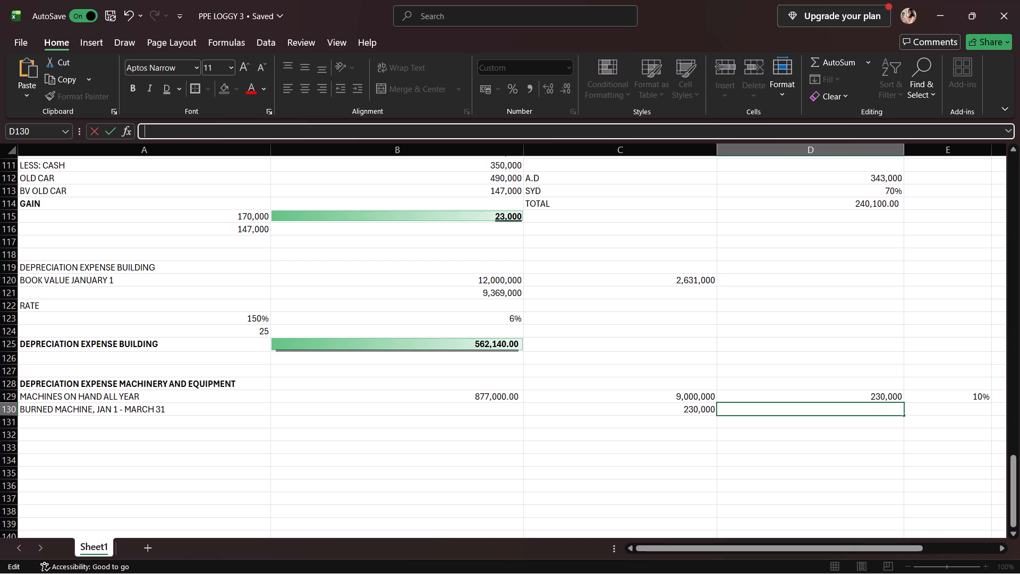
pyautogui.press('3')
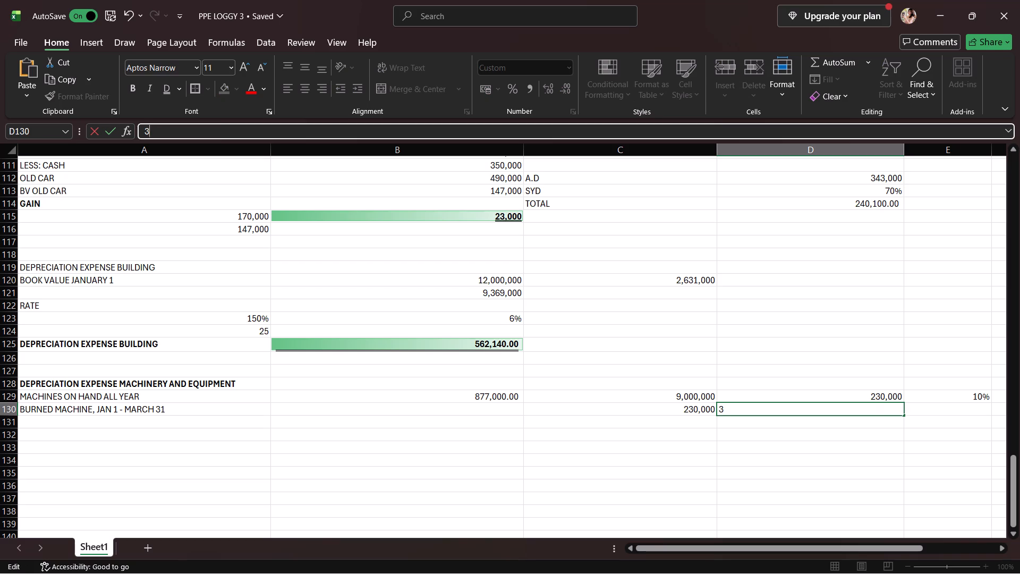
pyautogui.click(735, 421)
# Apply the General format to the burned machine's entry in D130.
pyautogui.click(741, 401)
pyautogui.click(743, 407)
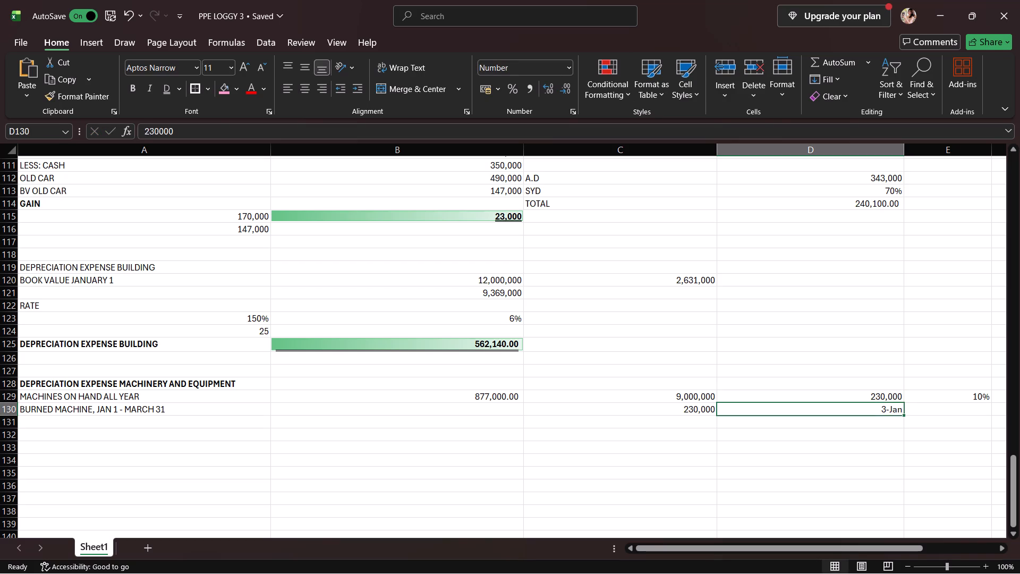
pyautogui.click(568, 68)
pyautogui.click(574, 86)
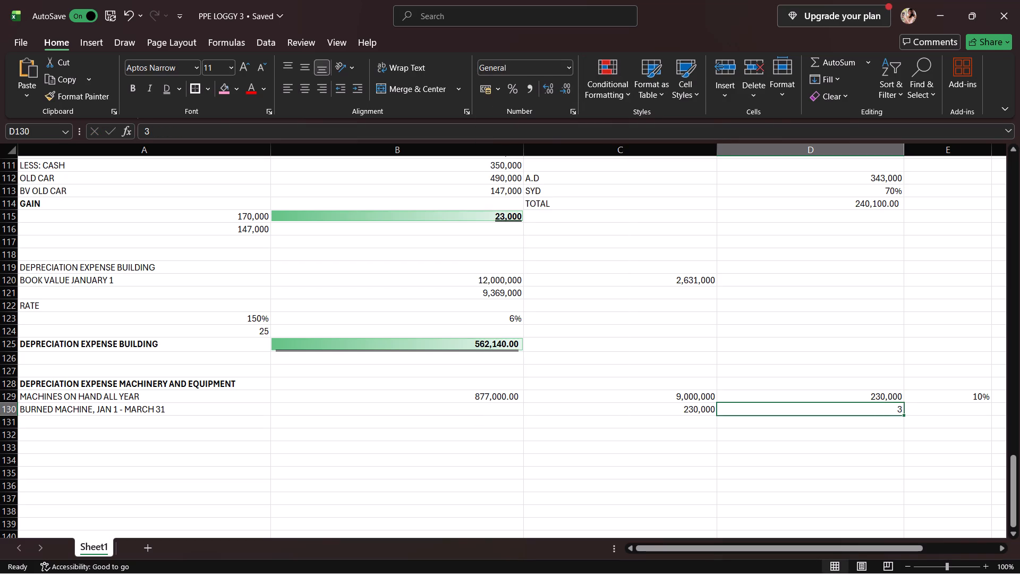
# Enter 12 in D131, directly below the burned machine's 3, and apply the General format to it.
pyautogui.click(734, 414)
pyautogui.click(734, 419)
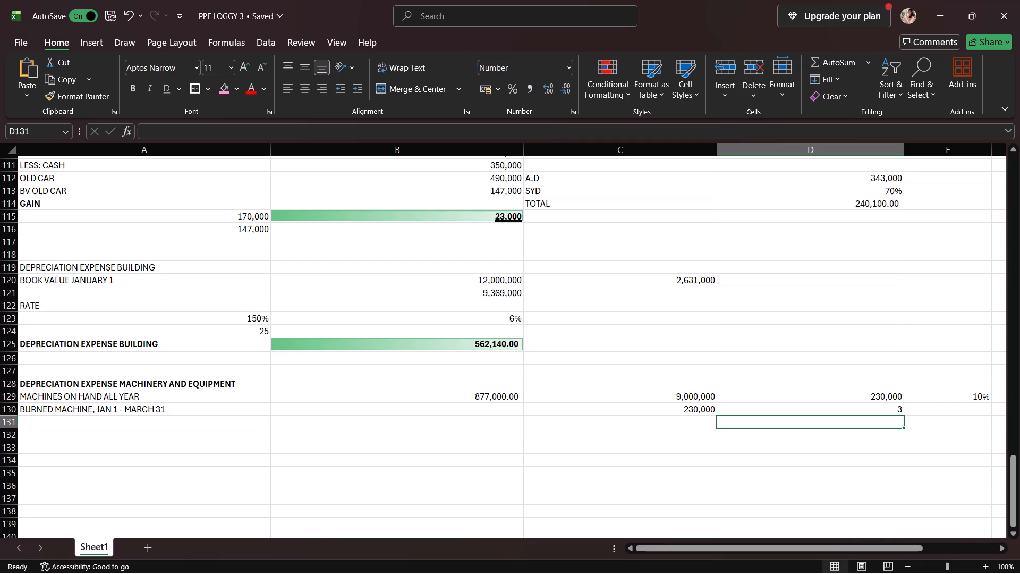
pyautogui.write('12')
pyautogui.press('Return')
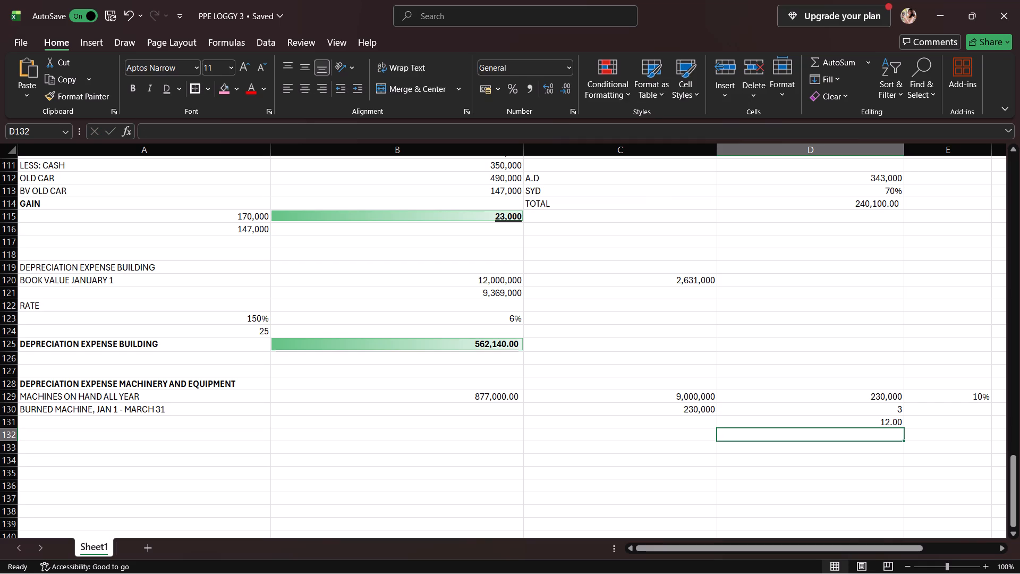
pyautogui.click(796, 426)
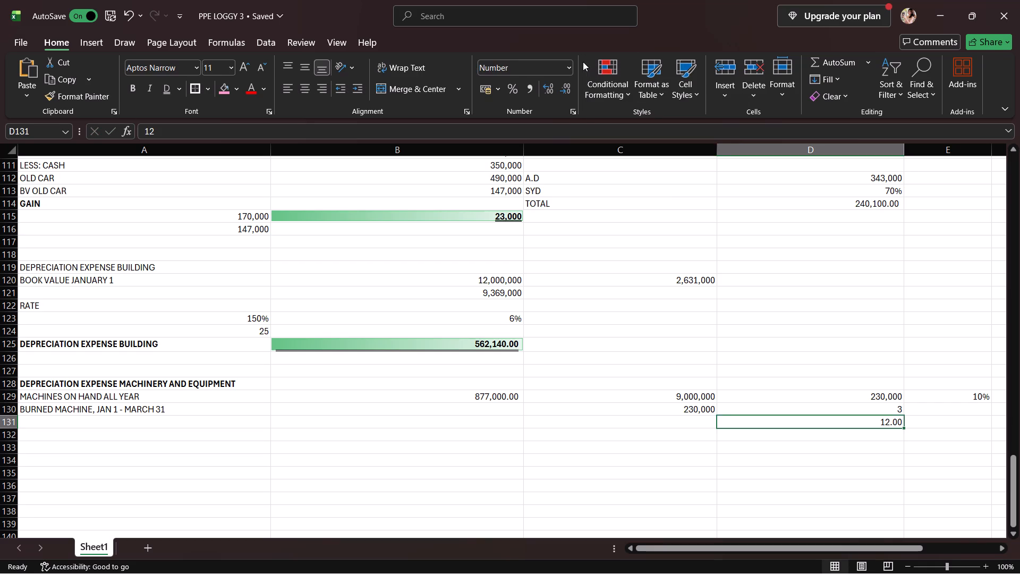
pyautogui.click(572, 63)
pyautogui.click(562, 94)
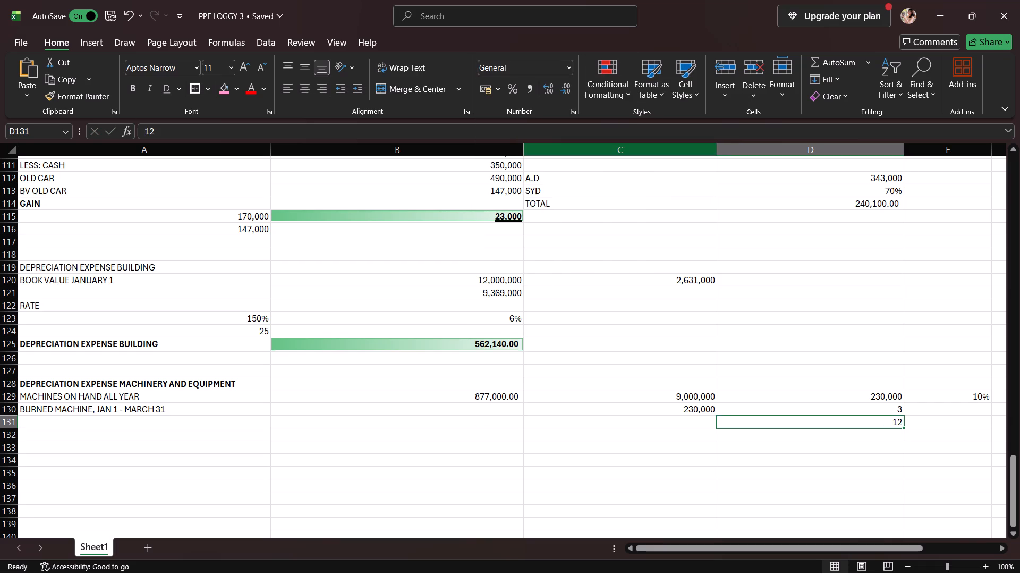
# Compute the burned machine's depreciation in B130 with the formula =(C130*E129)*D130/D131.
pyautogui.moveTo(260, 416); pyautogui.dragTo(271, 416)
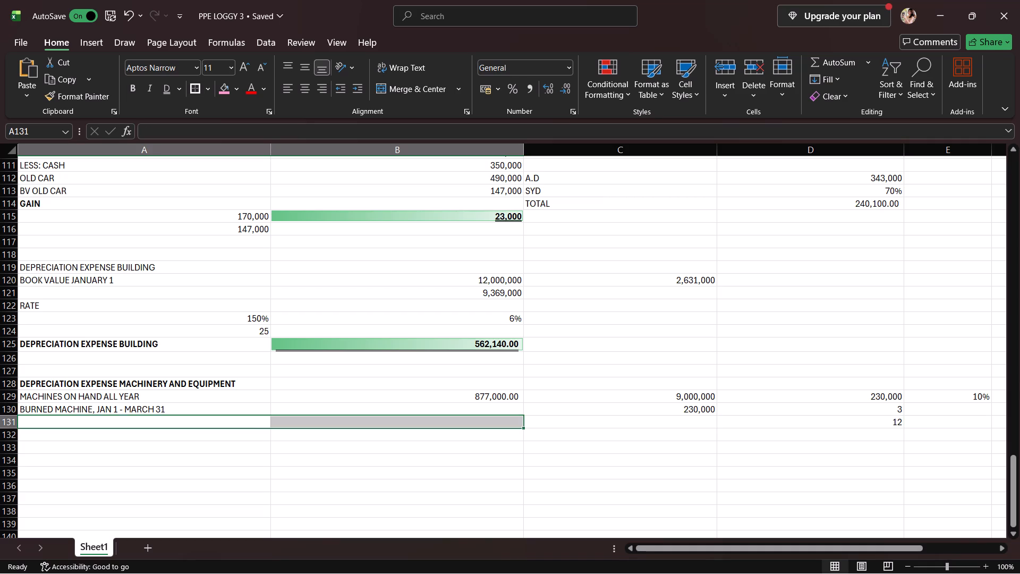
pyautogui.click(344, 408)
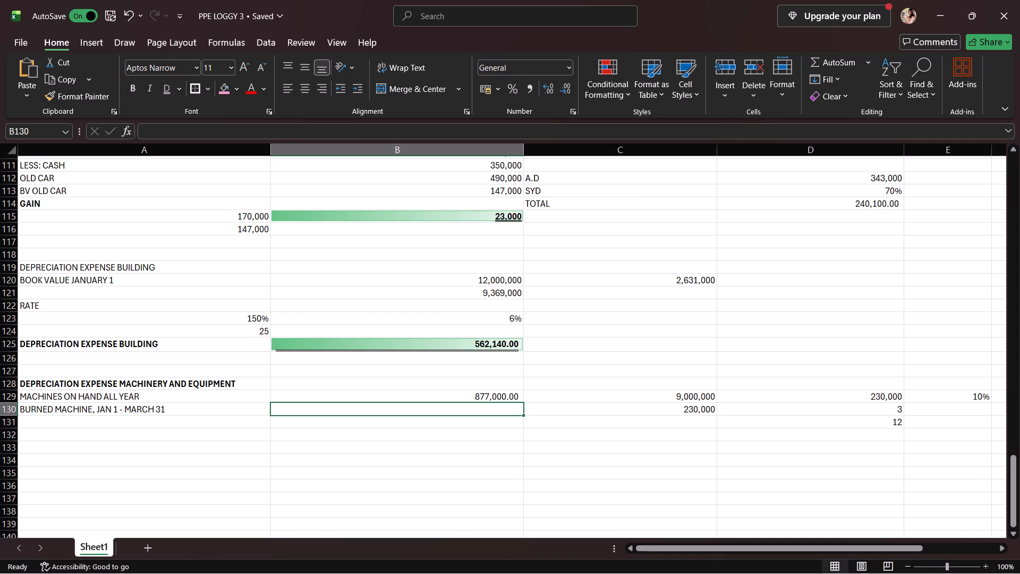
pyautogui.press('=')
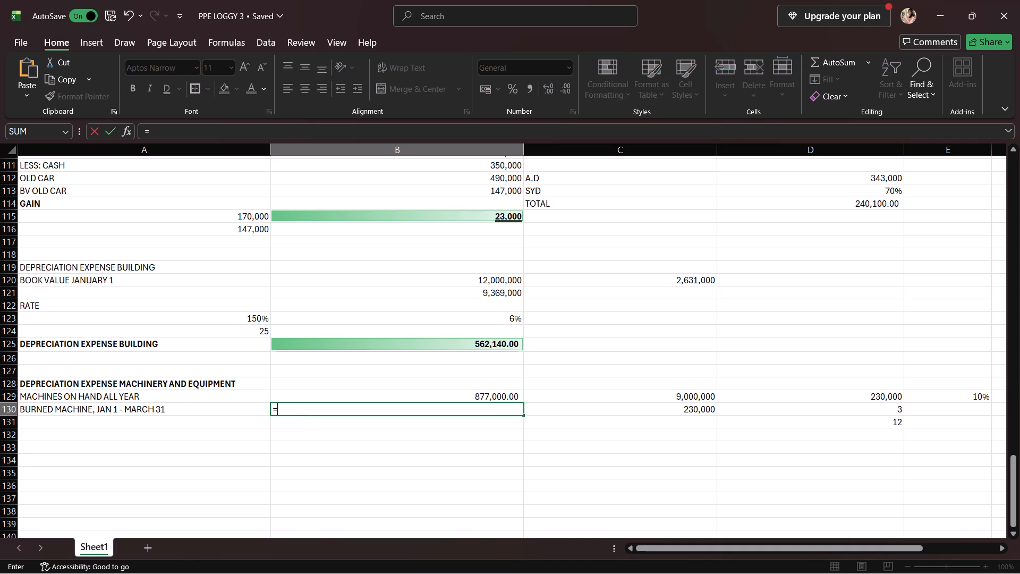
pyautogui.click(641, 409)
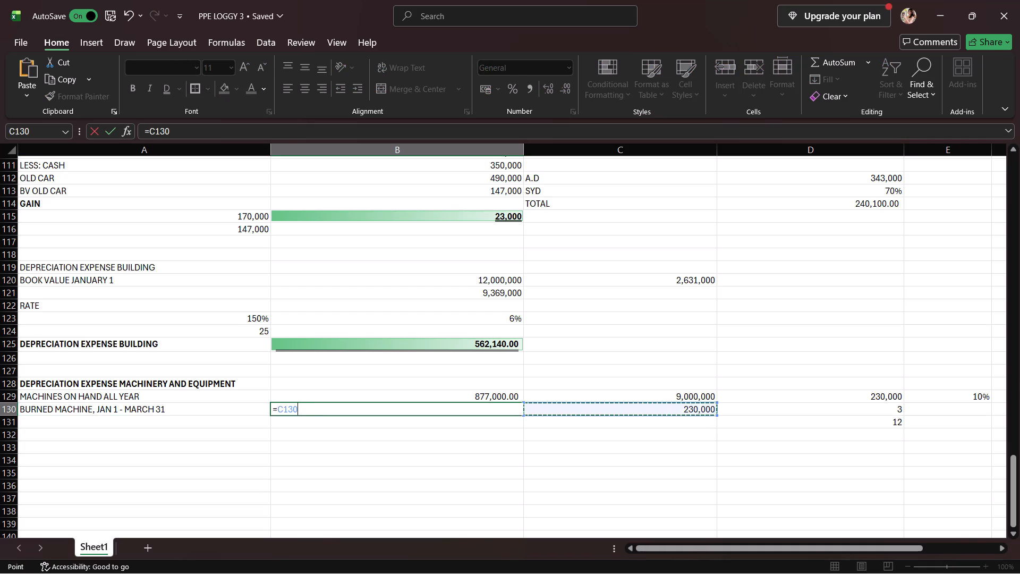
pyautogui.press('BackSpace')
pyautogui.press('BackSpace')
pyautogui.press('BackSpace')
pyautogui.press('BackSpace')
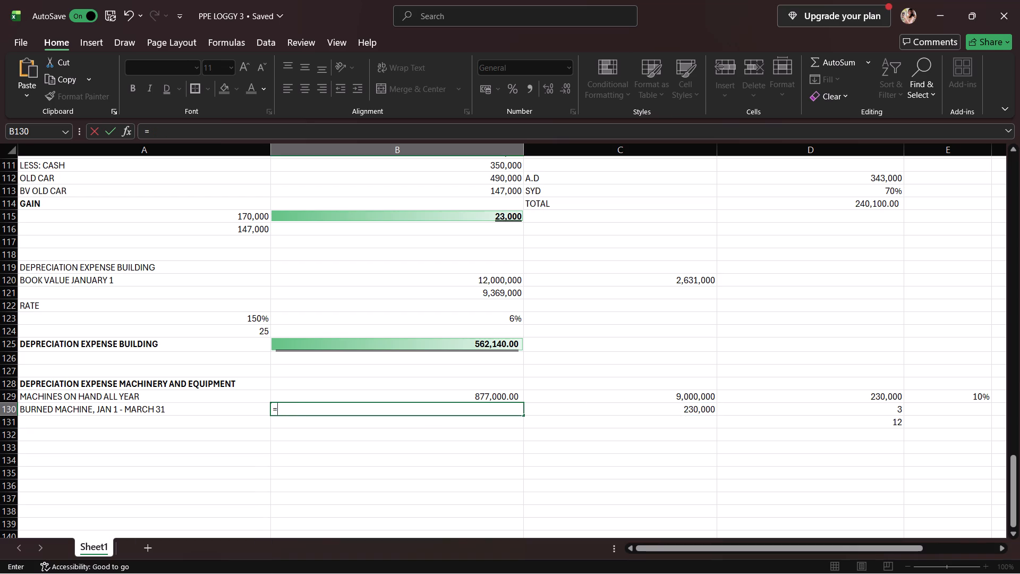
pyautogui.hotkey('shift', '(')
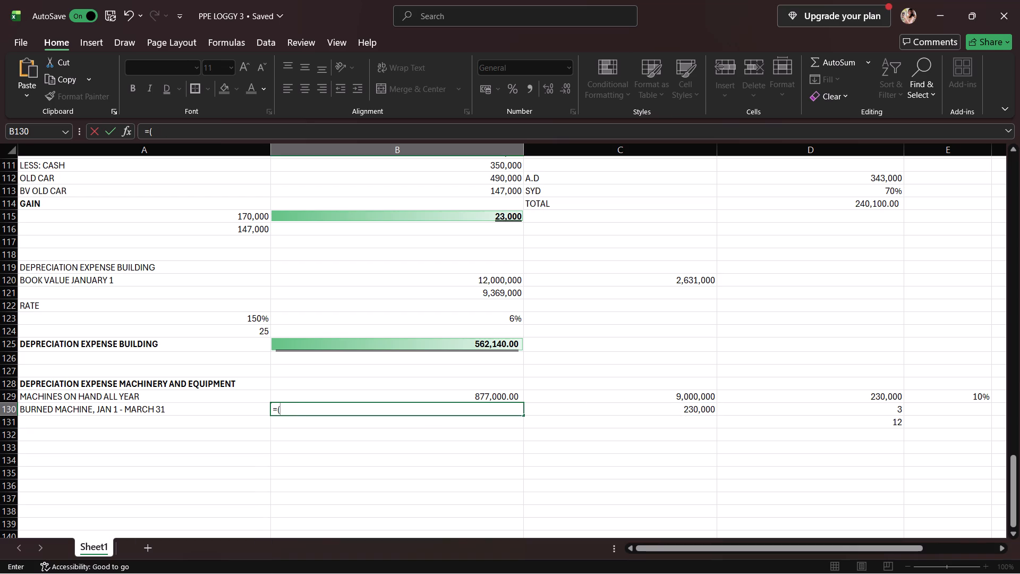
pyautogui.click(641, 407)
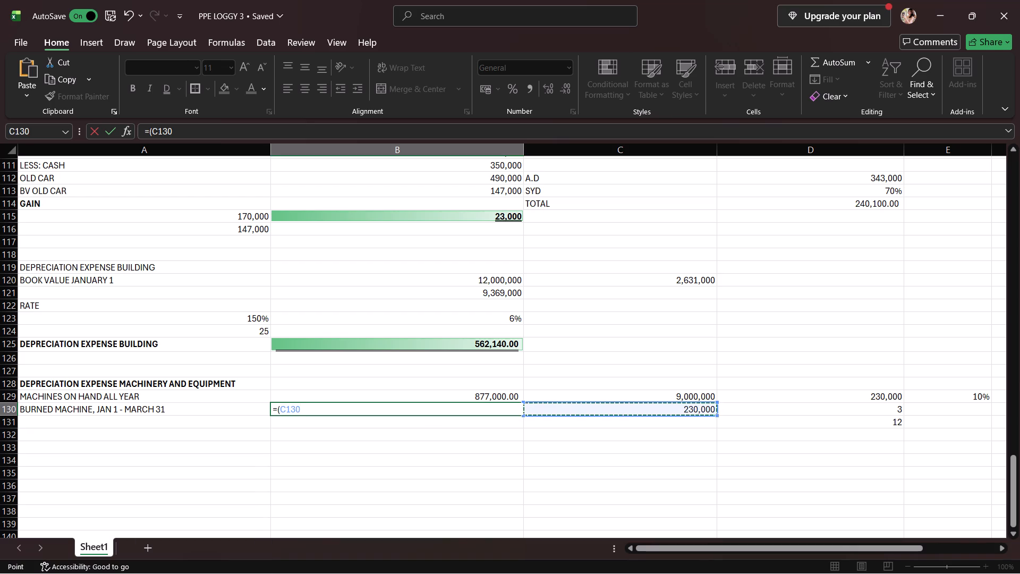
pyautogui.press('*')
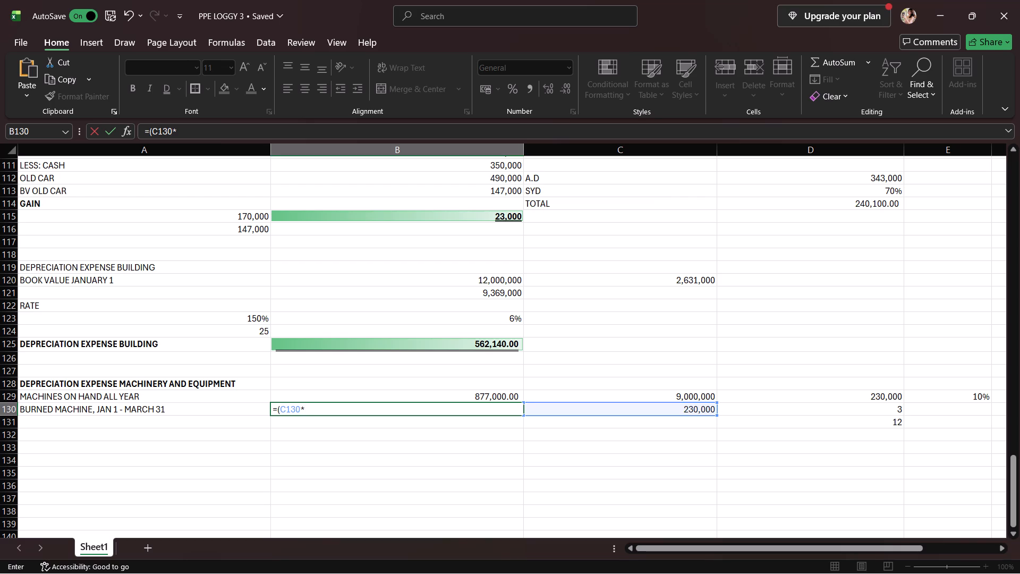
pyautogui.click(980, 400)
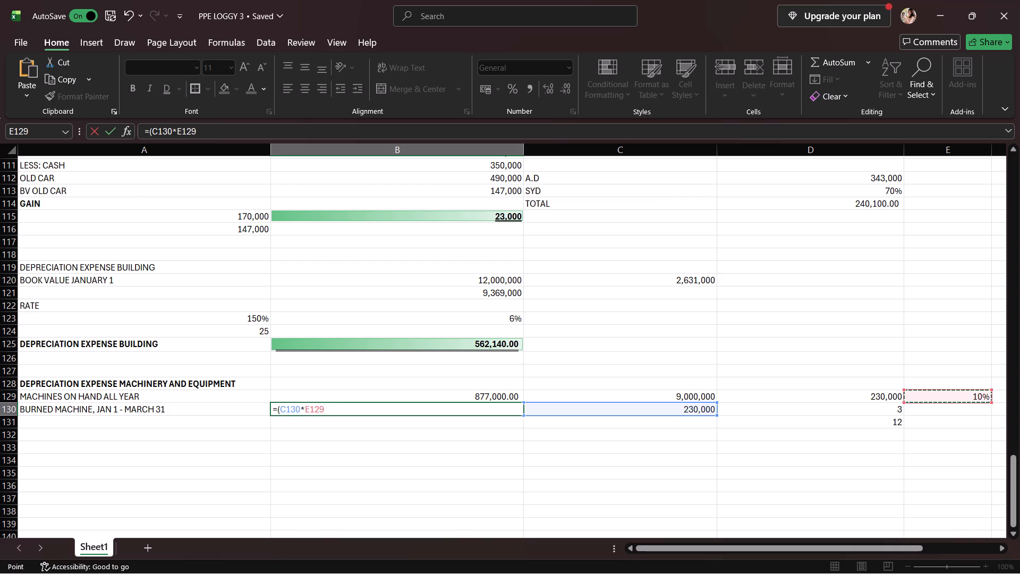
pyautogui.hotkey('shift', ')')
pyautogui.press('*')
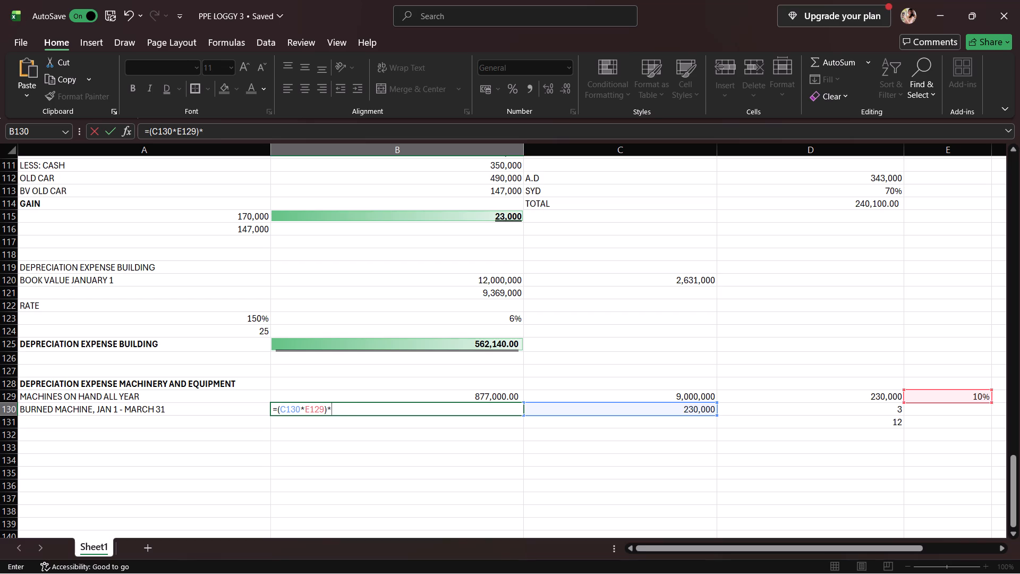
pyautogui.click(897, 413)
pyautogui.press('/')
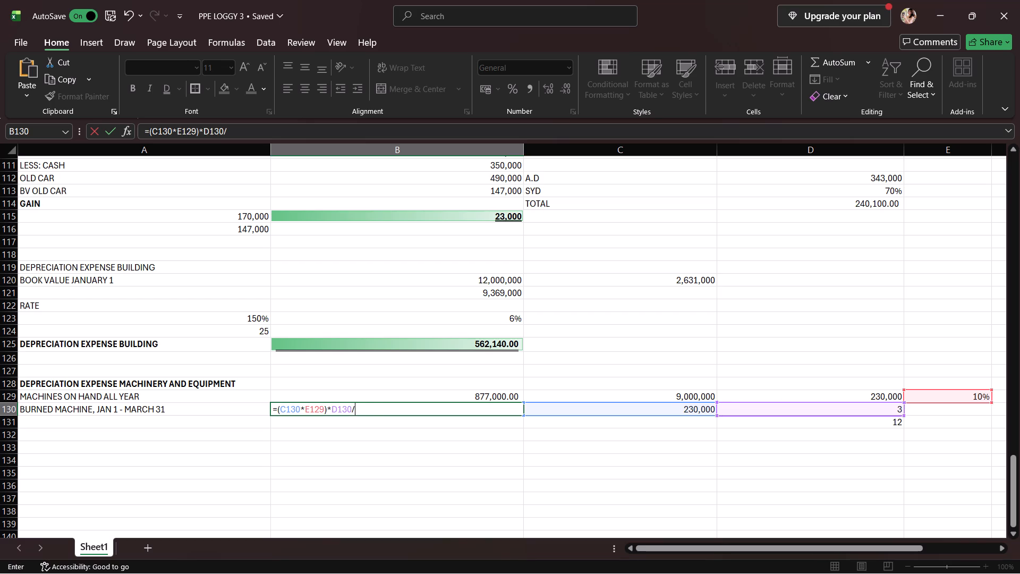
pyautogui.click(898, 423)
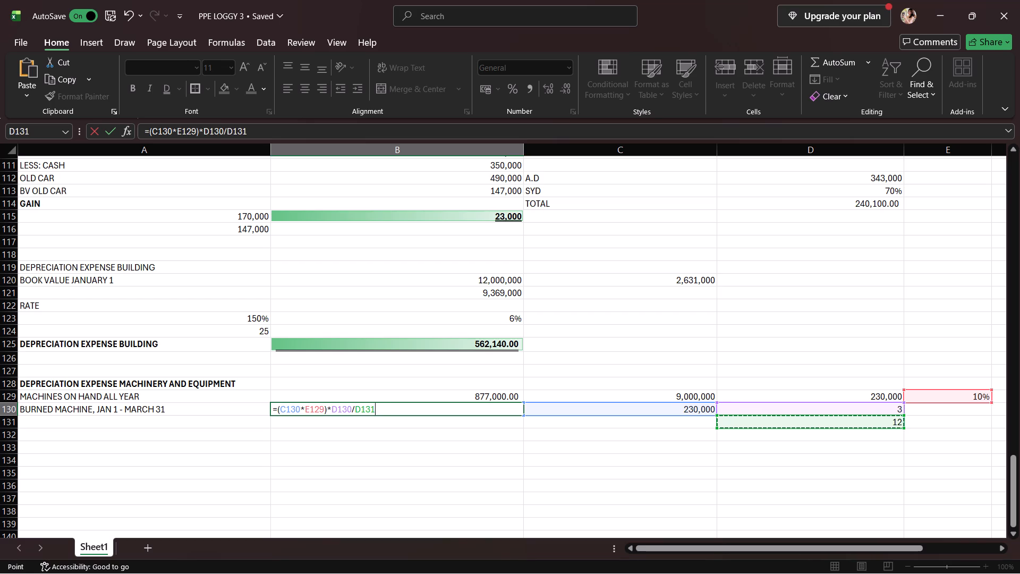
pyautogui.press('Return')
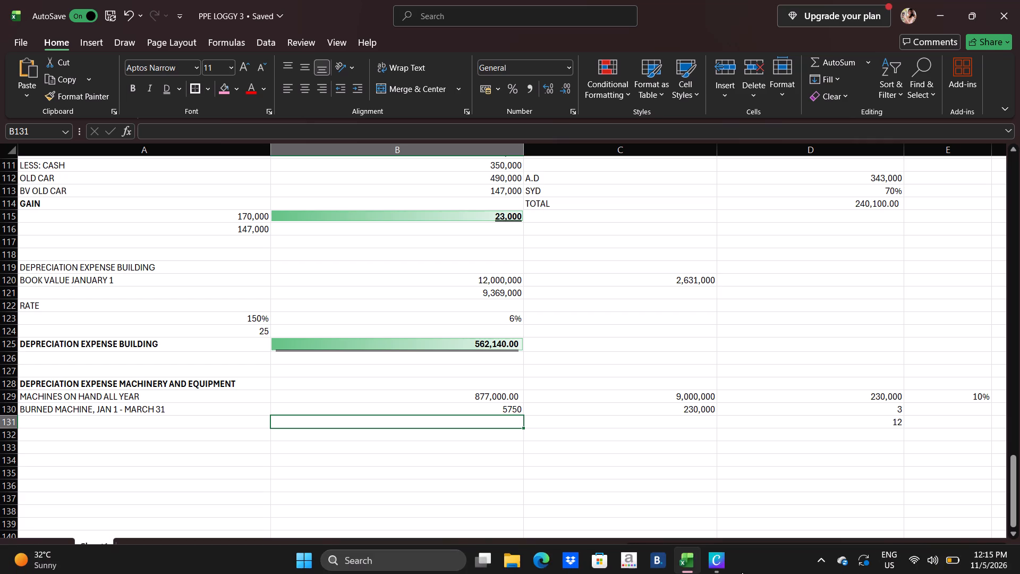
# Apply the comma style with two decimals to the burned machine's depreciation in B130, matching the amount in B129.
pyautogui.click(506, 408)
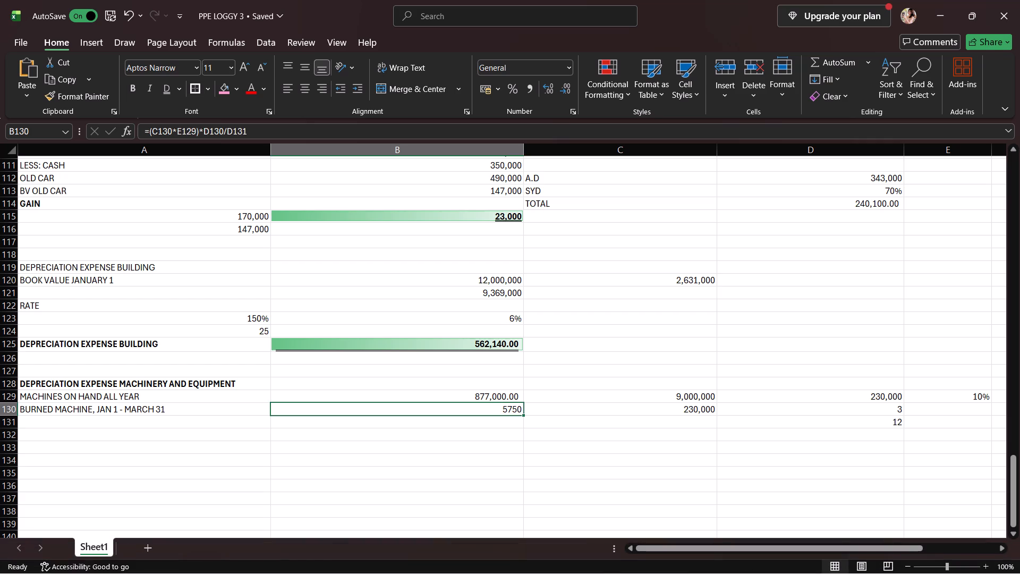
pyautogui.click(508, 380)
pyautogui.click(506, 400)
pyautogui.click(319, 89)
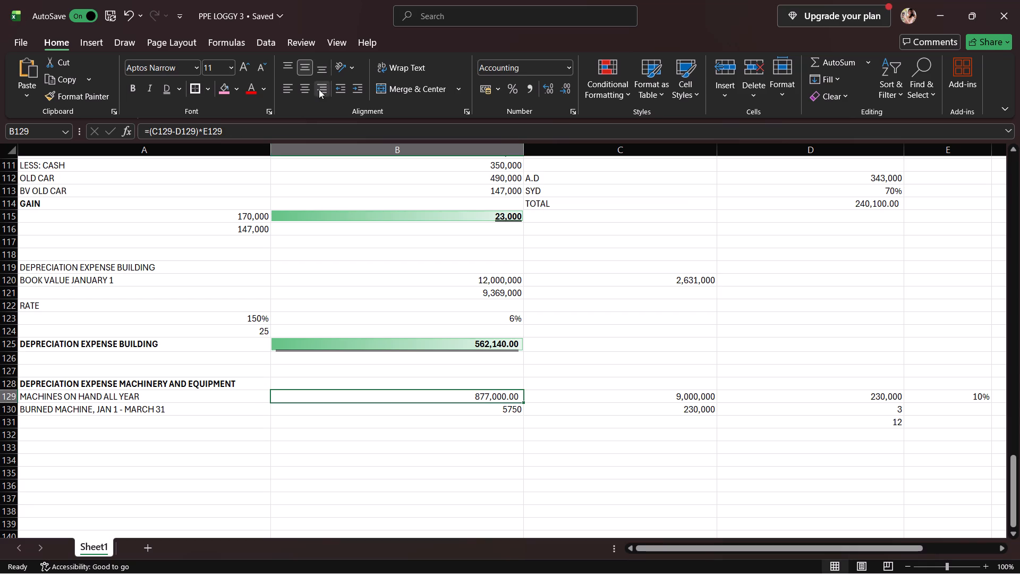
pyautogui.click(505, 409)
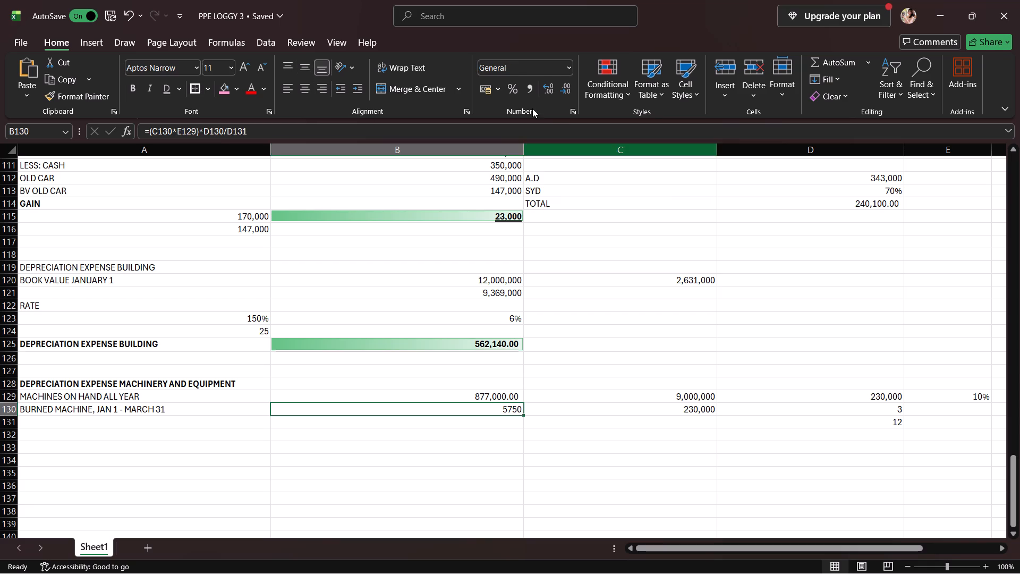
pyautogui.click(532, 84)
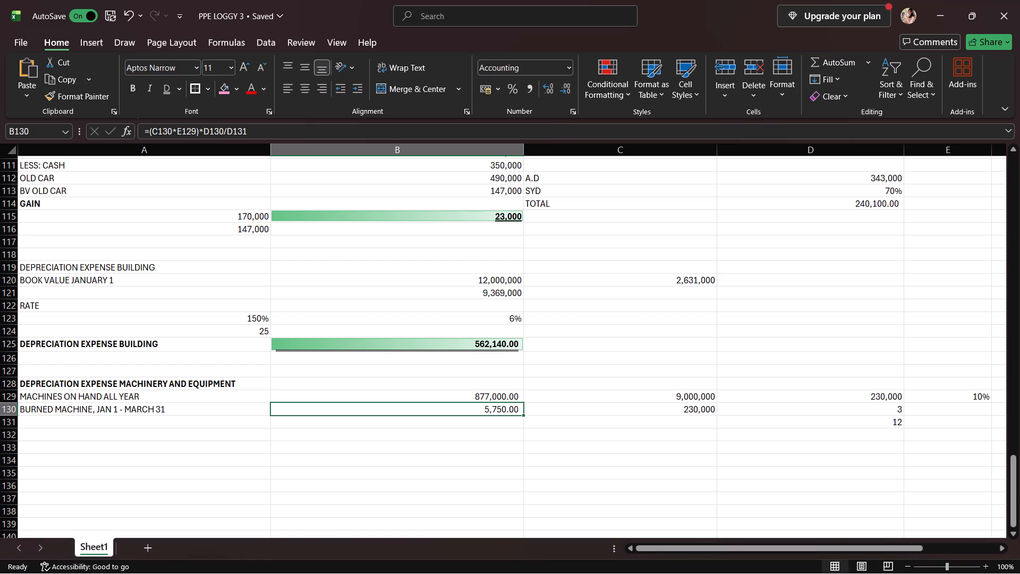
pyautogui.click(541, 420)
pyautogui.click(530, 408)
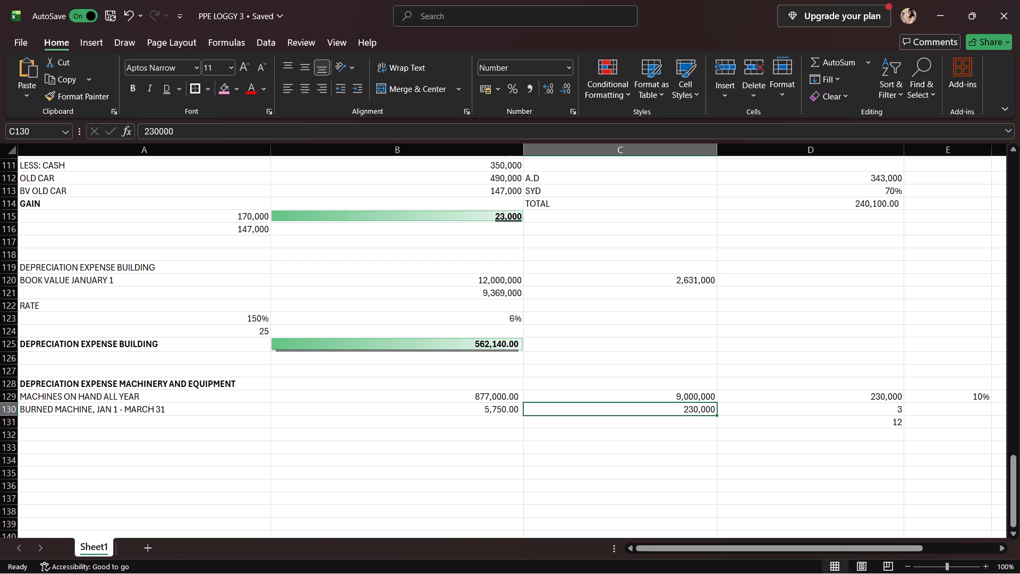
# Enter the label NEW MACHINERY, JUL 1 - DEC 31 in A131, below the burned machine row.
pyautogui.click(224, 421)
pyautogui.write('NEW MACHINERY')
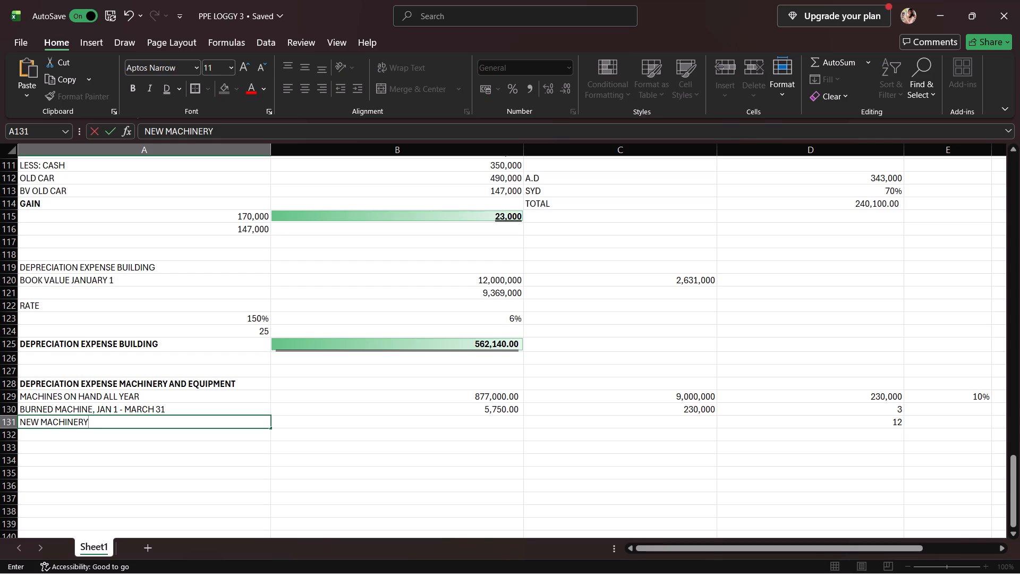
pyautogui.press('space')
pyautogui.write('JU')
pyautogui.press('BackSpace')
pyautogui.press('BackSpace')
pyautogui.press('BackSpace')
pyautogui.write(', JUK 1')
pyautogui.press('BackSpace')
pyautogui.press('BackSpace')
pyautogui.press('BackSpace')
pyautogui.write('L 1')
pyautogui.press('space')
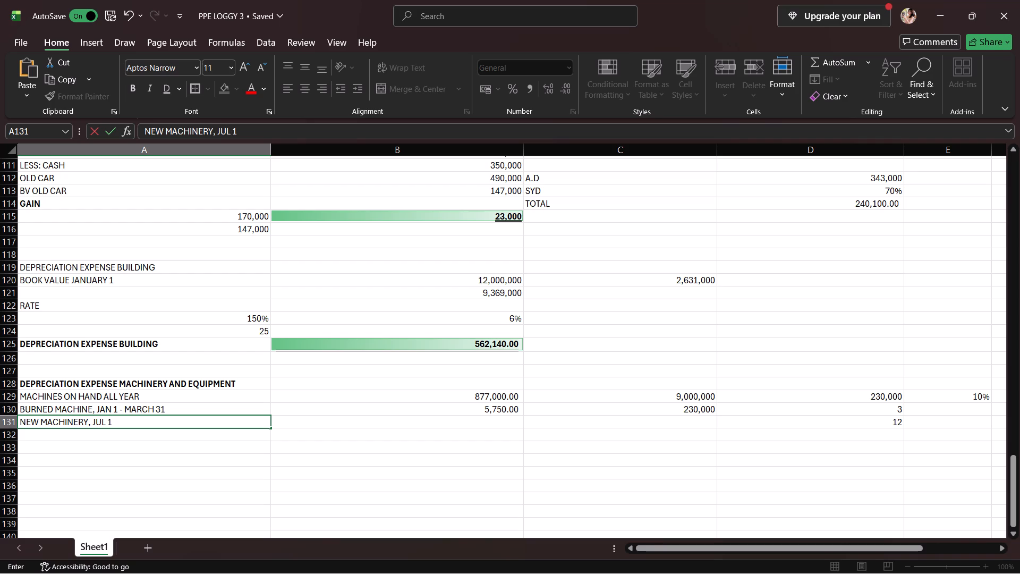
pyautogui.write('-')
pyautogui.press('space')
pyautogui.write('DEC 31')
# Enter the new machinery's figures in column C: 3,100,000 in C131, 6 in C132 and 12 in C133.
pyautogui.click(566, 423)
pyautogui.write('3,100,000')
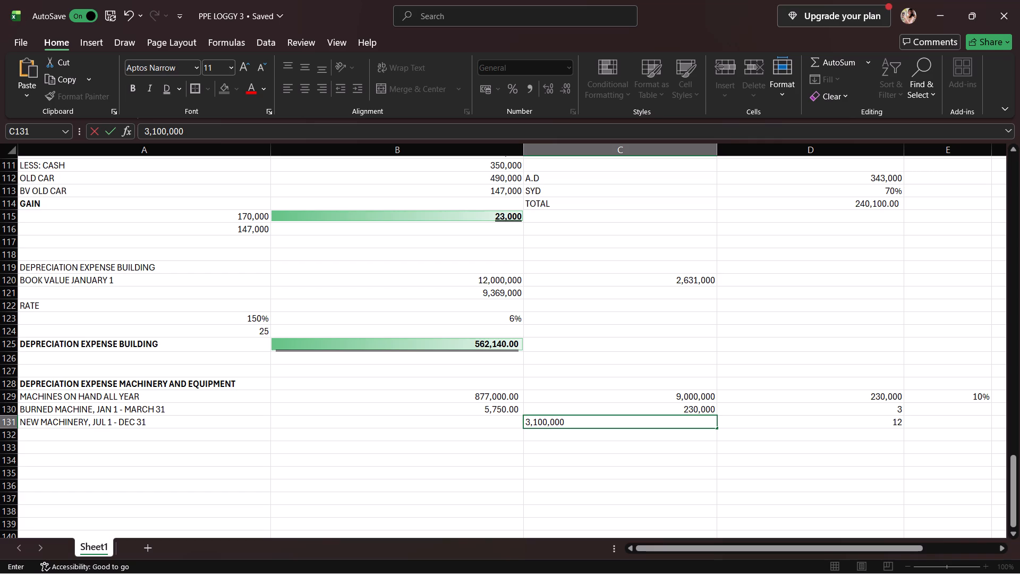
pyautogui.click(654, 430)
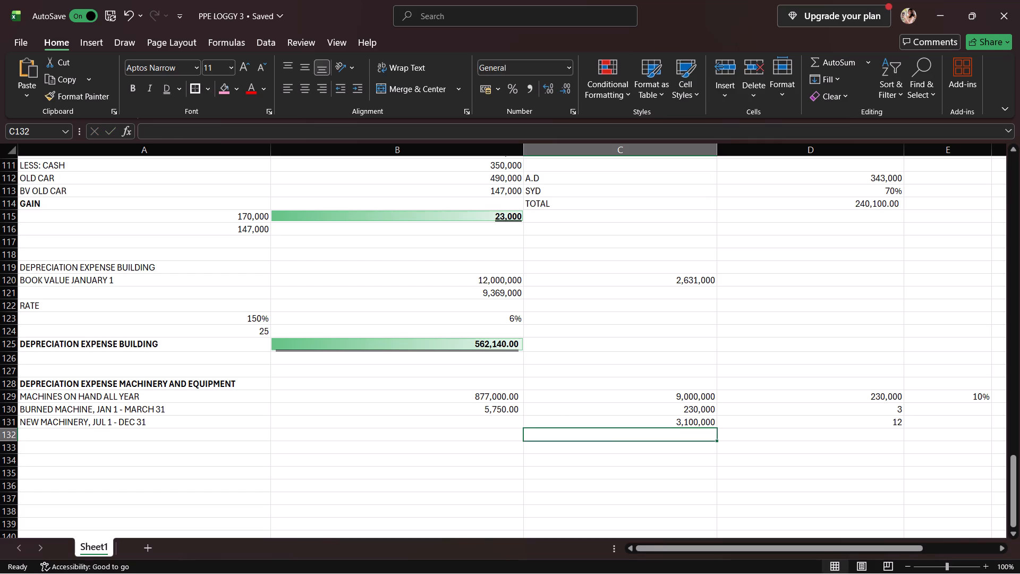
pyautogui.press('6')
pyautogui.press('Return')
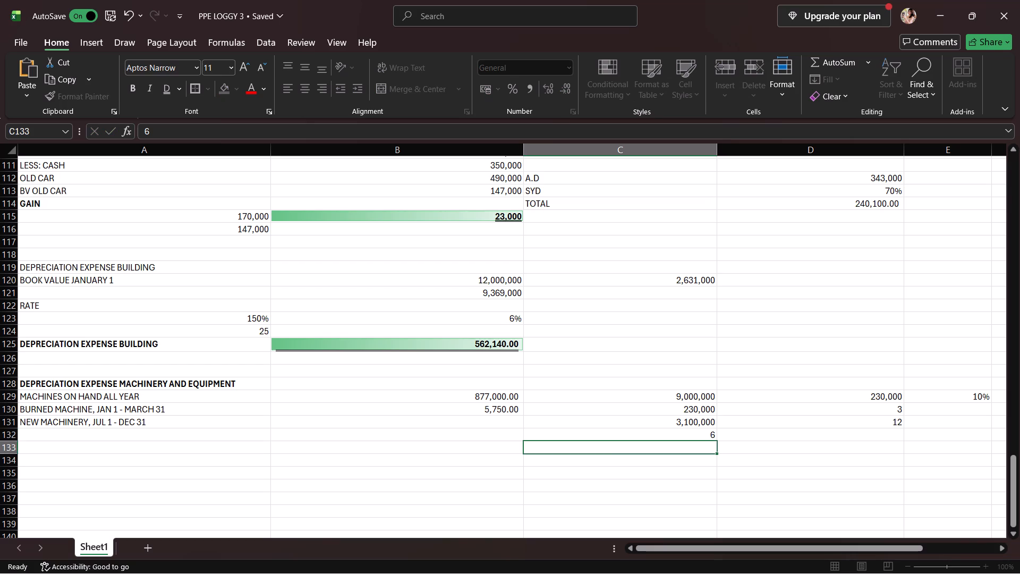
pyautogui.write('12')
pyautogui.press('Return')
# Compute the new machinery's depreciation in B131 with the formula =(C131*E129)*C132/C133.
pyautogui.click(488, 422)
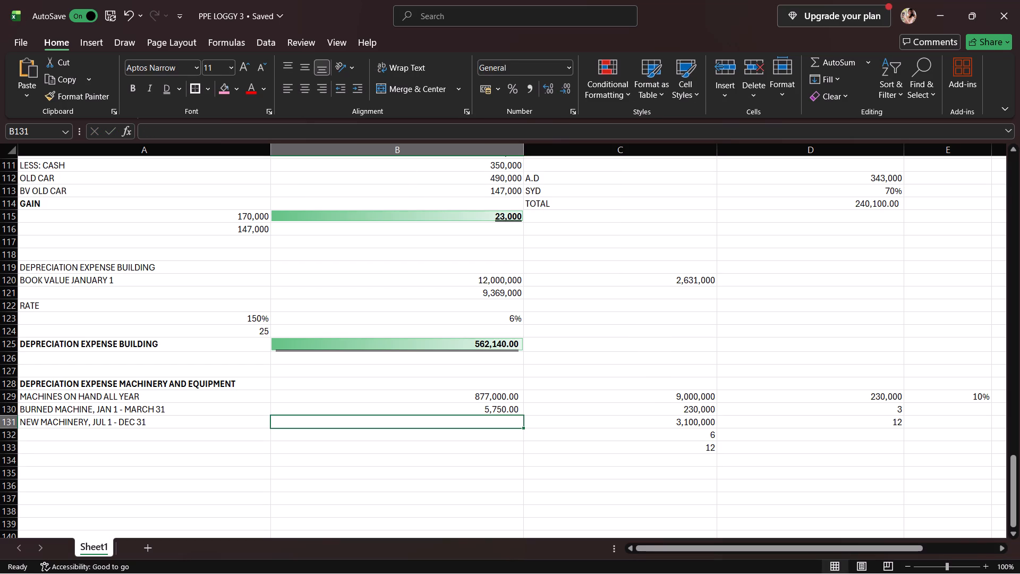
pyautogui.press('=')
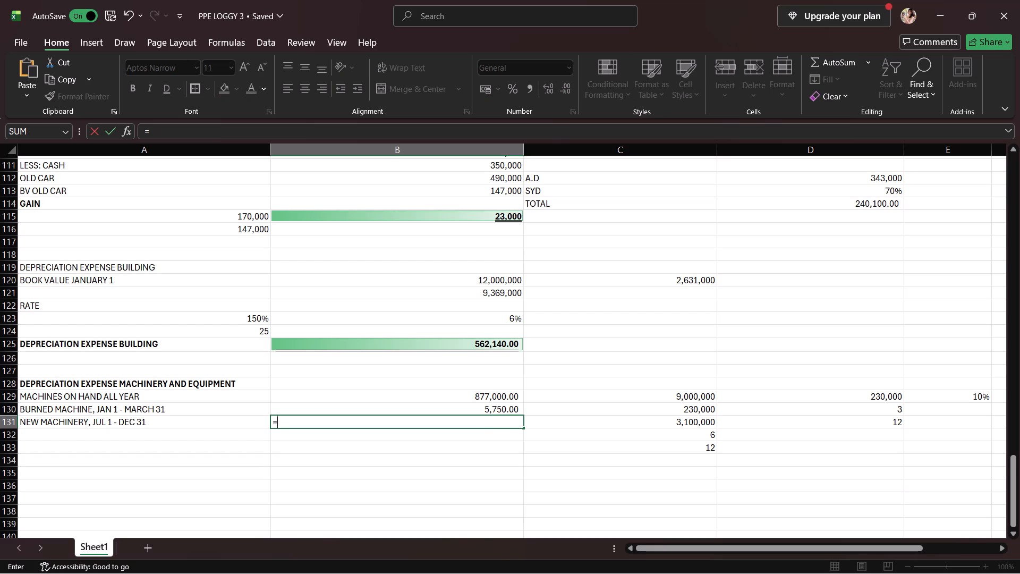
pyautogui.press('9')
pyautogui.press('BackSpace')
pyautogui.hotkey('shift', '(')
pyautogui.click(651, 424)
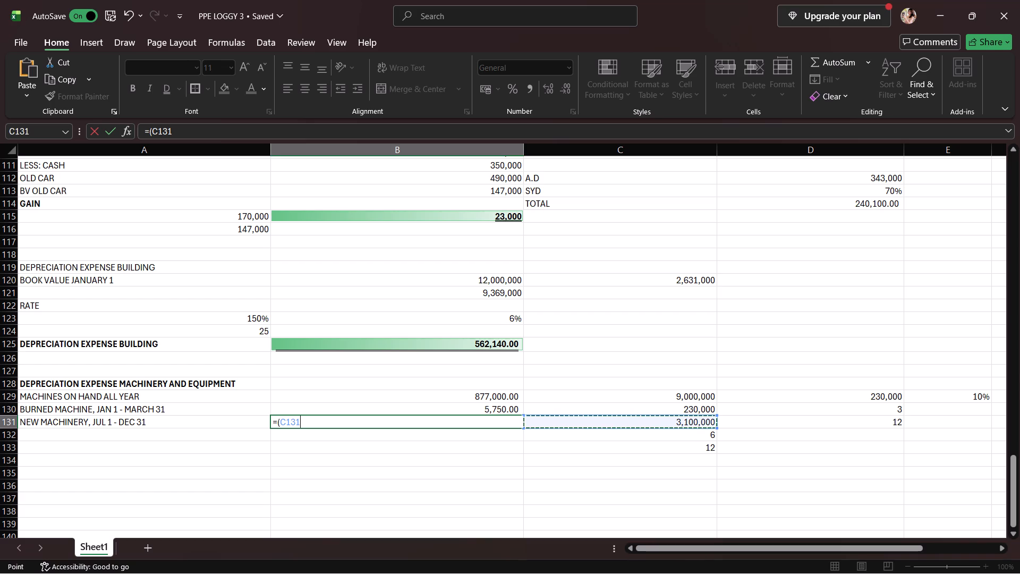
pyautogui.press('*')
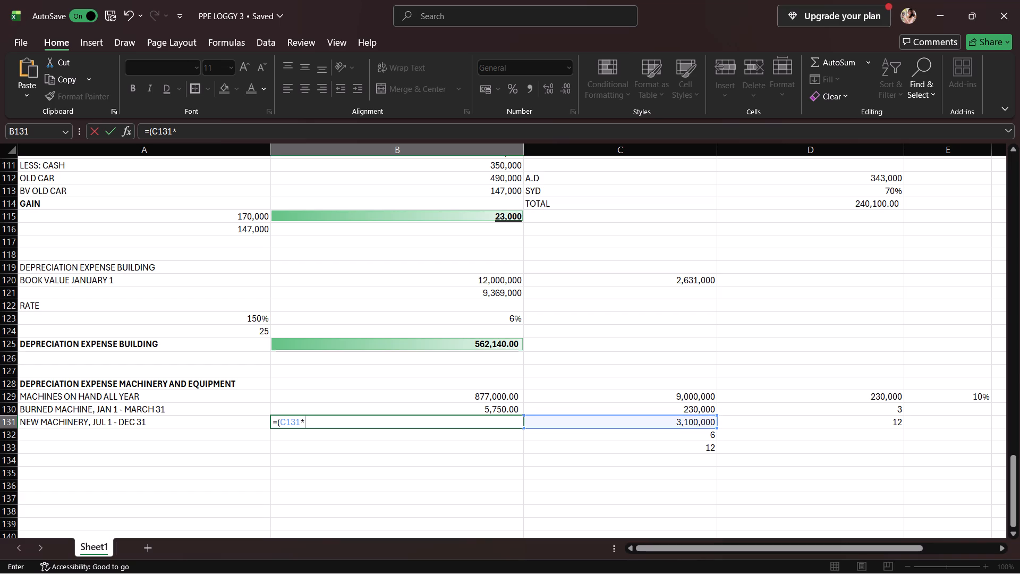
pyautogui.click(975, 401)
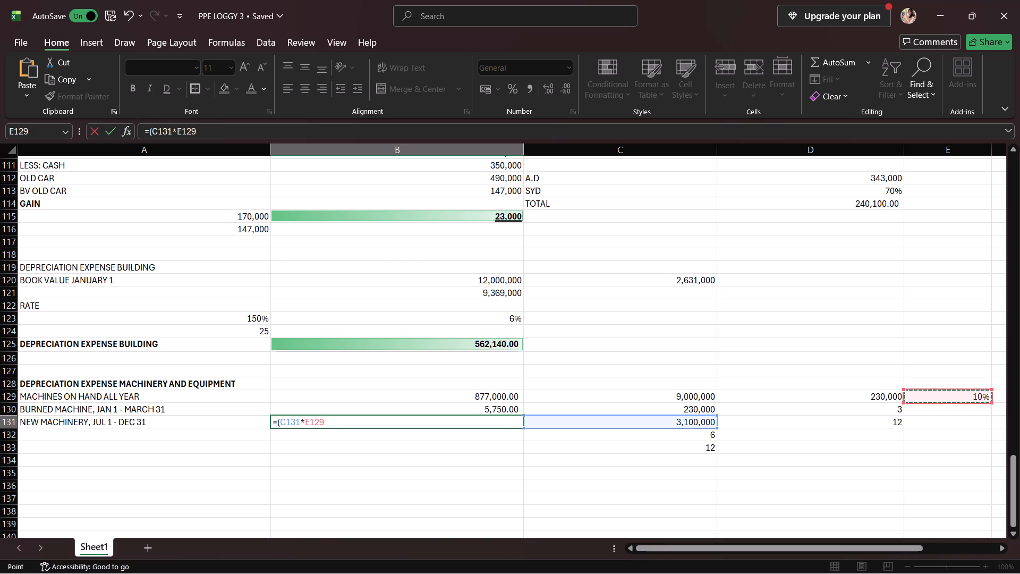
pyautogui.hotkey('shift', ')')
pyautogui.press('*')
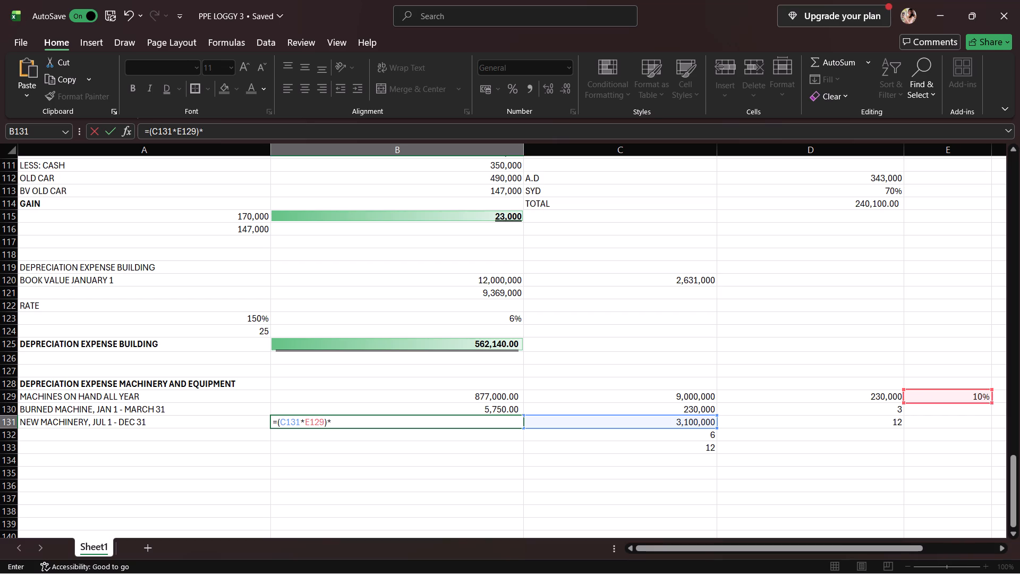
pyautogui.click(698, 435)
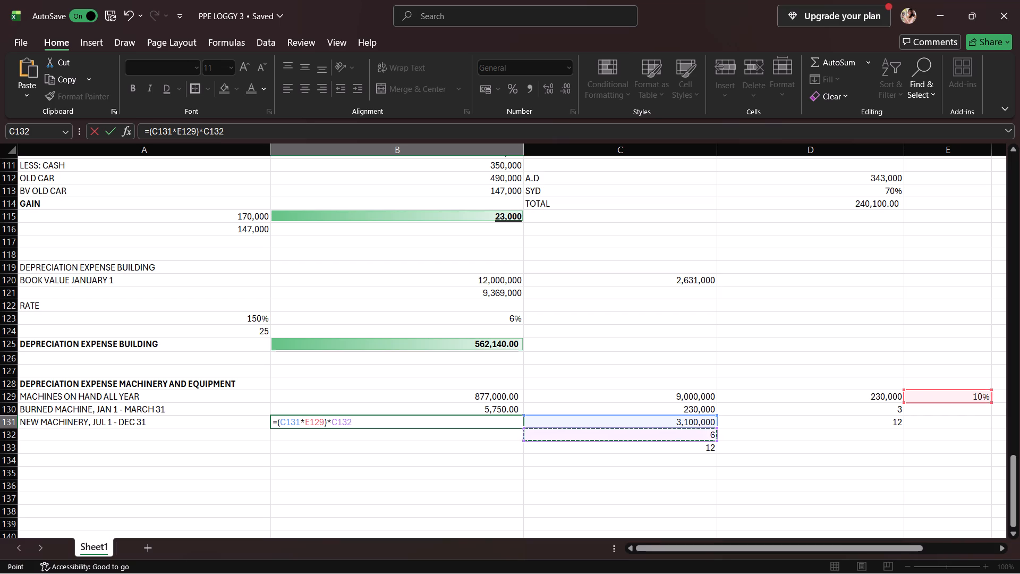
pyautogui.press('/')
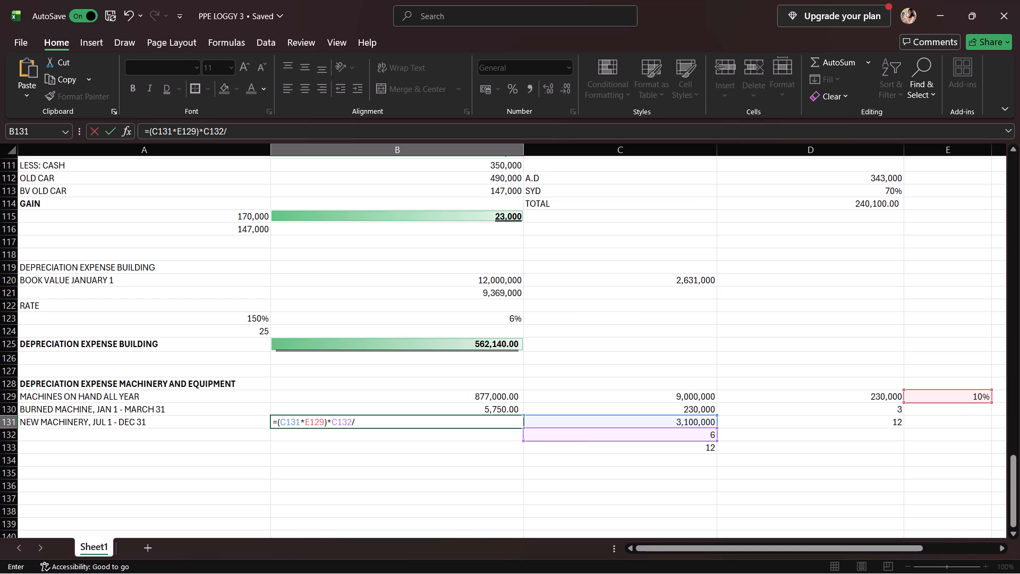
pyautogui.click(696, 448)
pyautogui.press('Return')
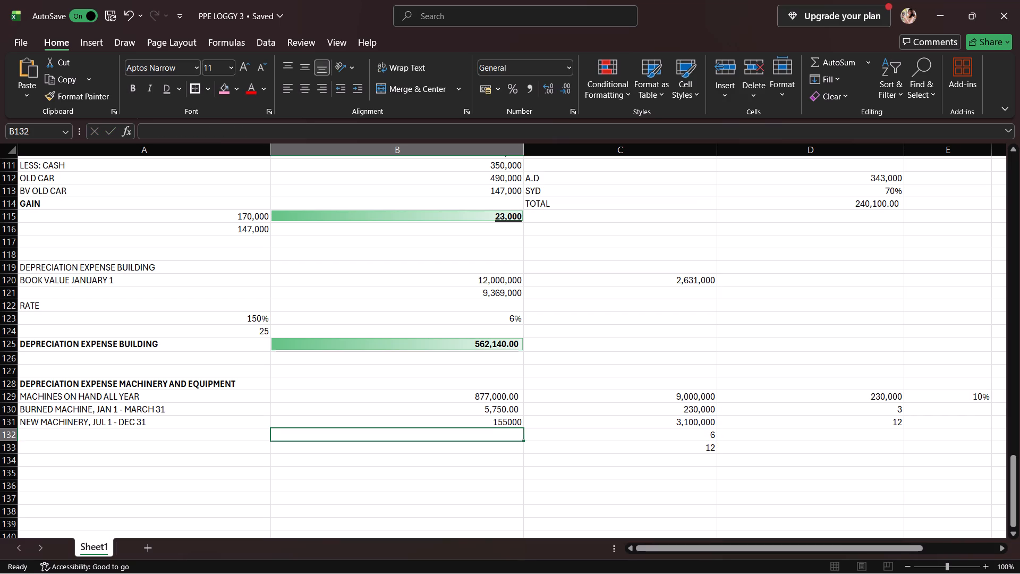
# Apply the comma style with two decimals to the new machinery's depreciation in B131.
pyautogui.click(494, 420)
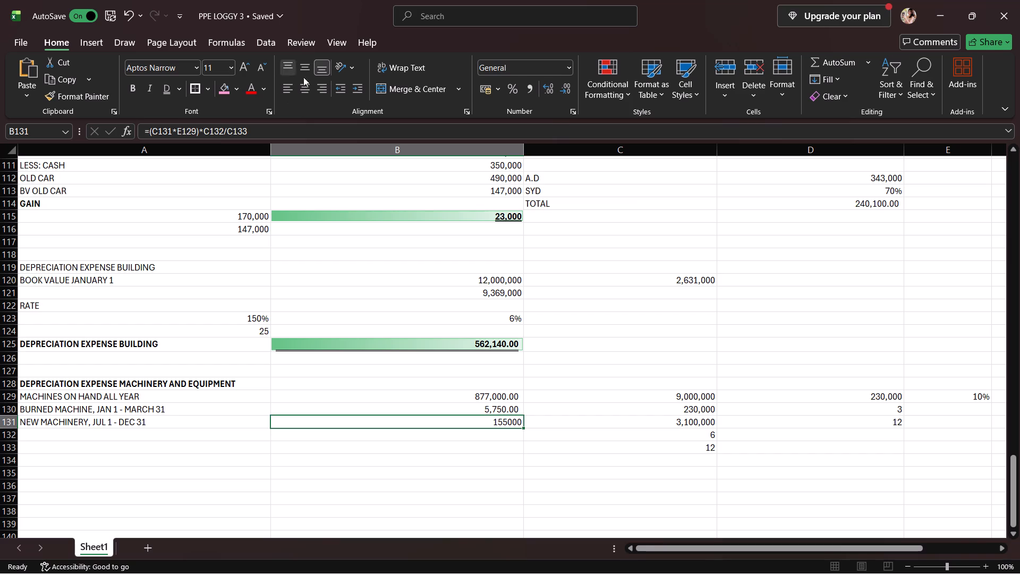
pyautogui.click(532, 89)
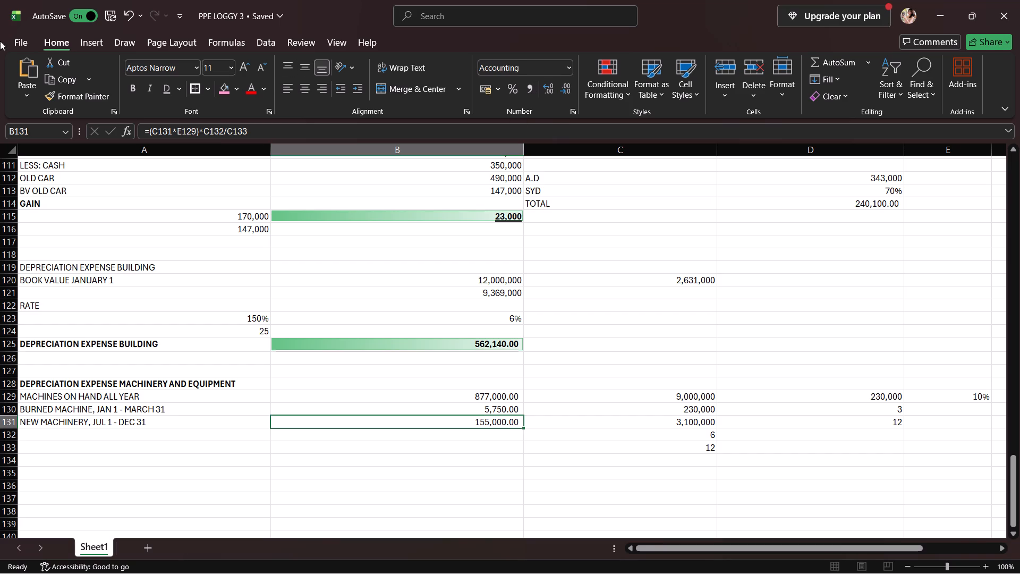
# Enter a bold TOTAL label in A132, below the new machinery row.
pyautogui.click(70, 433)
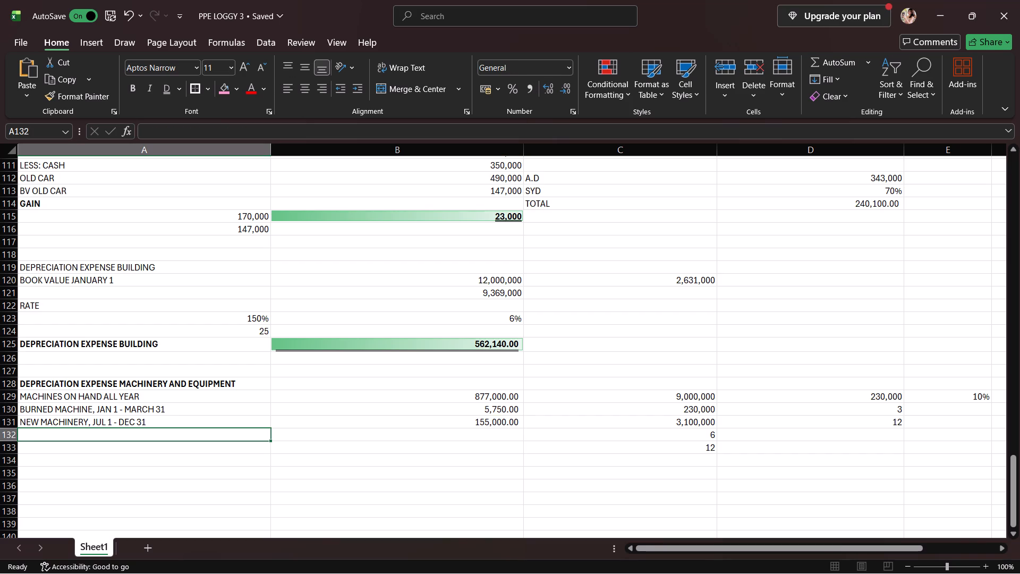
pyautogui.write('TOTAL')
pyautogui.press('Return')
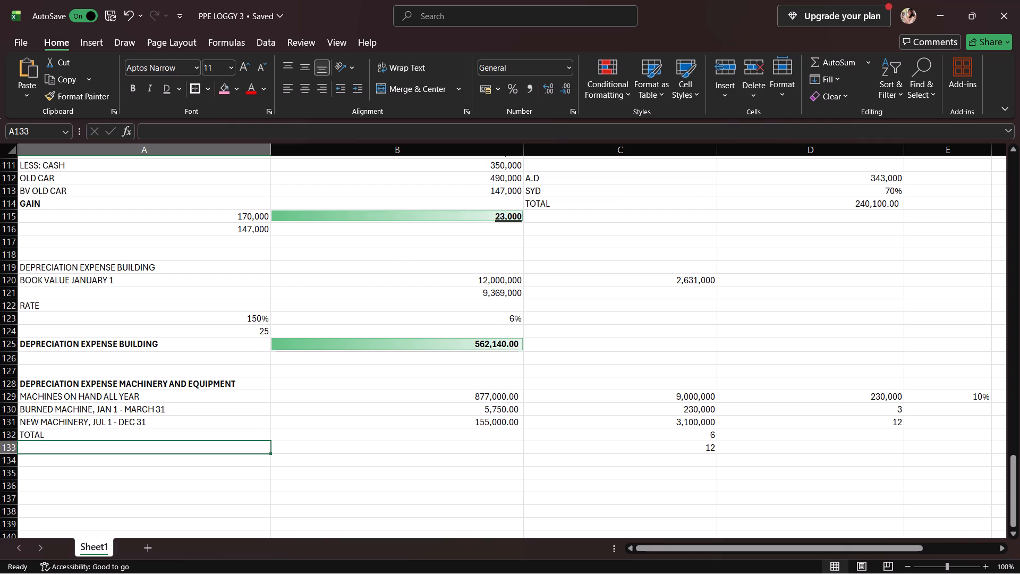
pyautogui.click(75, 436)
pyautogui.click(137, 88)
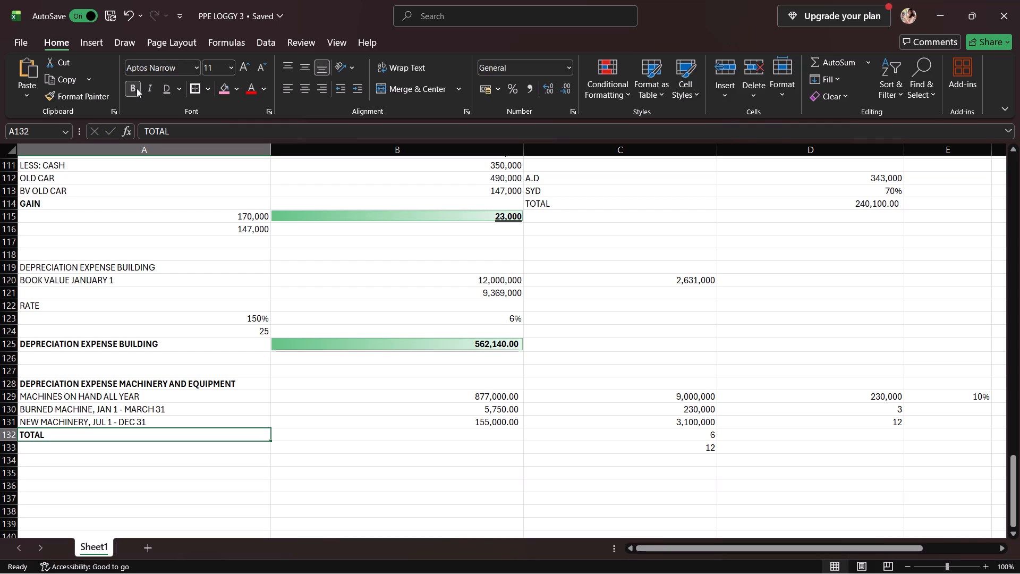
# Add a top border to B132, separating the total from the depreciation amounts above.
pyautogui.click(339, 430)
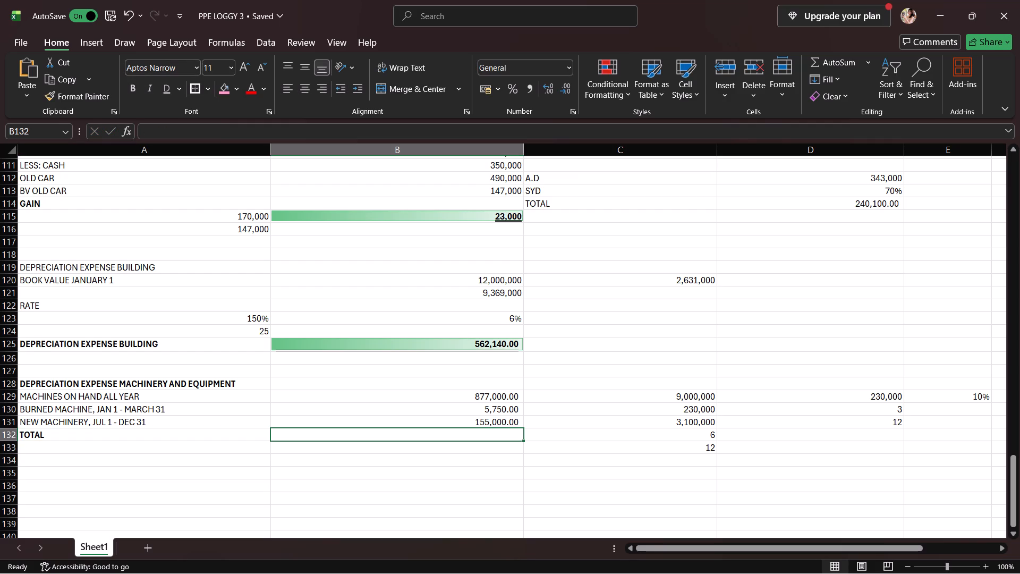
pyautogui.click(206, 91)
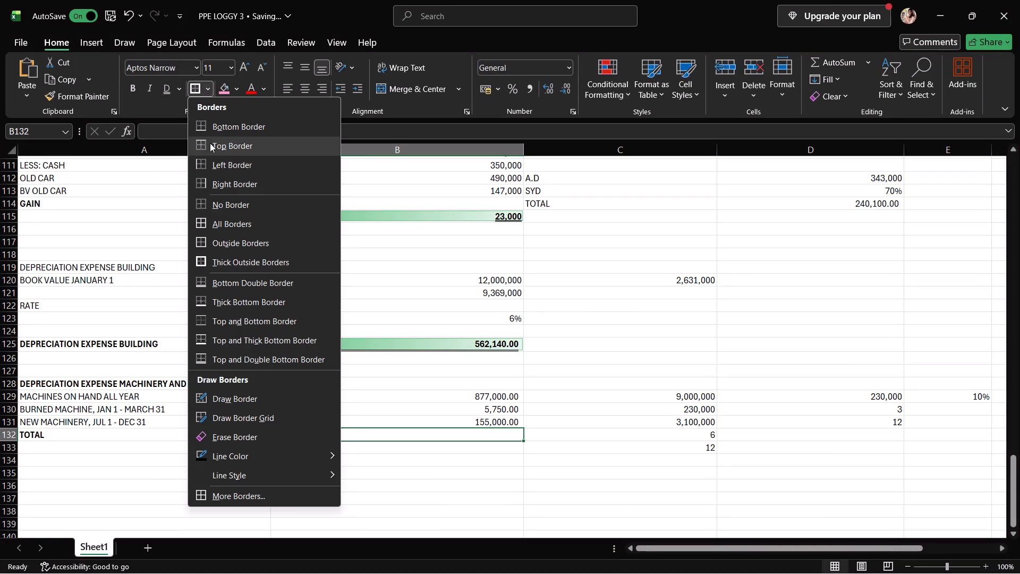
pyautogui.click(210, 142)
pyautogui.click(304, 449)
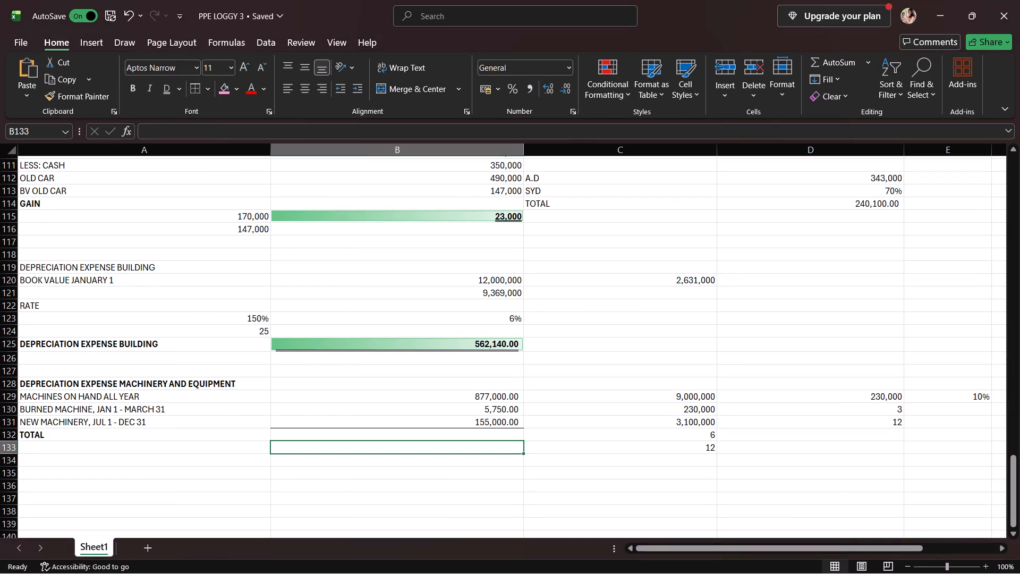
# Total the three machinery depreciation amounts in B132 with the formula =SUM(B129:B131).
pyautogui.moveTo(318, 432); pyautogui.dragTo(324, 432)
pyautogui.press('=')
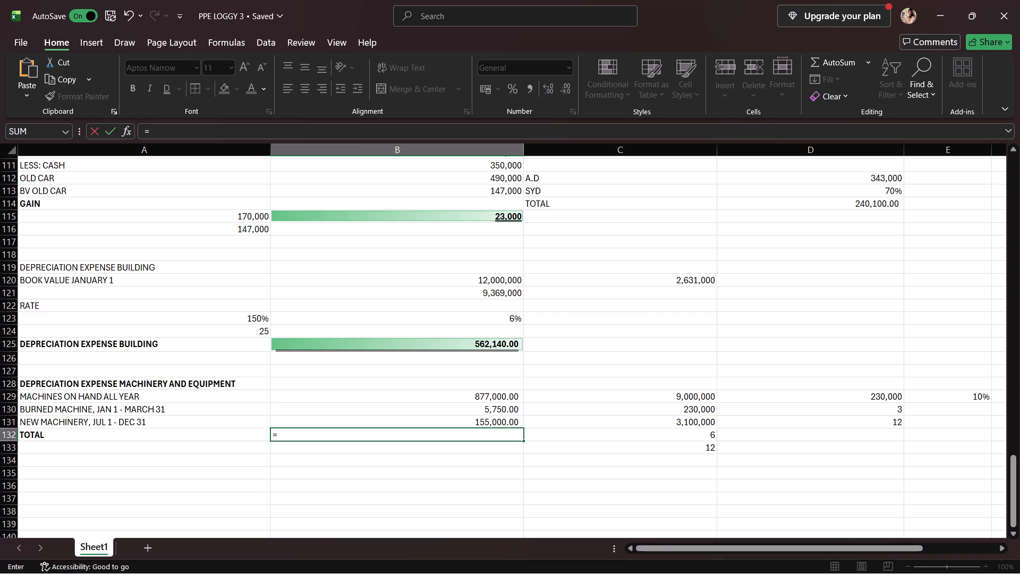
pyautogui.moveTo(371, 396); pyautogui.dragTo(362, 420)
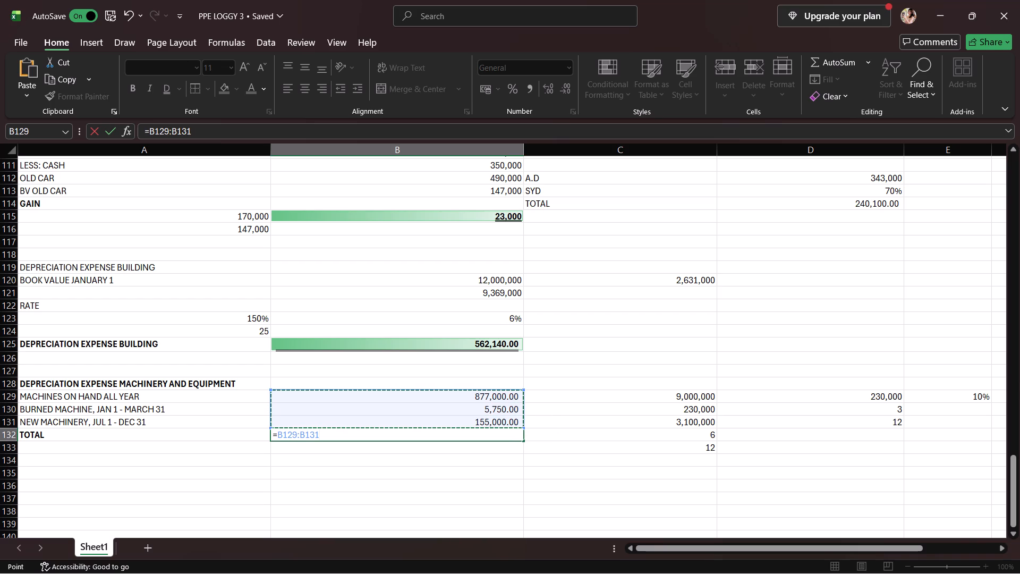
pyautogui.click(275, 437)
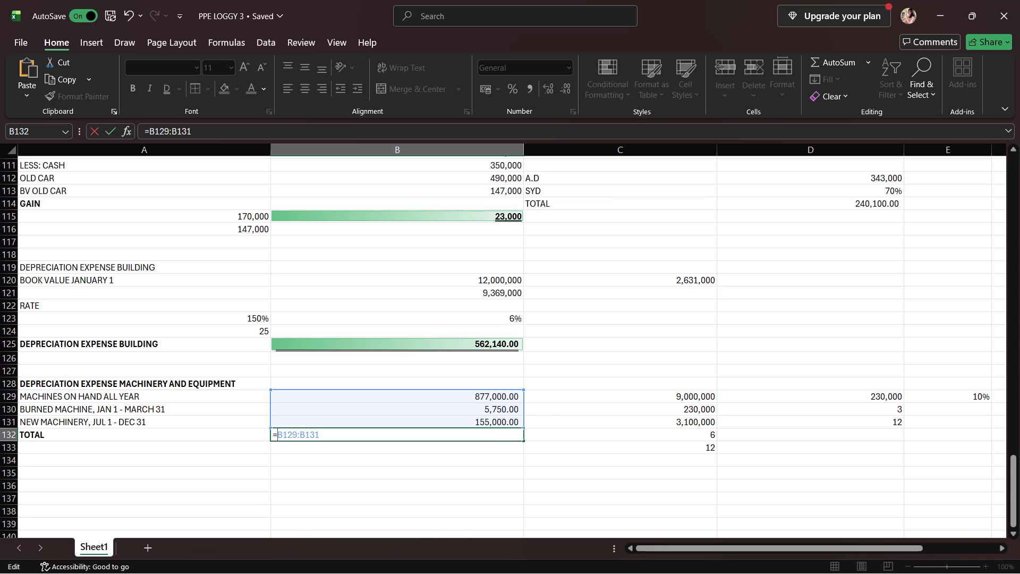
pyautogui.write('SUM')
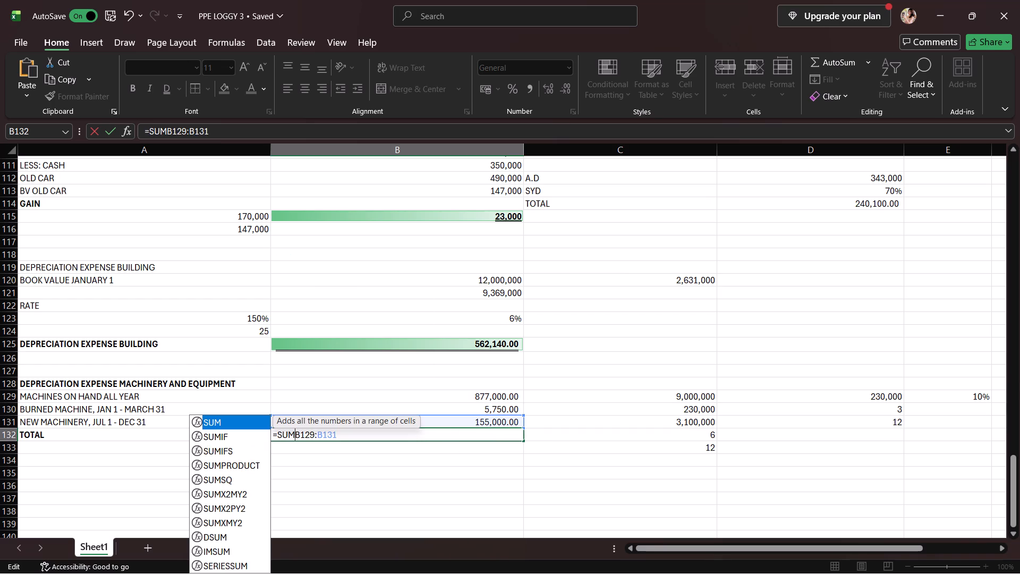
pyautogui.hotkey('shift', '(')
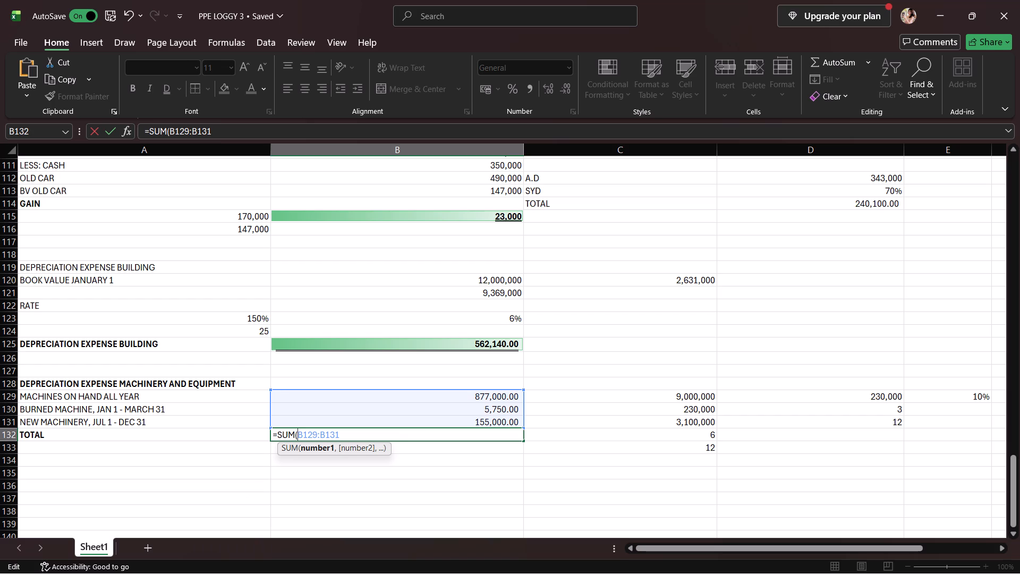
pyautogui.click(350, 431)
pyautogui.hotkey('shift', ')')
pyautogui.press('Return')
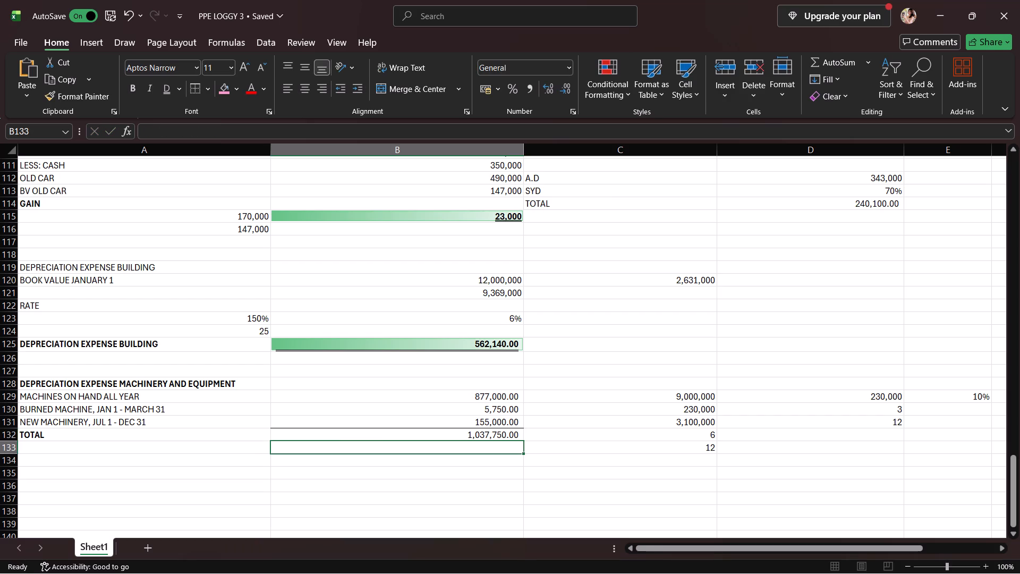
# Make the machinery depreciation total in B132 bold and double-underlined.
pyautogui.click(353, 438)
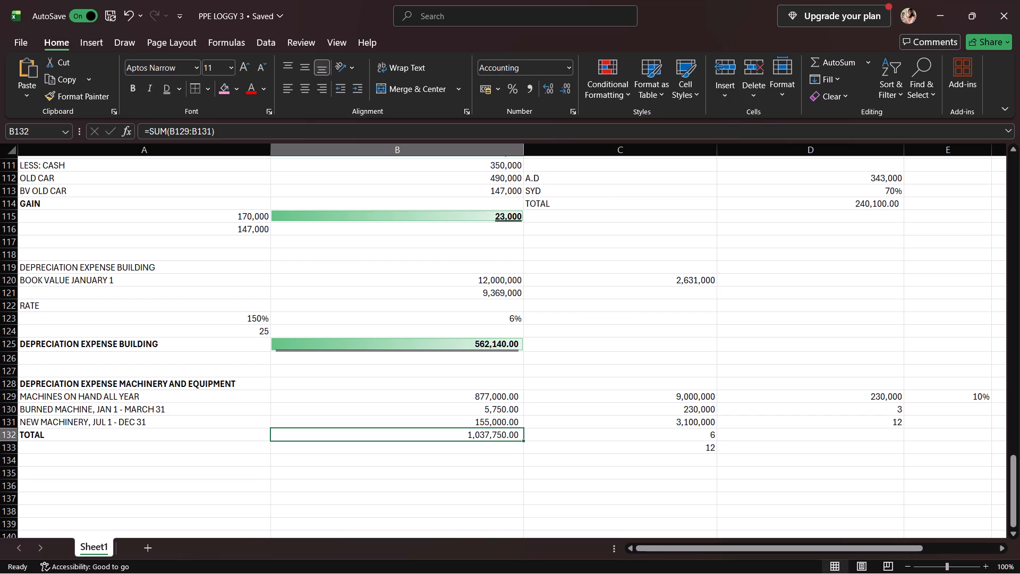
pyautogui.click(130, 82)
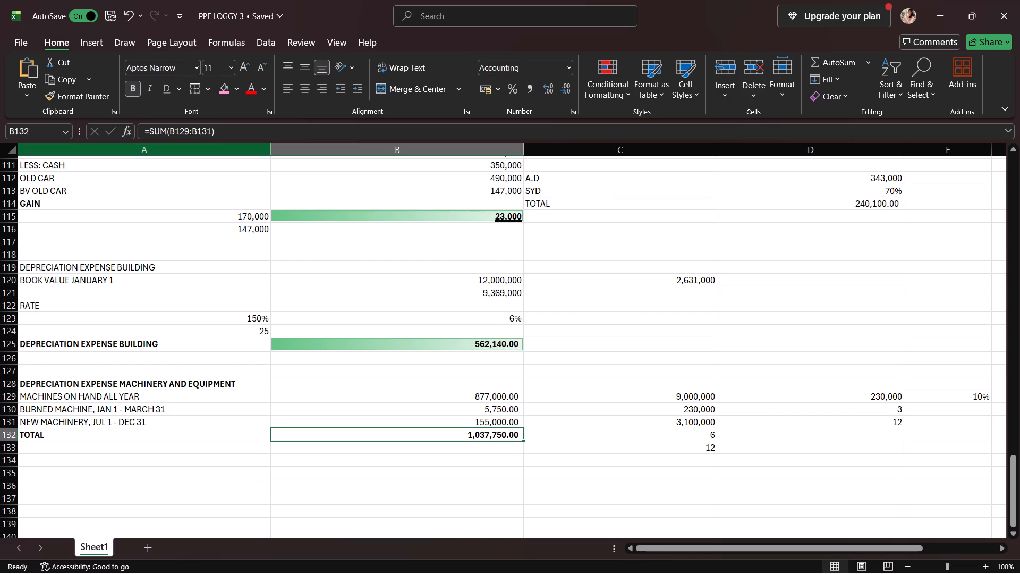
pyautogui.click(164, 92)
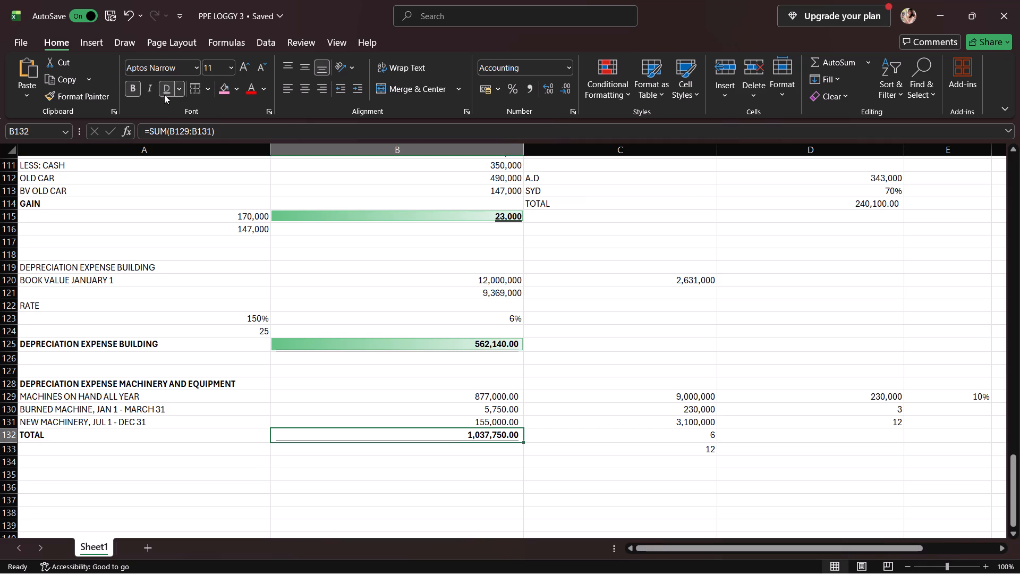
# Enter the heading DEPRECIATION EXPENSE AUTOMOTIVE EQUIPMENT in A135, below the machinery section.
pyautogui.scroll(-3, 449, 413)
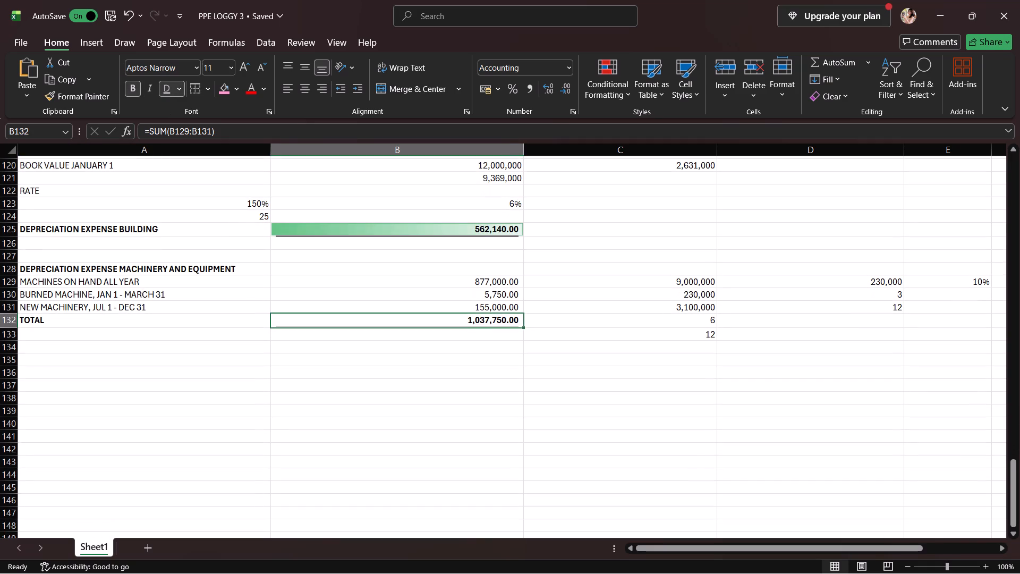
pyautogui.click(192, 343)
pyautogui.click(147, 362)
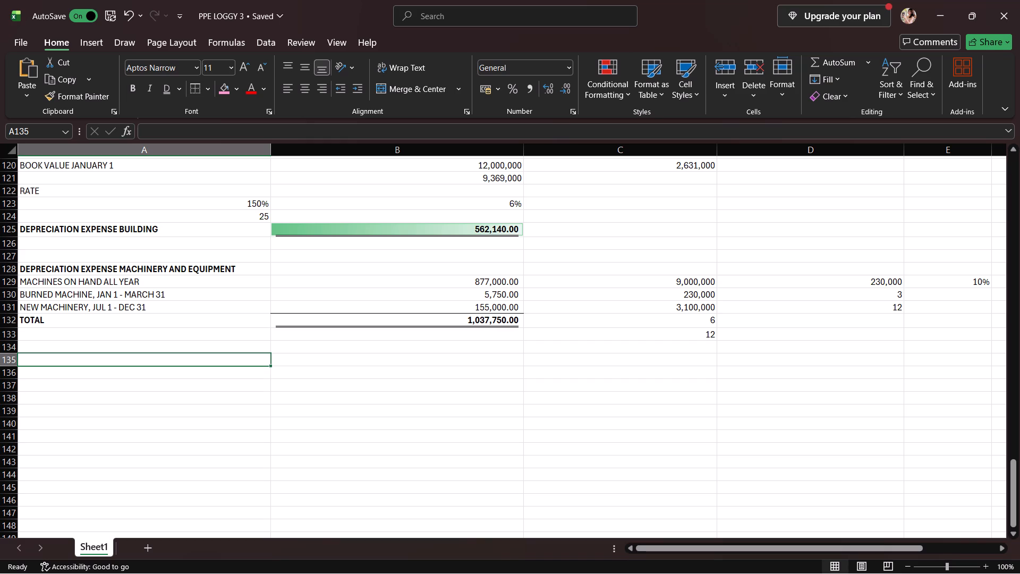
pyautogui.write('DEPRECIATION EXPENSE')
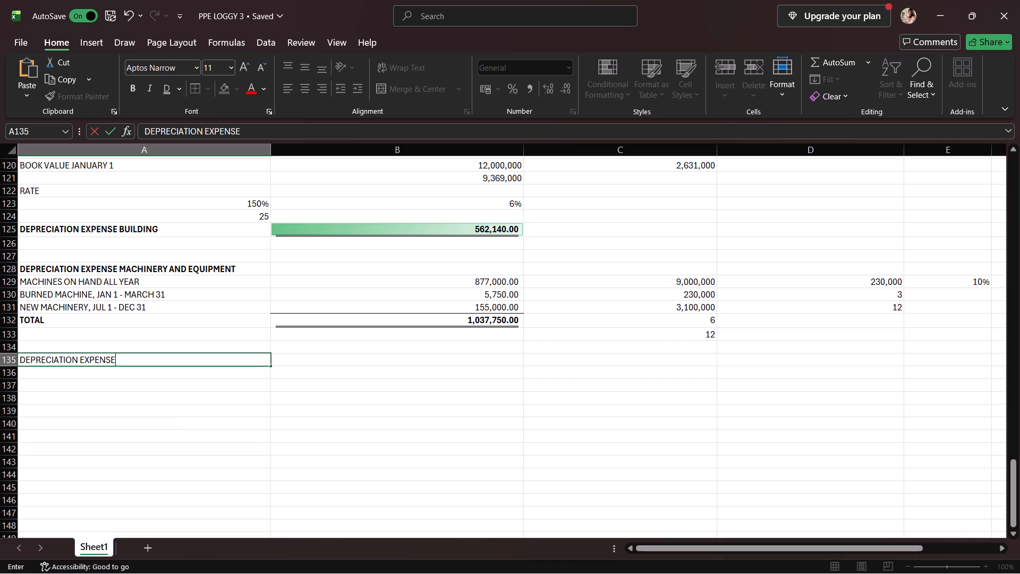
pyautogui.press('space')
pyautogui.write('AUTOMOTIVE')
pyautogui.press('space')
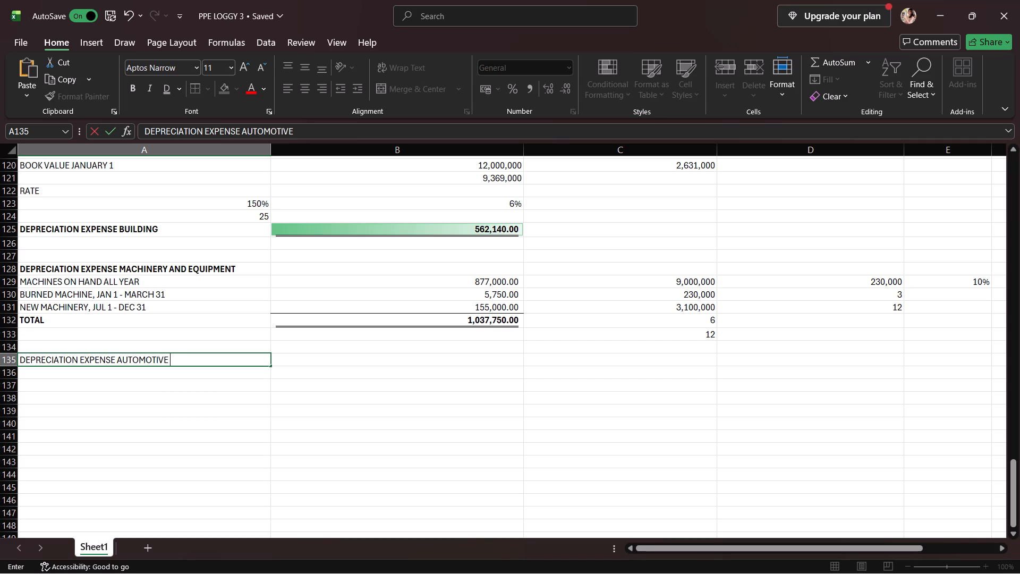
pyautogui.write('EQUIPMENT')
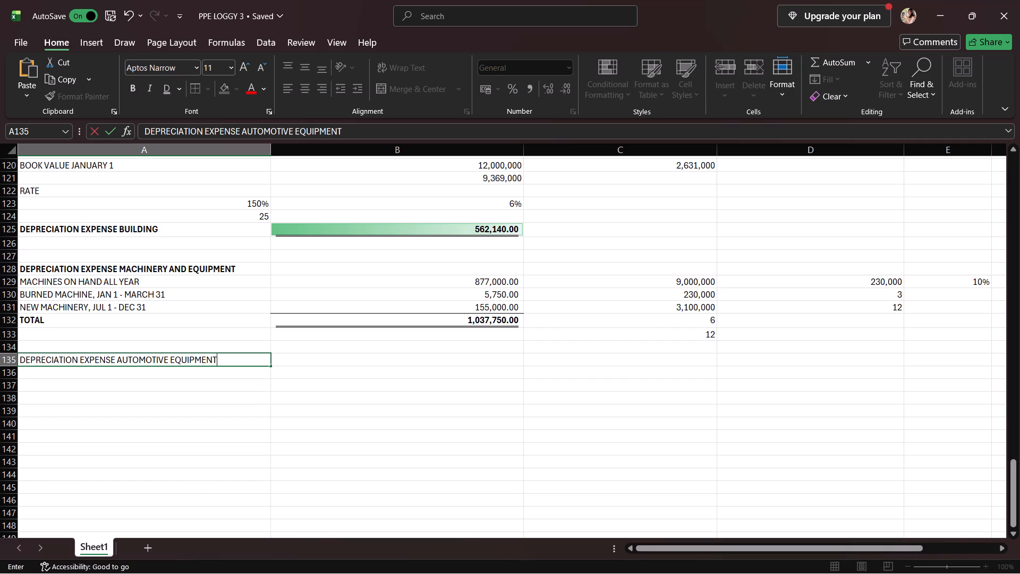
pyautogui.press('Return')
# Enter the label TOTAL DEPRECIATION ON JAN 1 BALANCE (GIVEN) in A136, under the automotive equipment heading.
pyautogui.write('TOTAL DEPRECIATION')
pyautogui.press('space')
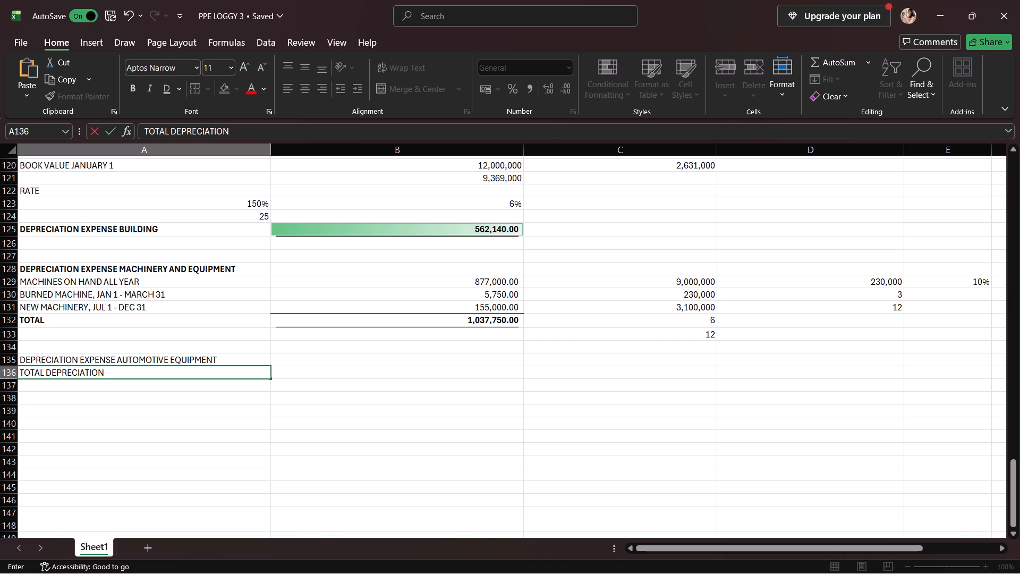
pyautogui.write('ON JAN1')
pyautogui.press('space')
pyautogui.press('BackSpace')
pyautogui.press('BackSpace')
pyautogui.press('space')
pyautogui.write('Q')
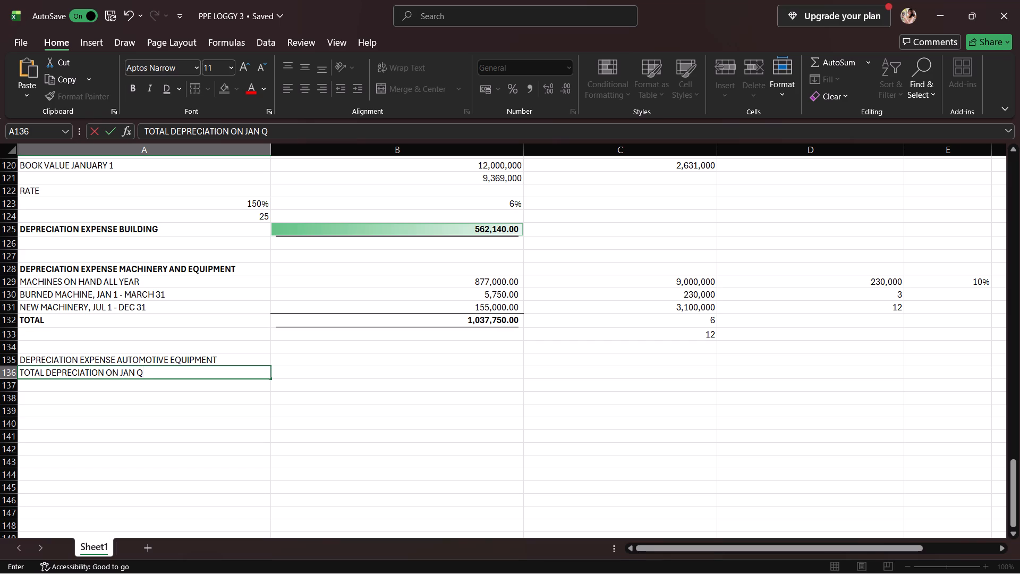
pyautogui.press('BackSpace')
pyautogui.press('1')
pyautogui.press('space')
pyautogui.write('BALANCE')
pyautogui.press('space')
pyautogui.write('(GIVEN')
pyautogui.hotkey('shift', ')')
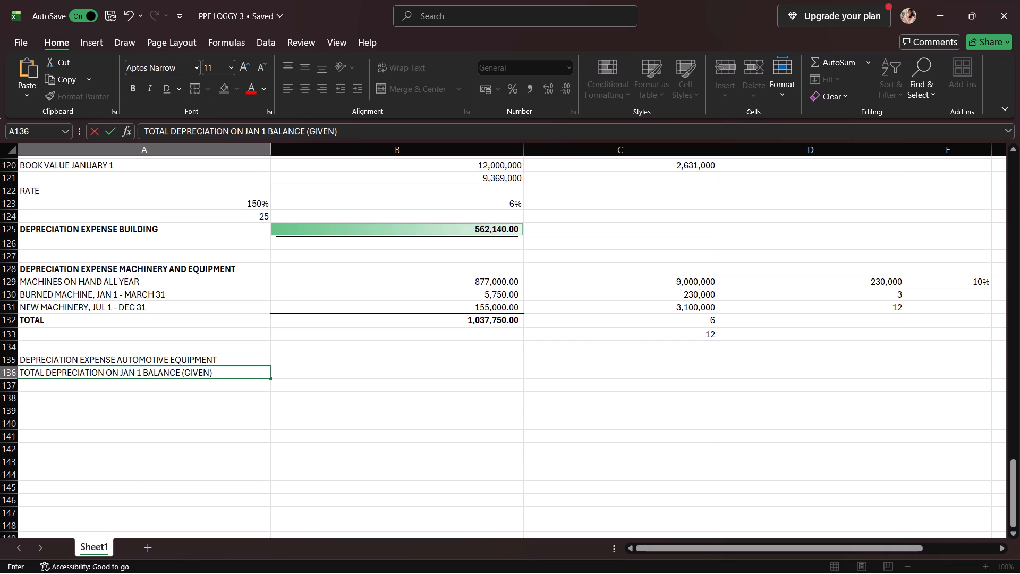
pyautogui.press('Return')
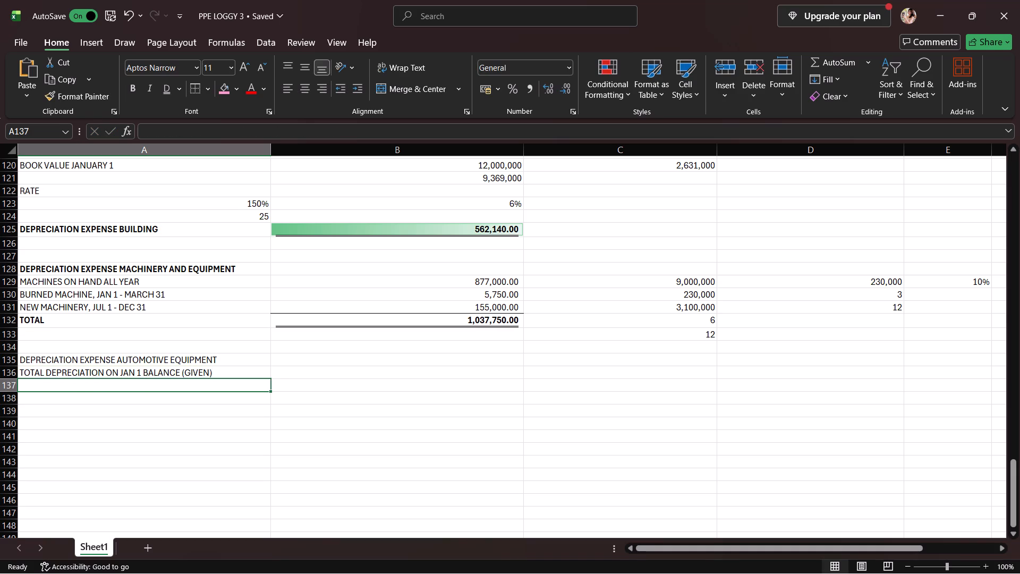
# Enter 180,000 in B136 as the given January 1 depreciation balance.
pyautogui.click(360, 377)
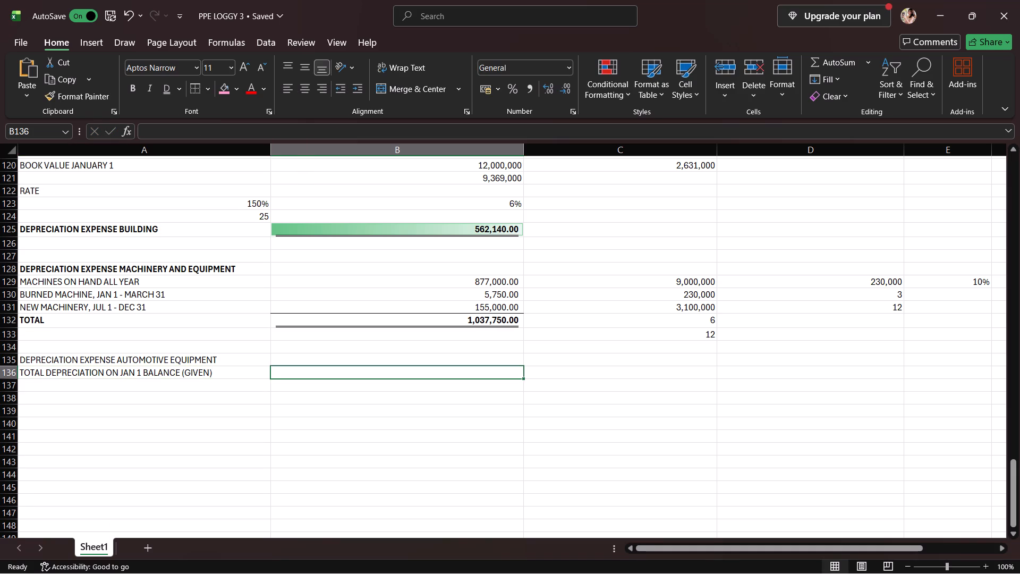
pyautogui.scroll(-1, 516, 573)
pyautogui.write('180,000')
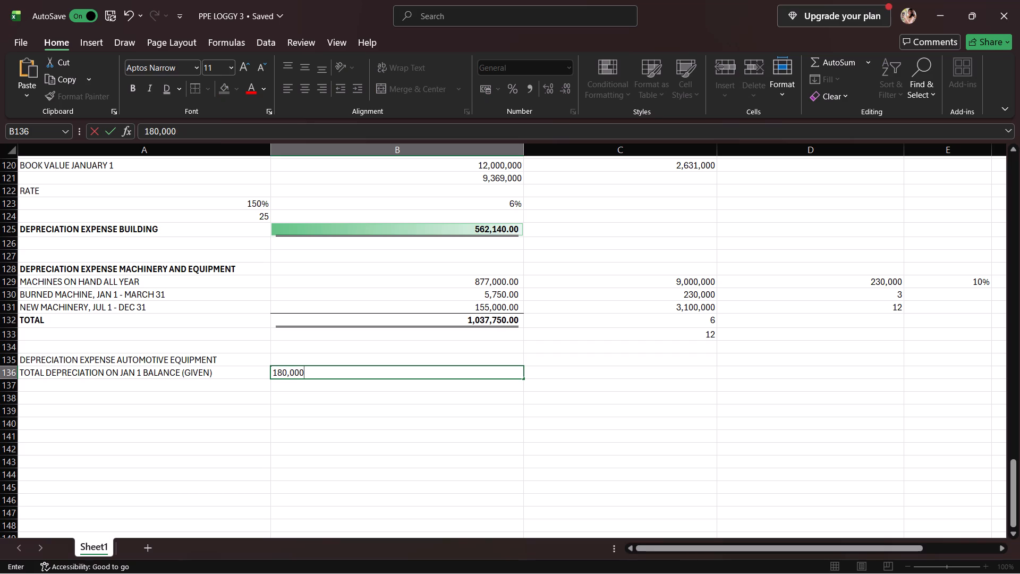
pyautogui.press('Return')
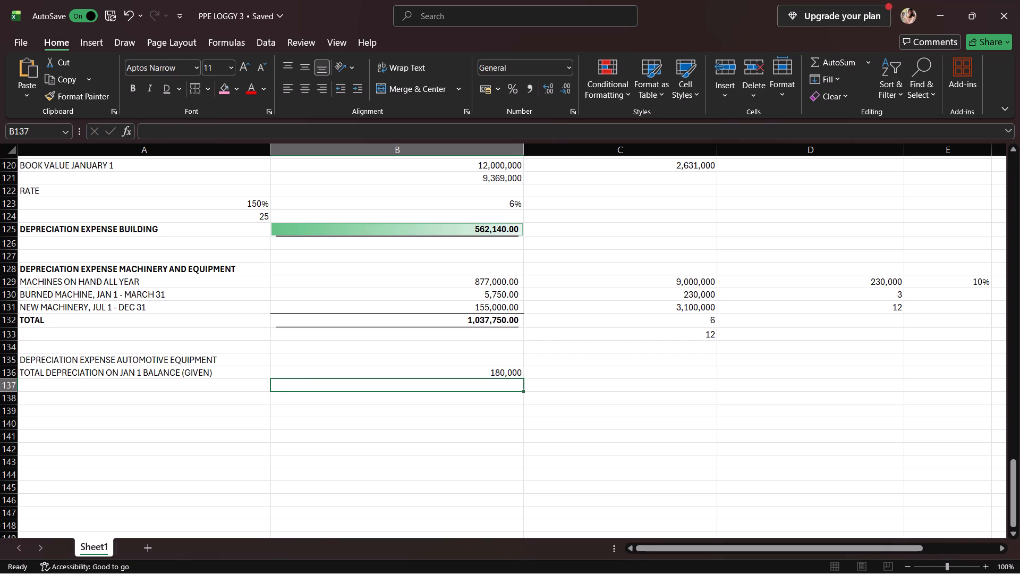
# Enter the label LESS: TRADE IN CAR (SOLD ON JAN 2) in A137.
pyautogui.click(247, 385)
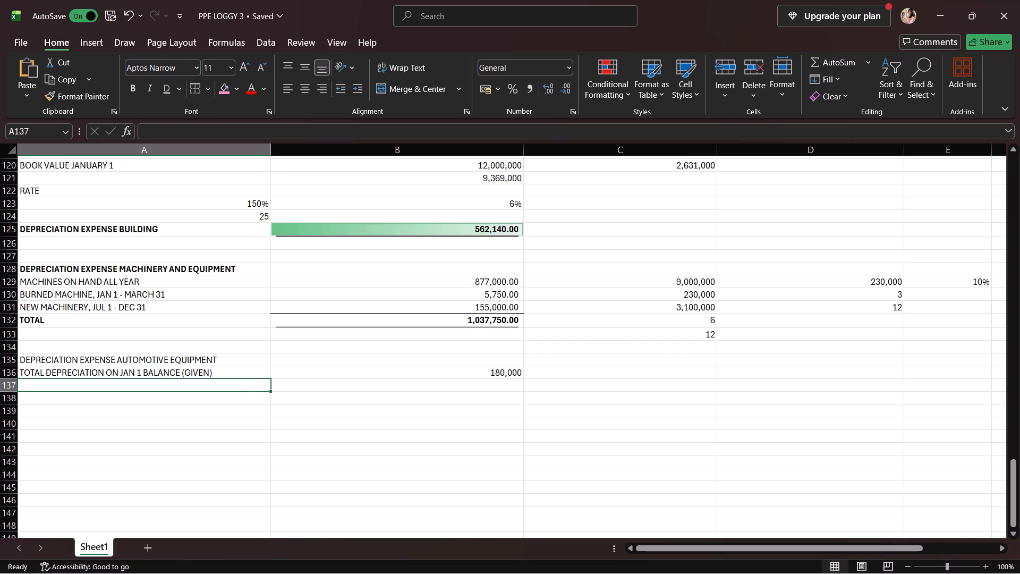
pyautogui.write('LESS')
pyautogui.write(':')
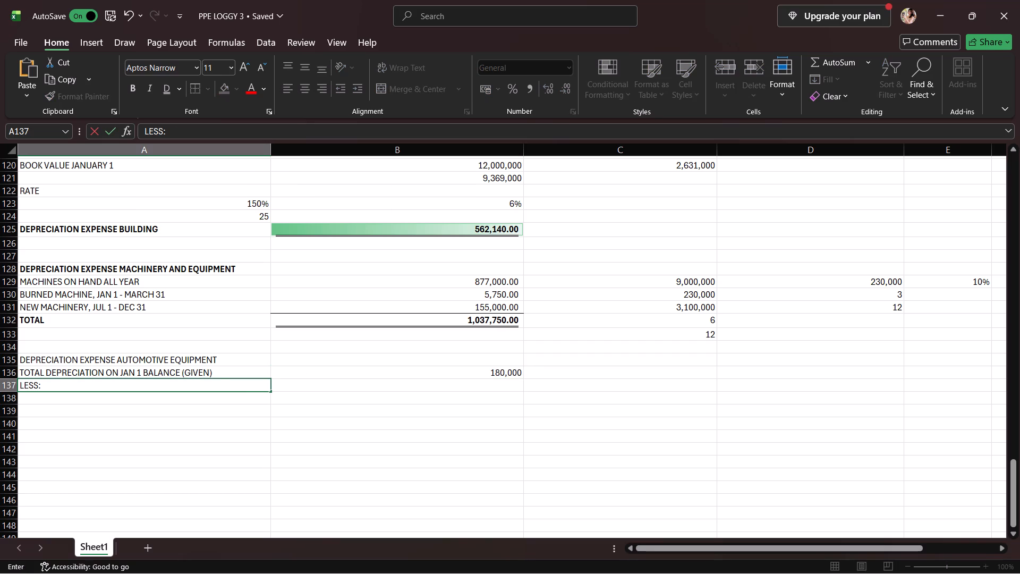
pyautogui.press('space')
pyautogui.write('TRADE')
pyautogui.press('space')
pyautogui.write('IN CAR')
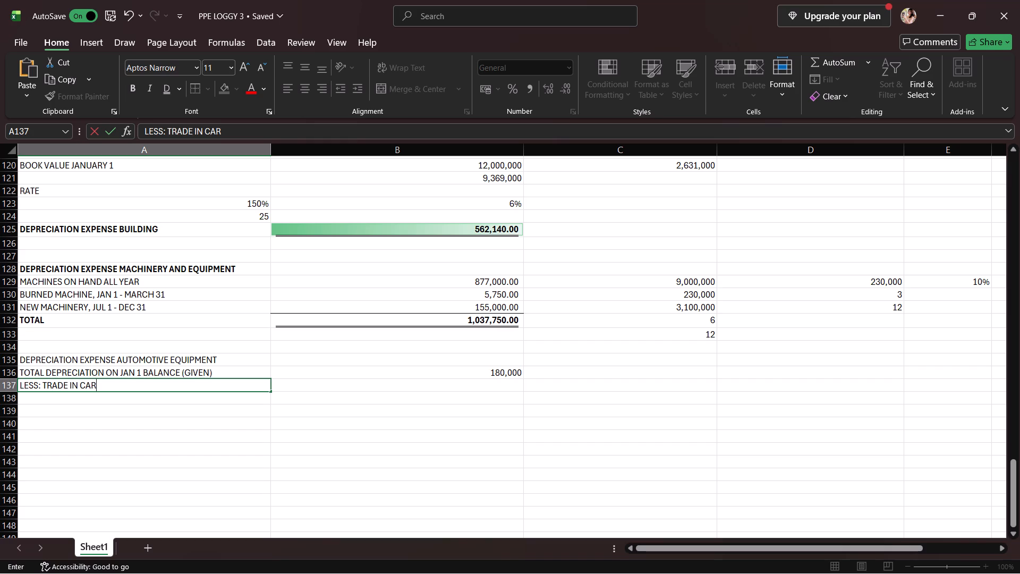
pyautogui.press('space')
pyautogui.hotkey('shift', '(')
pyautogui.write('SOLD ON JAN 2')
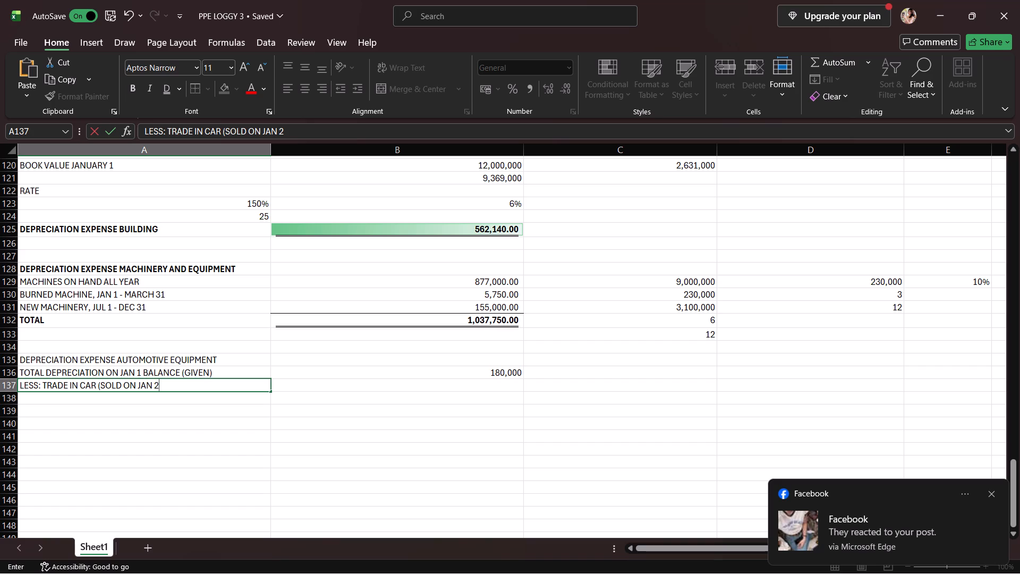
pyautogui.hotkey('shift', ')')
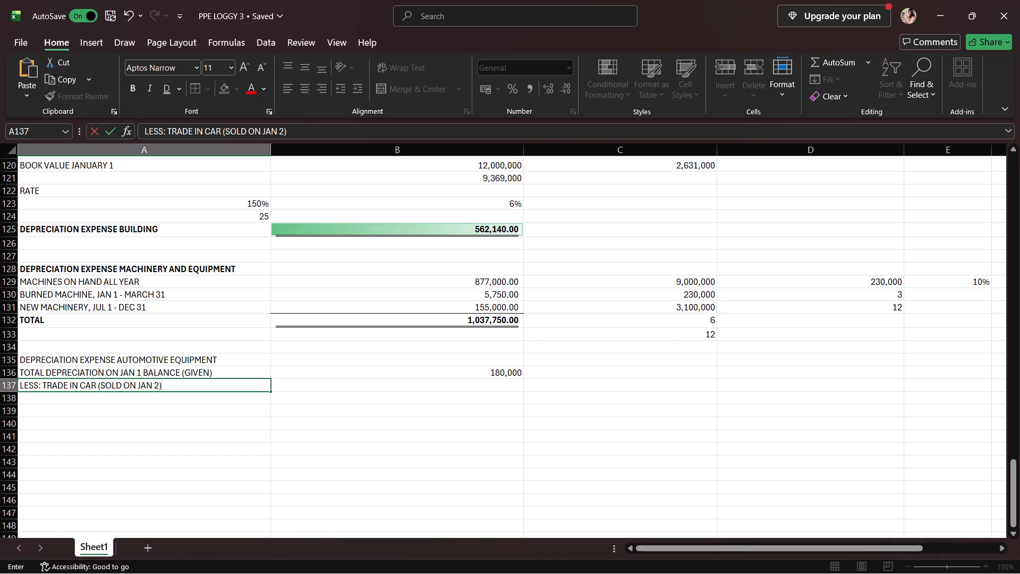
# Enter the trade-in car's computation figures: 490,000 in C137, 2 in D137 and 10 in D138.
pyautogui.click(627, 385)
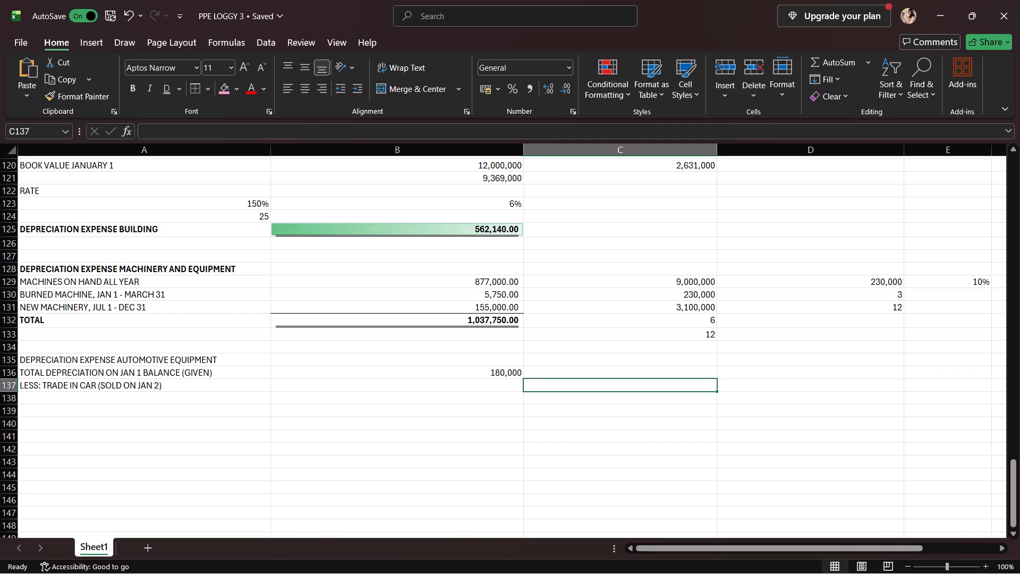
pyautogui.write('490,000')
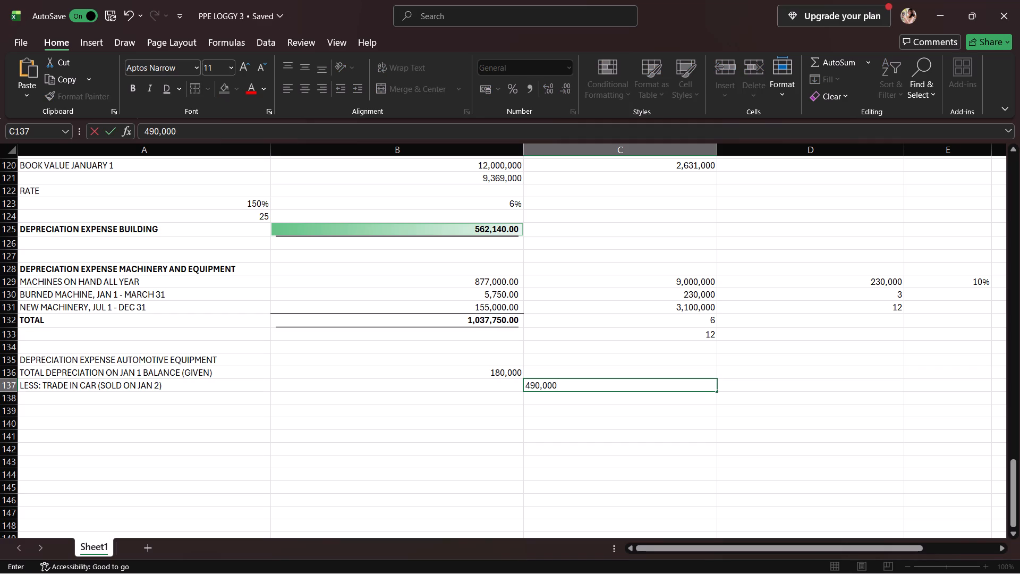
pyautogui.click(805, 384)
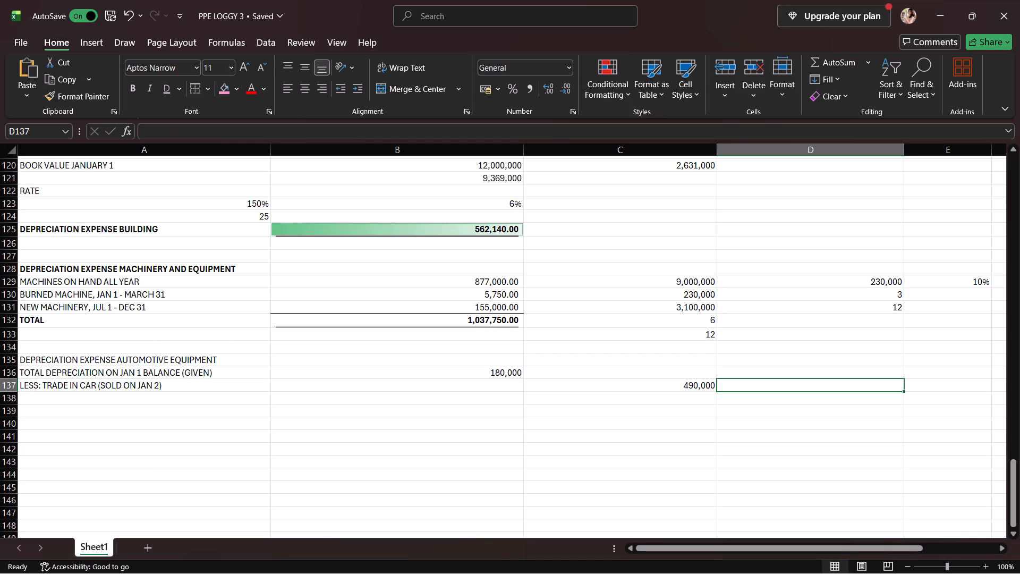
pyautogui.press('2')
pyautogui.press('Return')
pyautogui.write('10')
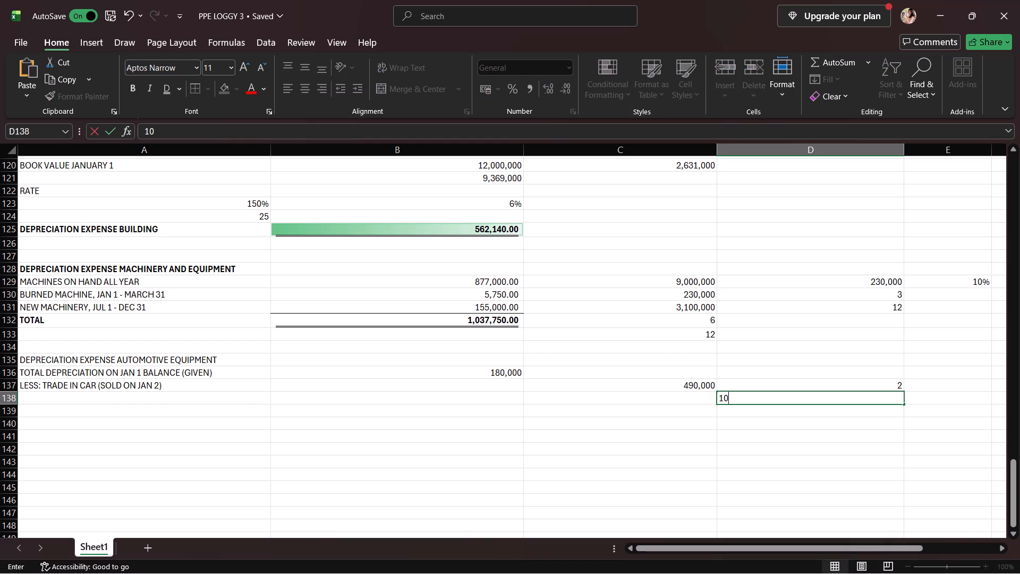
pyautogui.press('Return')
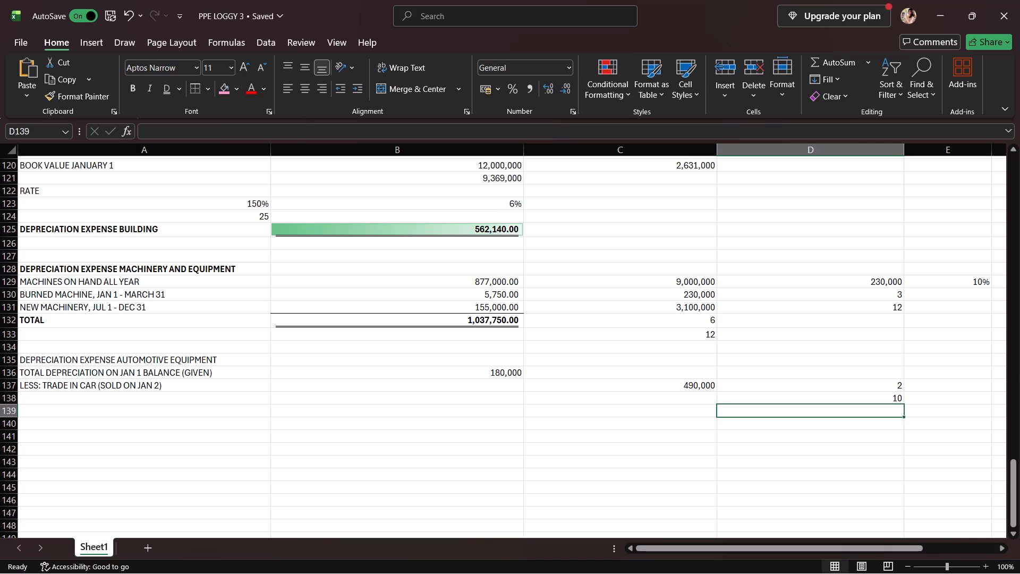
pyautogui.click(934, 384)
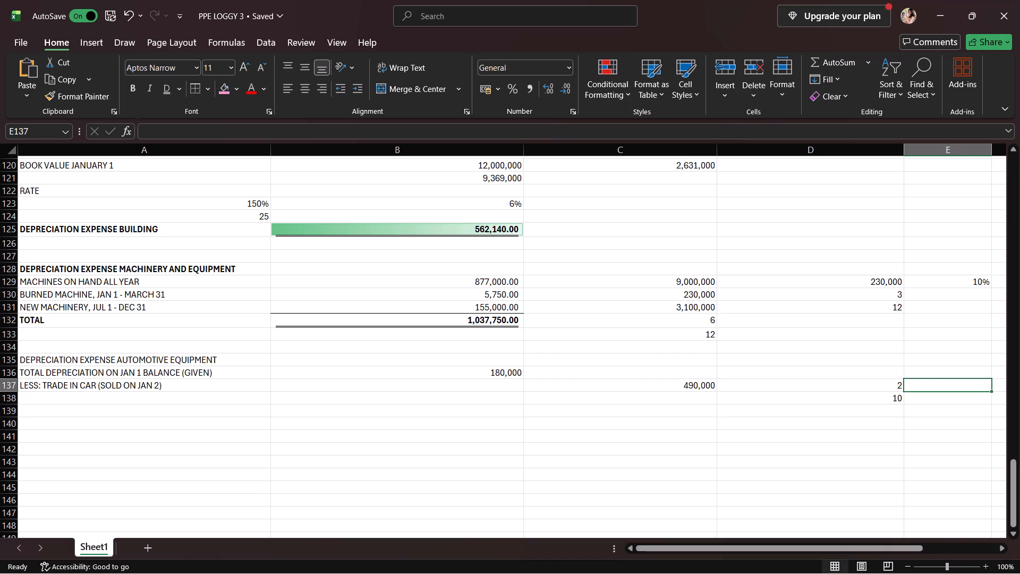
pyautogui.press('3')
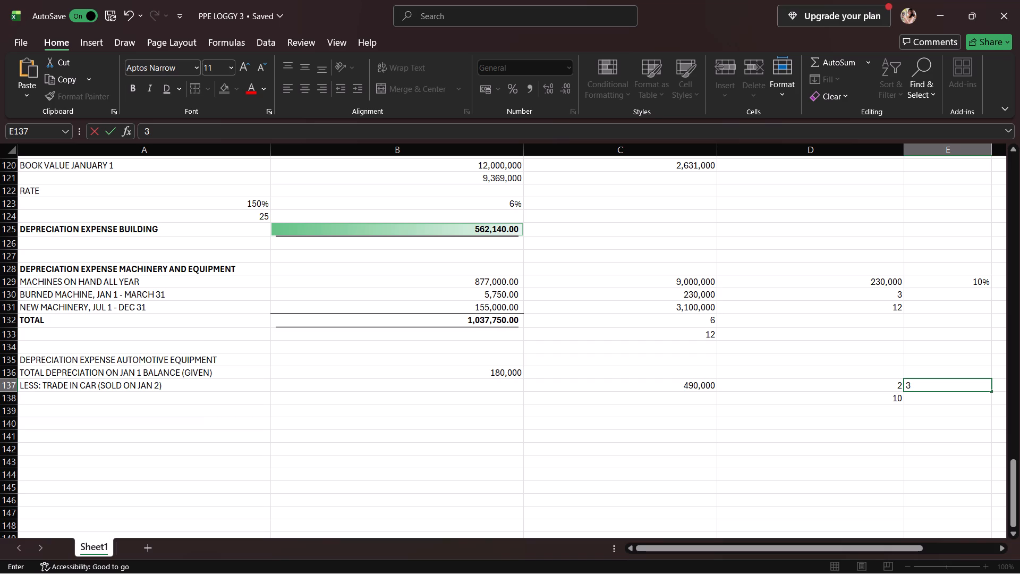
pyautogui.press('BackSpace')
# Replace the separate rate figures with 2/10 in D137, clearing the 10 from D138.
pyautogui.click(889, 404)
pyautogui.press('BackSpace')
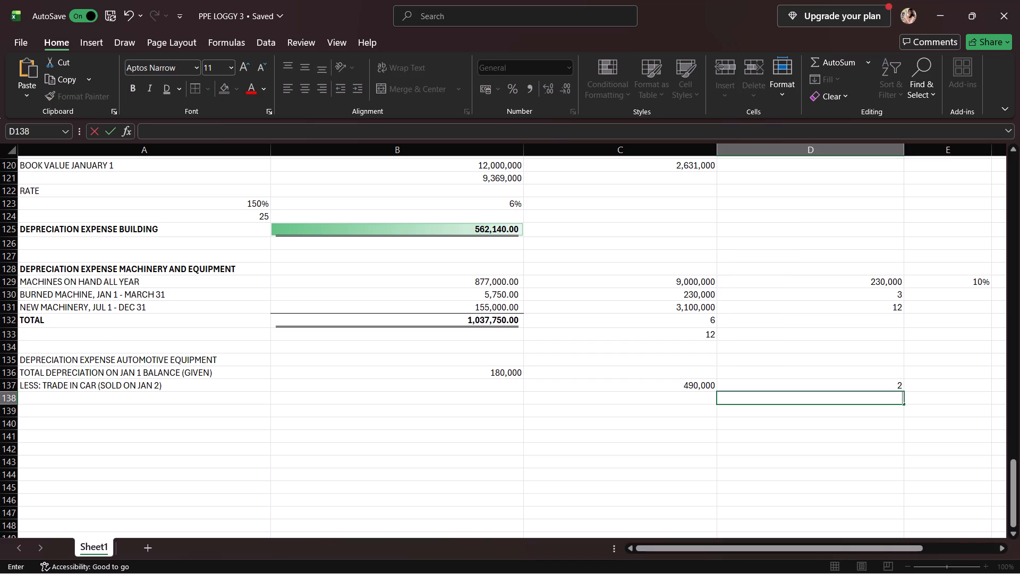
pyautogui.click(893, 385)
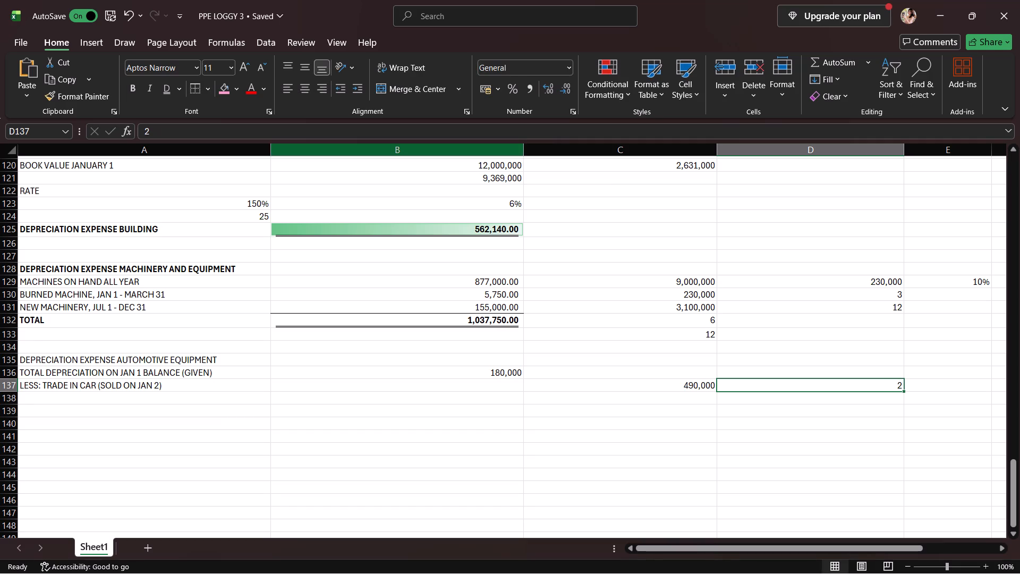
pyautogui.click(458, 131)
pyautogui.write('/1-')
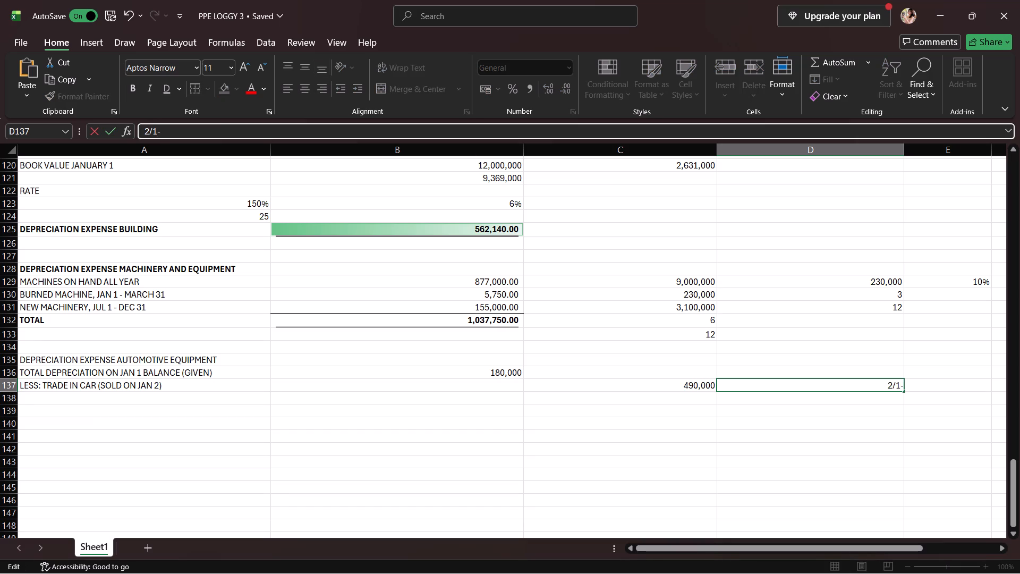
pyautogui.press('BackSpace')
pyautogui.press('0')
pyautogui.press('Return')
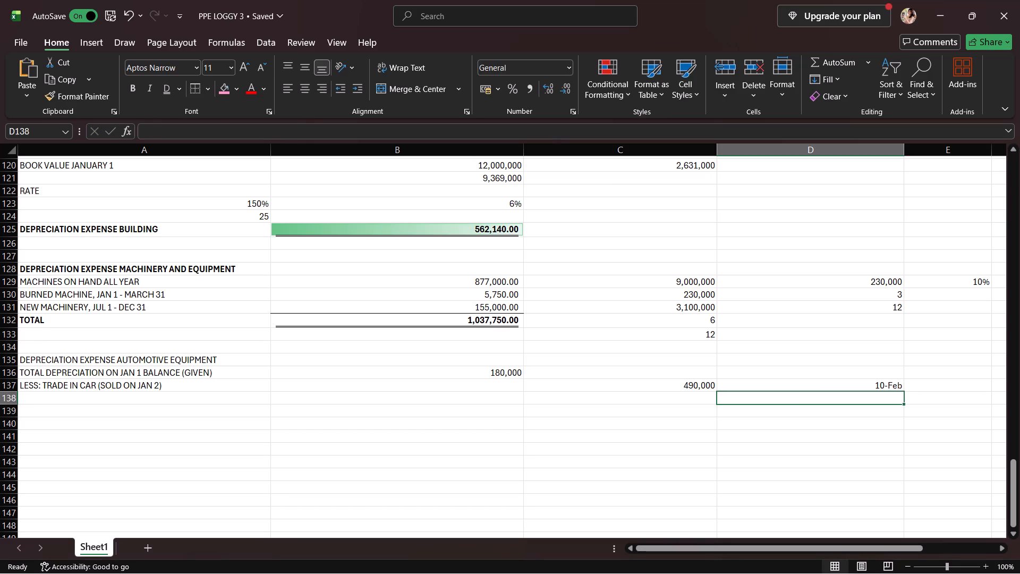
# Set the number format of D137 to General.
pyautogui.click(783, 390)
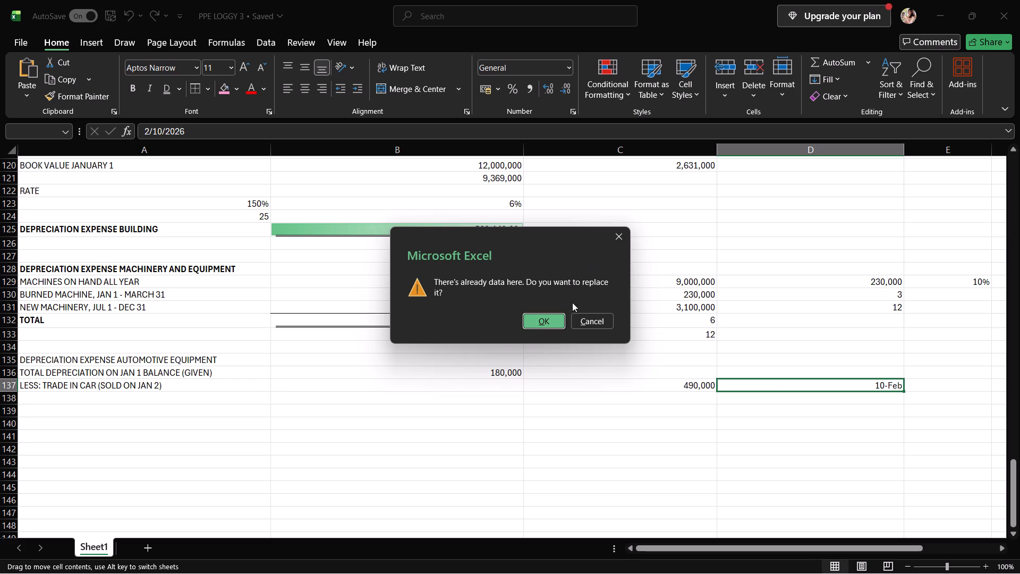
pyautogui.click(613, 231)
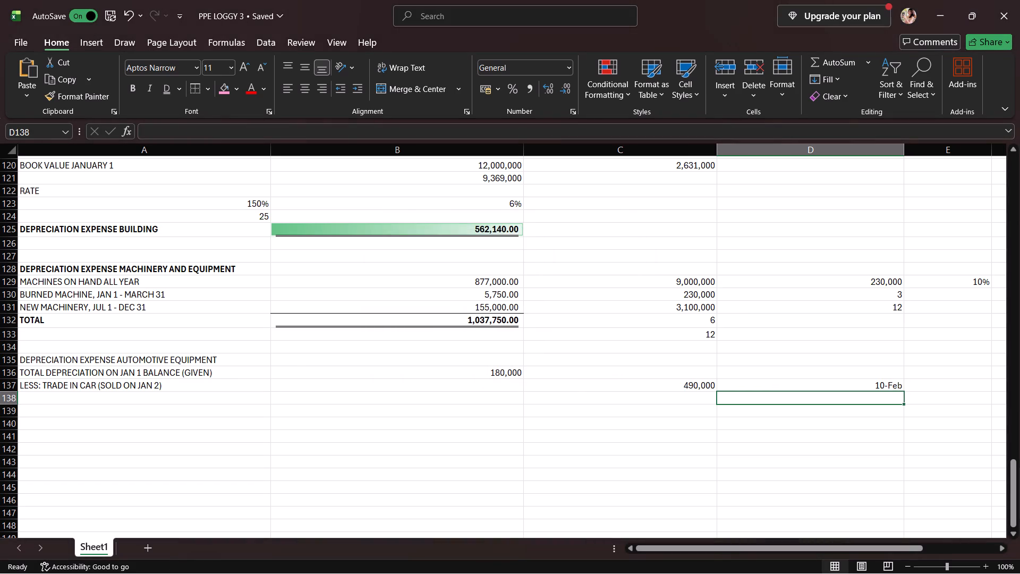
pyautogui.click(733, 383)
pyautogui.click(564, 61)
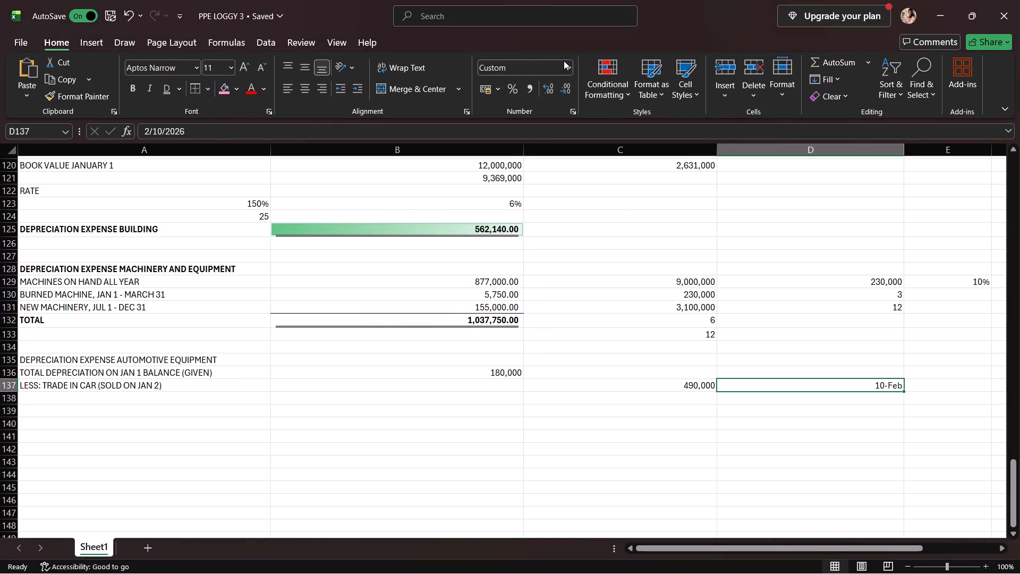
pyautogui.click(574, 68)
pyautogui.click(571, 68)
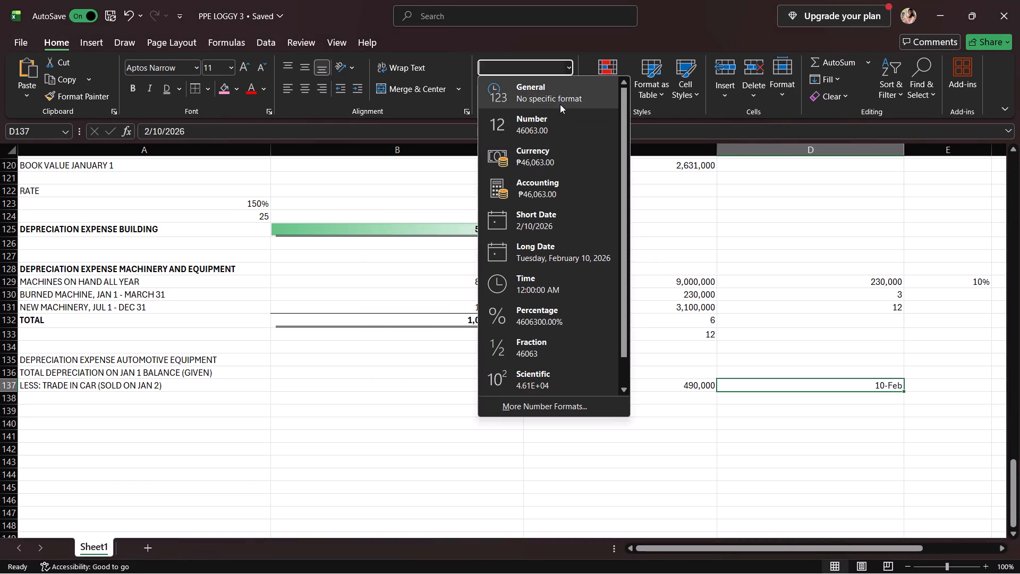
pyautogui.click(560, 104)
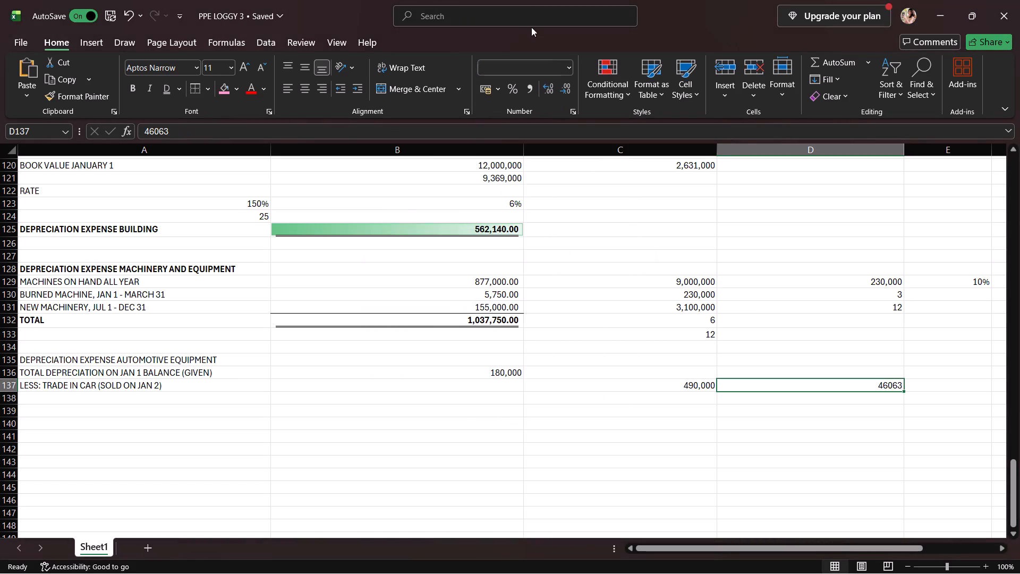
# Open the number format choices for D137 again.
pyautogui.click(564, 74)
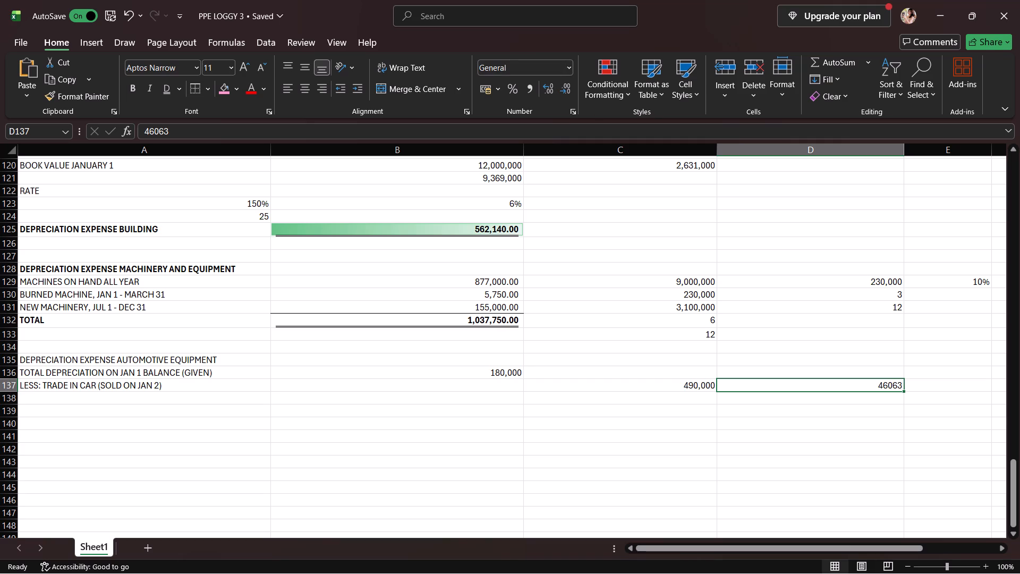
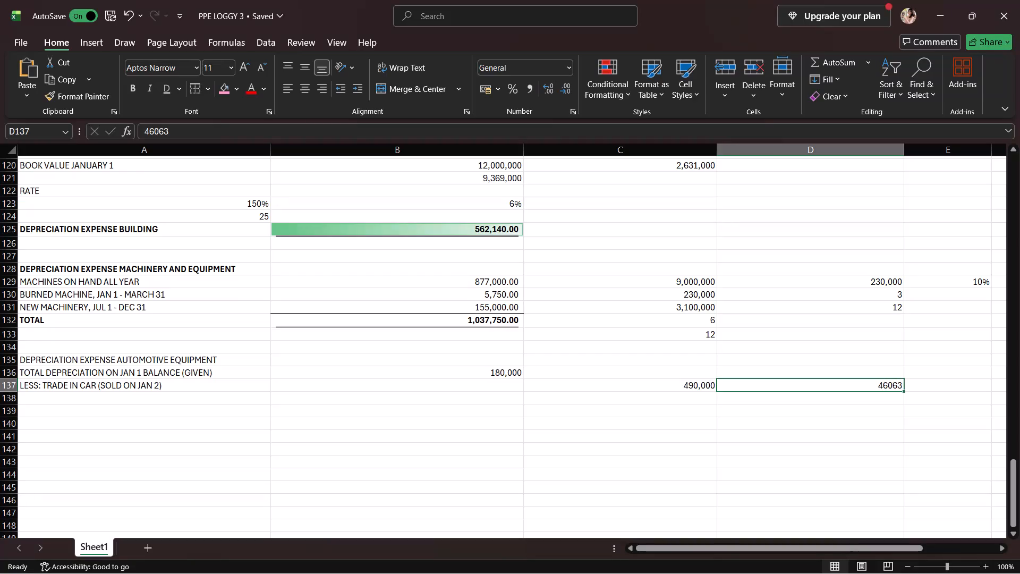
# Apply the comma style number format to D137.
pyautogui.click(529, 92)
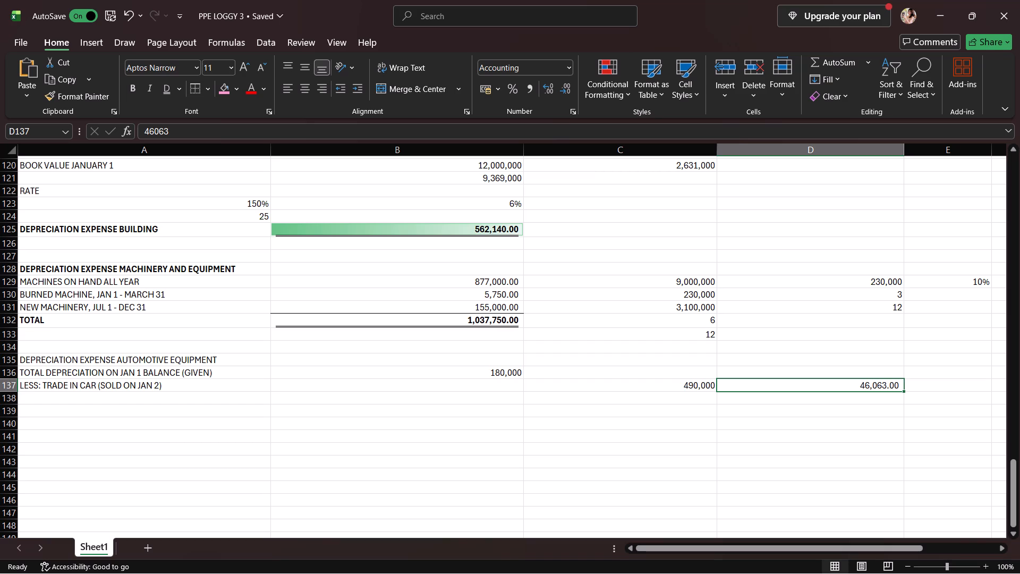
# Replace the trade-in car's rate figure in D137 with 2.
pyautogui.press('BackSpace')
pyautogui.press('BackSpace')
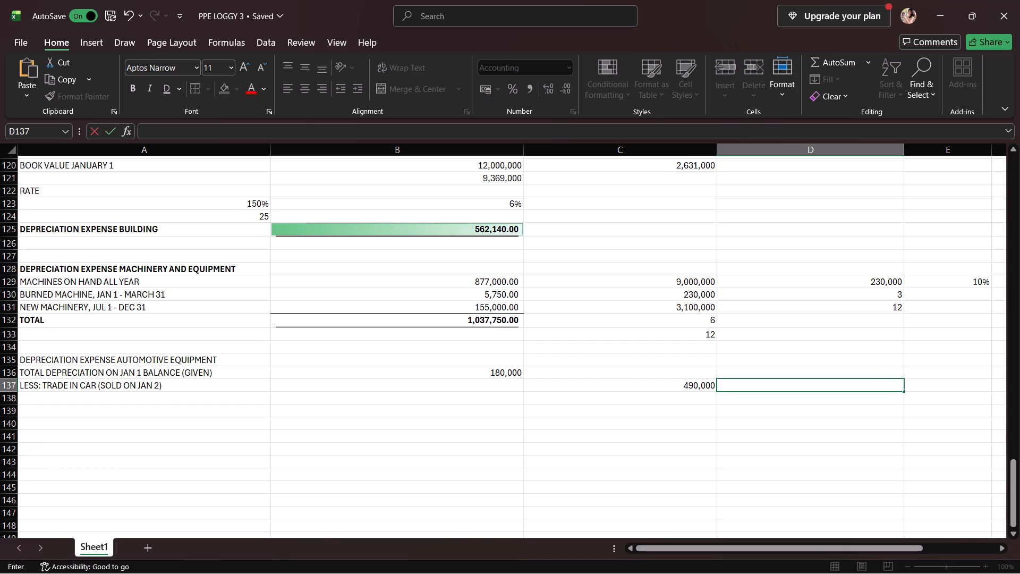
pyautogui.press('2')
pyautogui.press('Return')
pyautogui.press('BackSpace')
pyautogui.press('BackSpace')
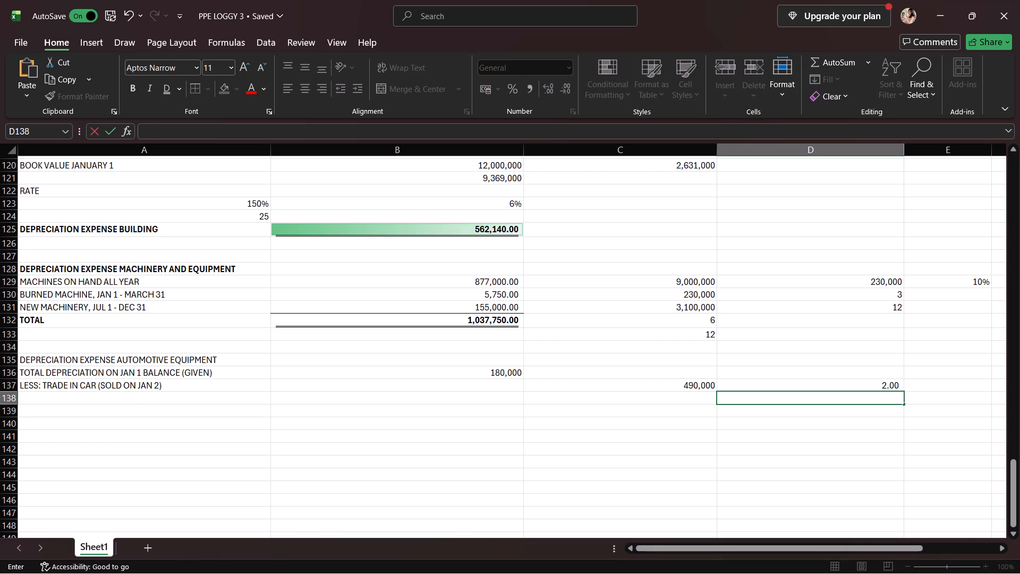
pyautogui.click(834, 385)
pyautogui.press('BackSpace')
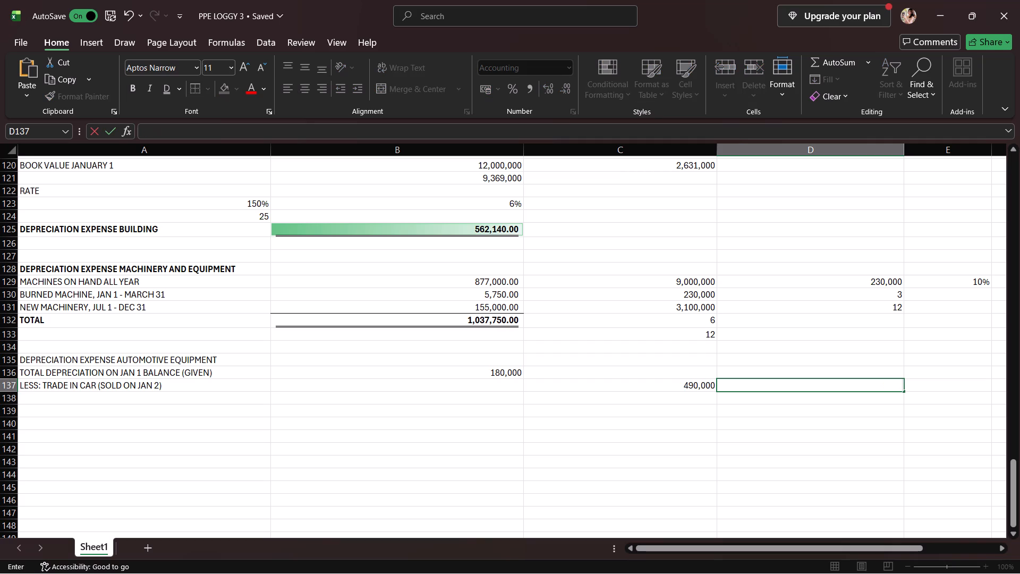
pyautogui.press('2')
pyautogui.press('Return')
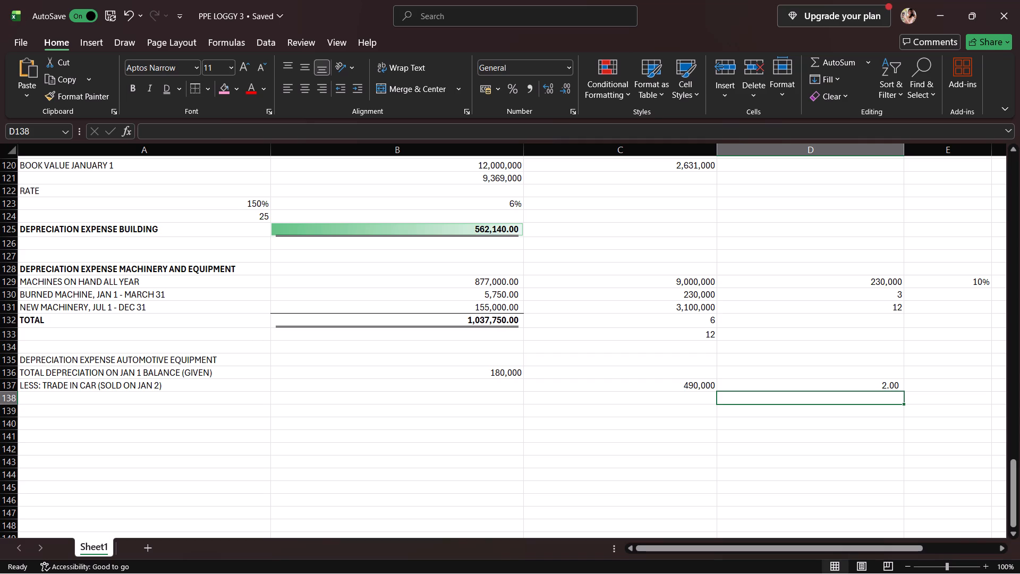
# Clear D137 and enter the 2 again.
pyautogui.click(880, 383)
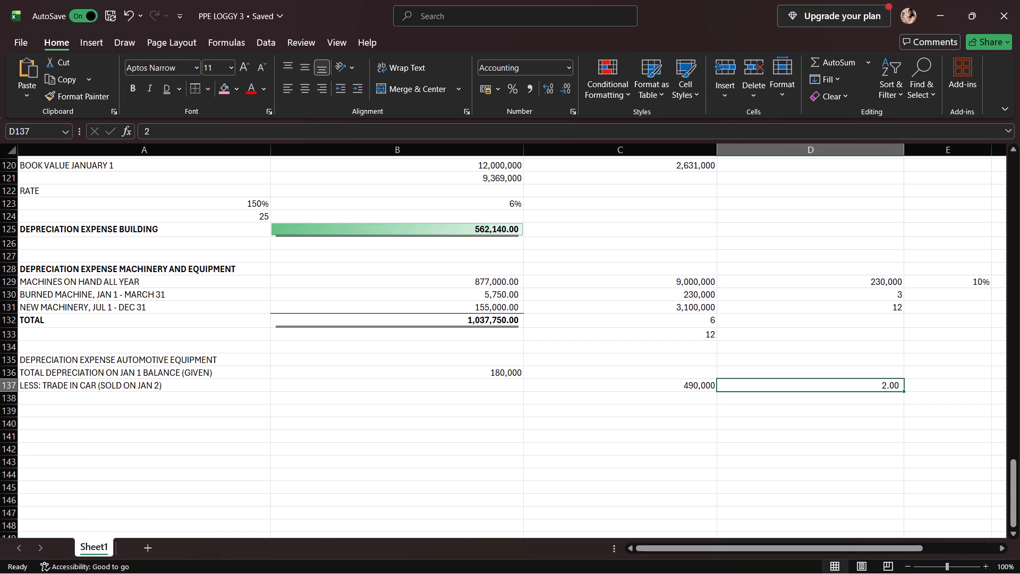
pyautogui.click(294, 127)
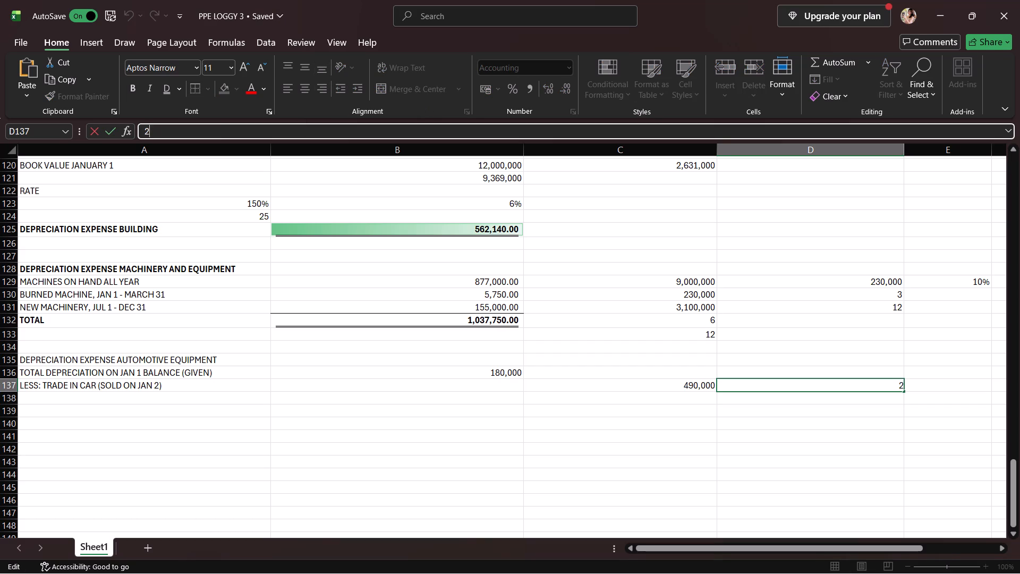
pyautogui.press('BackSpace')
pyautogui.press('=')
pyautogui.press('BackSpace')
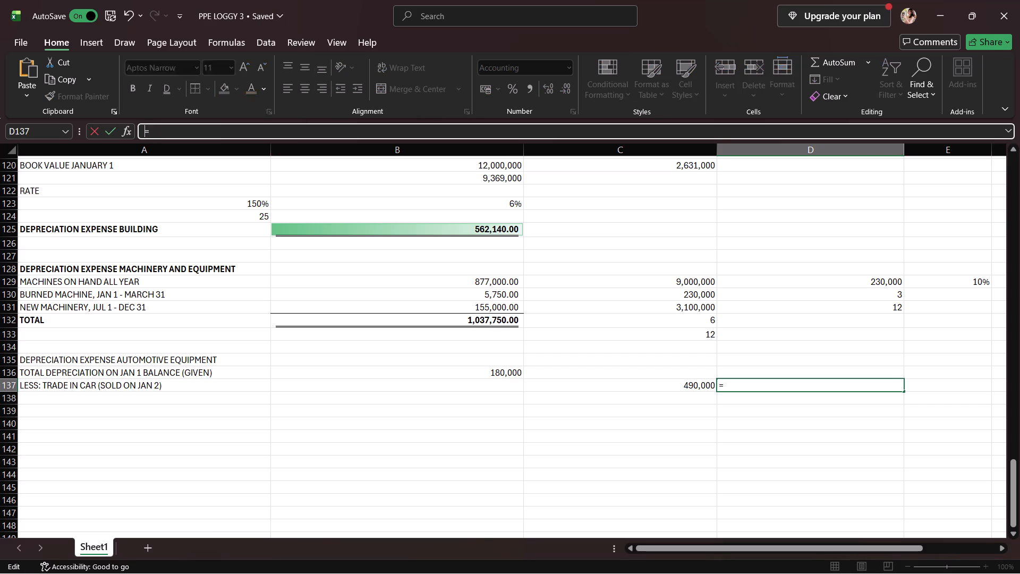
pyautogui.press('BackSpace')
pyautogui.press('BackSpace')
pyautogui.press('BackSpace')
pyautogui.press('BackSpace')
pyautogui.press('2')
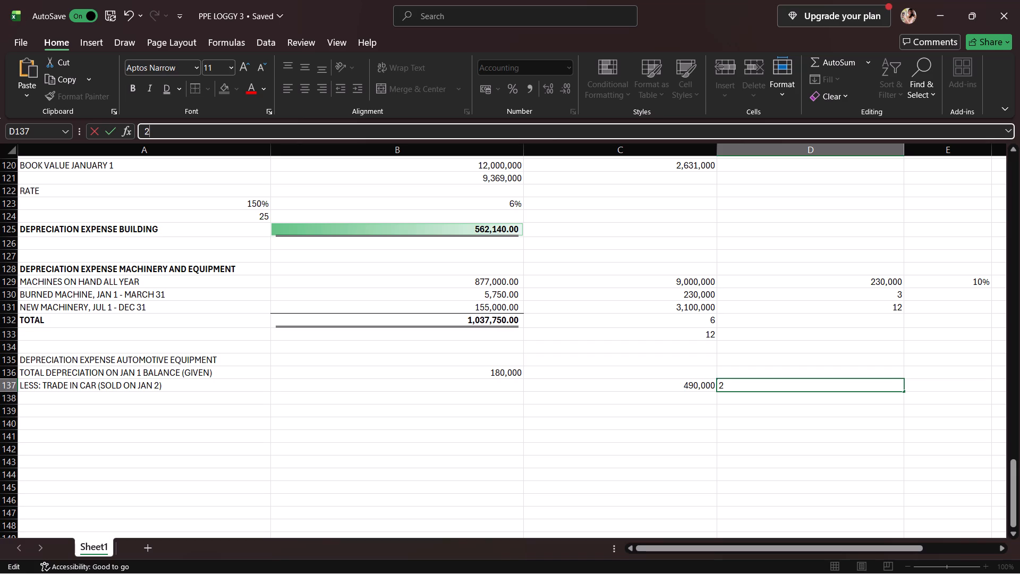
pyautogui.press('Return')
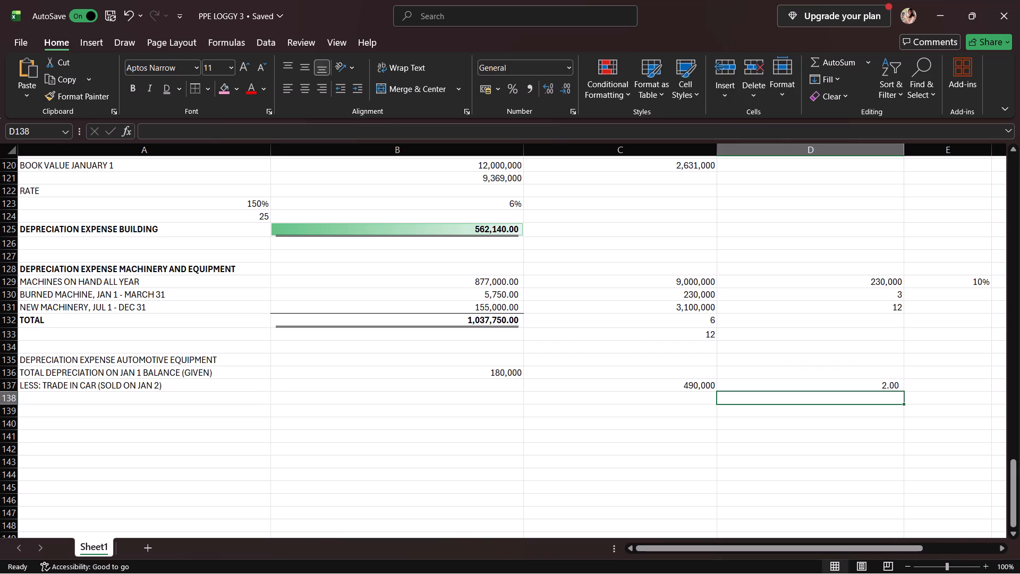
# Set the number format of D137 to General.
pyautogui.click(772, 388)
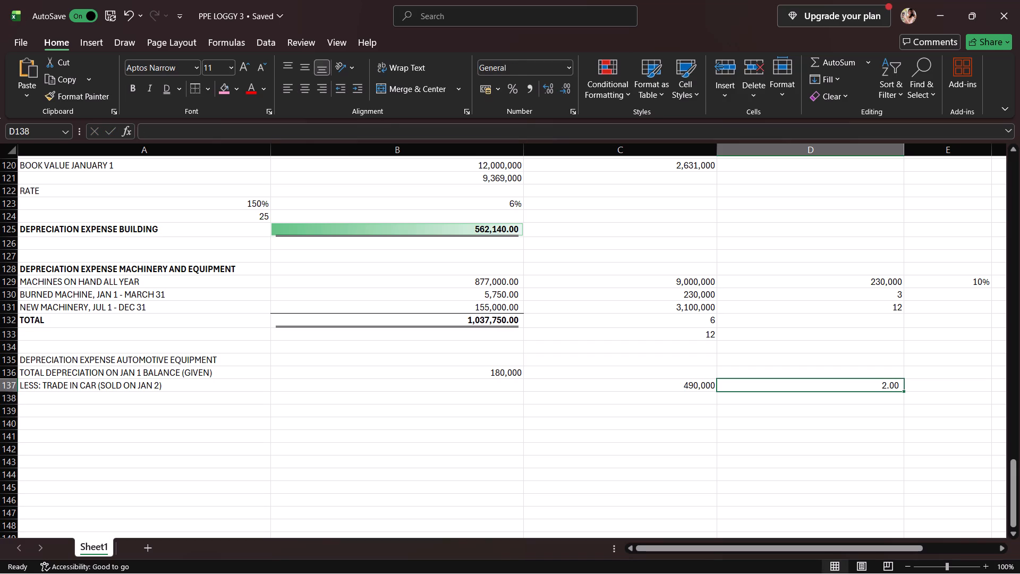
pyautogui.click(563, 71)
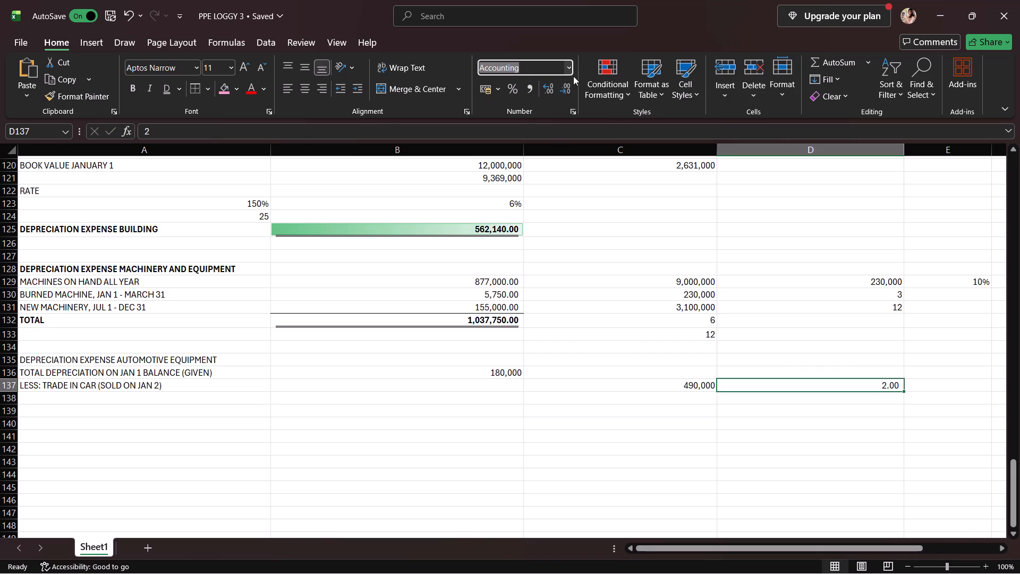
pyautogui.click(567, 70)
pyautogui.click(569, 83)
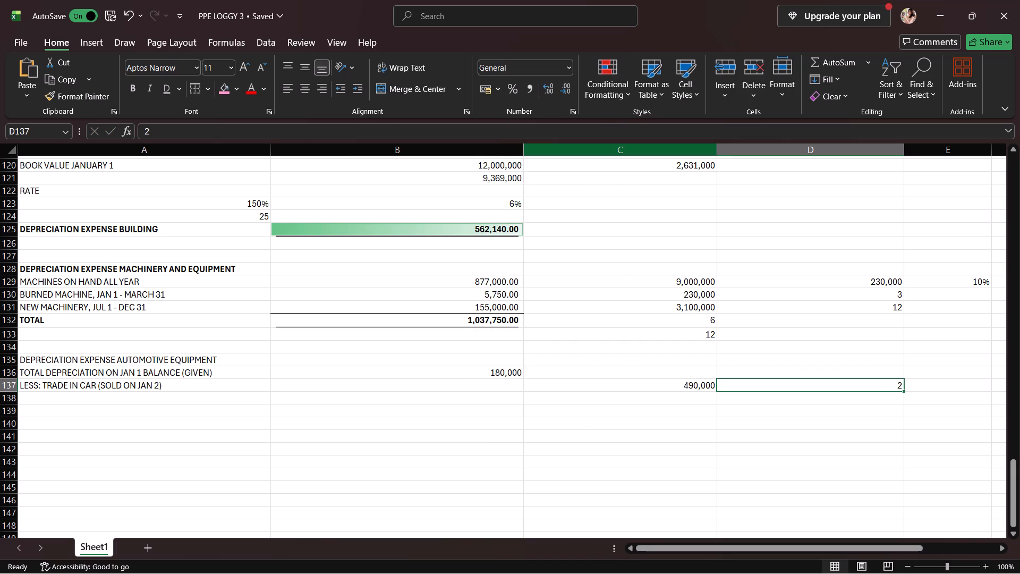
# Enter 10 in D138, below the trade-in car's 2.
pyautogui.press('Return')
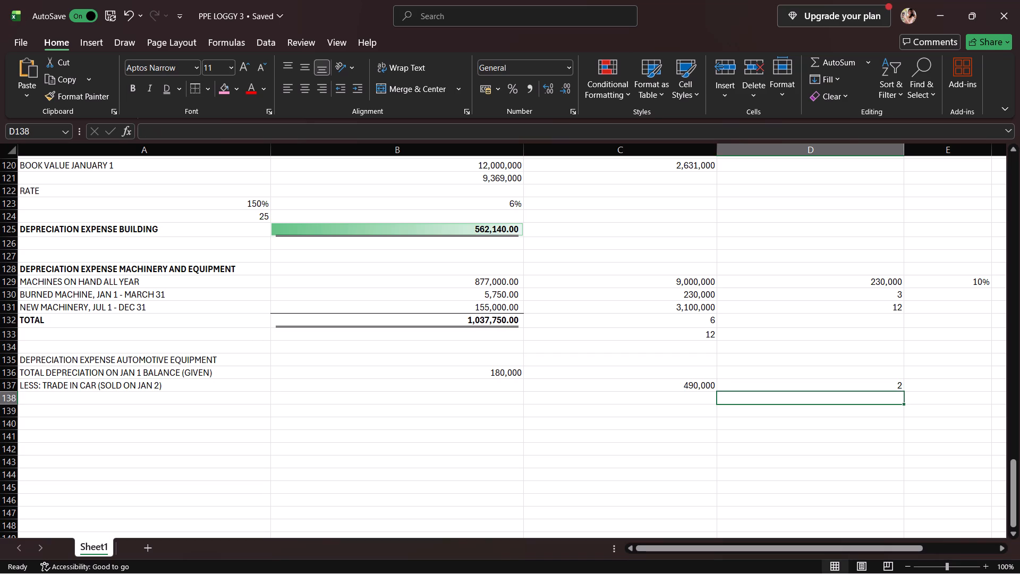
pyautogui.write('10')
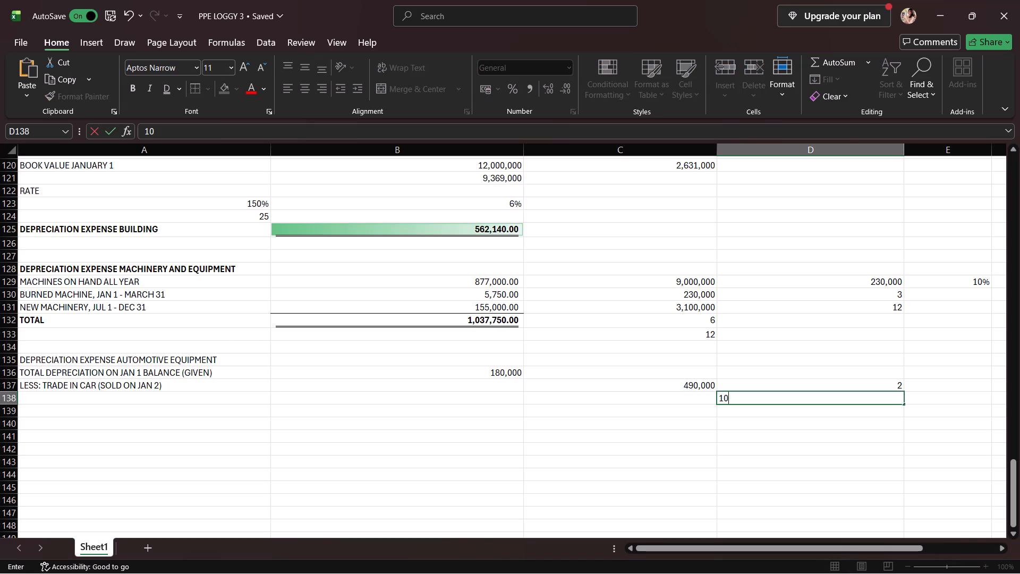
pyautogui.press('Return')
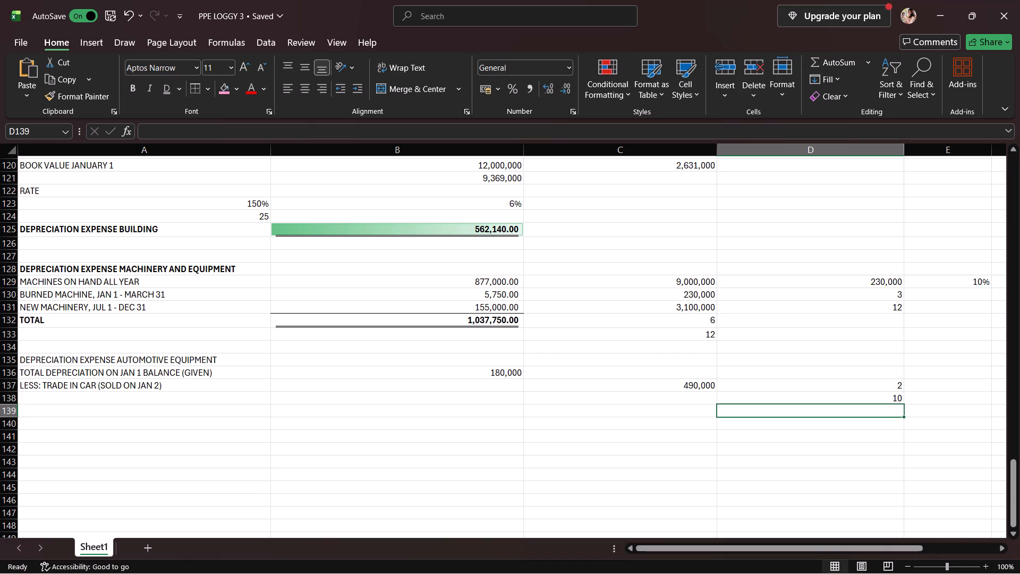
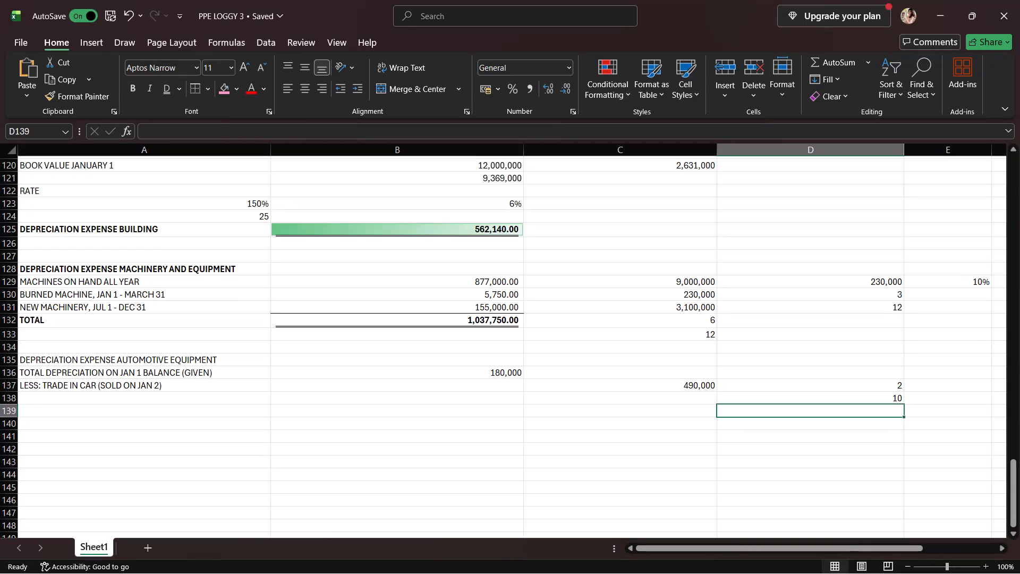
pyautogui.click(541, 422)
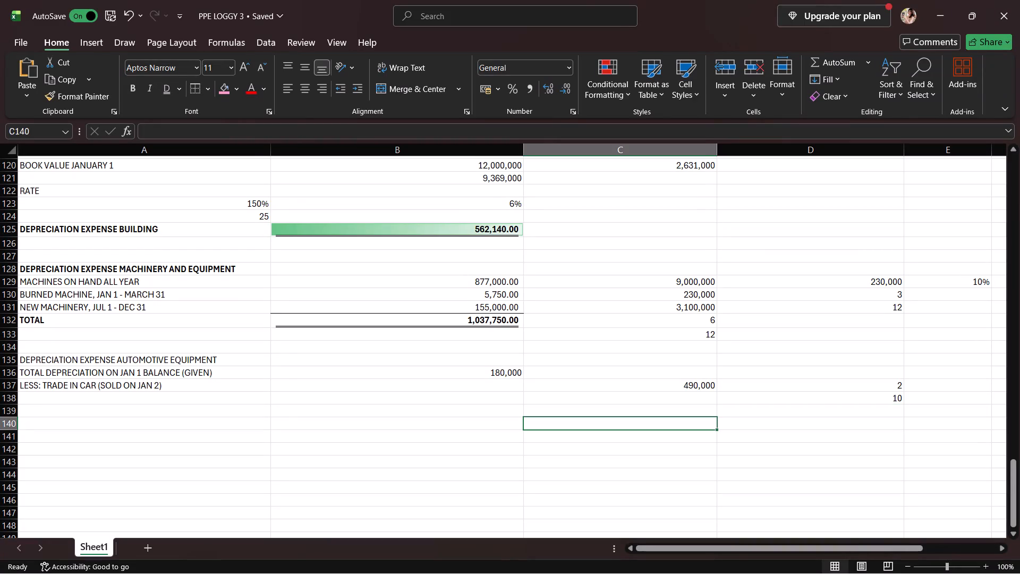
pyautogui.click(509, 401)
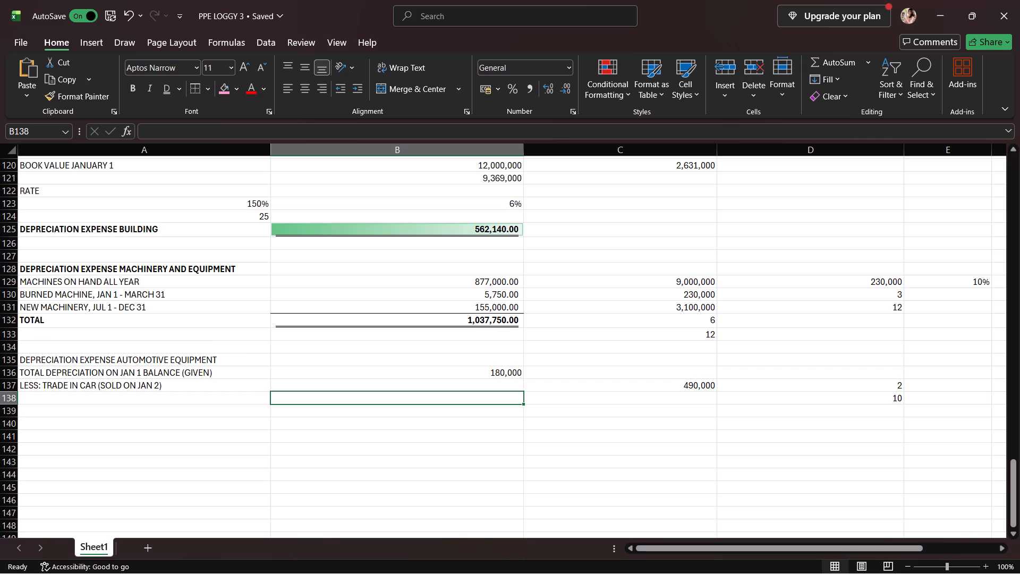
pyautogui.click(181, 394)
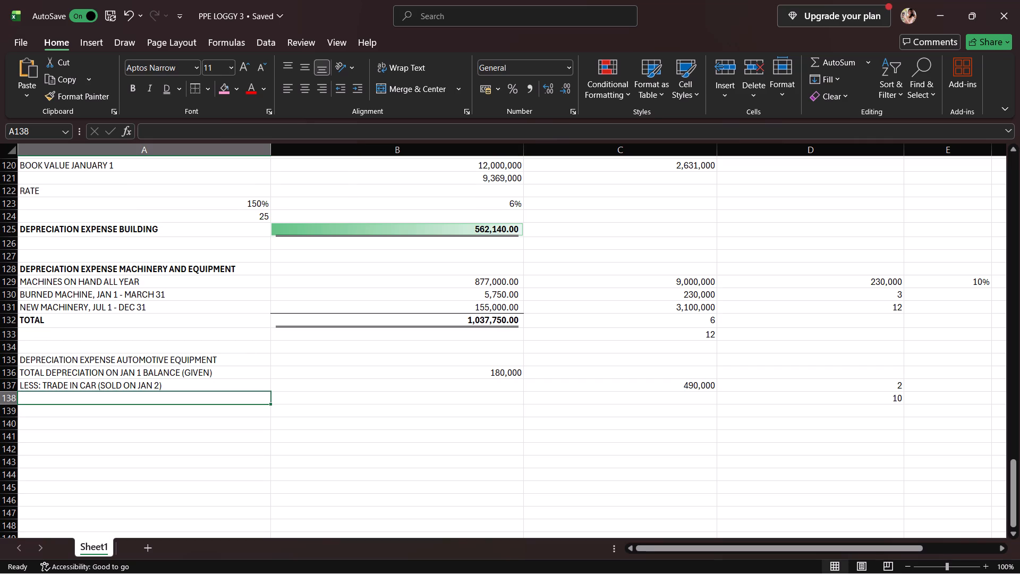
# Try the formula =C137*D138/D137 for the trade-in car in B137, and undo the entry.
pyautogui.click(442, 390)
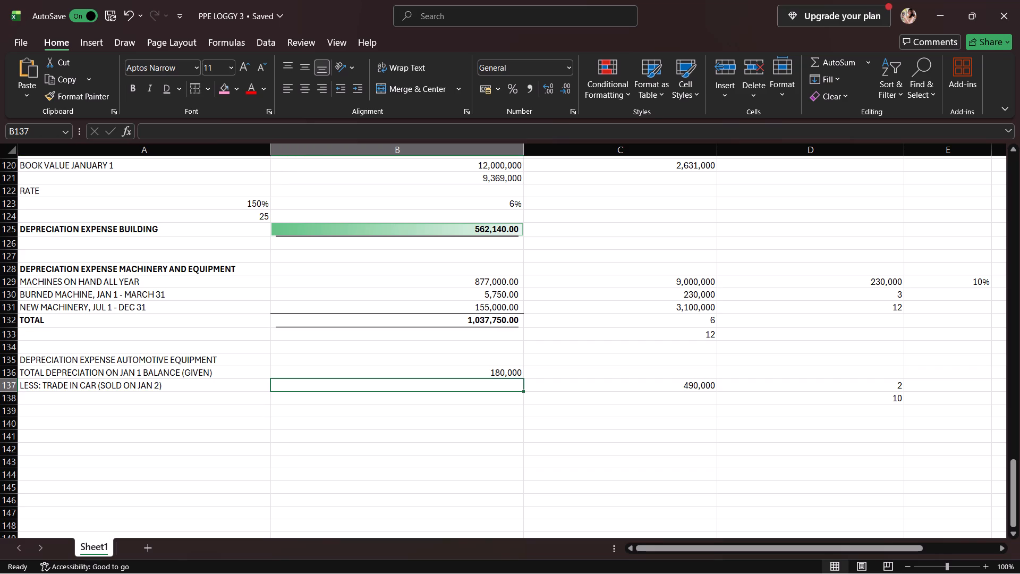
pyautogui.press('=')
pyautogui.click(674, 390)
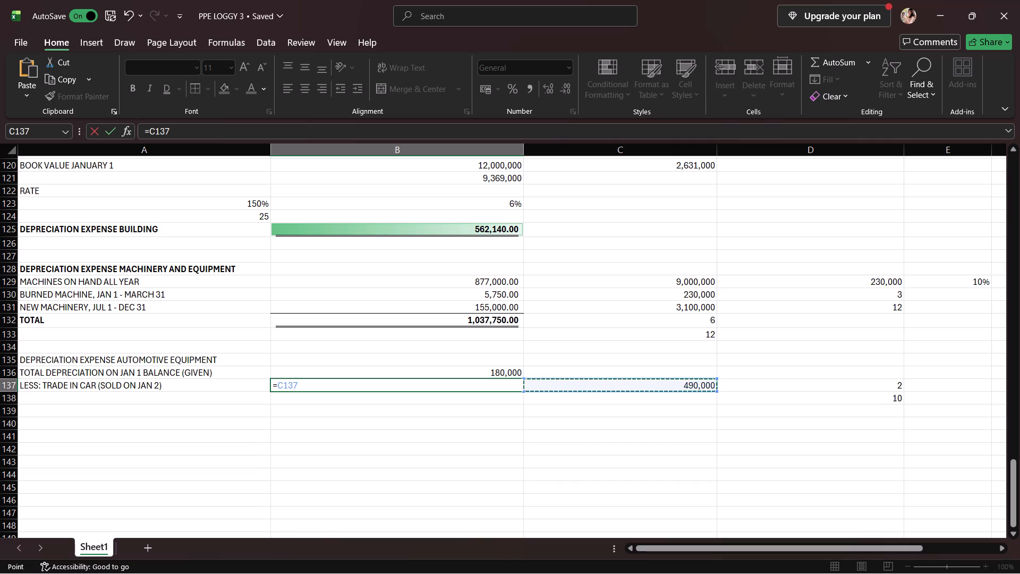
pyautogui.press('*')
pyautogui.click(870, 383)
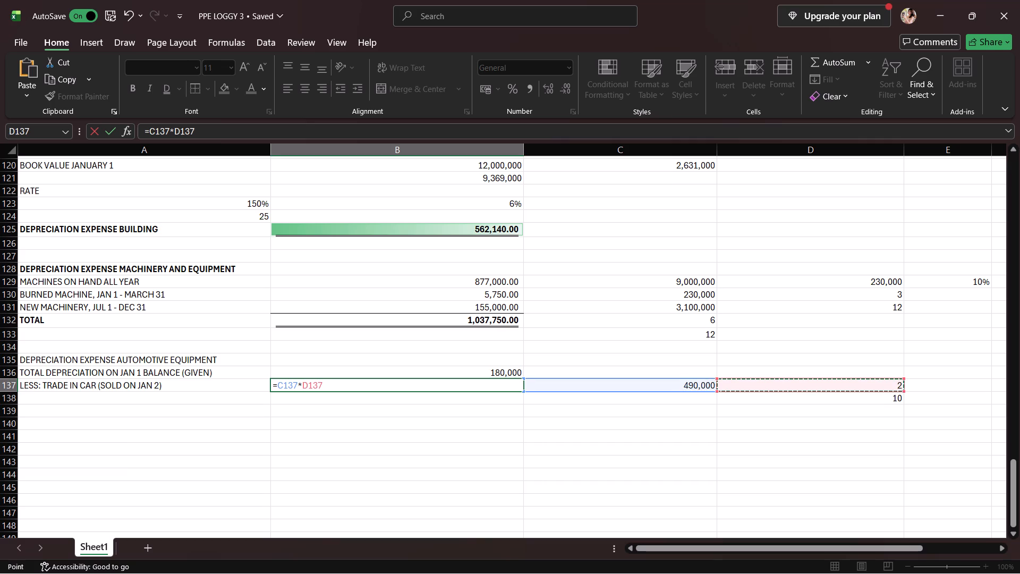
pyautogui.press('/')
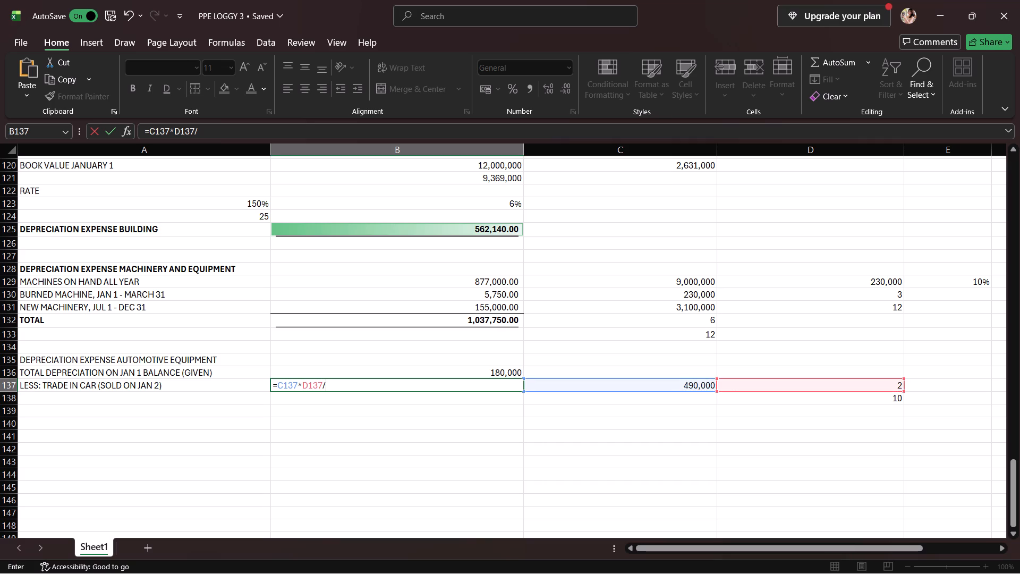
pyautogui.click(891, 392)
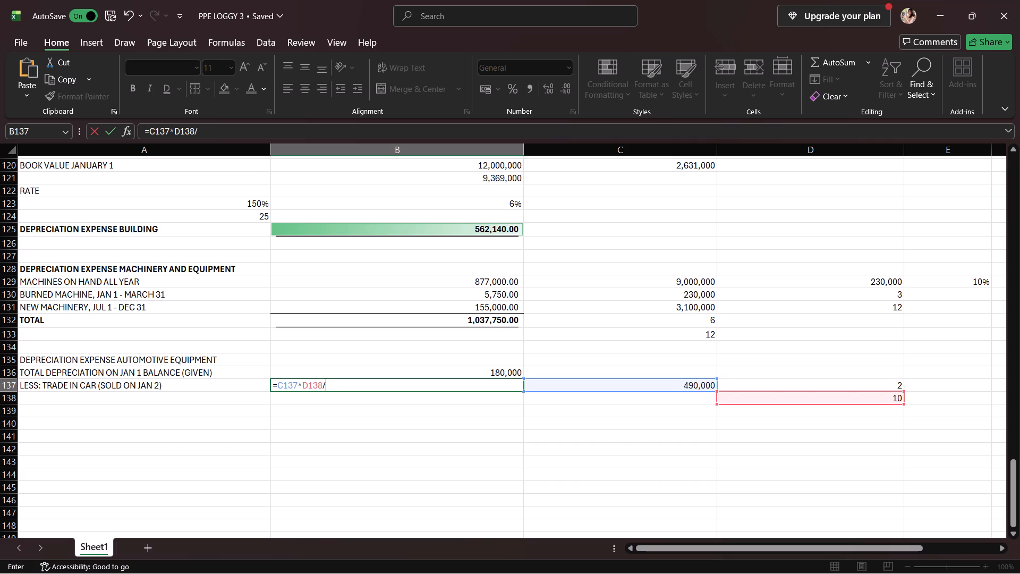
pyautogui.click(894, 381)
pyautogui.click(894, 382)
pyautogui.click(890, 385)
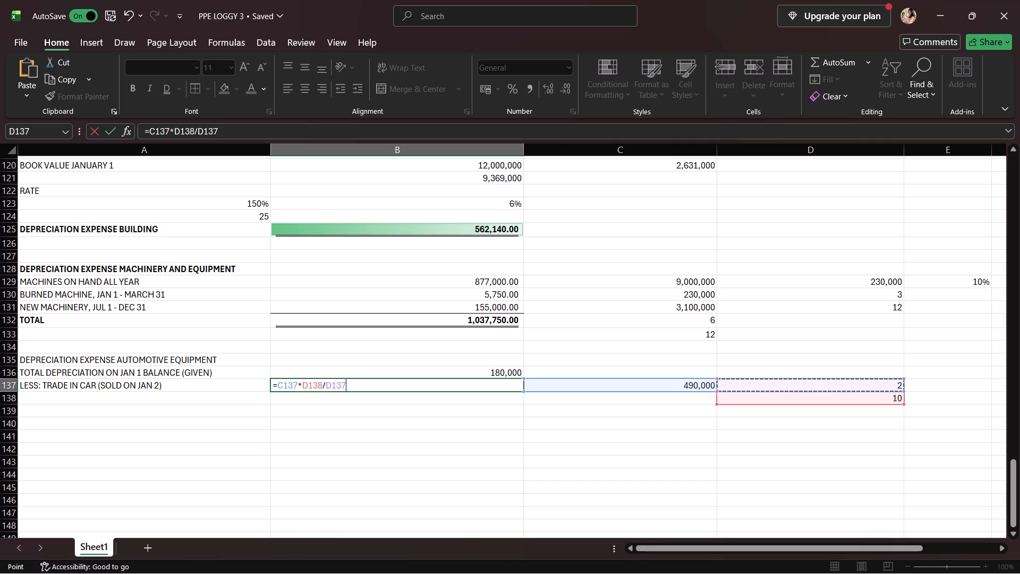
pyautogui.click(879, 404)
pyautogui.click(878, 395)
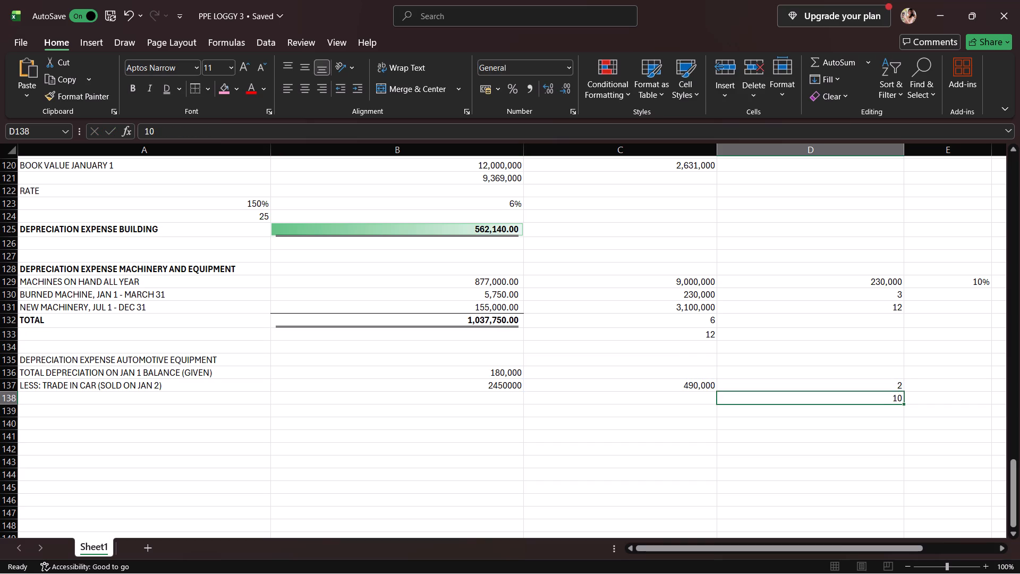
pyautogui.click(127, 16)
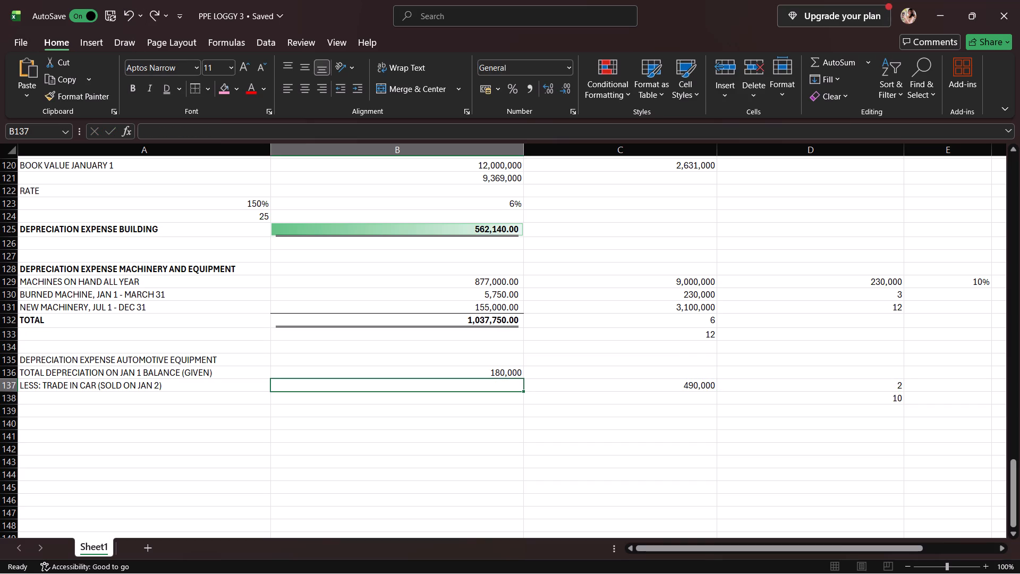
# Calculate the trade-in car deduction in B137 with the formula =C137*D137/D138.
pyautogui.press('=')
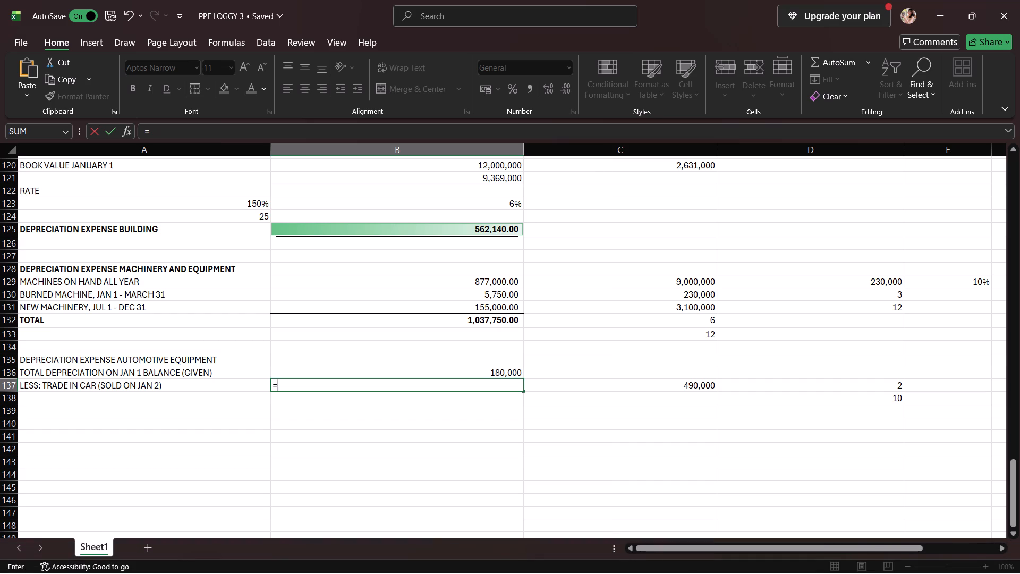
pyautogui.click(542, 389)
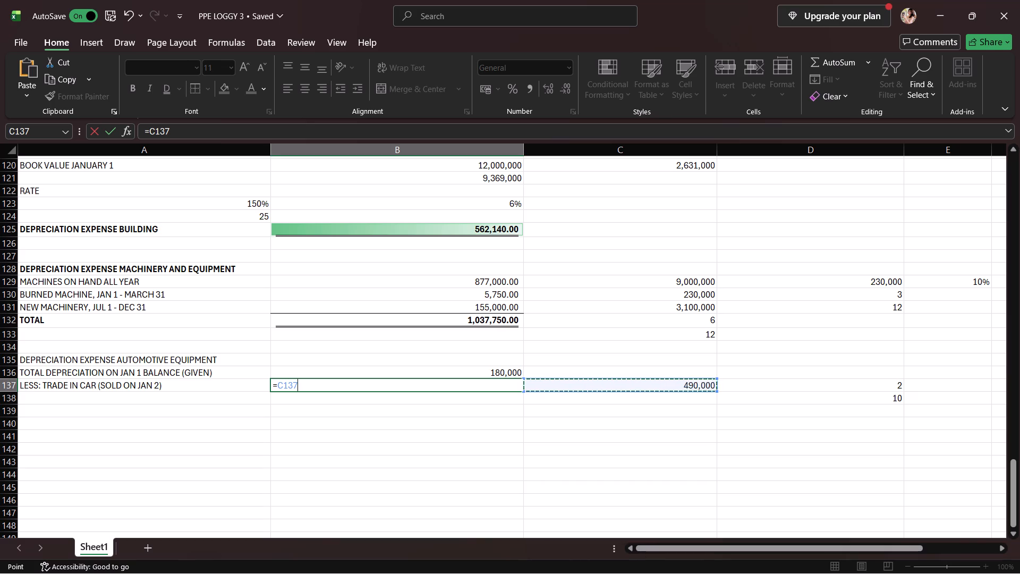
pyautogui.press('*')
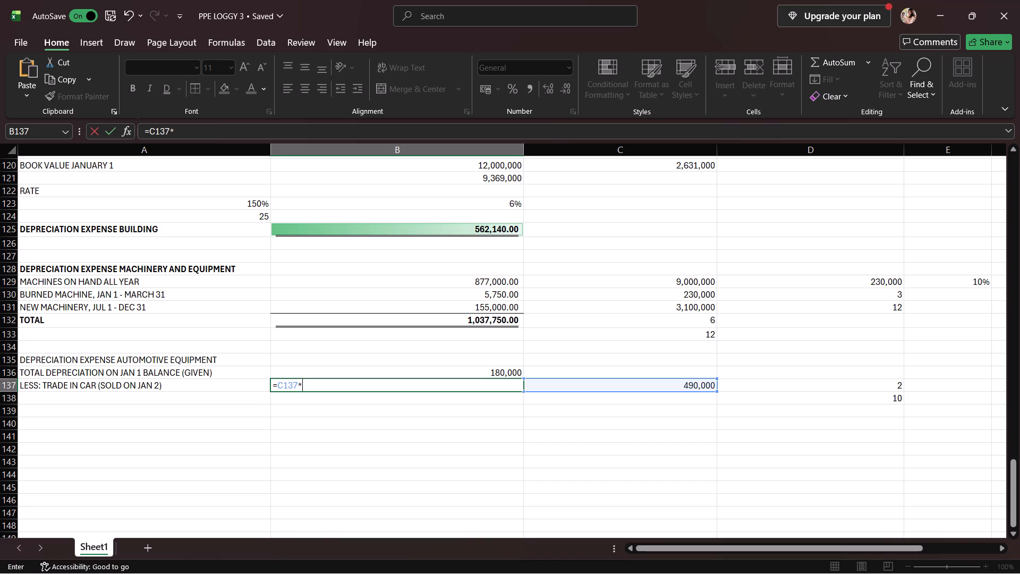
pyautogui.click(749, 385)
pyautogui.press('/')
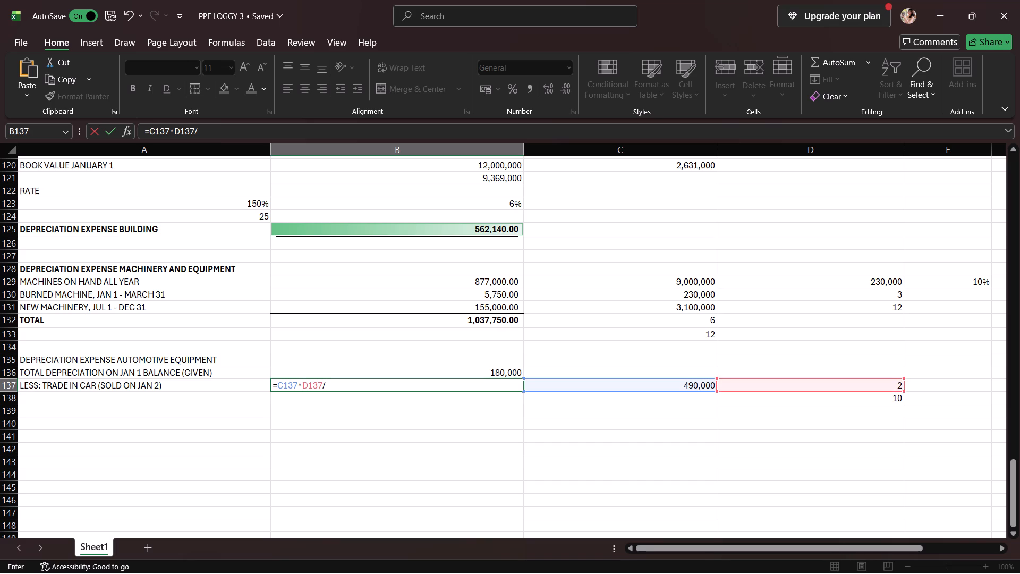
pyautogui.click(789, 398)
pyautogui.press('Return')
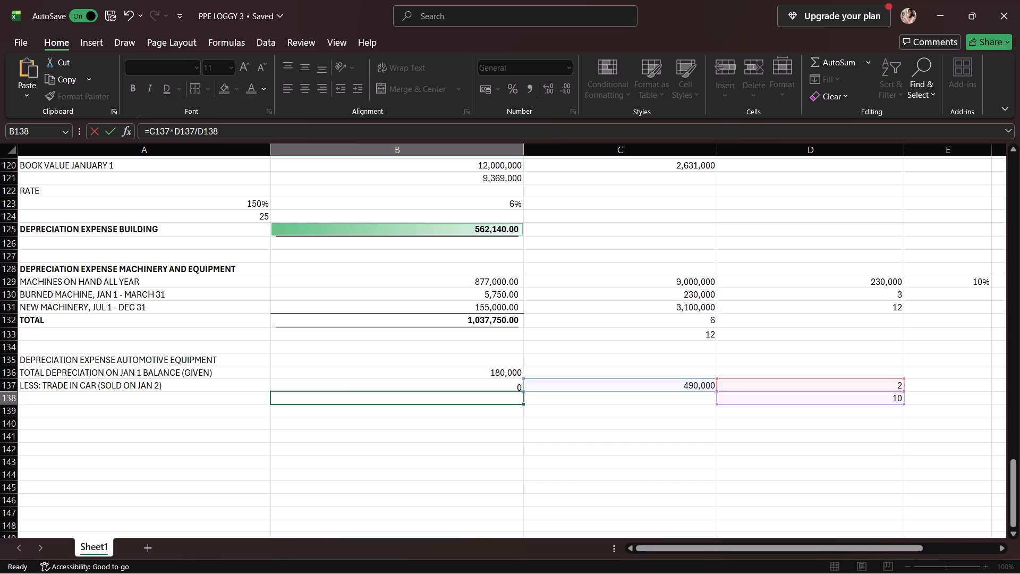
# Apply the comma number style to the trade-in car deduction in B137.
pyautogui.click(509, 386)
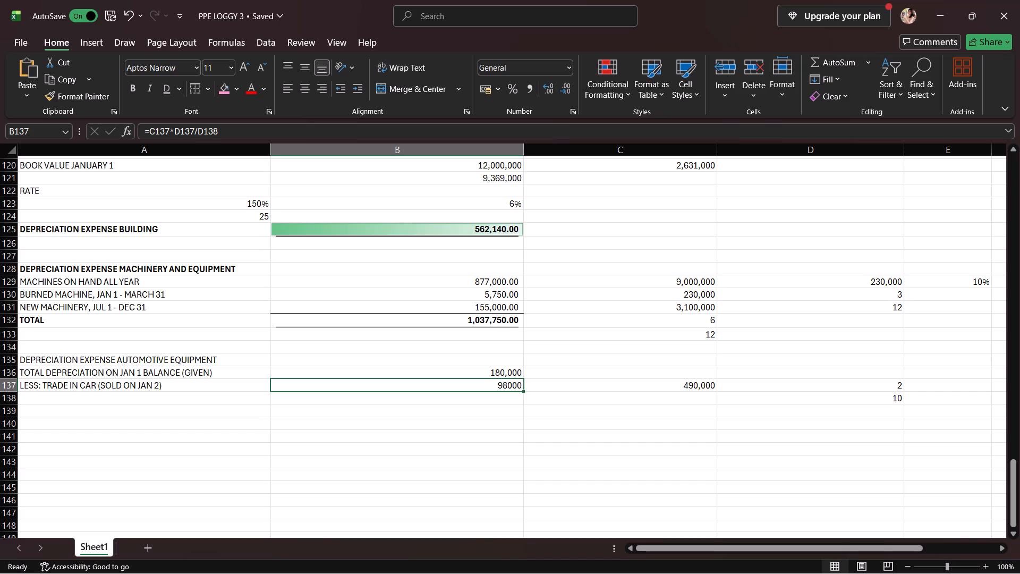
pyautogui.click(531, 87)
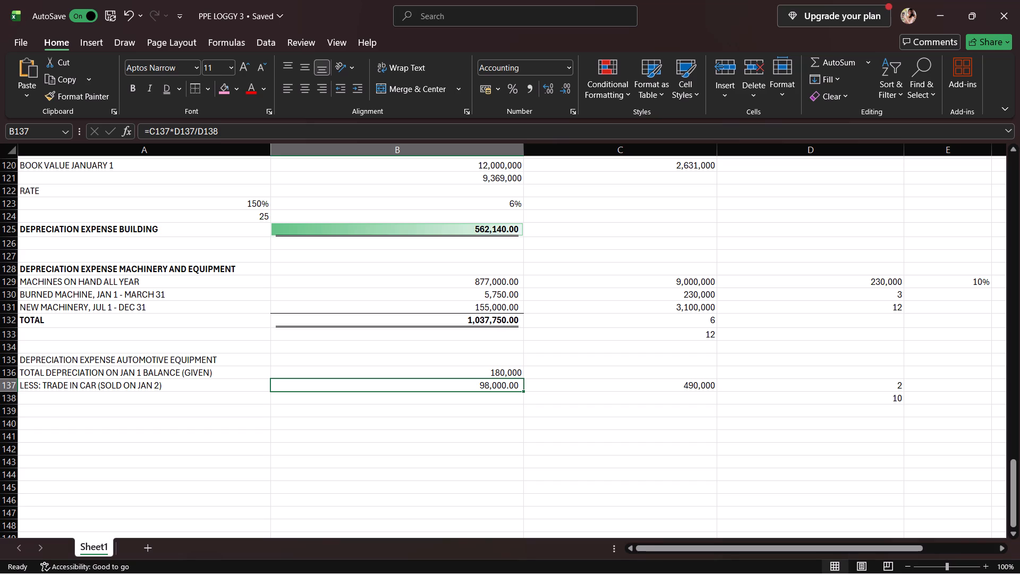
pyautogui.press('Return')
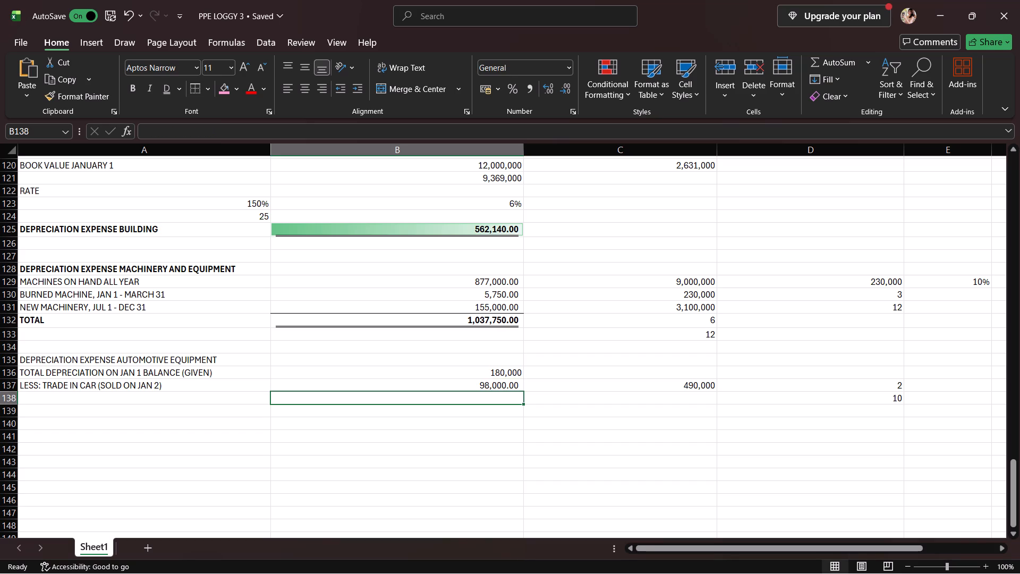
# Enter the label "OLD AUTOMOTIVE EQUIPMENT STILL" in A138, below the trade-in car line.
pyautogui.click(199, 399)
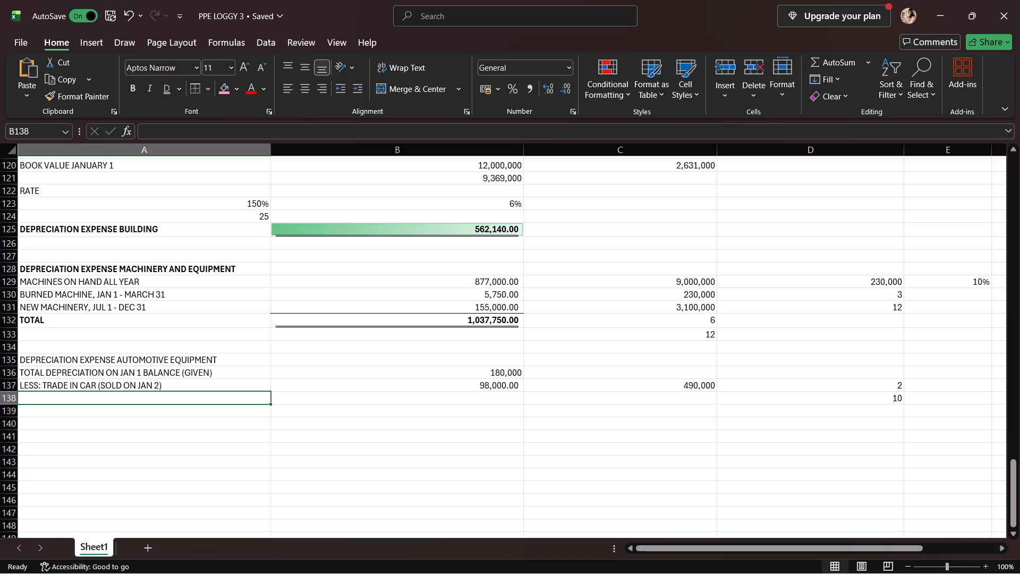
pyautogui.write('OLD')
pyautogui.press('space')
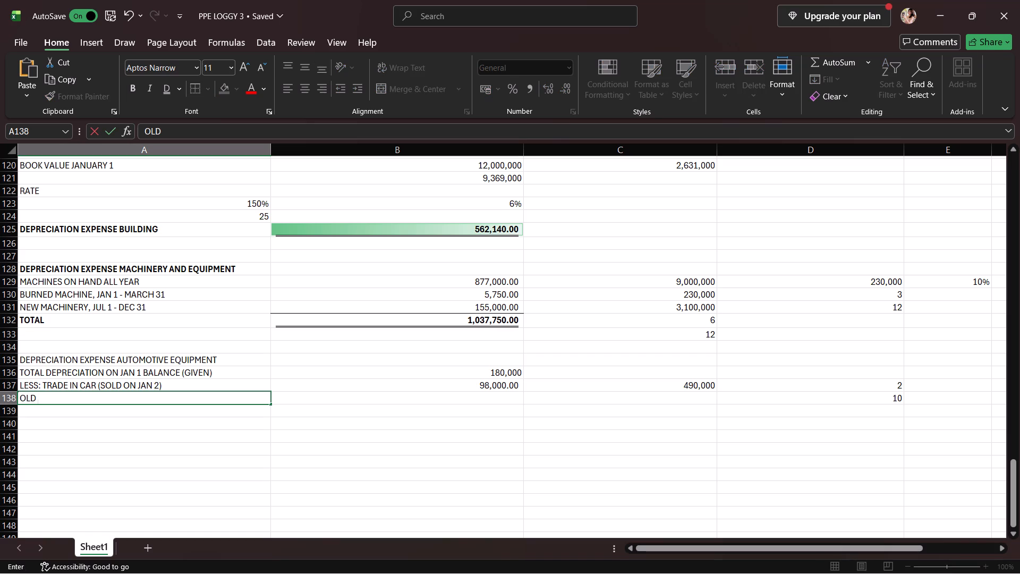
pyautogui.write('AUTO')
pyautogui.write('MOTICE')
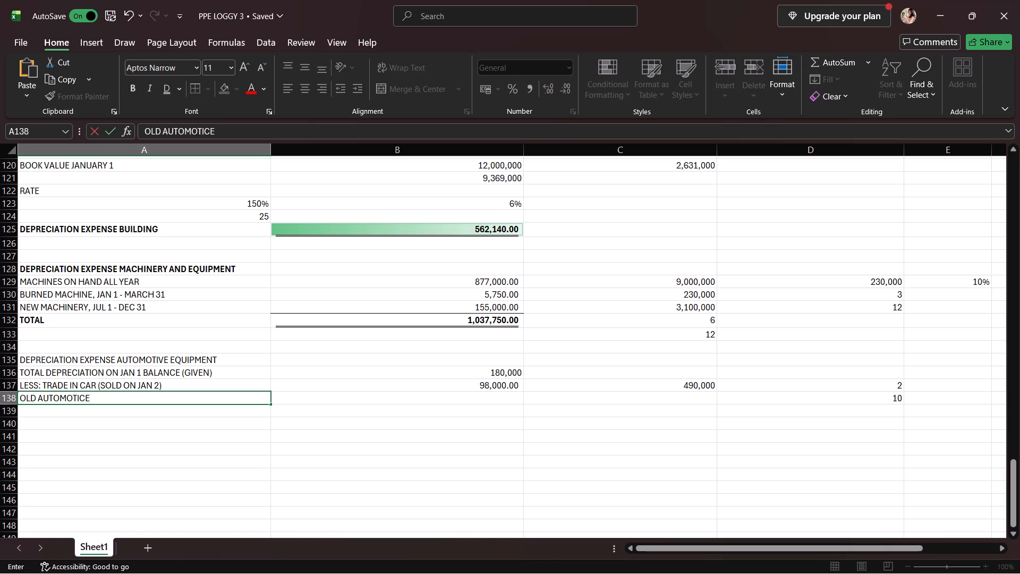
pyautogui.press('BackSpace')
pyautogui.press('BackSpace')
pyautogui.write('VE')
pyautogui.press('space')
pyautogui.write('EQI')
pyautogui.press('BackSpace')
pyautogui.write('UIP')
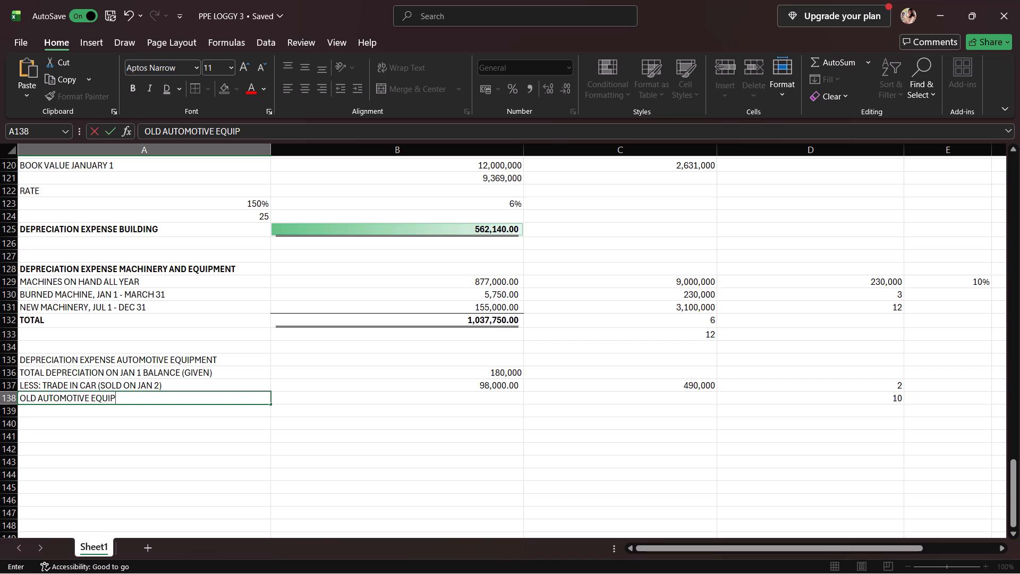
pyautogui.write('MENT')
pyautogui.press('space')
pyautogui.write('STILL')
pyautogui.press('space')
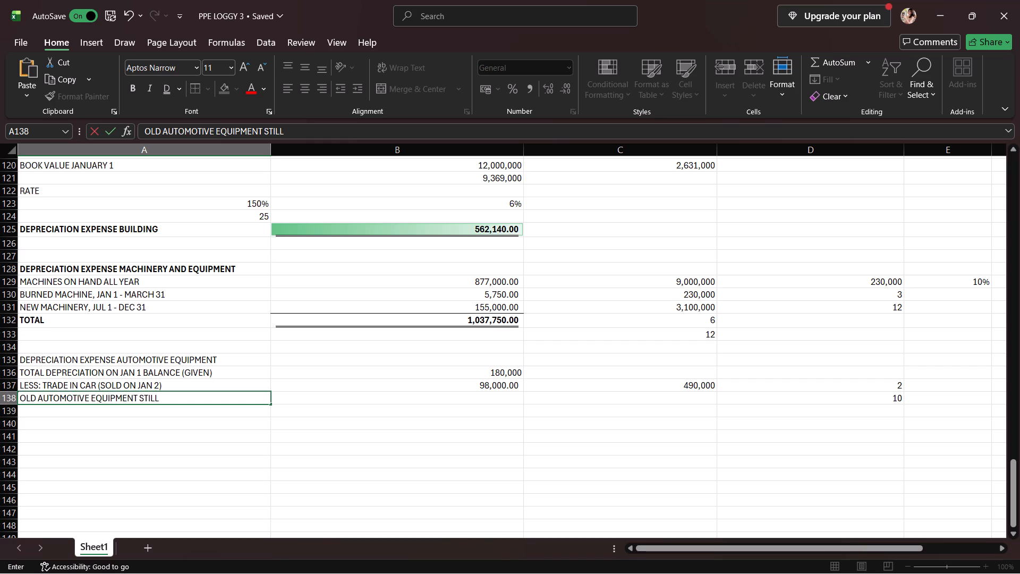
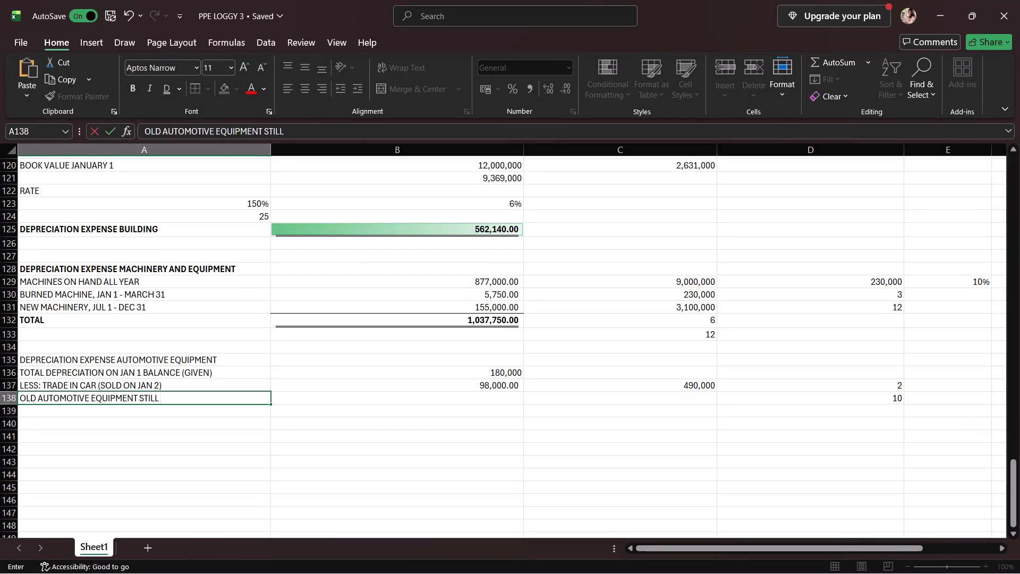
# Extend the old equipment label in A138 to read "OLD AUTOMOTIVE EQUIPMENT STILL OWNED".
pyautogui.click(208, 382)
pyautogui.click(205, 403)
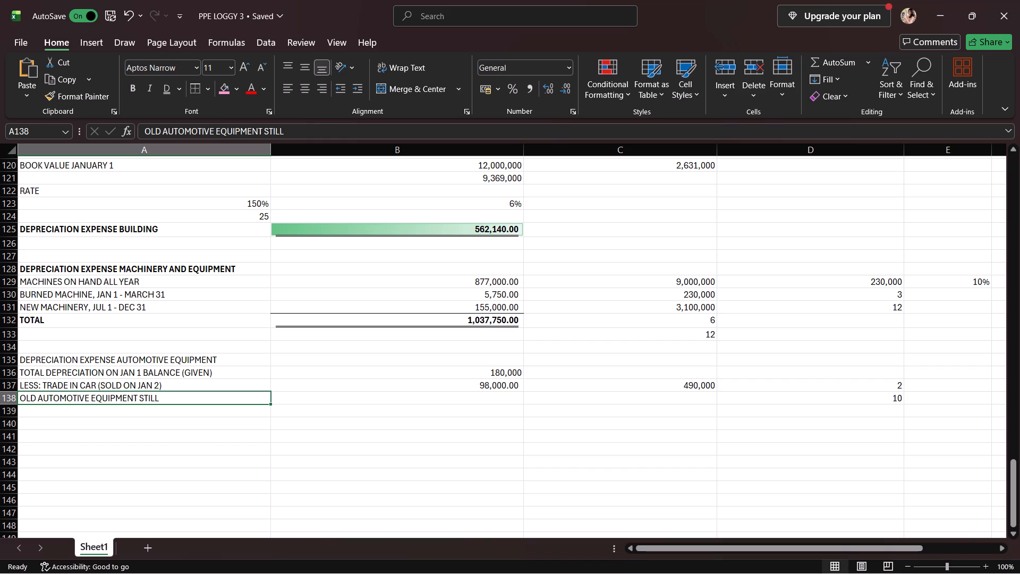
pyautogui.click(235, 396)
pyautogui.click(376, 128)
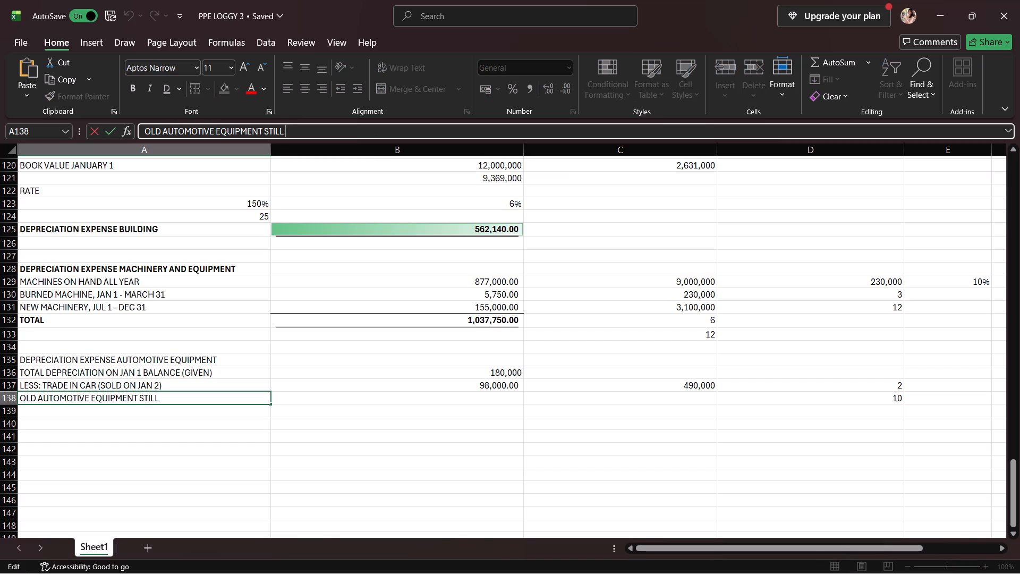
pyautogui.write('OWNED')
pyautogui.press('space')
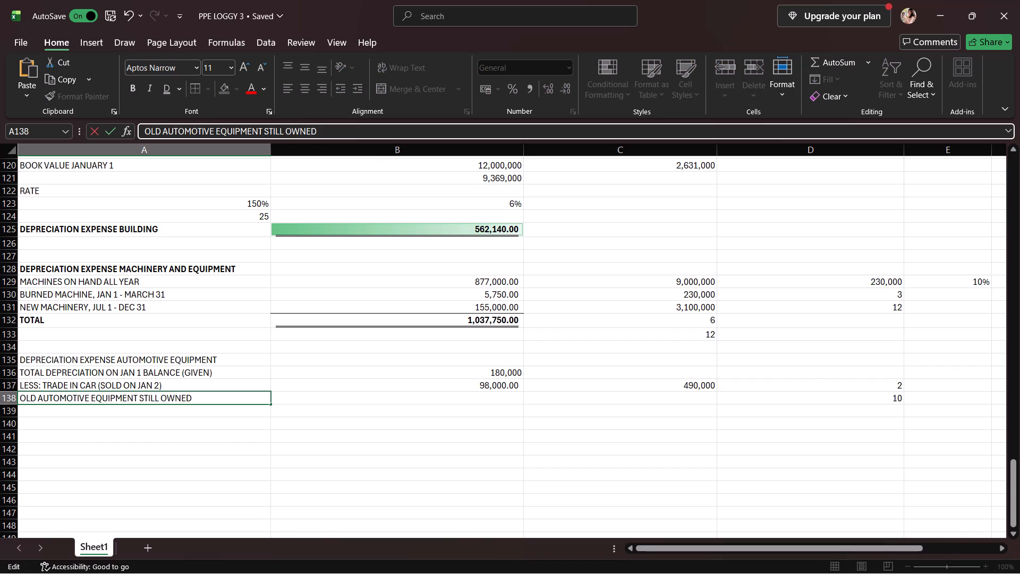
pyautogui.press('Return')
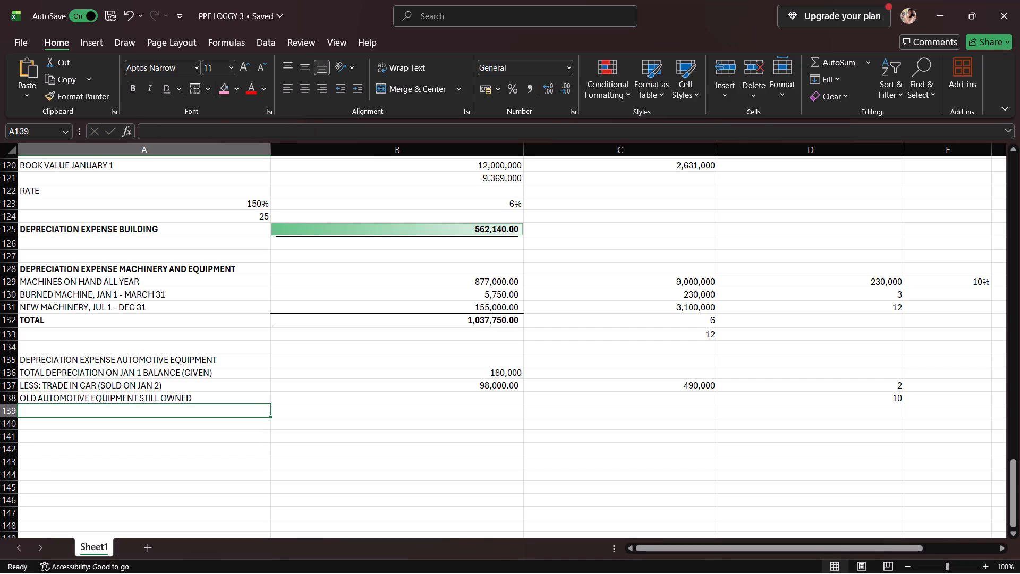
# Add a "NEW CAR" line in A139 with its computation inputs 520,000, 4 and 10 down C139 to C141.
pyautogui.write('NEW CAR')
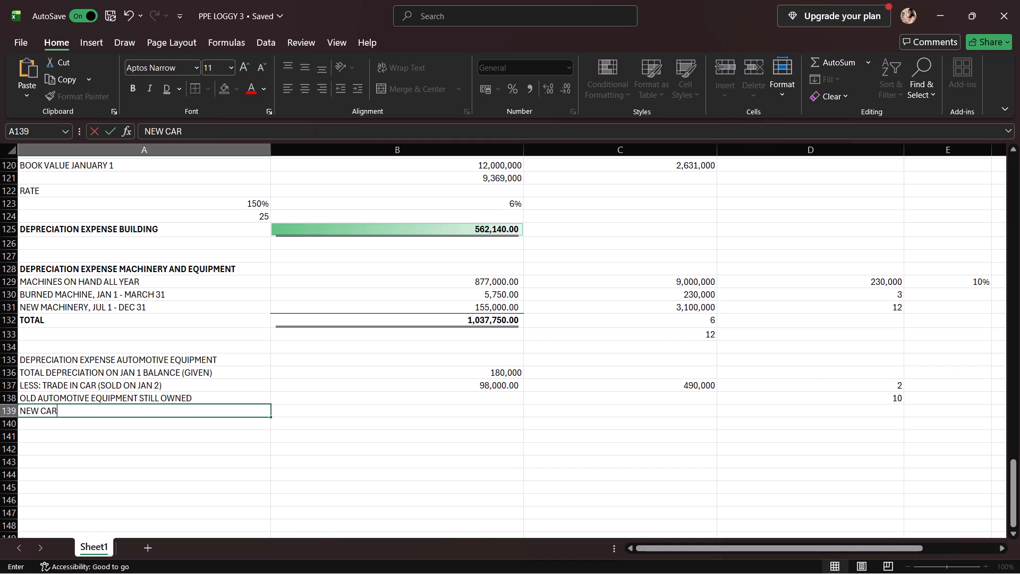
pyautogui.press('space')
pyautogui.click(679, 402)
pyautogui.click(679, 406)
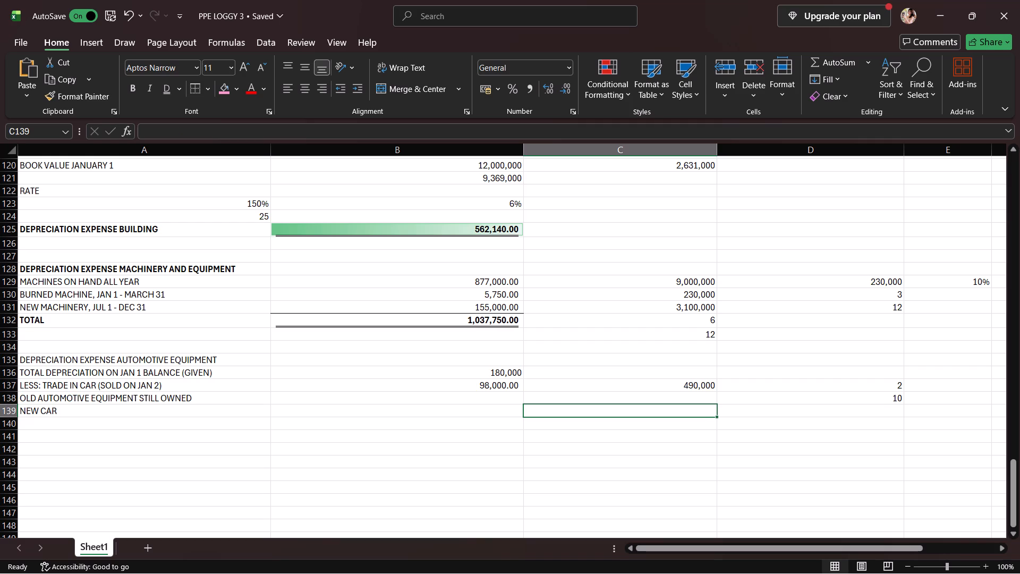
pyautogui.write('520,000')
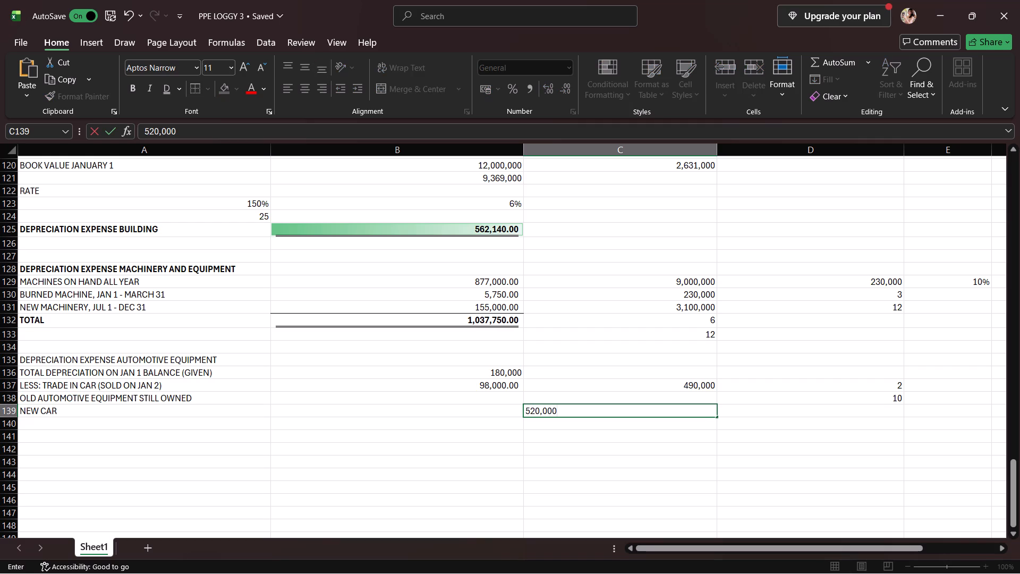
pyautogui.press('Return')
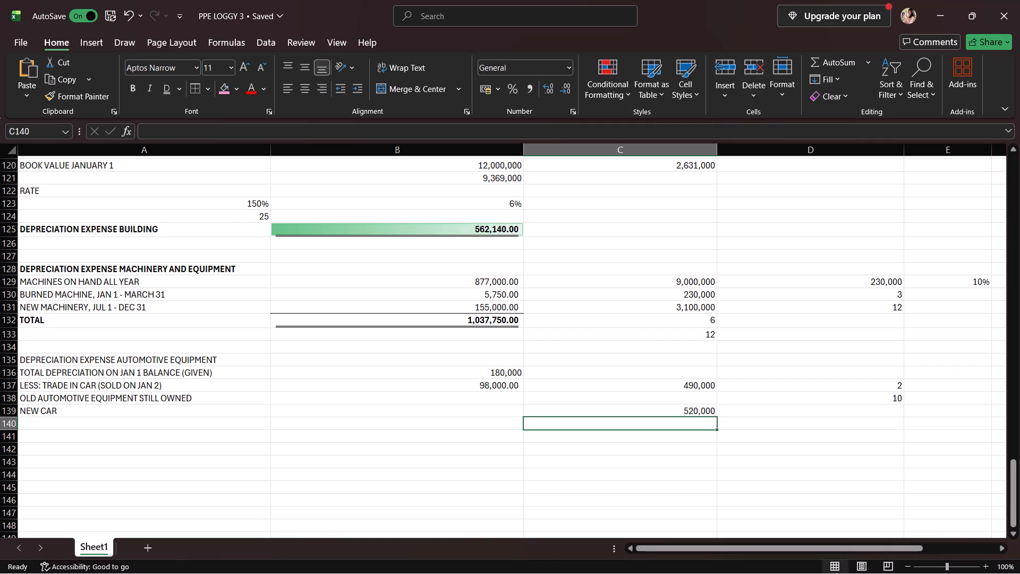
pyautogui.press('4')
pyautogui.press('Return')
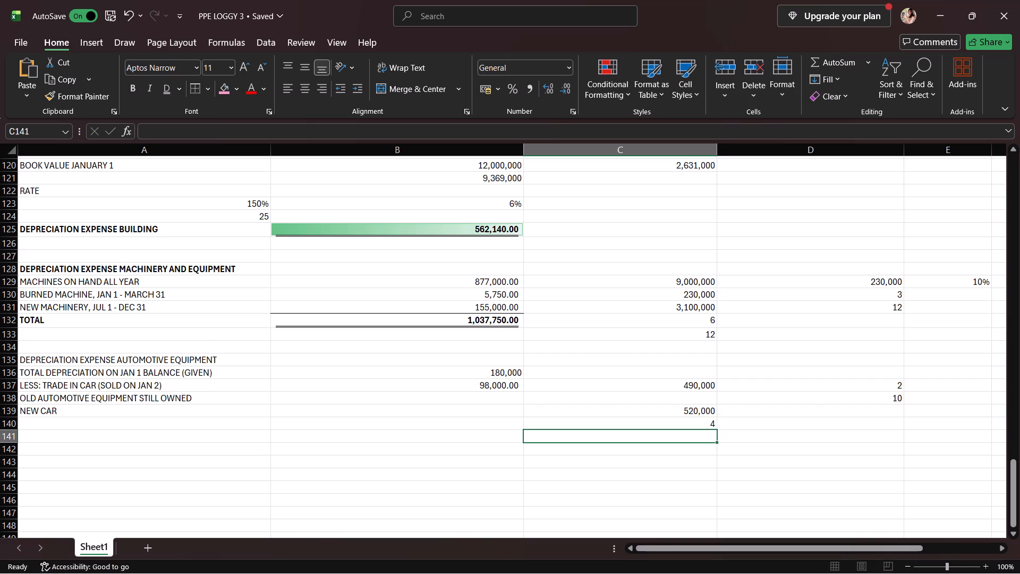
pyautogui.write('10')
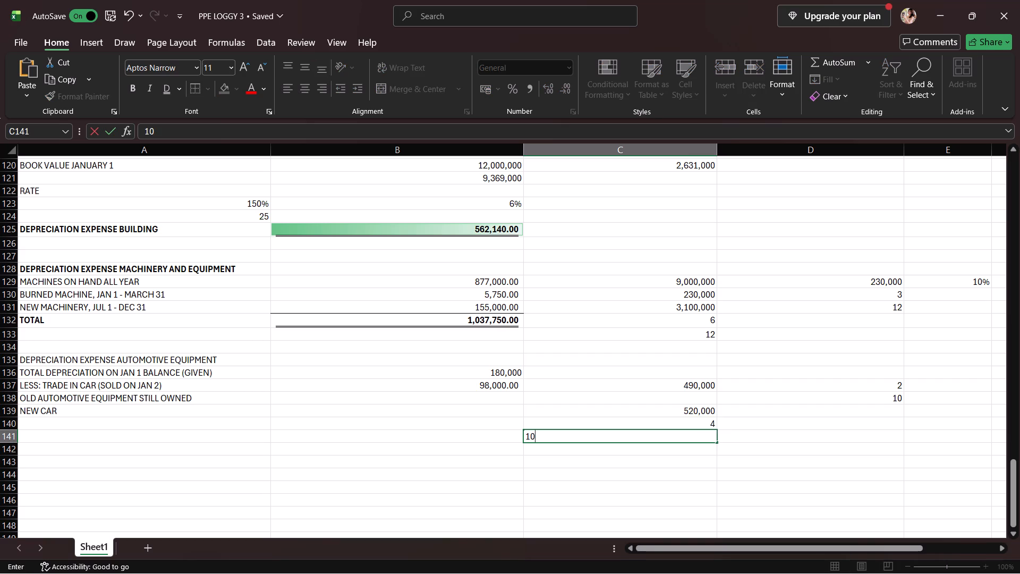
pyautogui.press('Return')
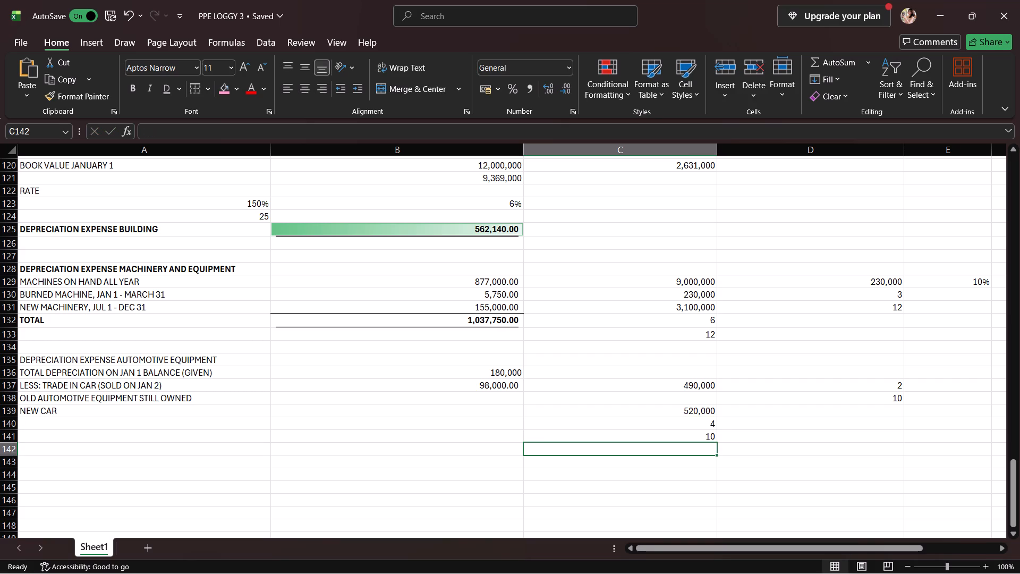
# Enter 82,000 in B138 as the depreciation on the old automotive equipment still owned.
pyautogui.click(463, 396)
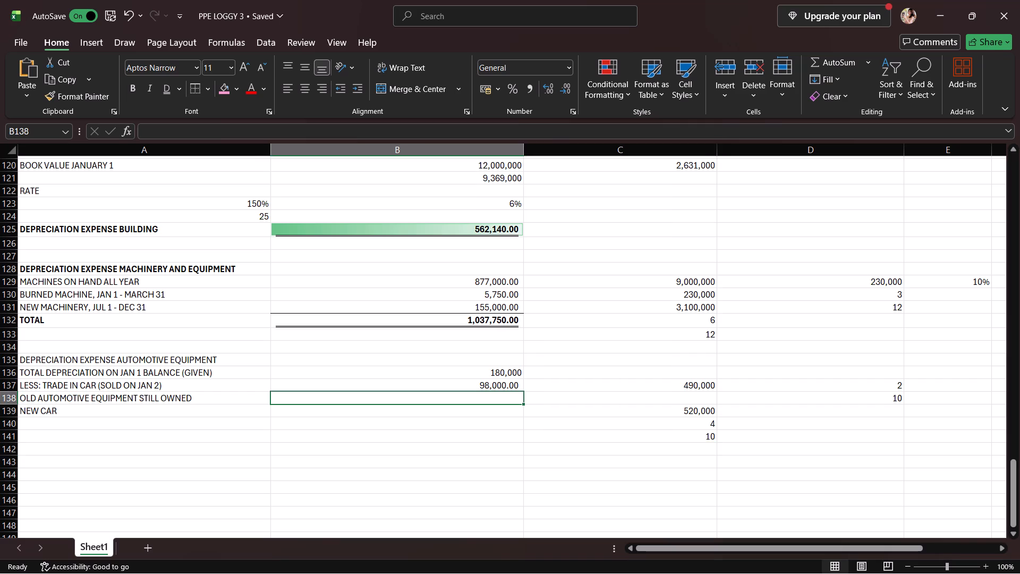
pyautogui.write('82,000')
pyautogui.press('Return')
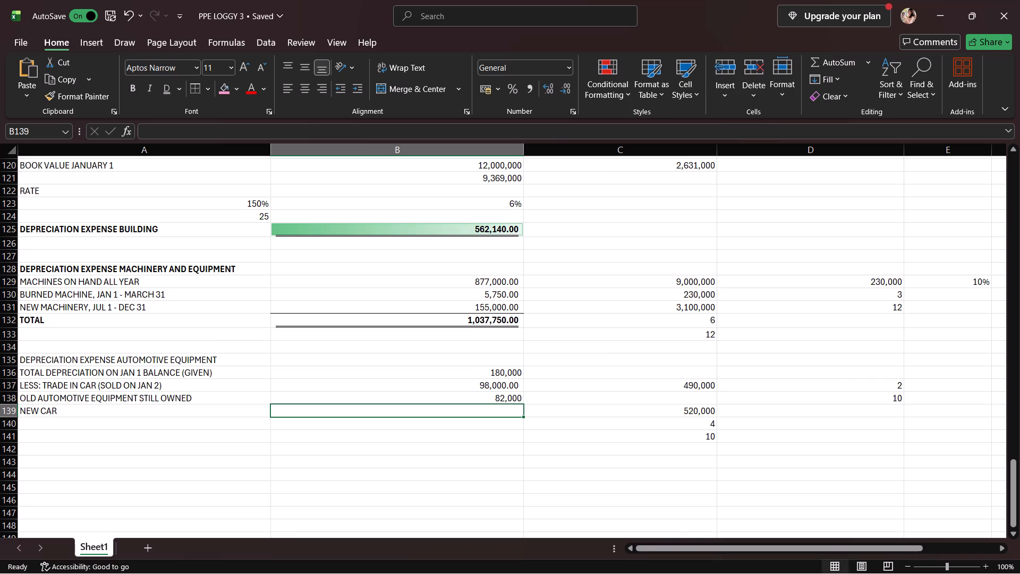
# Calculate the new car's depreciation in B139 with the formula =C139*C140/C141.
pyautogui.press('=')
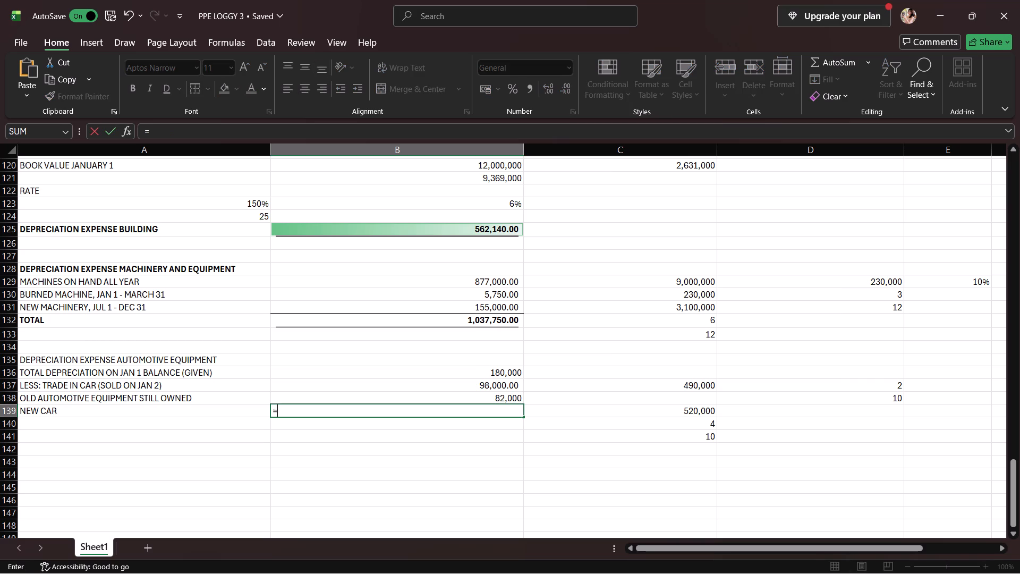
pyautogui.click(634, 408)
pyautogui.press('*')
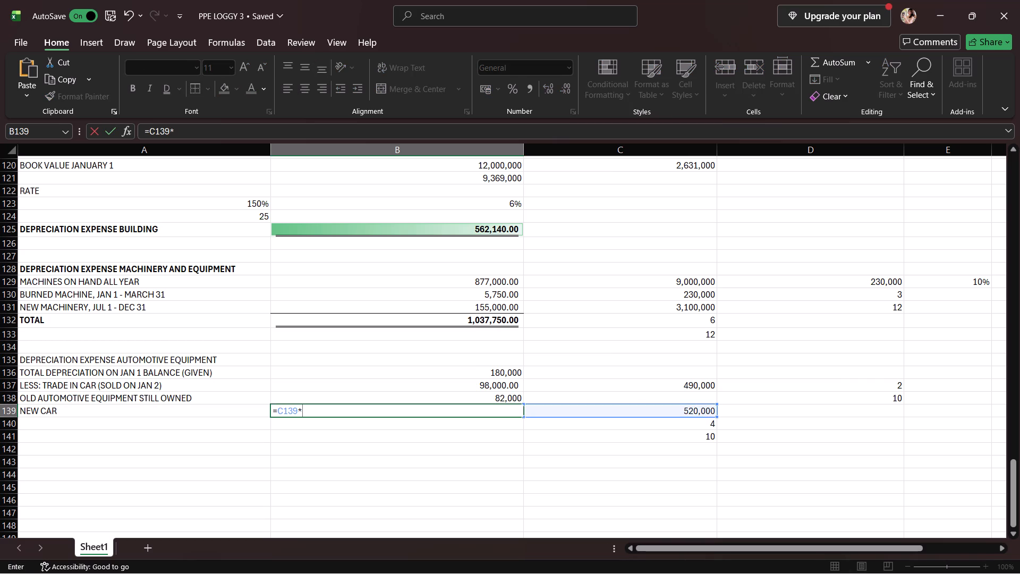
pyautogui.click(634, 423)
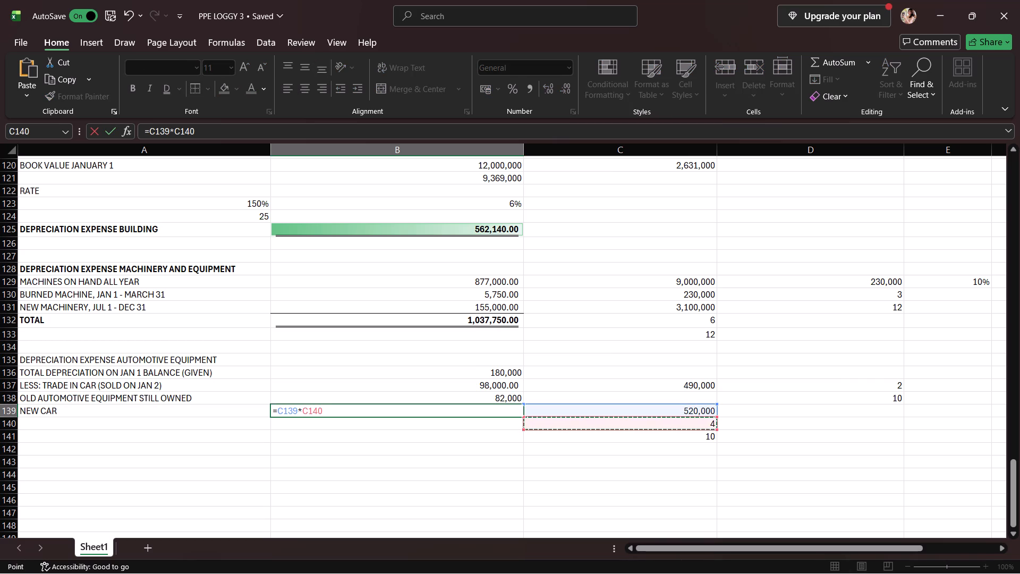
pyautogui.press('/')
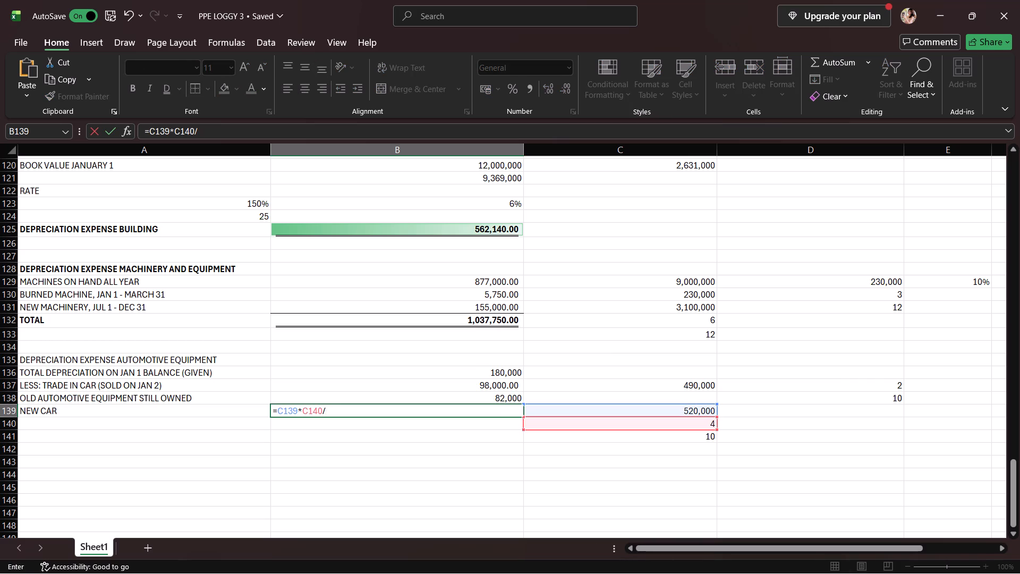
pyautogui.click(639, 434)
pyautogui.press('Return')
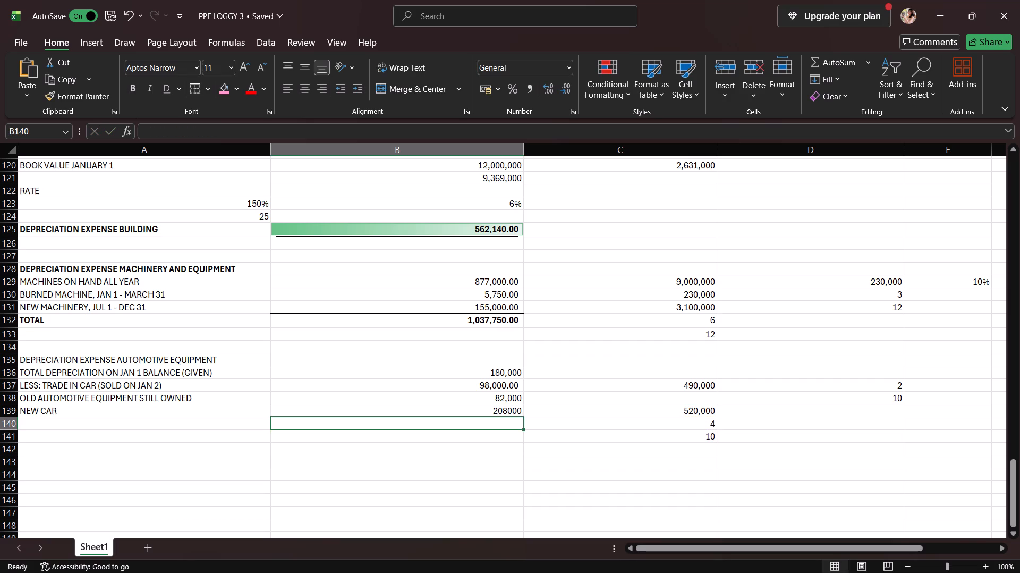
# Apply the comma number style to the new car's depreciation in B139.
pyautogui.click(475, 412)
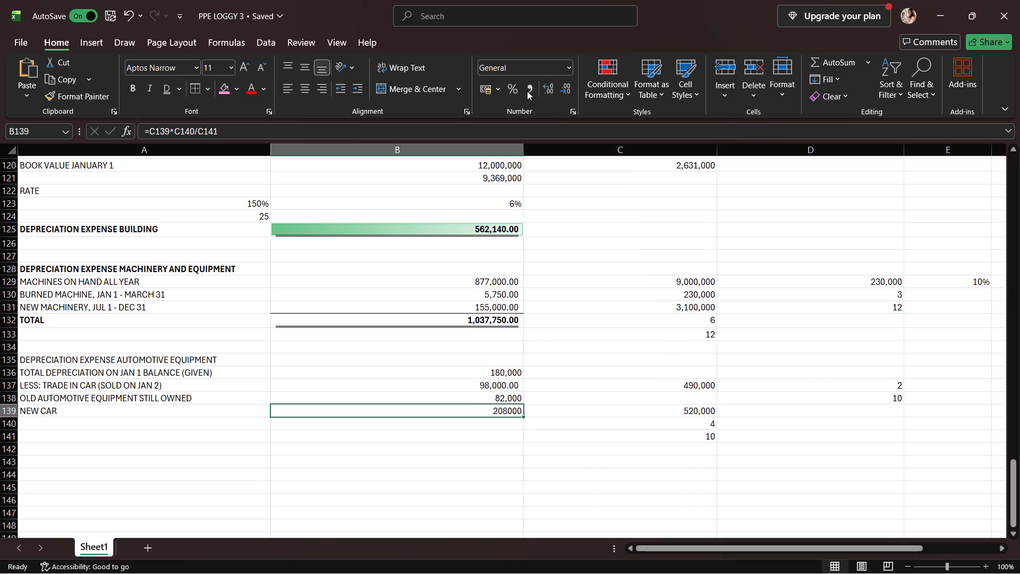
pyautogui.click(527, 91)
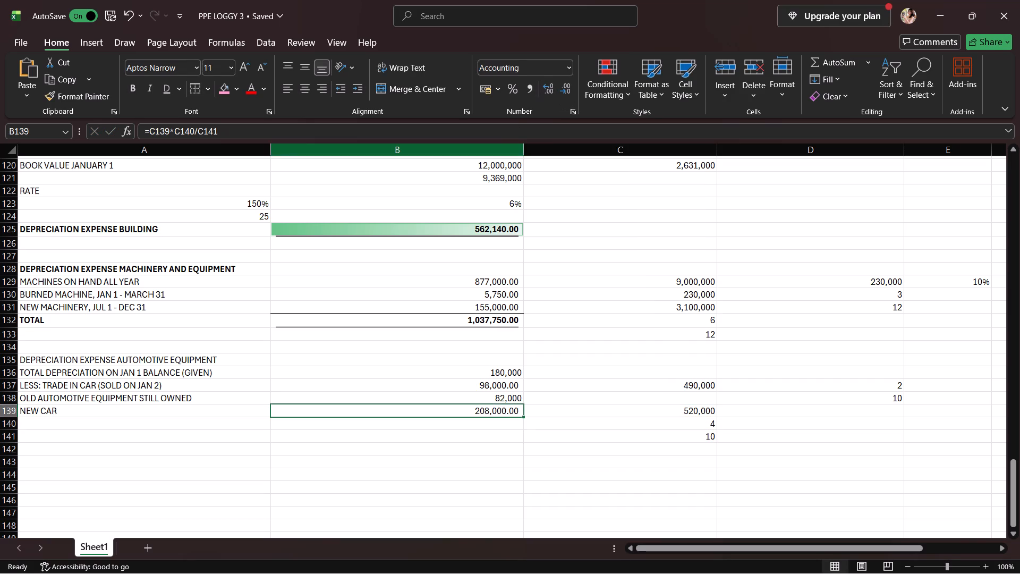
# Add the label "TOTAL" in A140, below the new car line, and make it bold.
pyautogui.click(201, 419)
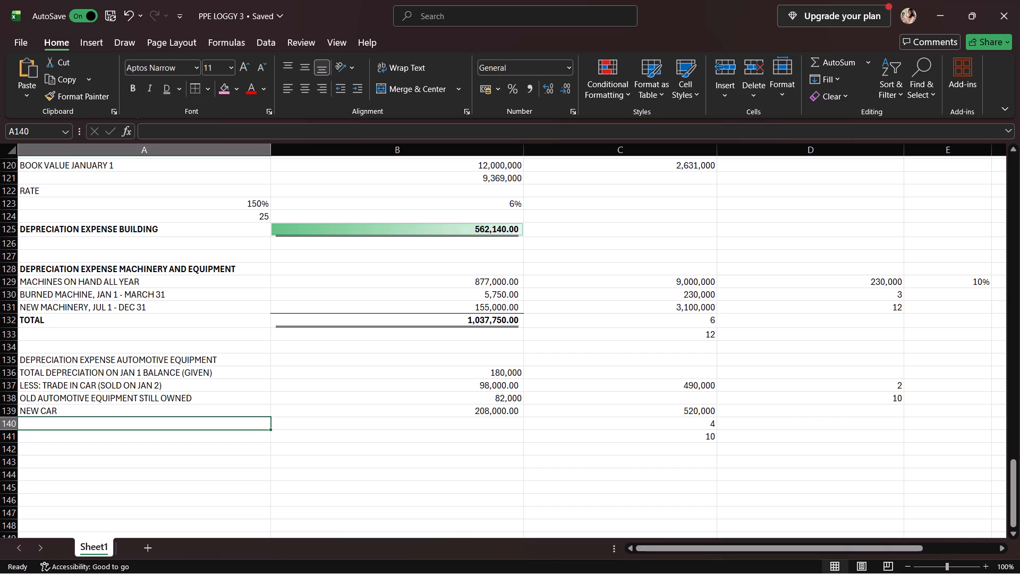
pyautogui.write('TOT')
pyautogui.write('AL')
pyautogui.press('BackSpace')
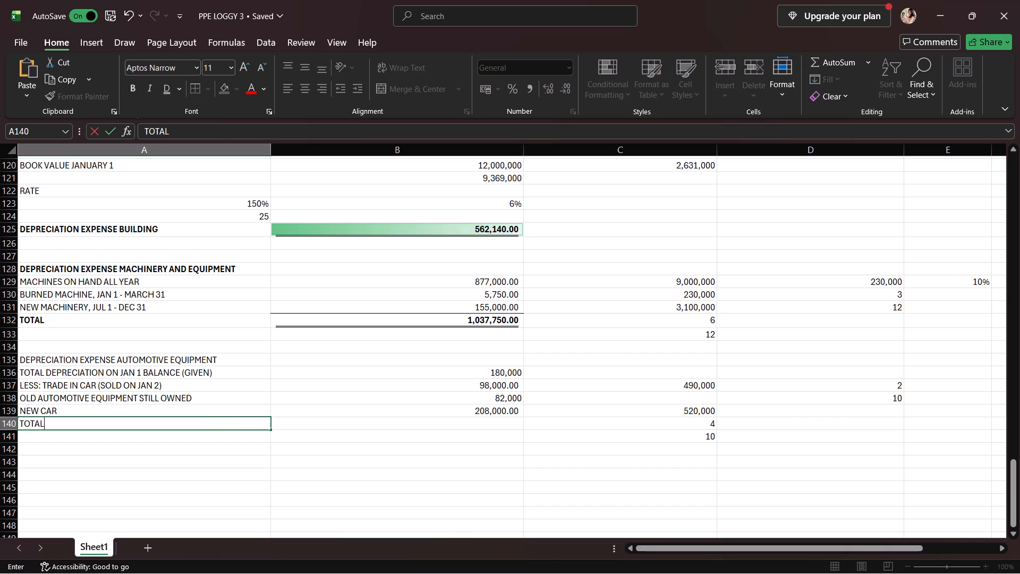
pyautogui.click(128, 420)
pyautogui.click(135, 406)
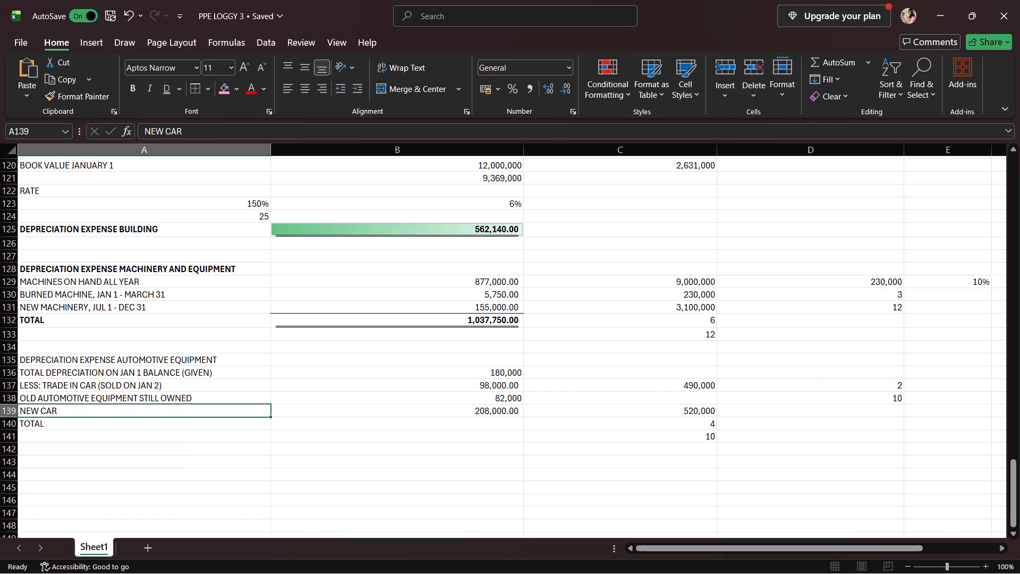
pyautogui.click(113, 425)
pyautogui.click(130, 89)
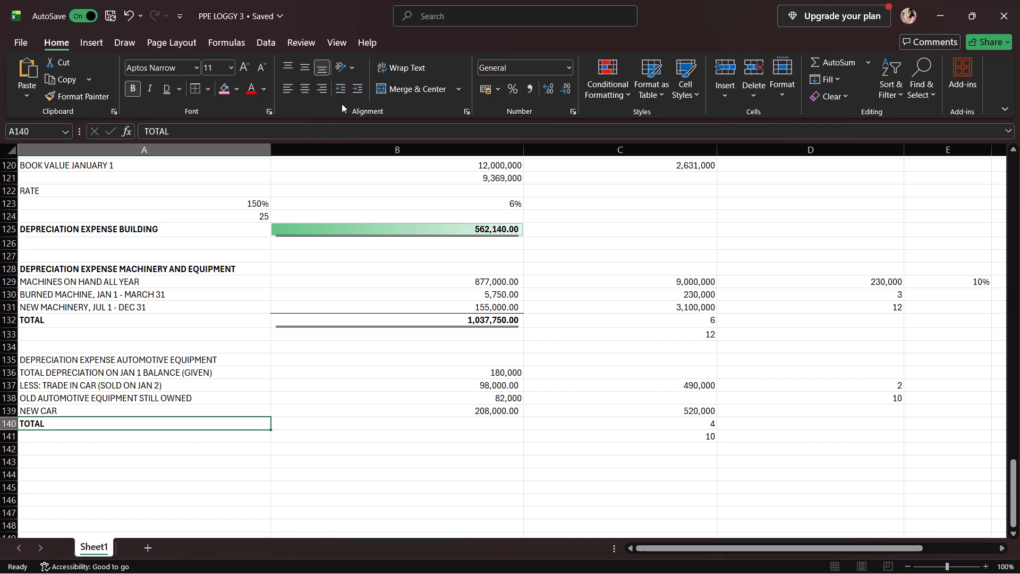
# Apply the current border style to B140, the automotive equipment total cell.
pyautogui.click(315, 424)
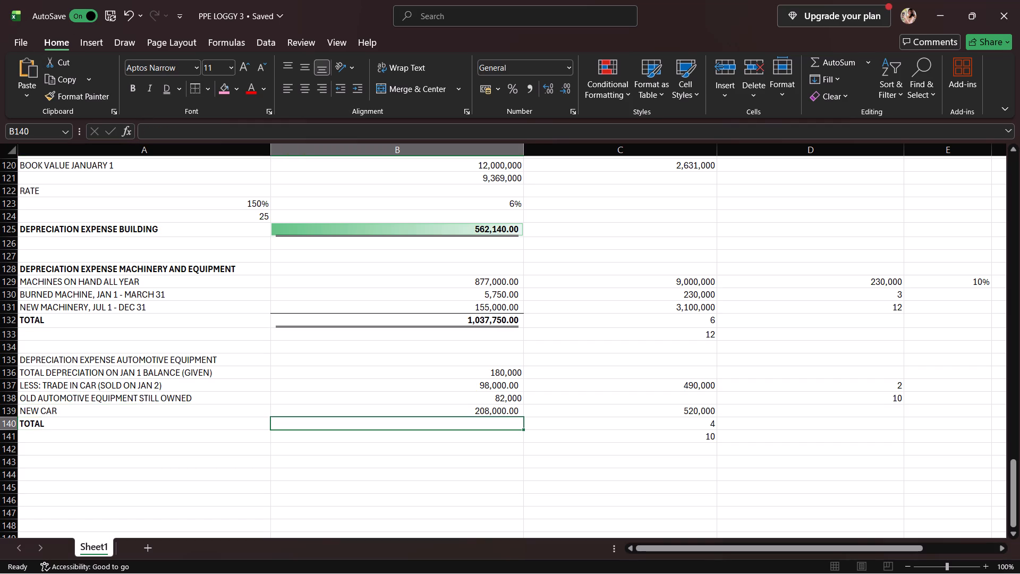
pyautogui.click(195, 83)
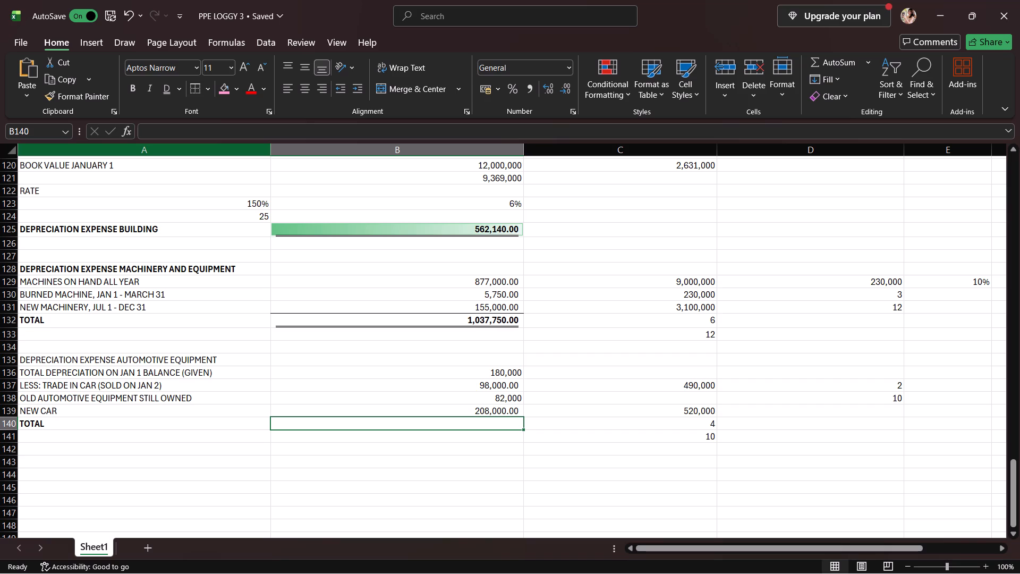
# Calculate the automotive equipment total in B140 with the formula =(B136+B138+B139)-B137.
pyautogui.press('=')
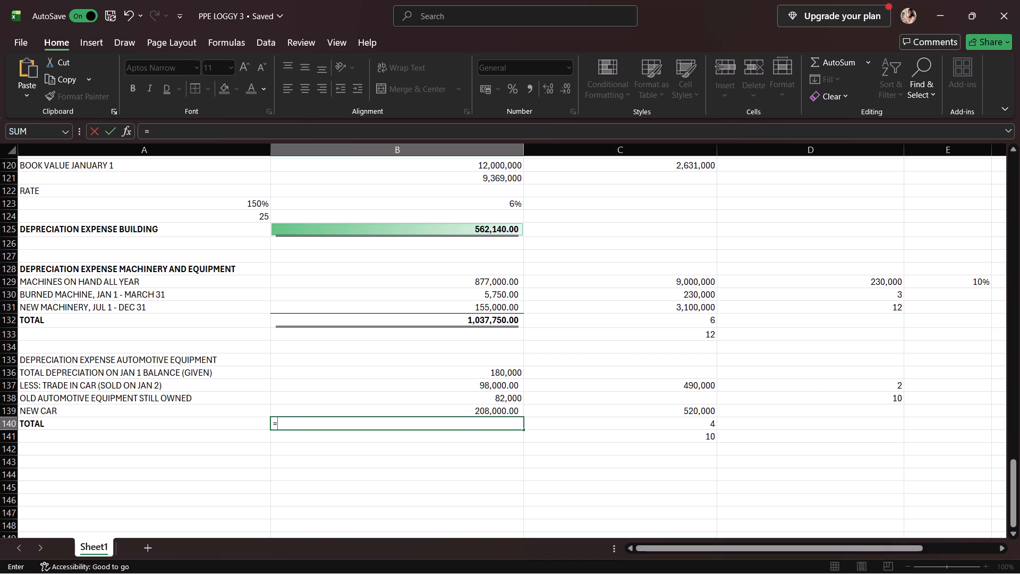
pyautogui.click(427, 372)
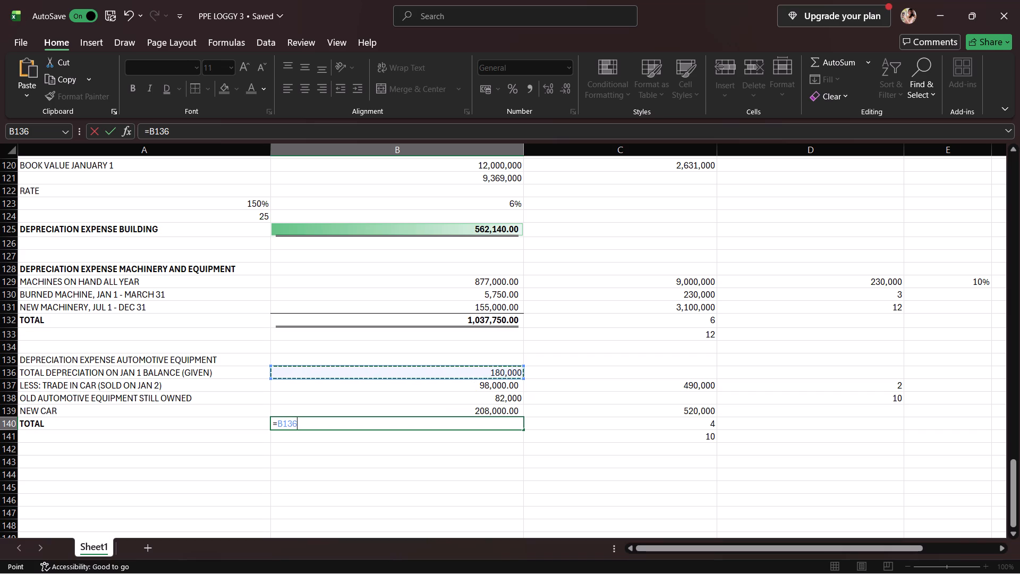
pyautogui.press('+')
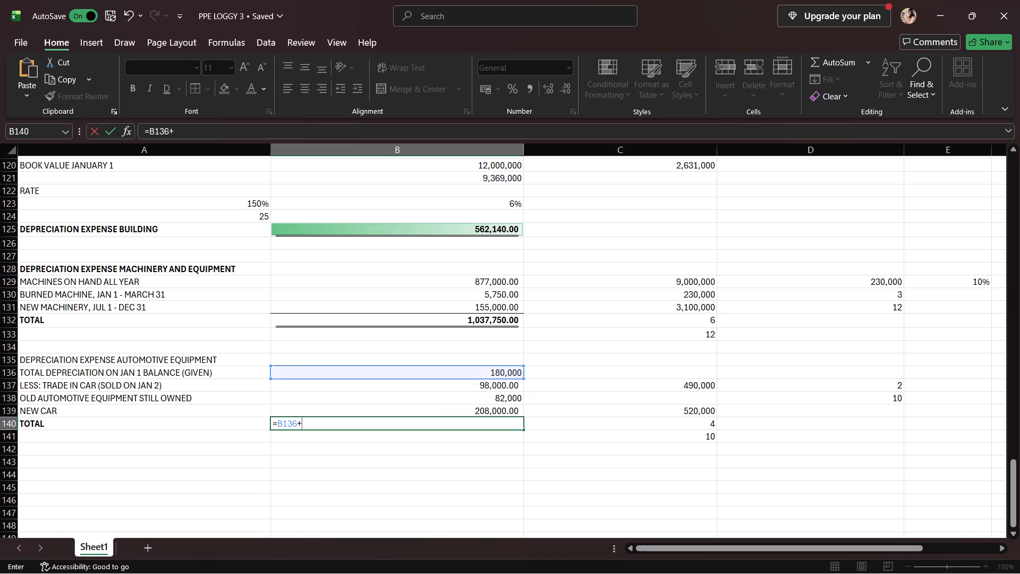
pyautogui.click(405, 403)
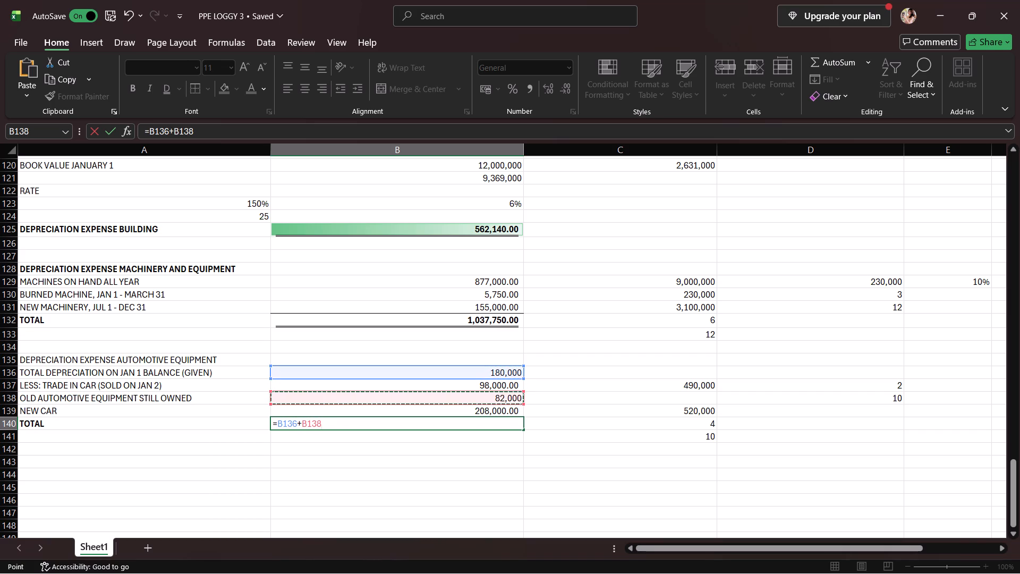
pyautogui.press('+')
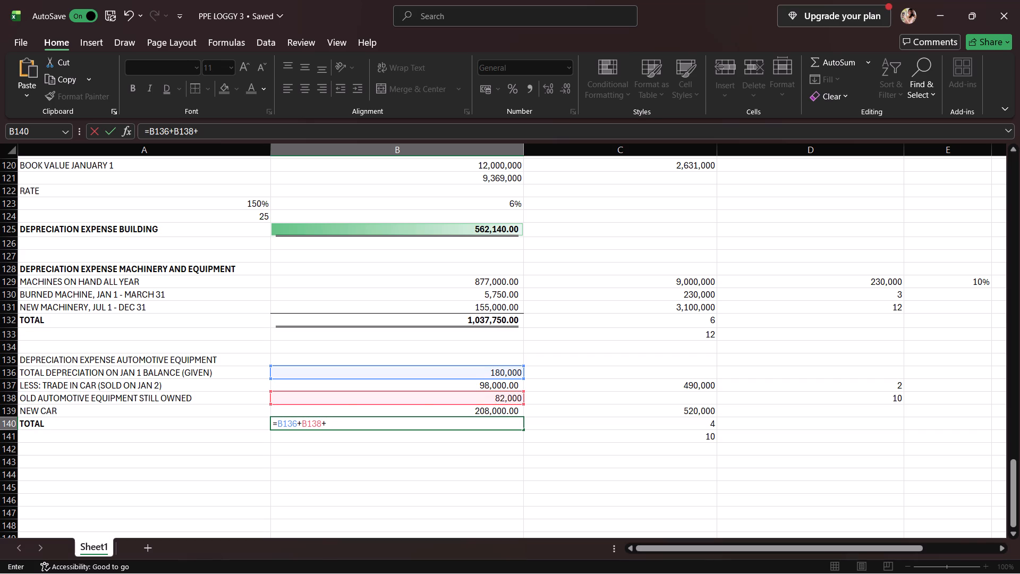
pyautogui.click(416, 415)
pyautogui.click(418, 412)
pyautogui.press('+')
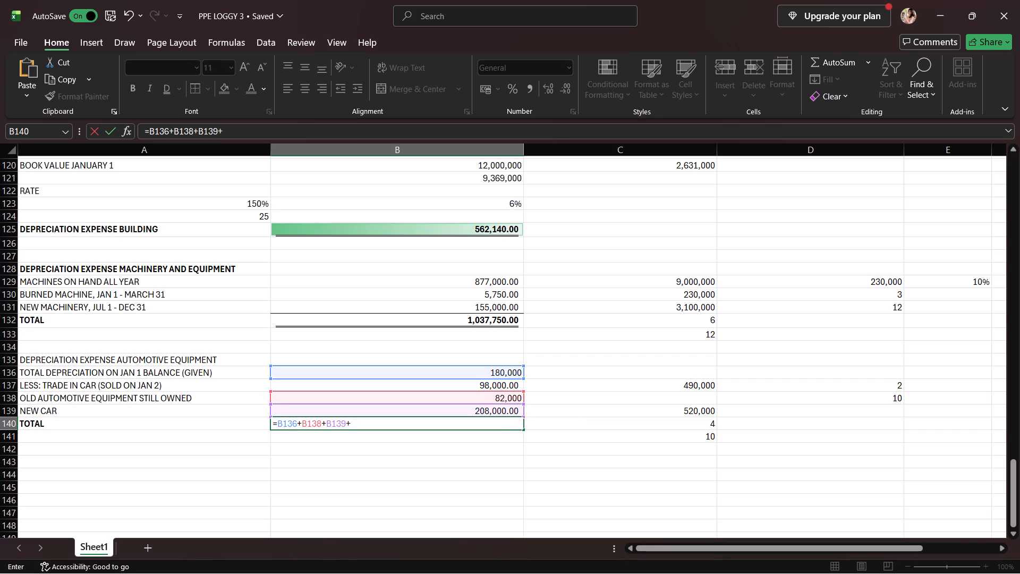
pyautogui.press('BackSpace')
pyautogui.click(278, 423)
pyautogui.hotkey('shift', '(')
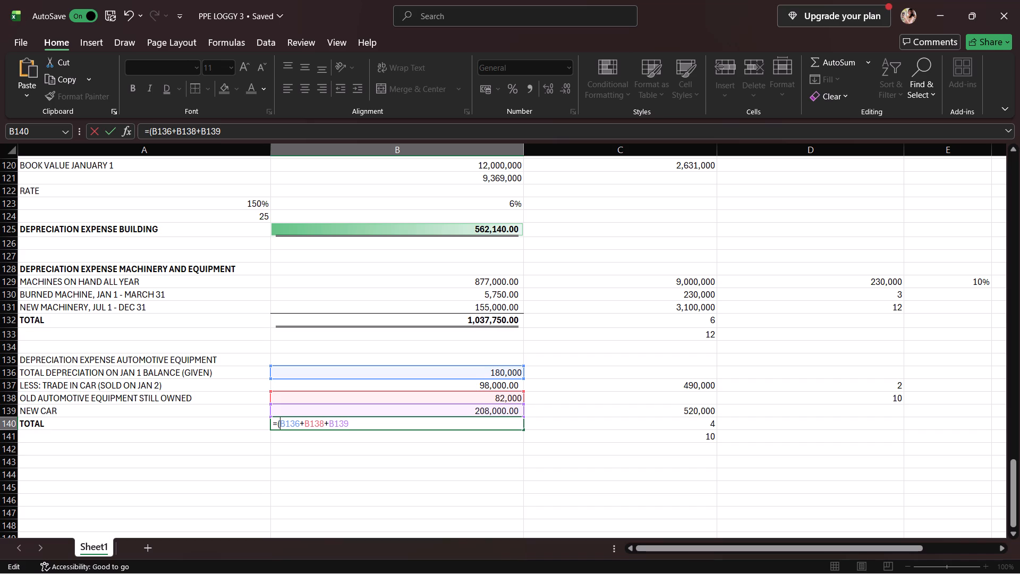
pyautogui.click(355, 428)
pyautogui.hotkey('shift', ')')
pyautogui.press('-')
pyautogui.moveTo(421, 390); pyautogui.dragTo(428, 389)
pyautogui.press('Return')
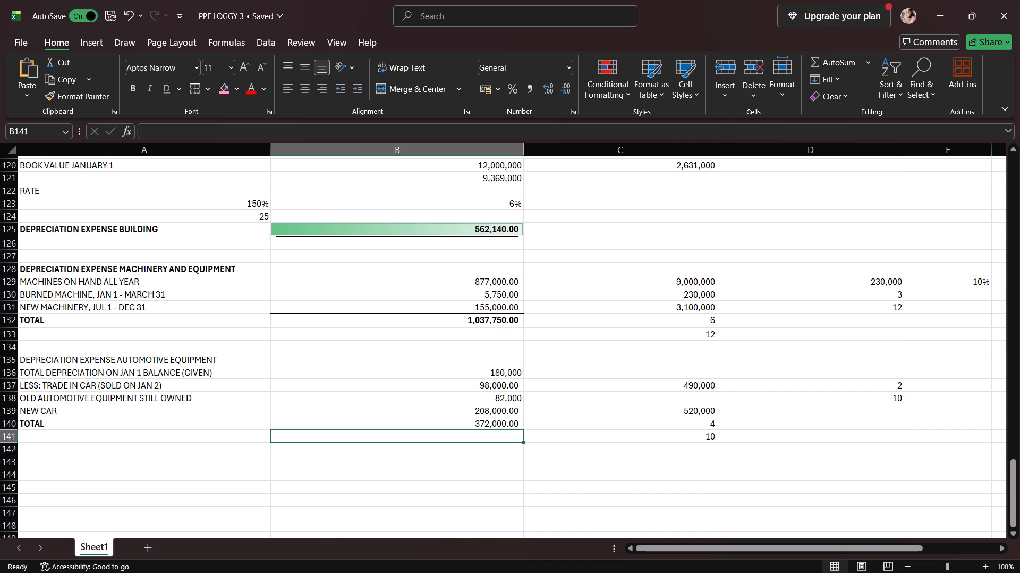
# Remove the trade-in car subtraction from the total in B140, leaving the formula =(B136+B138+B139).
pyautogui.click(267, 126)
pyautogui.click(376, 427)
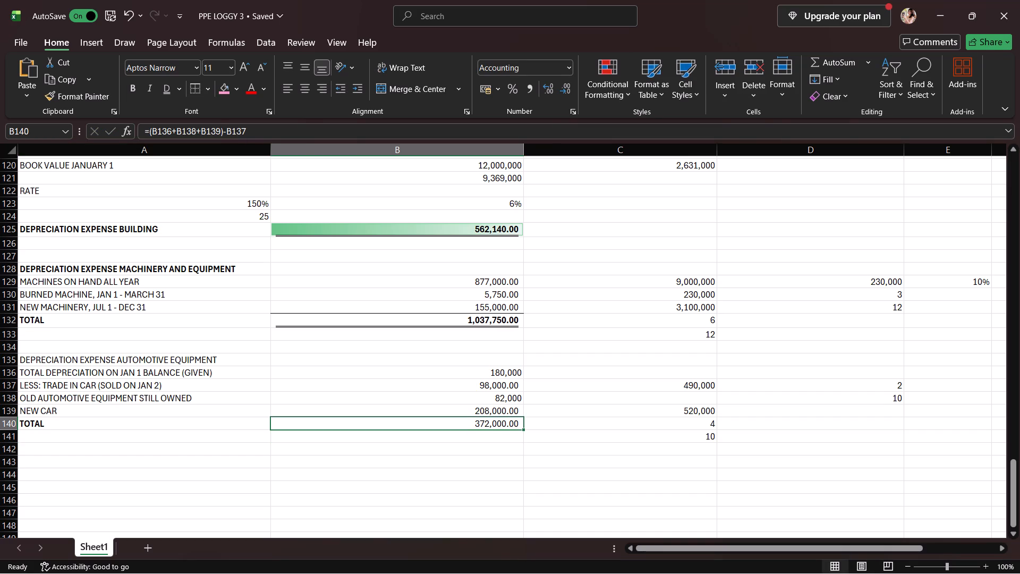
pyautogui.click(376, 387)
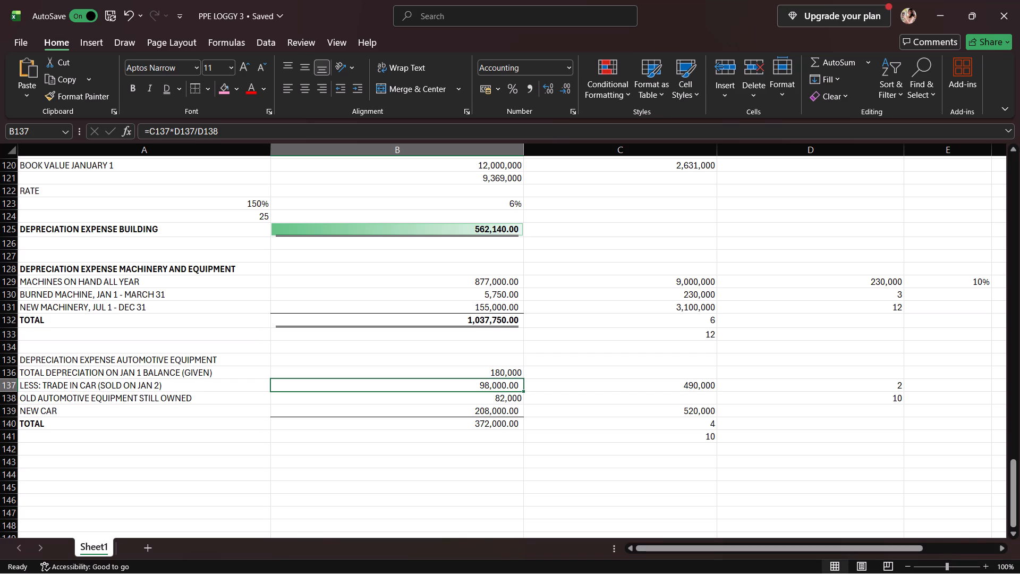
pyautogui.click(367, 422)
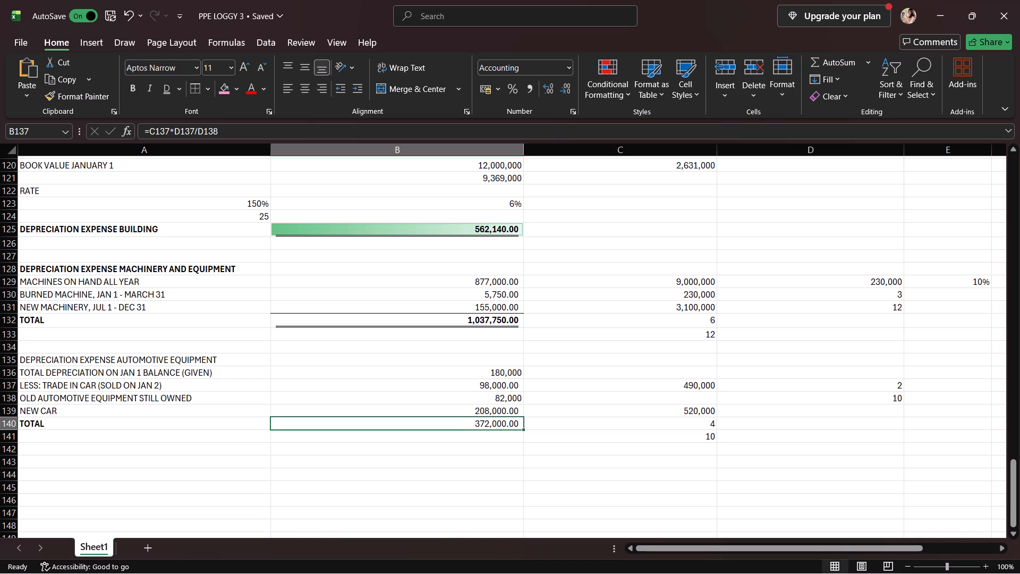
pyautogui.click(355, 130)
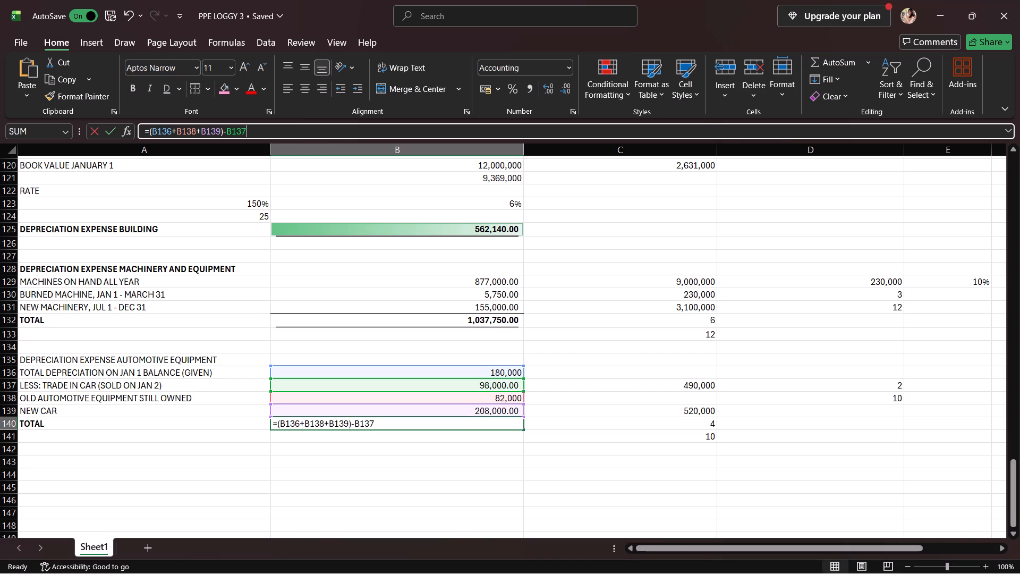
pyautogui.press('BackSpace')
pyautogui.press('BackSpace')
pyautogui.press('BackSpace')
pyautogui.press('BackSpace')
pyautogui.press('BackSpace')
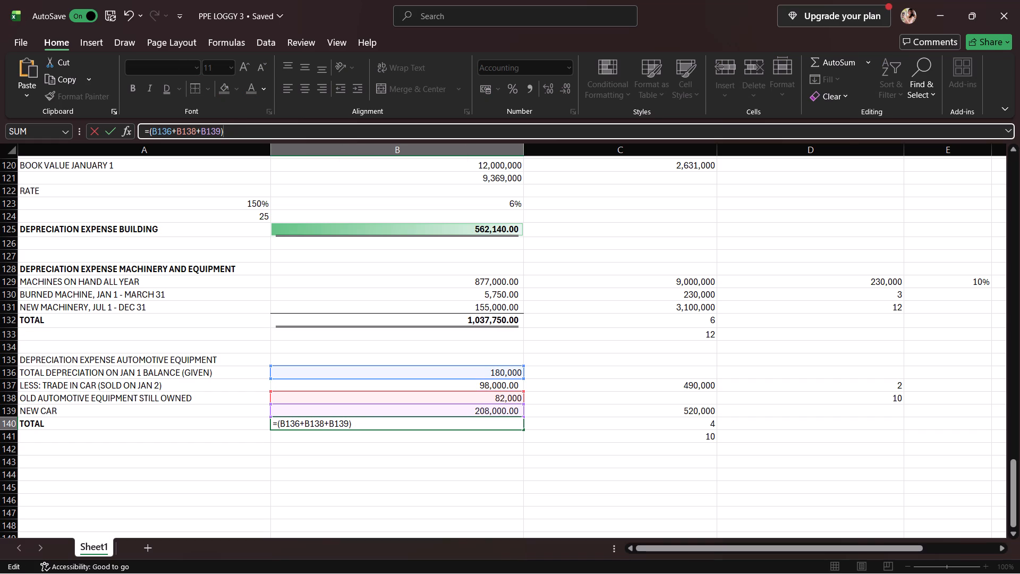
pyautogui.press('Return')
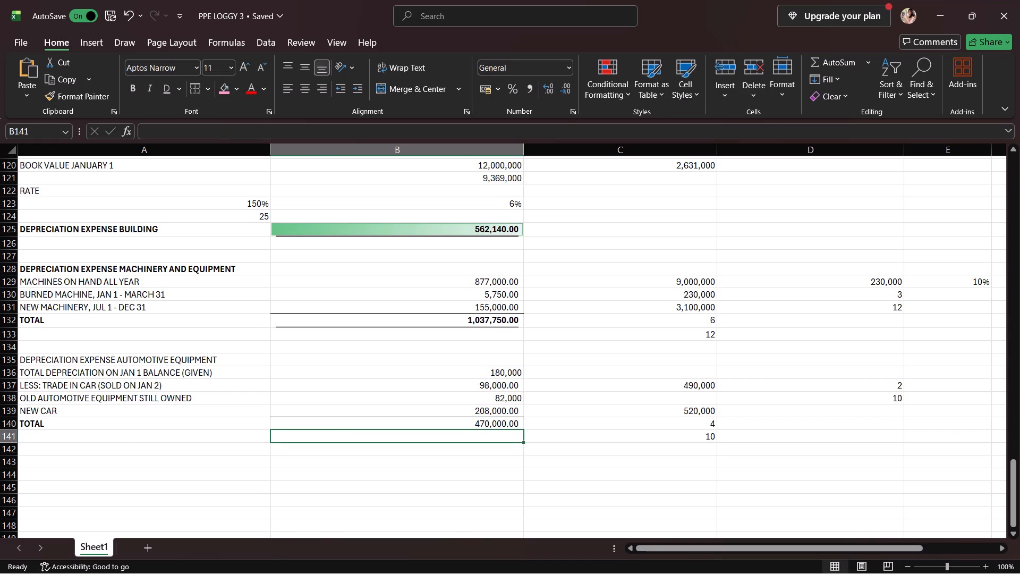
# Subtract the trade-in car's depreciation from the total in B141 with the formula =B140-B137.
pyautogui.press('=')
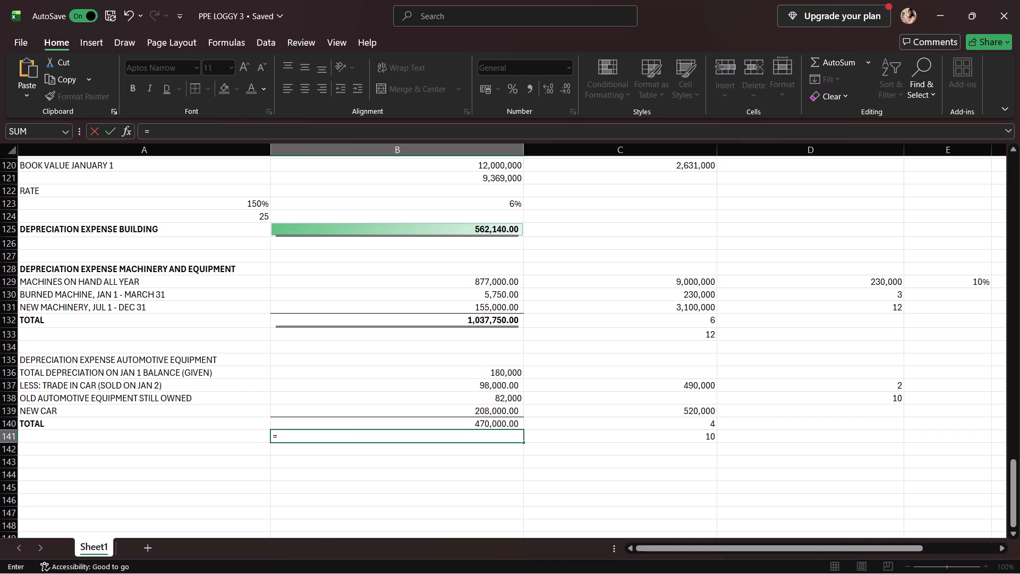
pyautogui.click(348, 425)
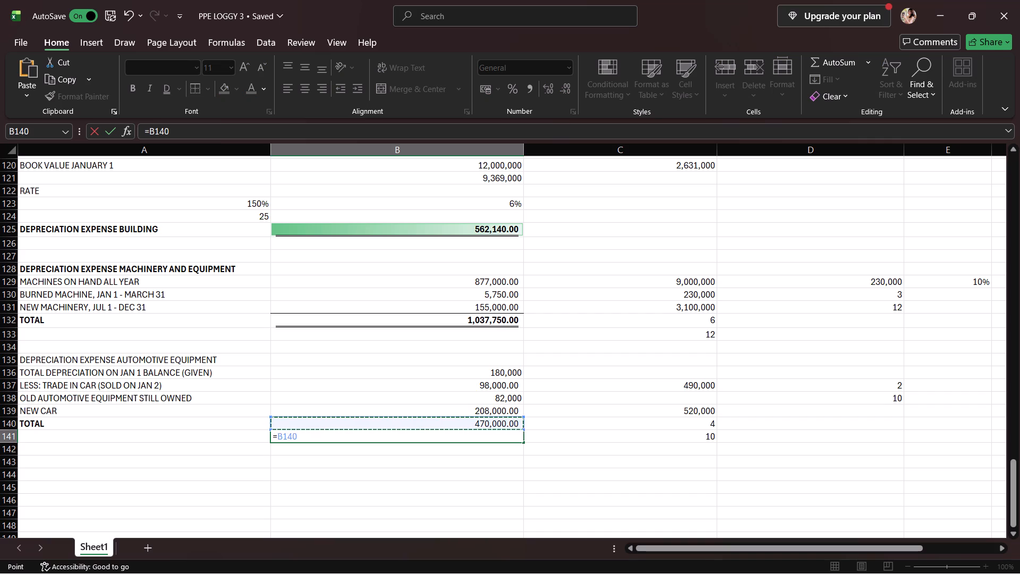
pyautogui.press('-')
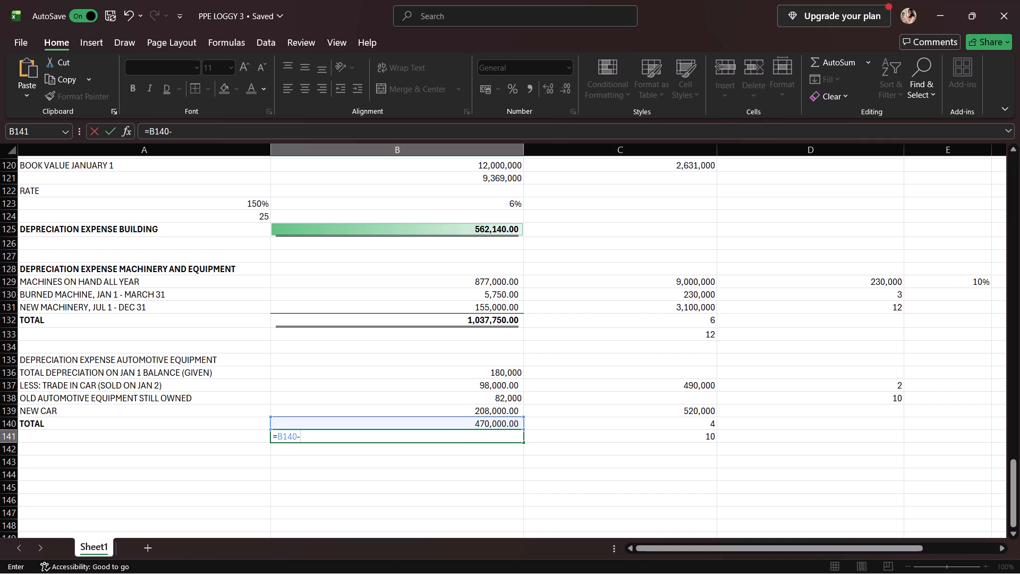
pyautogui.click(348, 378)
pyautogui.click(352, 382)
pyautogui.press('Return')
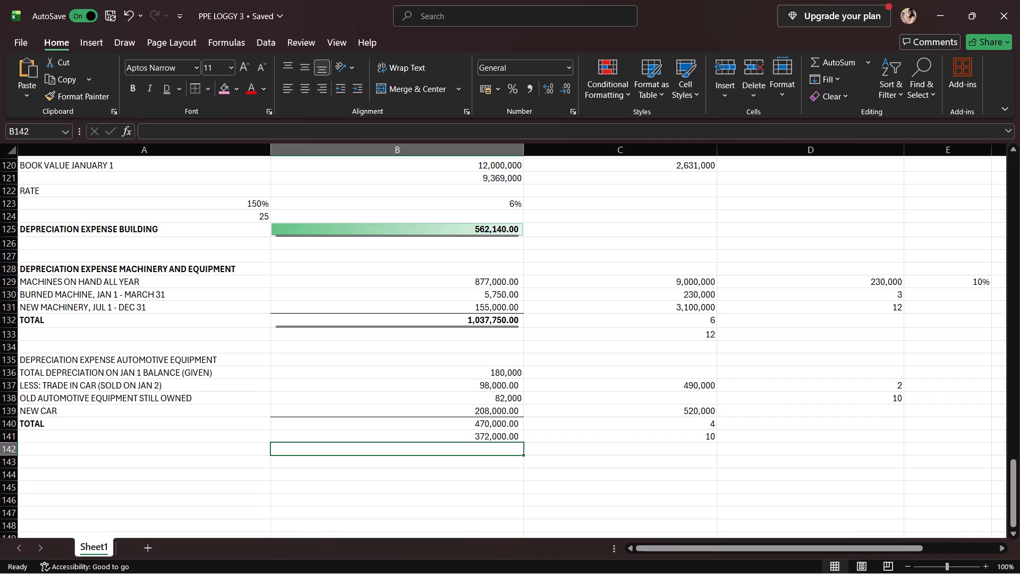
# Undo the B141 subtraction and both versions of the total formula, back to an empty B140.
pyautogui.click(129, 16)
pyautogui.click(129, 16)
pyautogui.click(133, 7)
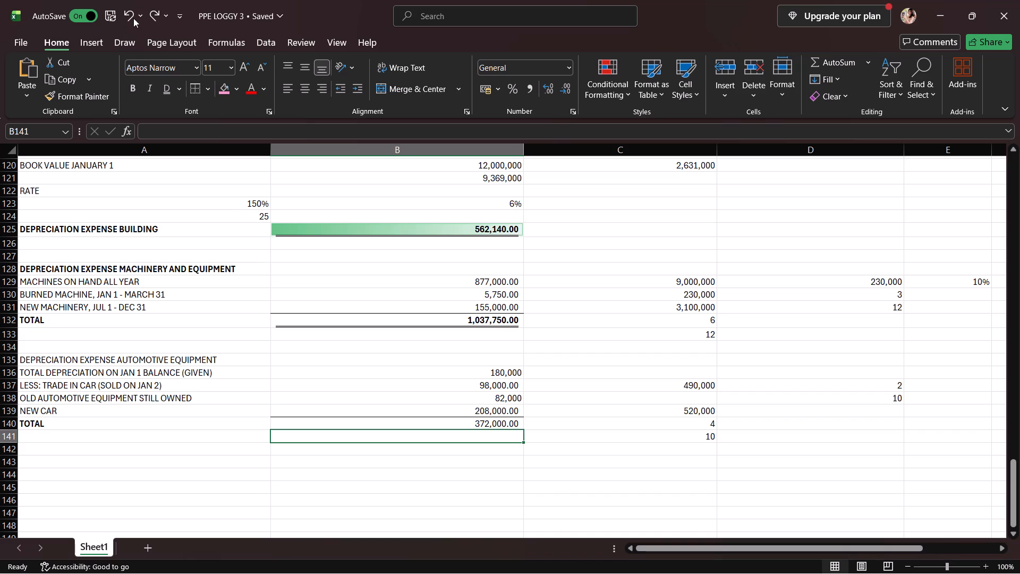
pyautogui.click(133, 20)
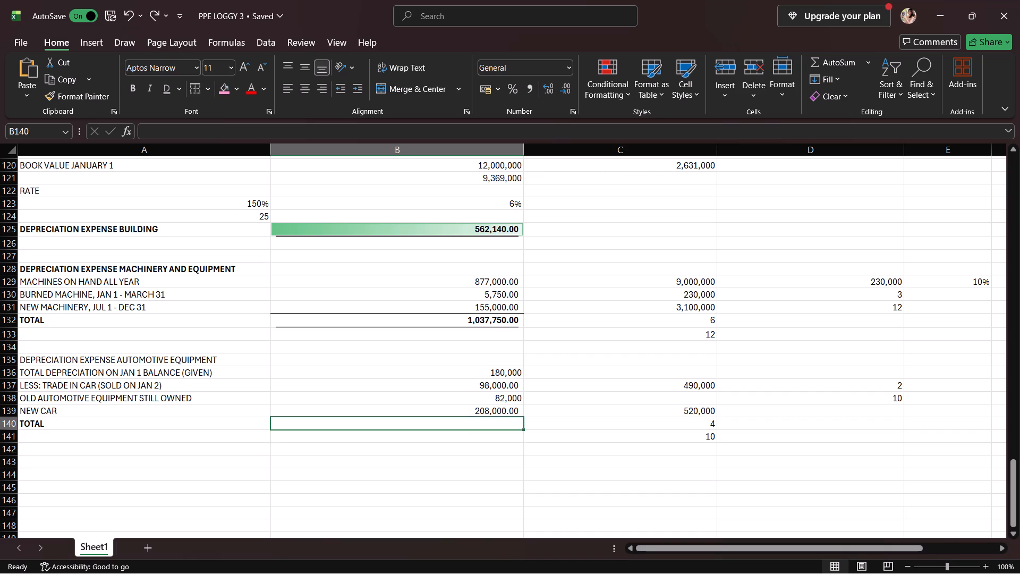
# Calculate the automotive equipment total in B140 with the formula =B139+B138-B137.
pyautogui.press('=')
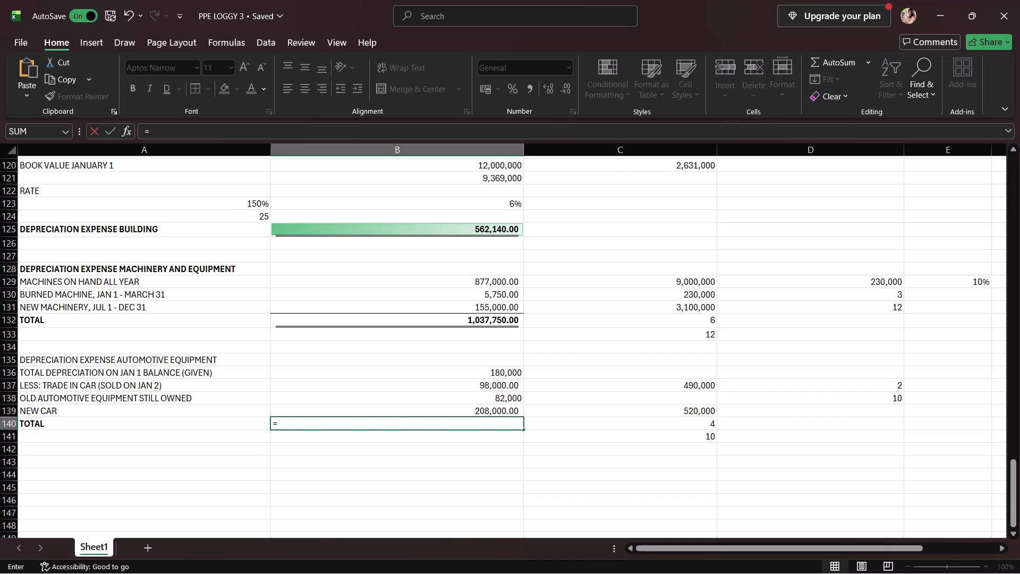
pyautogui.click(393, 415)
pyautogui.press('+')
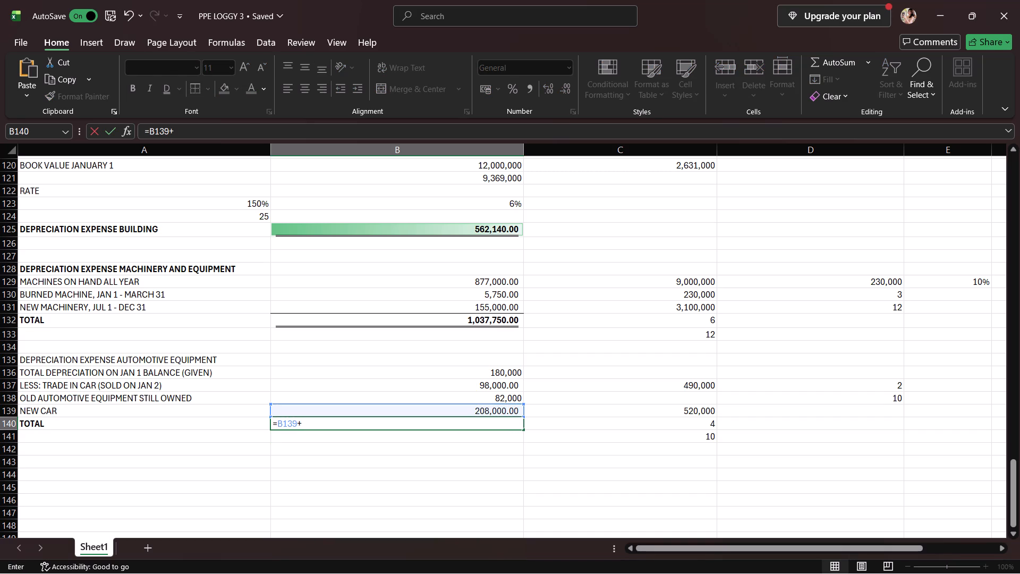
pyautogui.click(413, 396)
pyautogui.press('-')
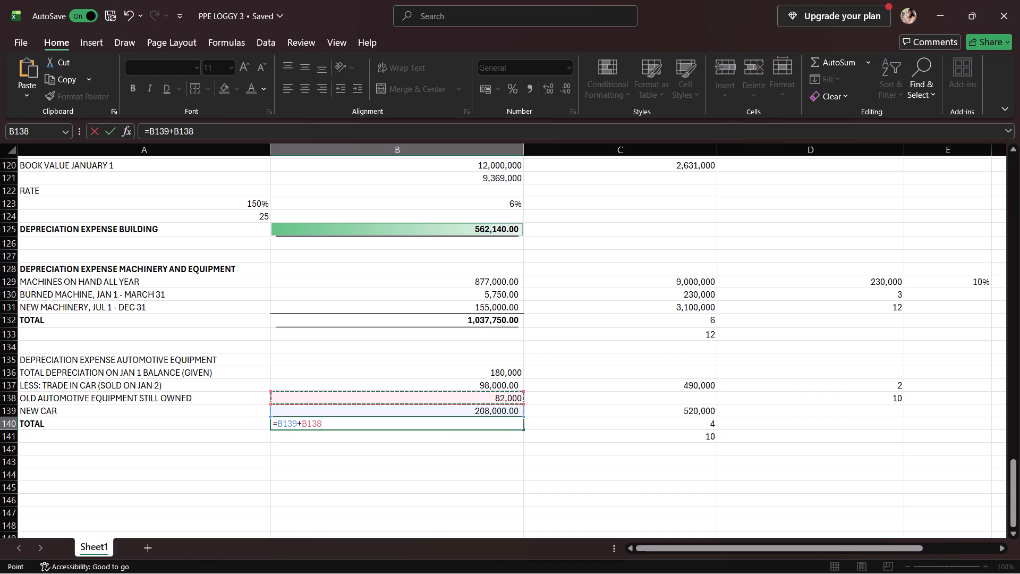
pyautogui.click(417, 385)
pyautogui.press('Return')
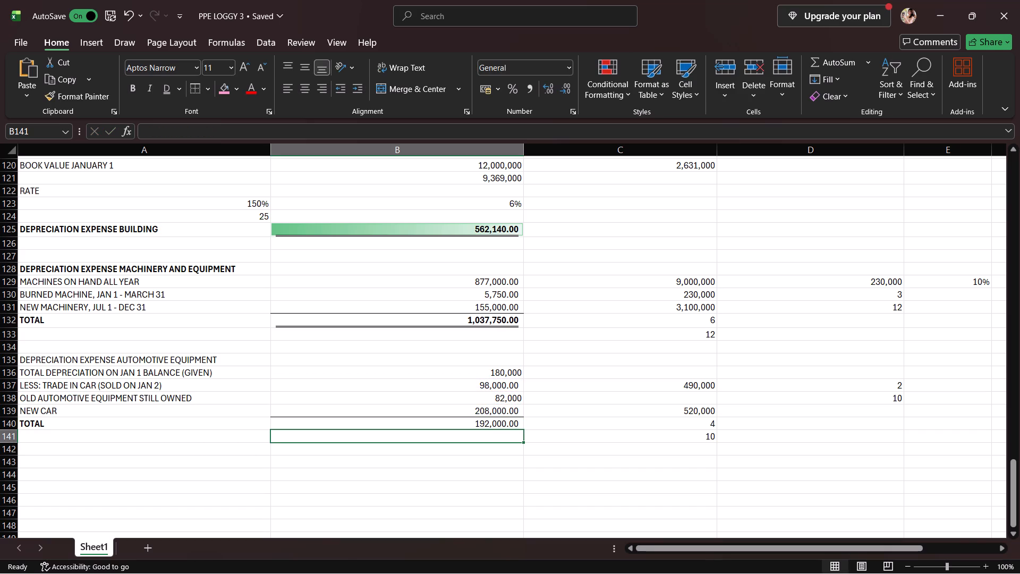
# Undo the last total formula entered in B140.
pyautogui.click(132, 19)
# Calculate the automotive equipment total in B140 as new car less trade-in car, with the formula =B139-B137.
pyautogui.press('=')
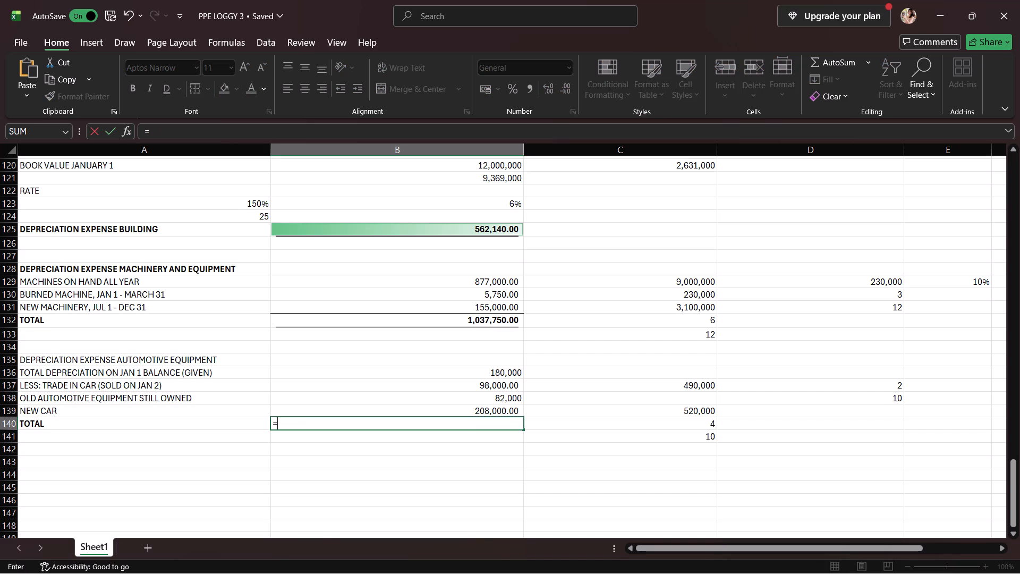
pyautogui.click(195, 381)
pyautogui.click(293, 389)
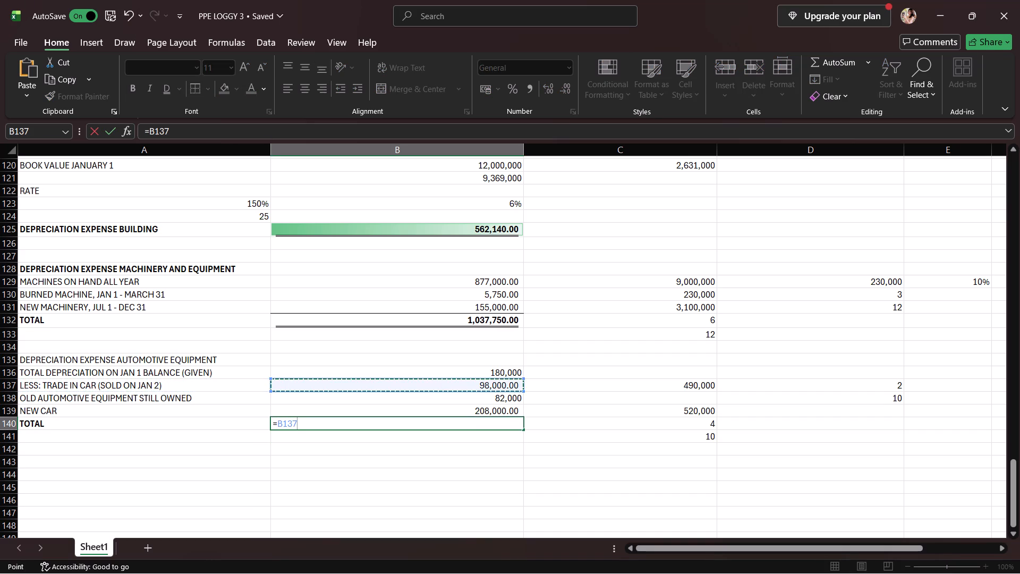
pyautogui.click(299, 396)
pyautogui.click(288, 404)
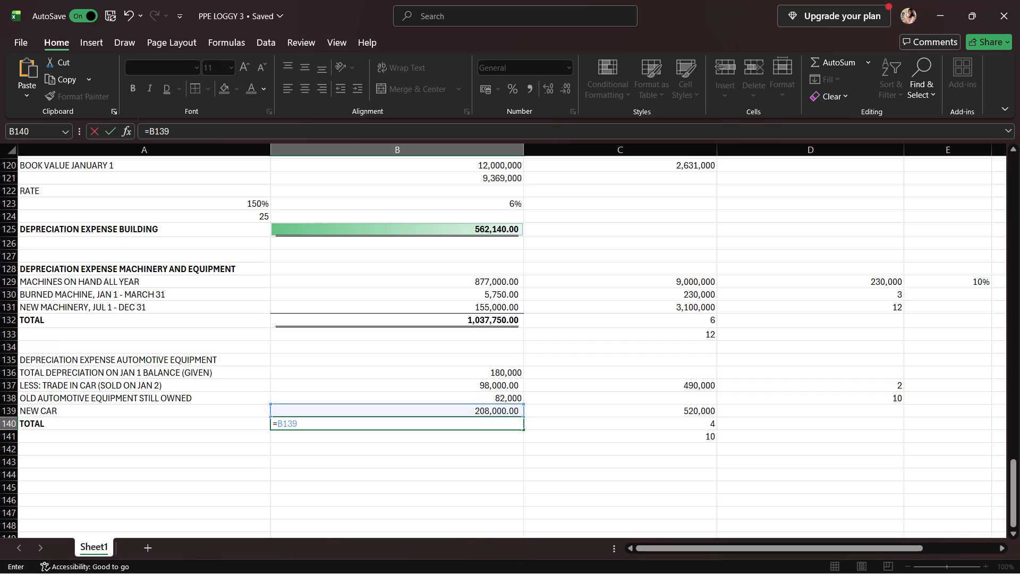
pyautogui.press('+')
pyautogui.press('BackSpace')
pyautogui.press('-')
pyautogui.click(374, 382)
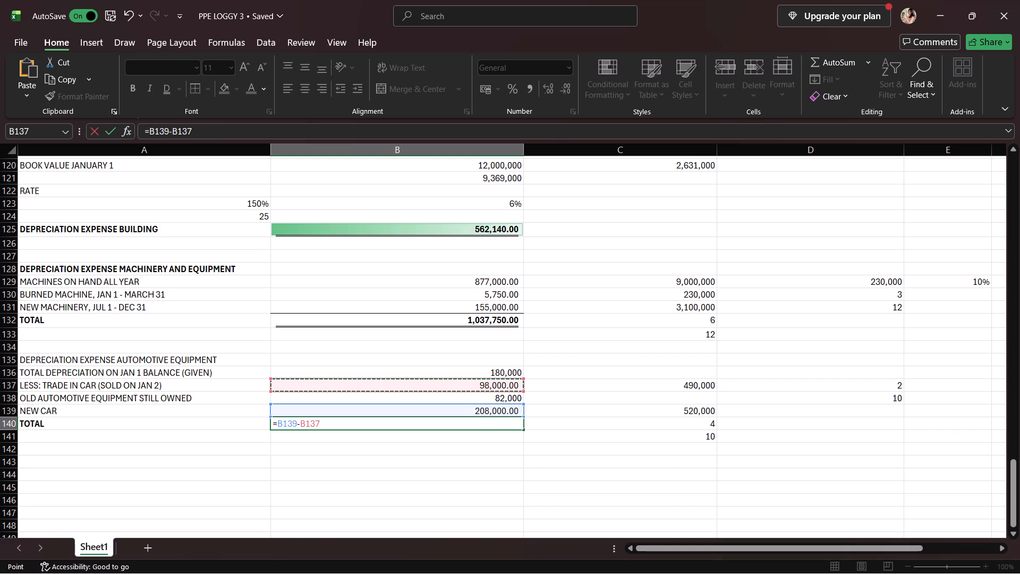
pyautogui.press('Return')
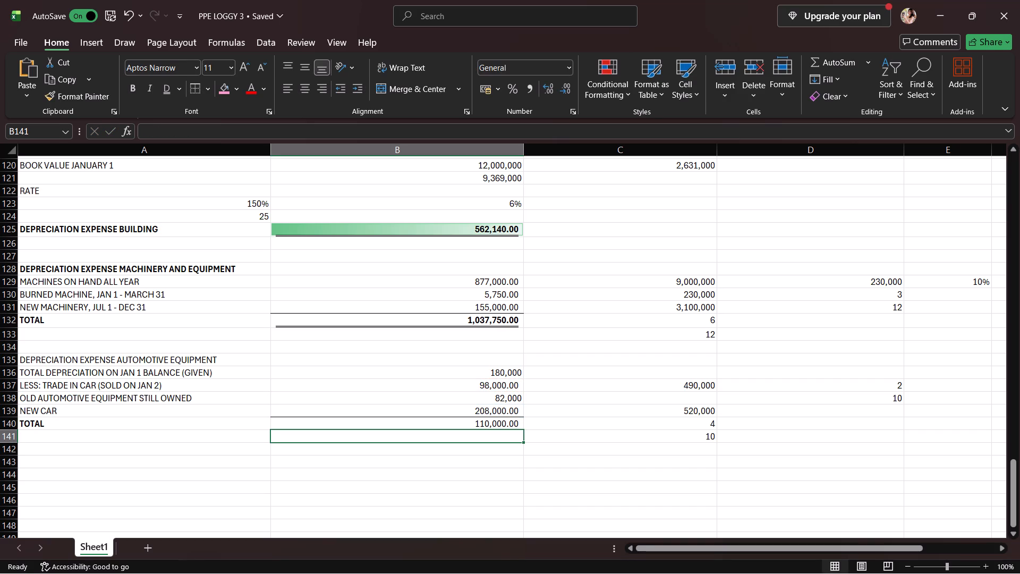
pyautogui.click(398, 436)
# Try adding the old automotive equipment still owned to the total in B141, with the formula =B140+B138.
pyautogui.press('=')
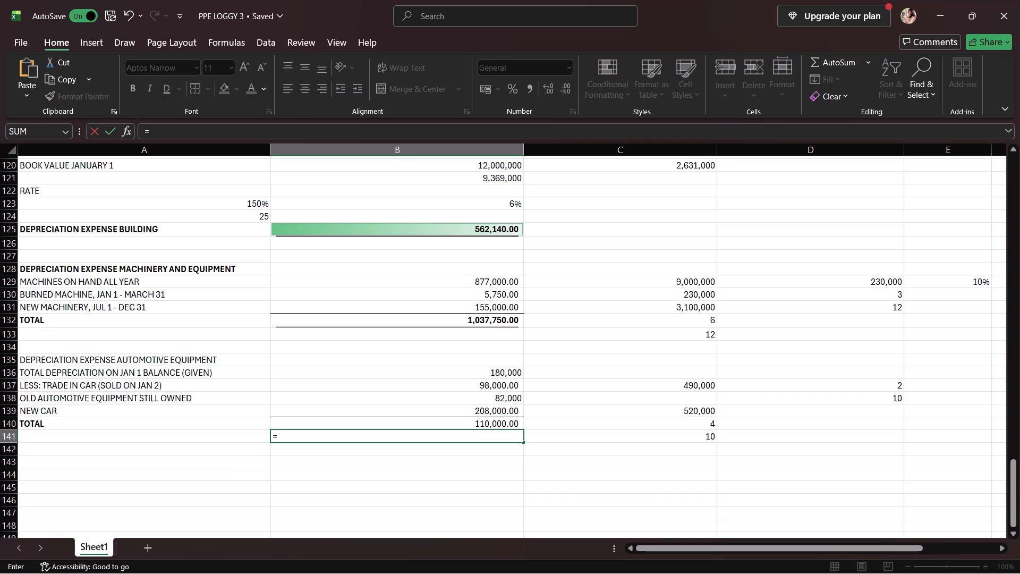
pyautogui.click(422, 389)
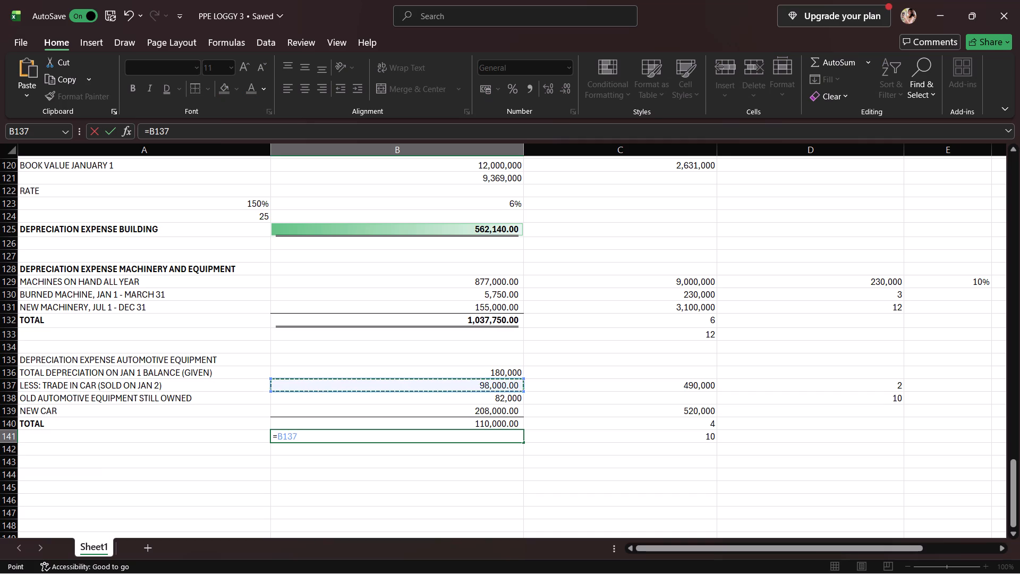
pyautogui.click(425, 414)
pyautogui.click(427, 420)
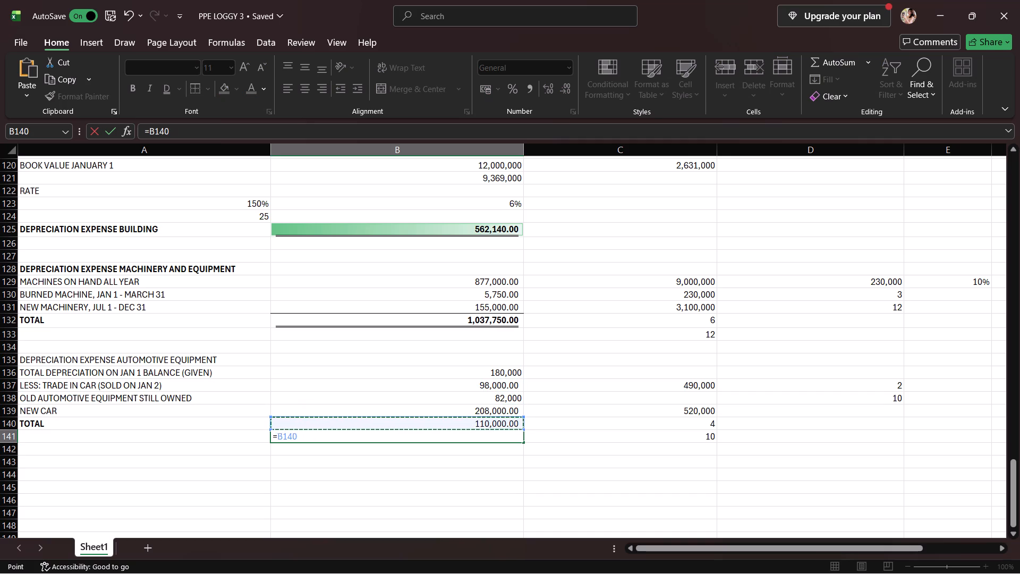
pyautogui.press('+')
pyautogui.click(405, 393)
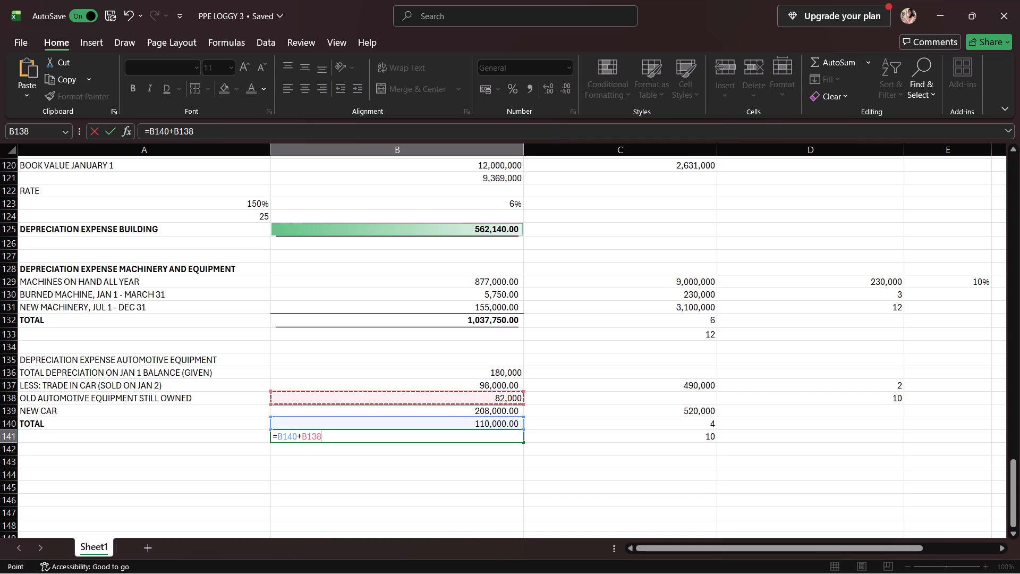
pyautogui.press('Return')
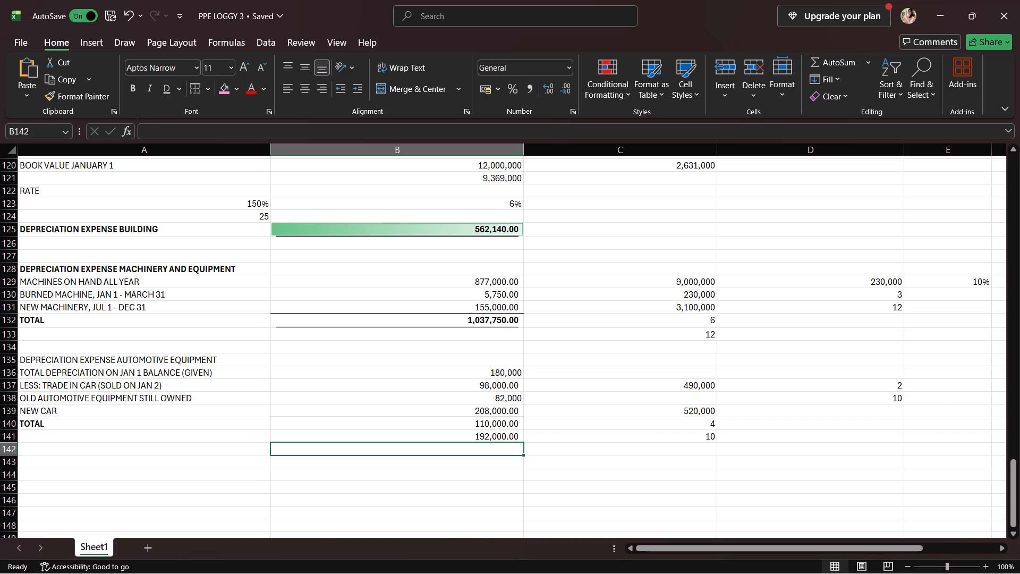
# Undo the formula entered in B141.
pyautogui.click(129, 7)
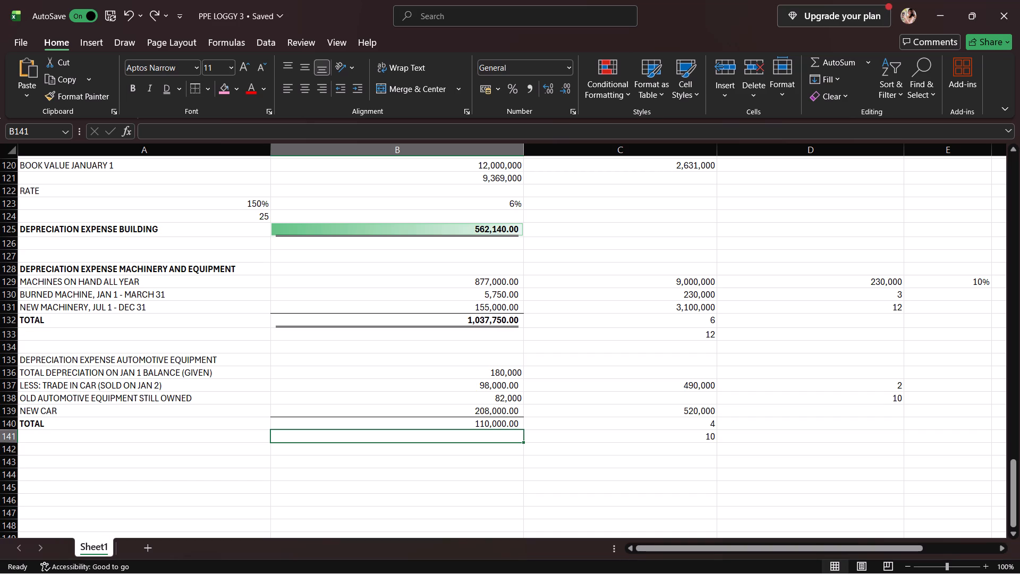
# Calculate the automotive equipment depreciation in B141 with the formula =B140+B136, adding the given January 1 balance depreciation.
pyautogui.press('=')
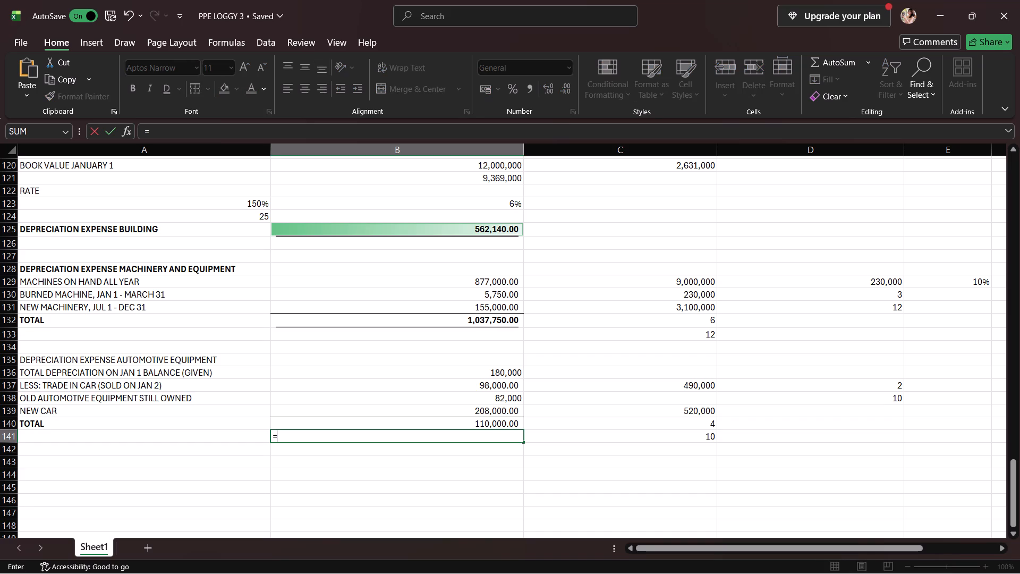
pyautogui.click(489, 422)
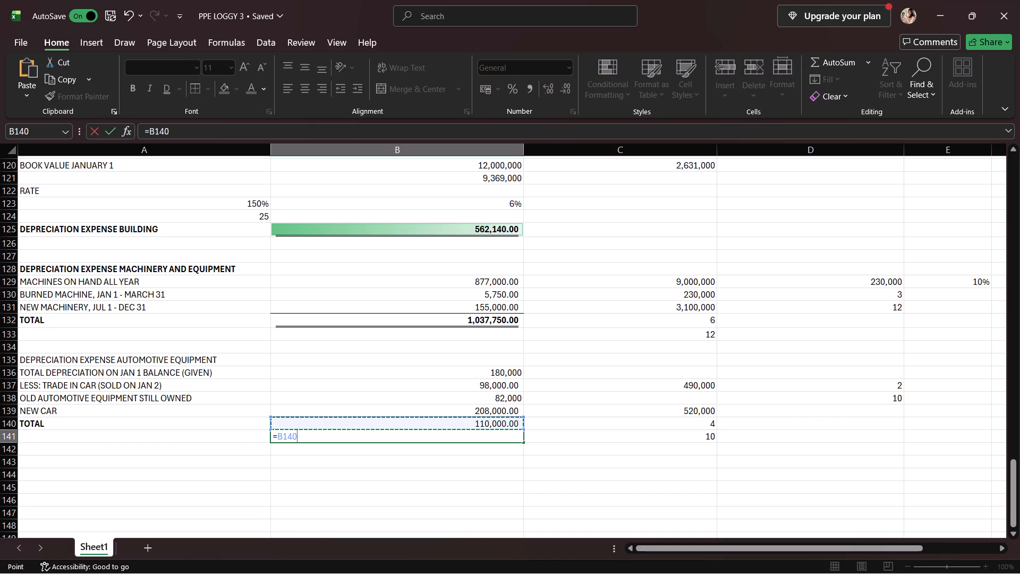
pyautogui.press('+')
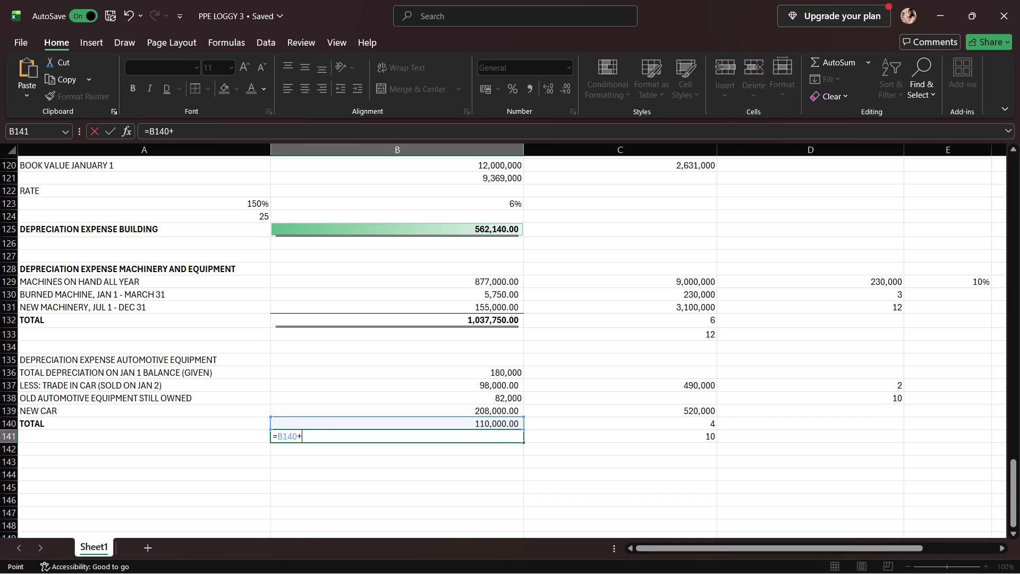
pyautogui.click(518, 368)
pyautogui.press('Return')
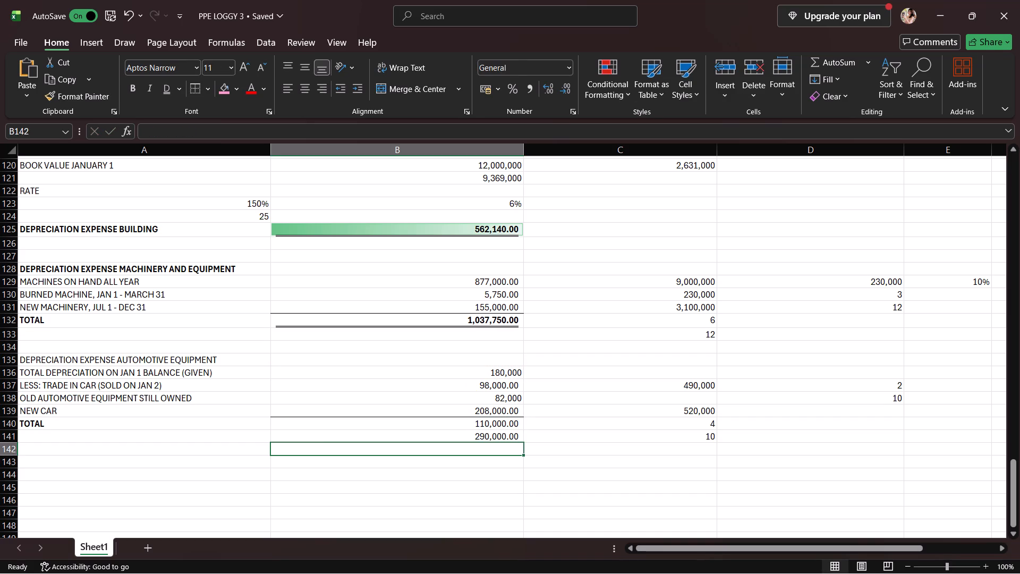
pyautogui.click(428, 440)
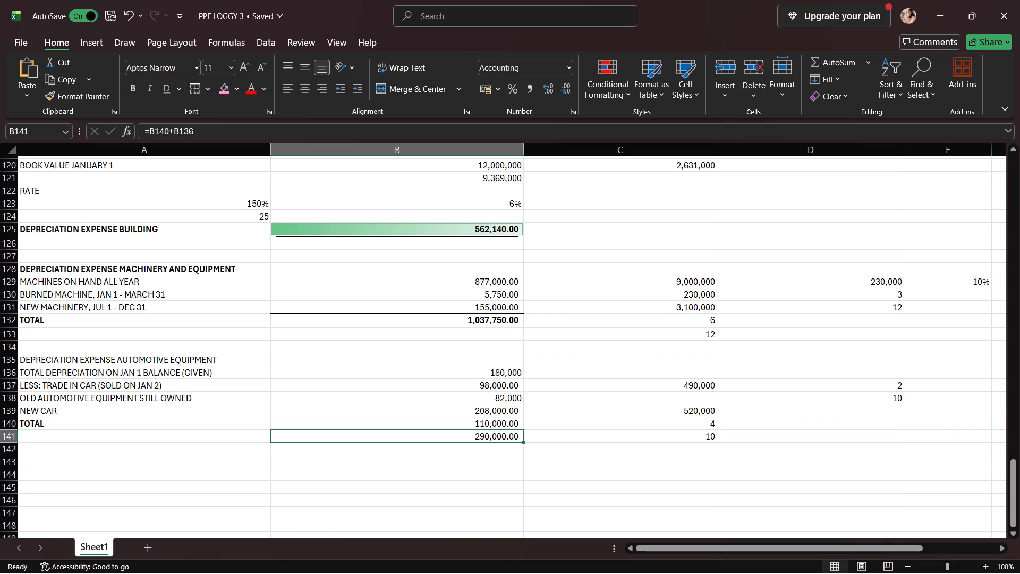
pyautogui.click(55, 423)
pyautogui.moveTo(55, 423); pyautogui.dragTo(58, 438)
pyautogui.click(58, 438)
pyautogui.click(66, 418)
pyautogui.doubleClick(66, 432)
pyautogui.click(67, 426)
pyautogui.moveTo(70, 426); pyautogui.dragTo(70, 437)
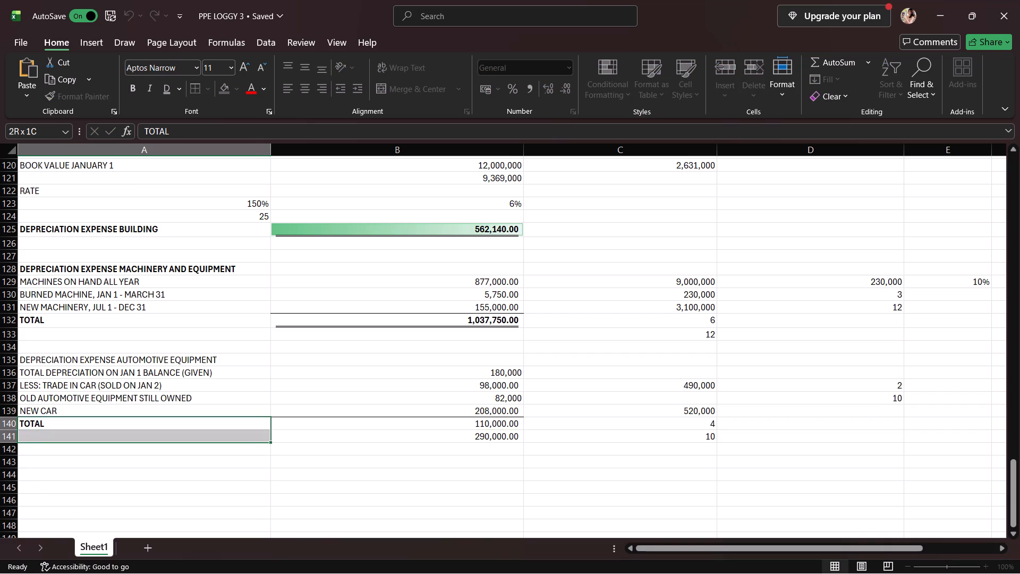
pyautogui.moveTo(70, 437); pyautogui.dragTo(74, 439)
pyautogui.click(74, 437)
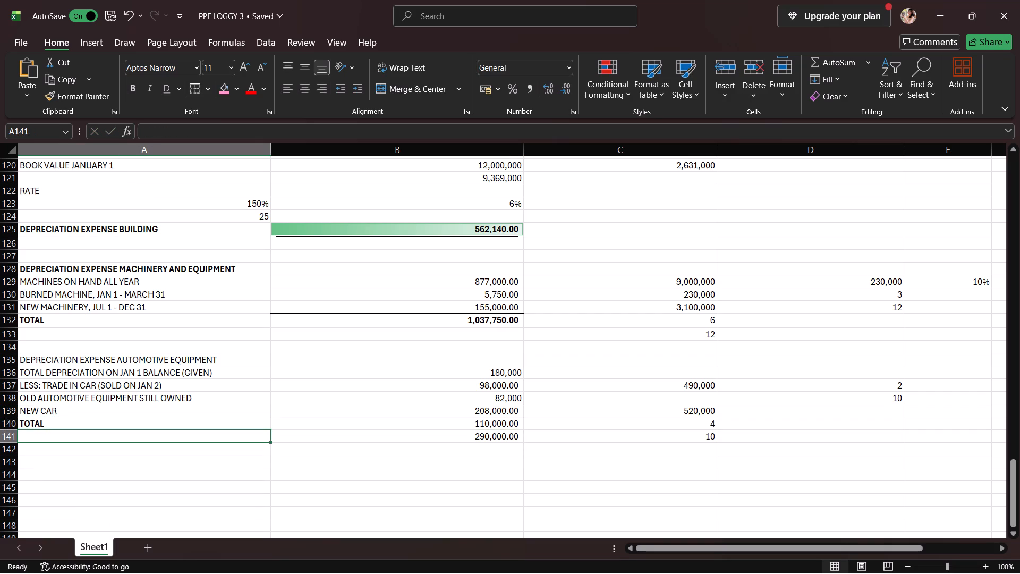
# Format the automotive equipment depreciation result in B141 as bold with a double underline.
pyautogui.click(488, 435)
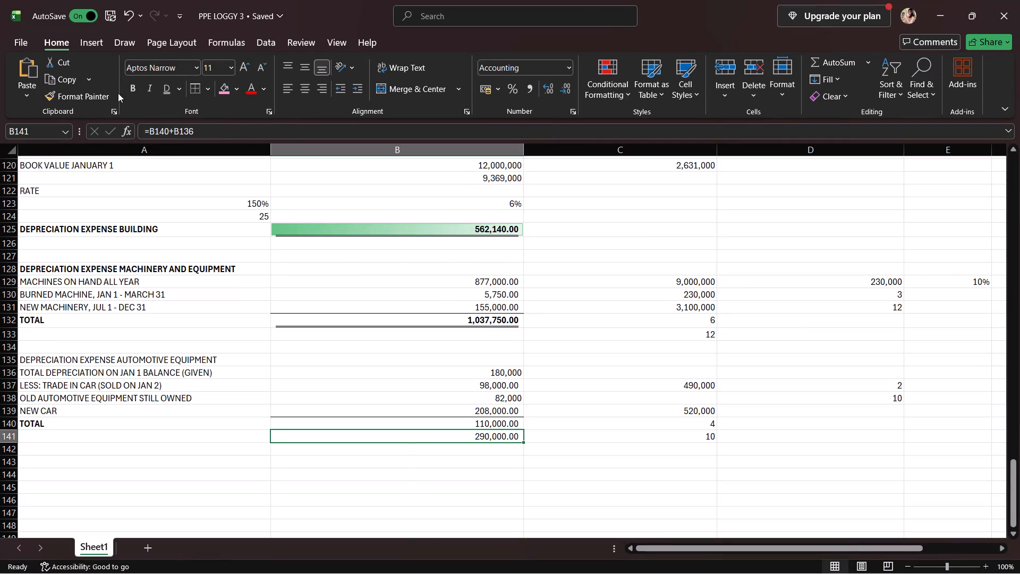
pyautogui.click(132, 93)
pyautogui.click(167, 96)
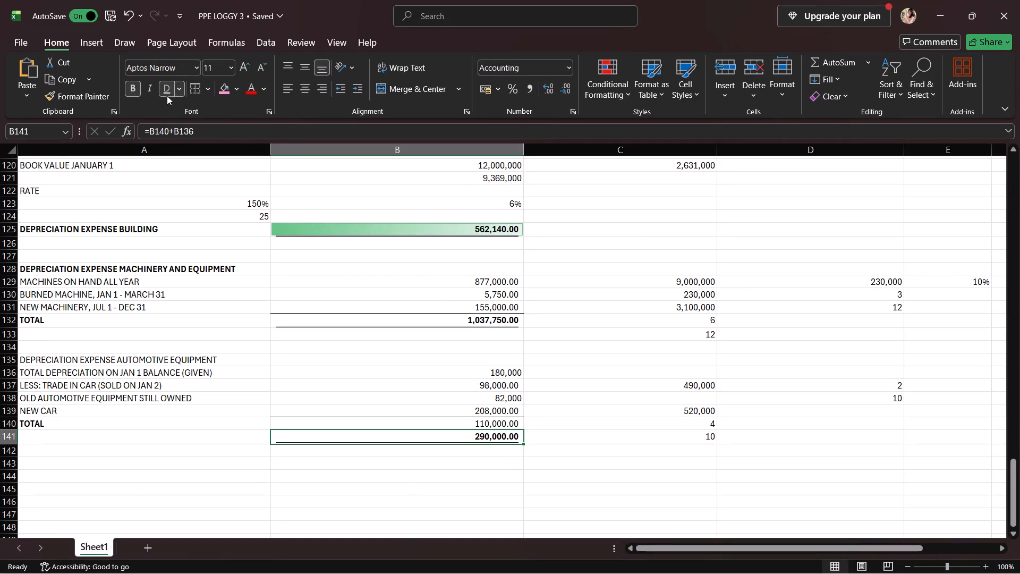
# Apply green gradient-fill data bars to the machinery total in B132 and the automotive equipment result in B141.
pyautogui.scroll(-3, 415, 376)
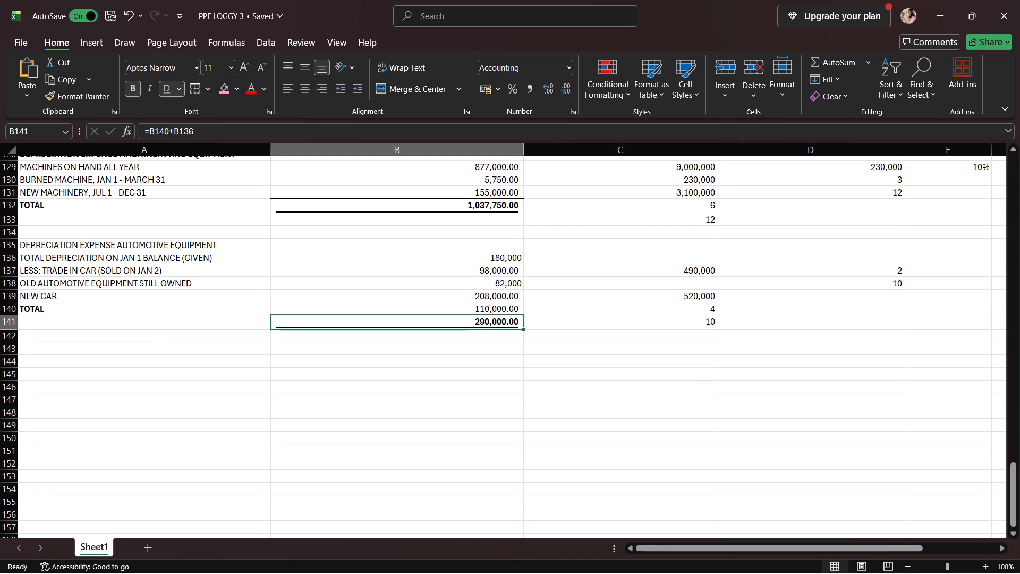
pyautogui.scroll(5, 411, 332)
pyautogui.scroll(-1, 406, 376)
pyautogui.scroll(-1, 842, 573)
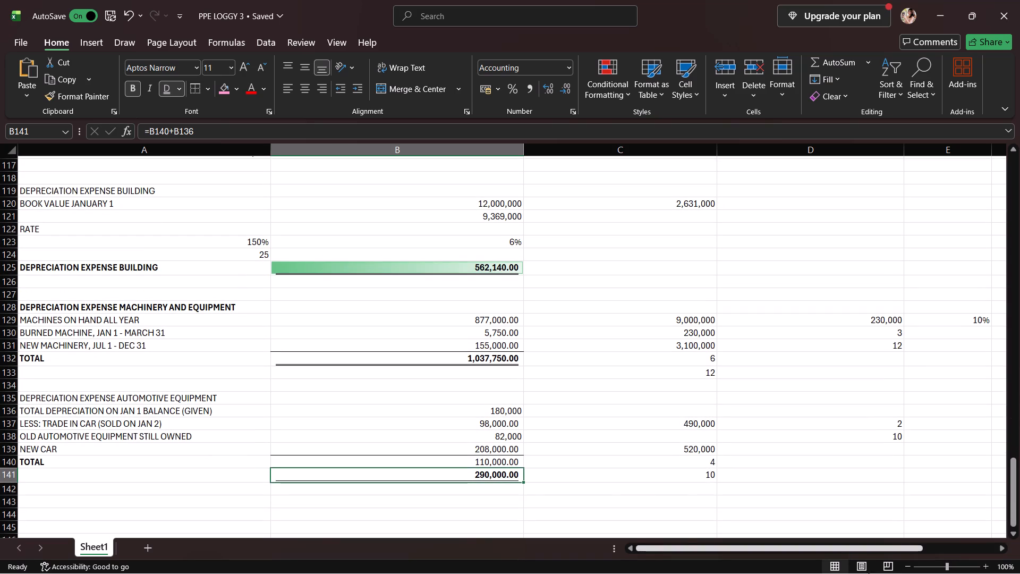
pyautogui.click(483, 364)
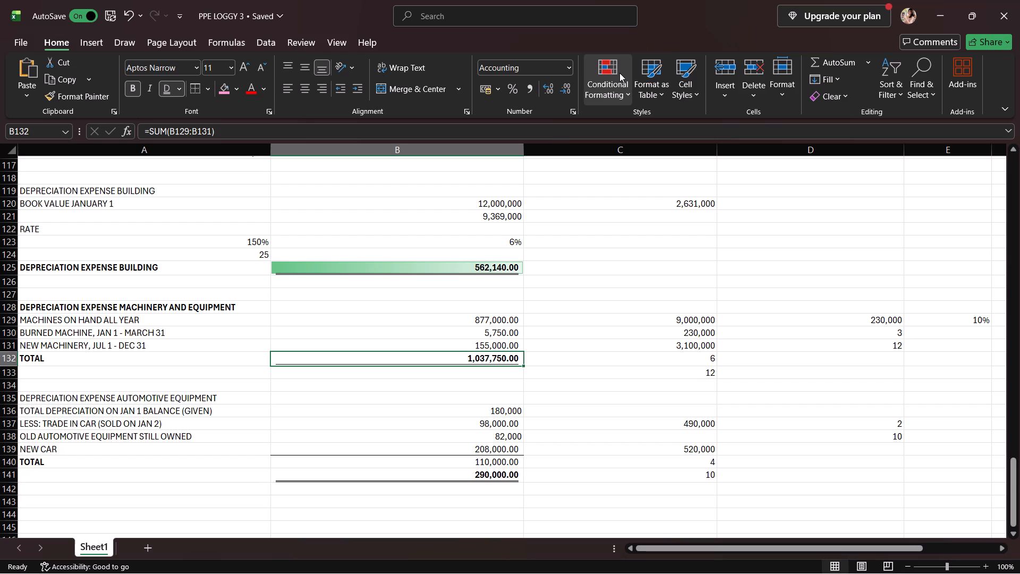
pyautogui.click(618, 74)
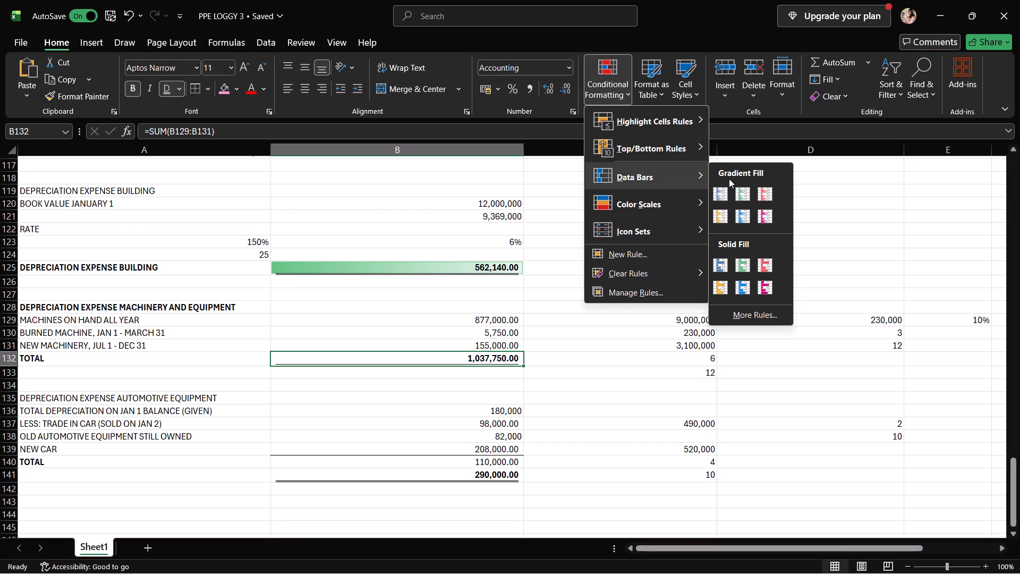
pyautogui.click(738, 197)
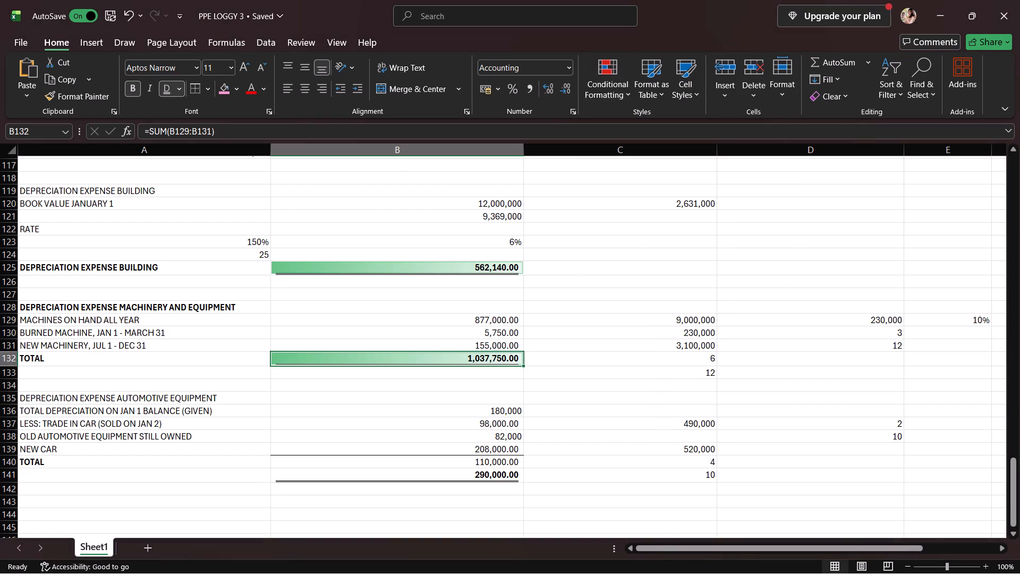
pyautogui.click(351, 472)
pyautogui.click(602, 79)
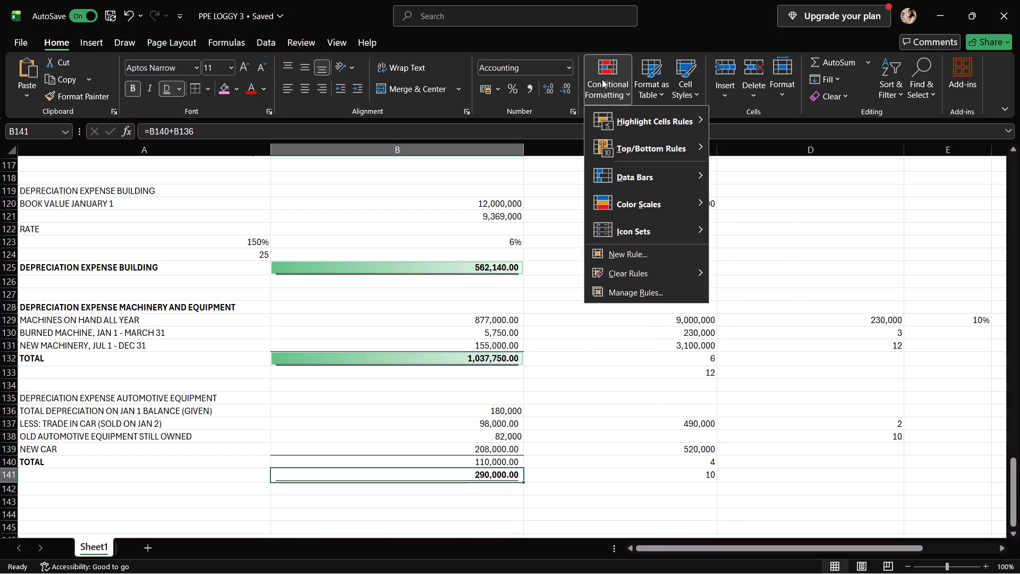
pyautogui.click(747, 198)
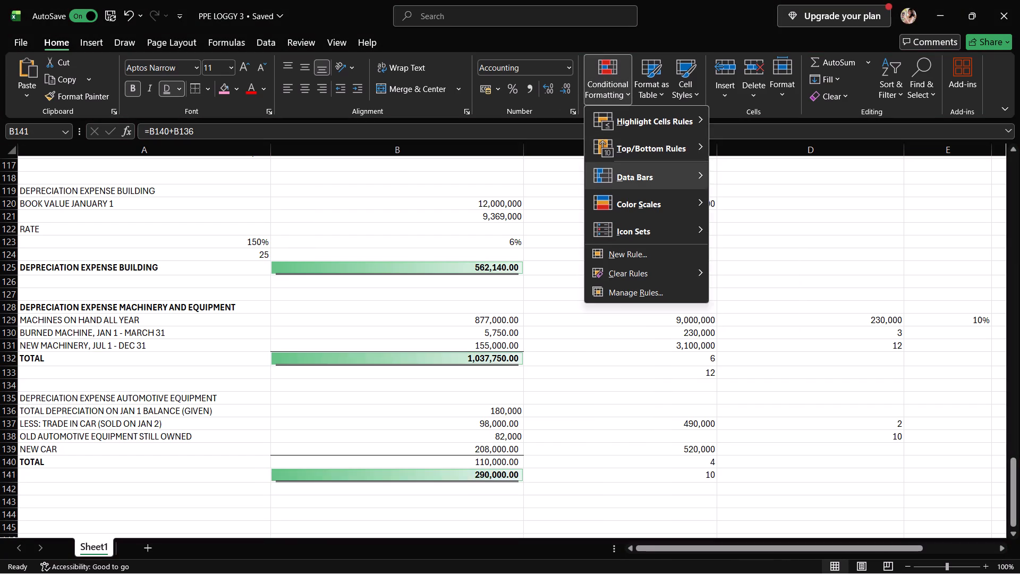
# Look over the formatting of the earlier corporation schedules and the depreciation sections on the sheet.
pyautogui.scroll(2, 569, 470)
pyautogui.scroll(-2, 569, 468)
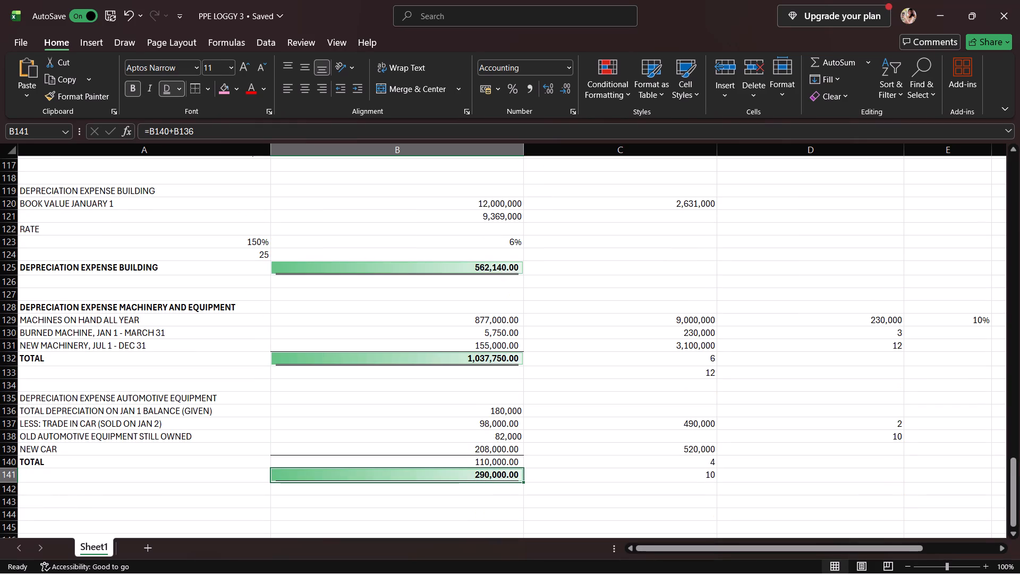
pyautogui.scroll(4, 571, 467)
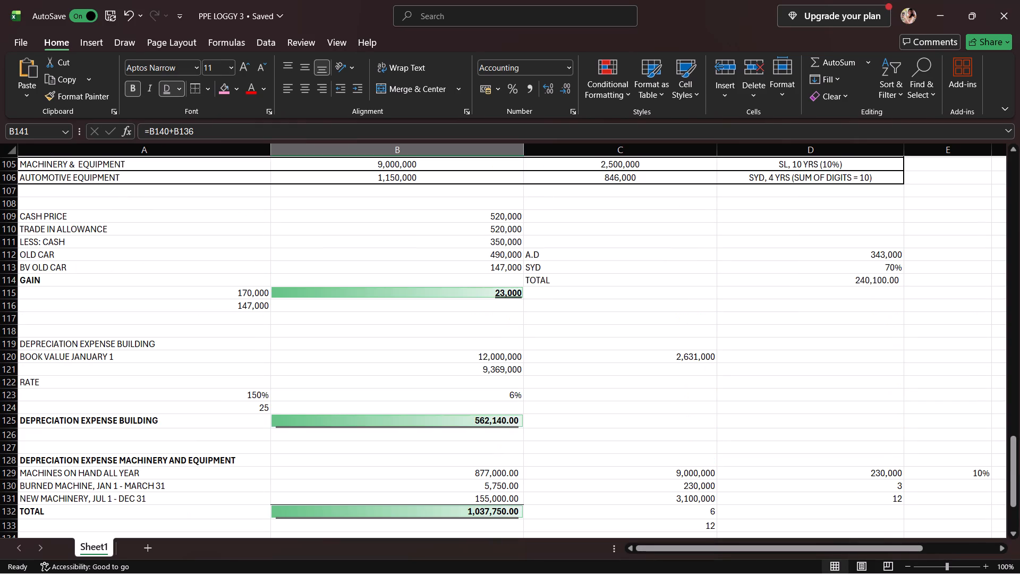
pyautogui.scroll(13, 590, 457)
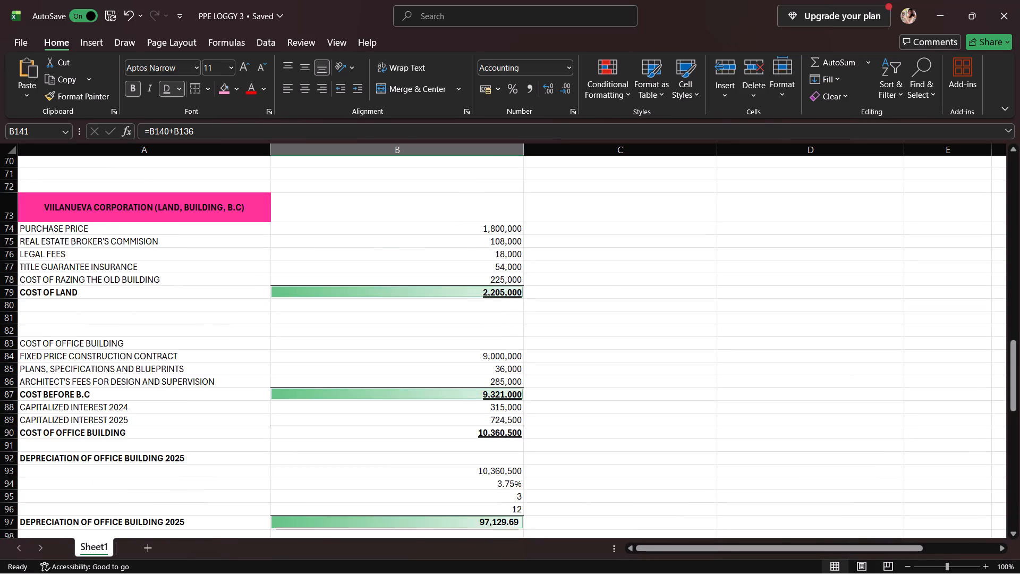
pyautogui.scroll(16, 592, 446)
pyautogui.scroll(-4, 610, 434)
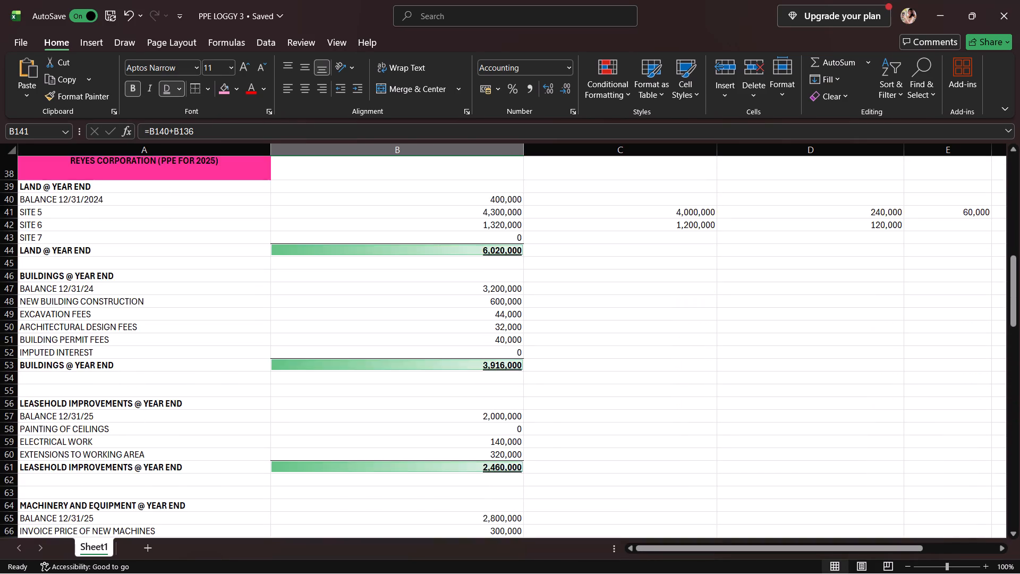
pyautogui.scroll(-20, 610, 434)
pyautogui.scroll(-8, 610, 434)
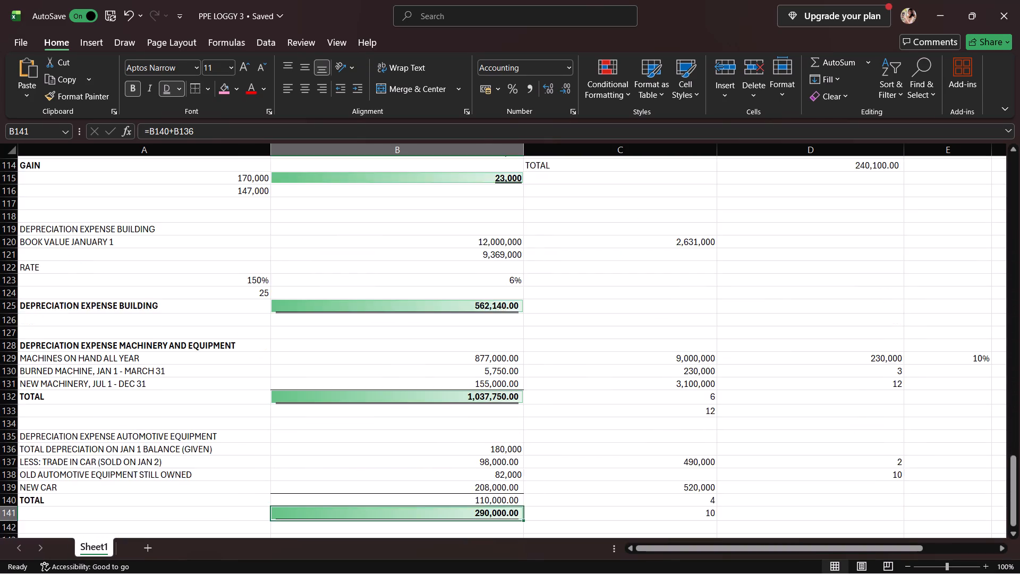
pyautogui.scroll(-4, 609, 434)
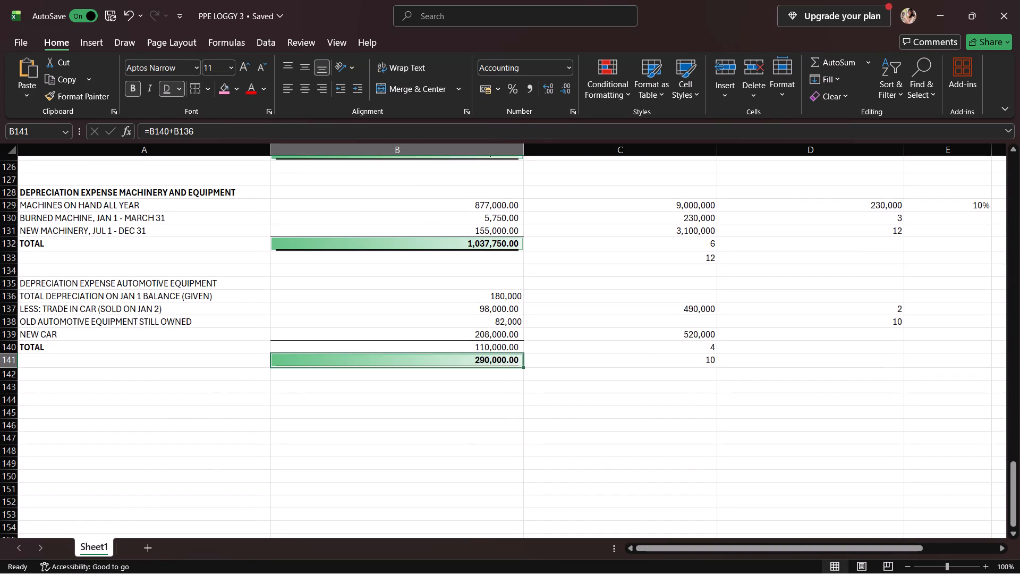
# Enter the label TOTAL DEPRECIATION EXPENSE FOR 2025 in A145, below the automotive equipment section.
pyautogui.click(53, 377)
pyautogui.click(66, 415)
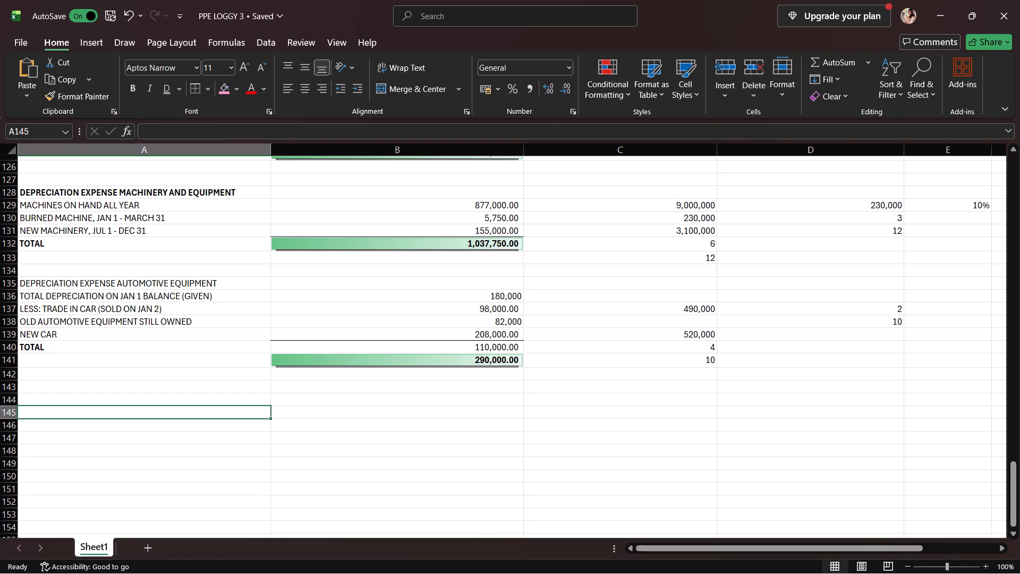
pyautogui.write('TOTAL')
pyautogui.press('space')
pyautogui.write('DE')
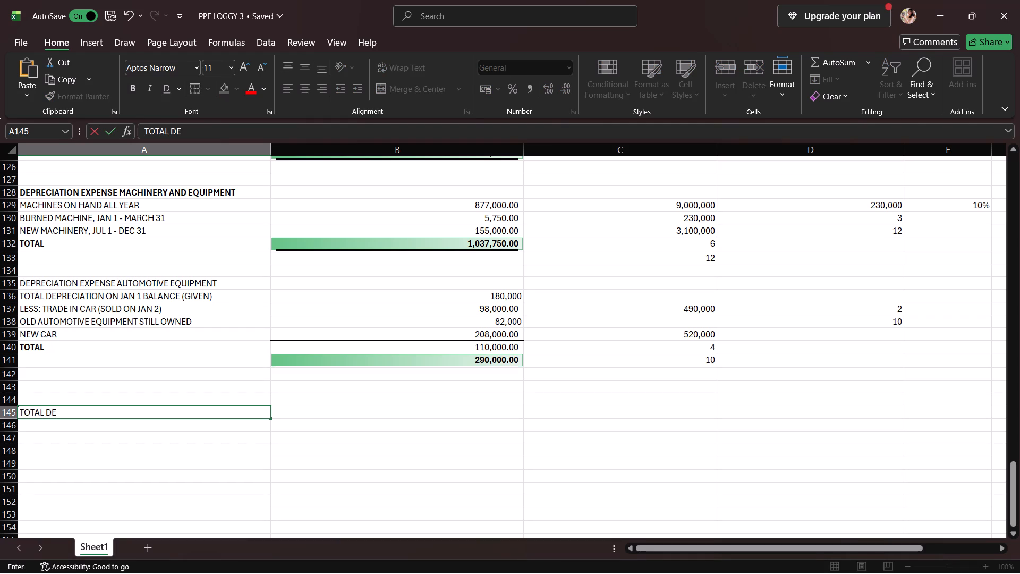
pyautogui.write('PRECIATION')
pyautogui.press('space')
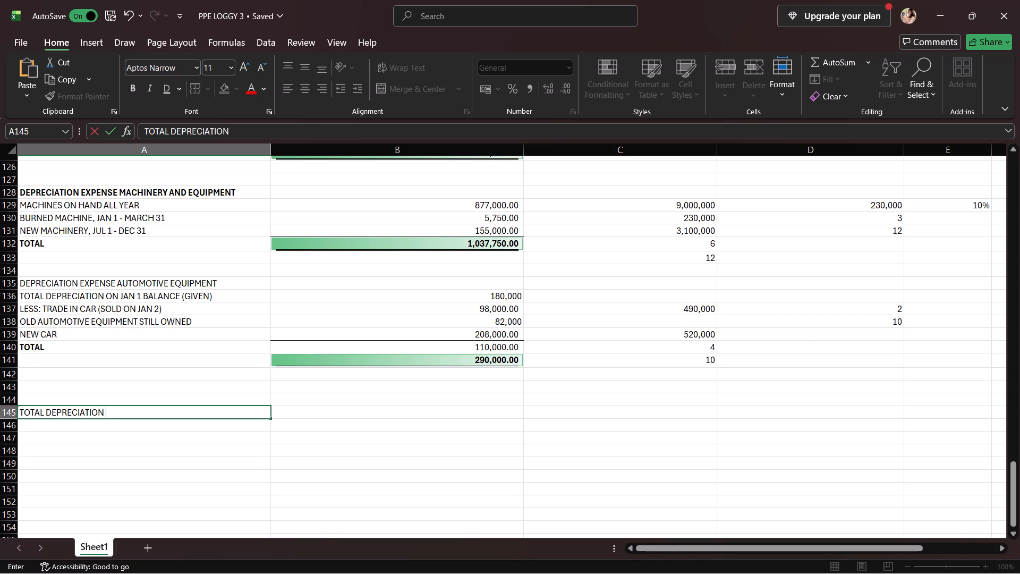
pyautogui.write('EXPENSE')
pyautogui.press('space')
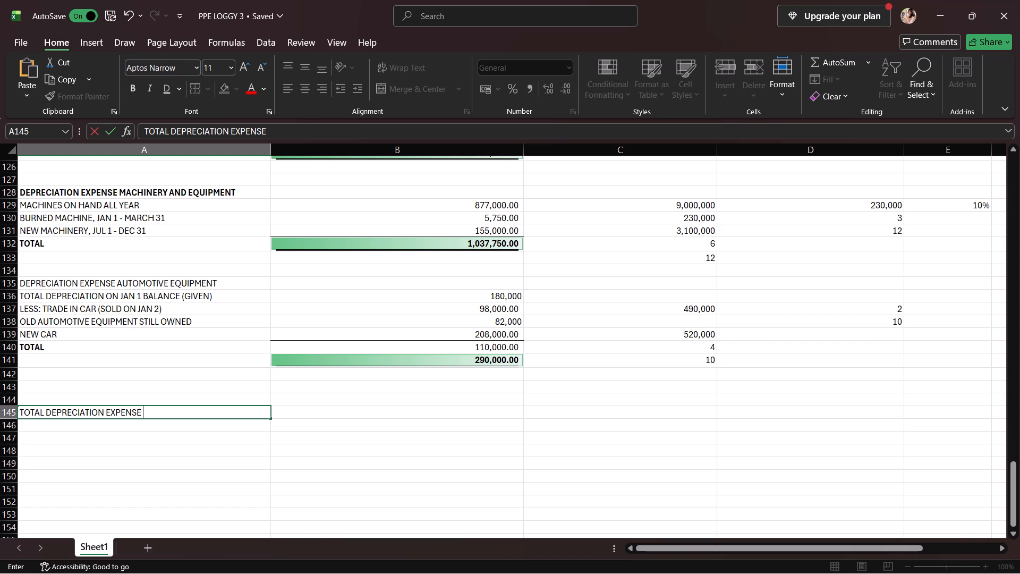
pyautogui.write('FOR')
pyautogui.press('space')
pyautogui.write('2025')
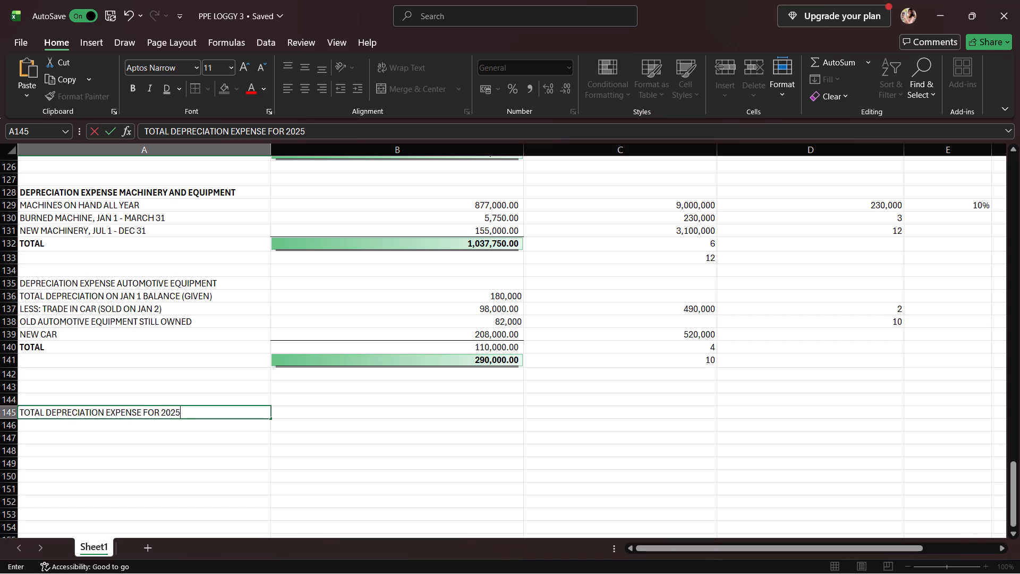
pyautogui.press('Return')
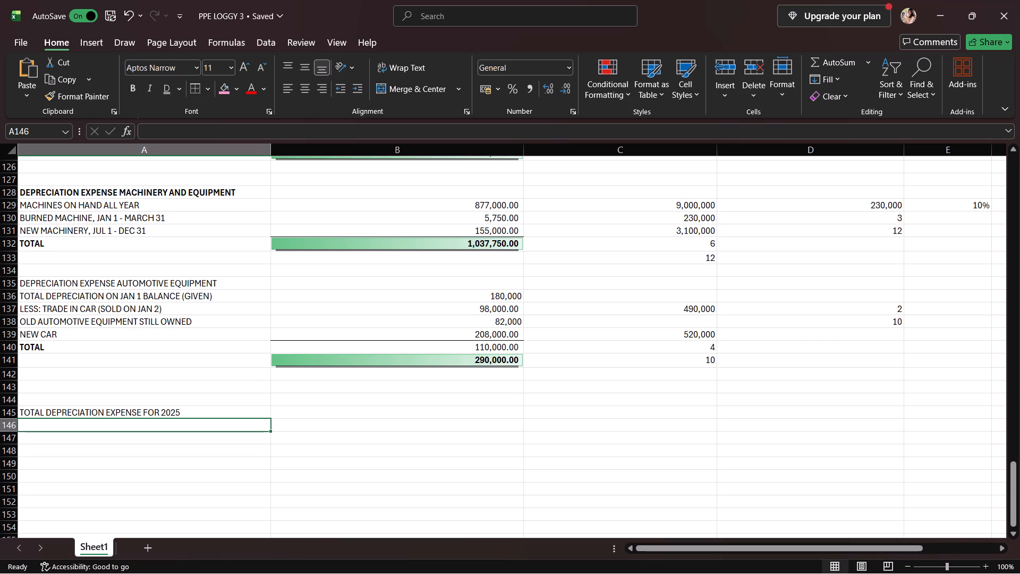
# Enter the label BUILDING in A146, directly below the TOTAL DEPRECIATION EXPENSE FOR 2025 heading.
pyautogui.click(96, 427)
pyautogui.write('BUILDING')
pyautogui.press('space')
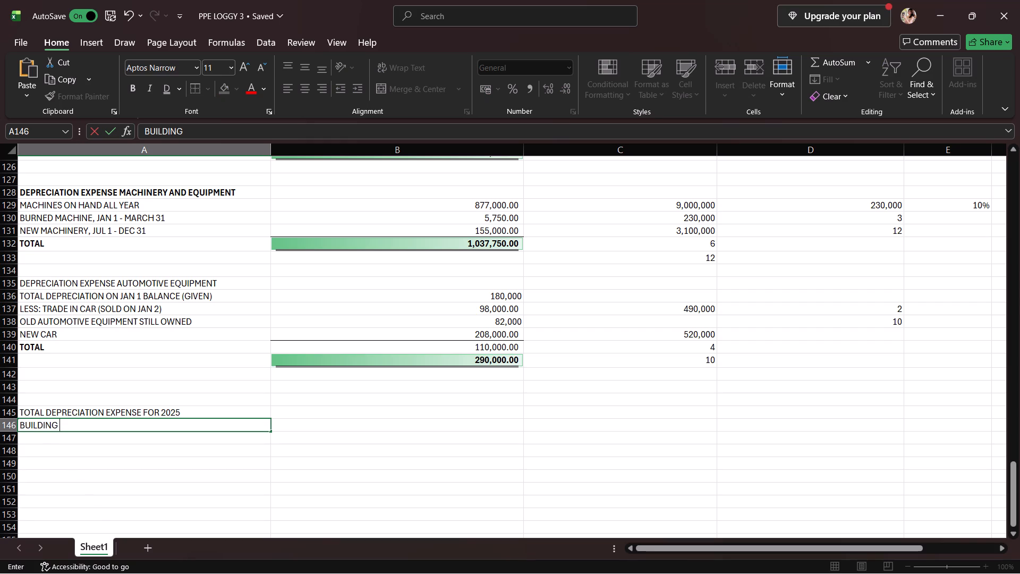
pyautogui.rightClick(96, 427)
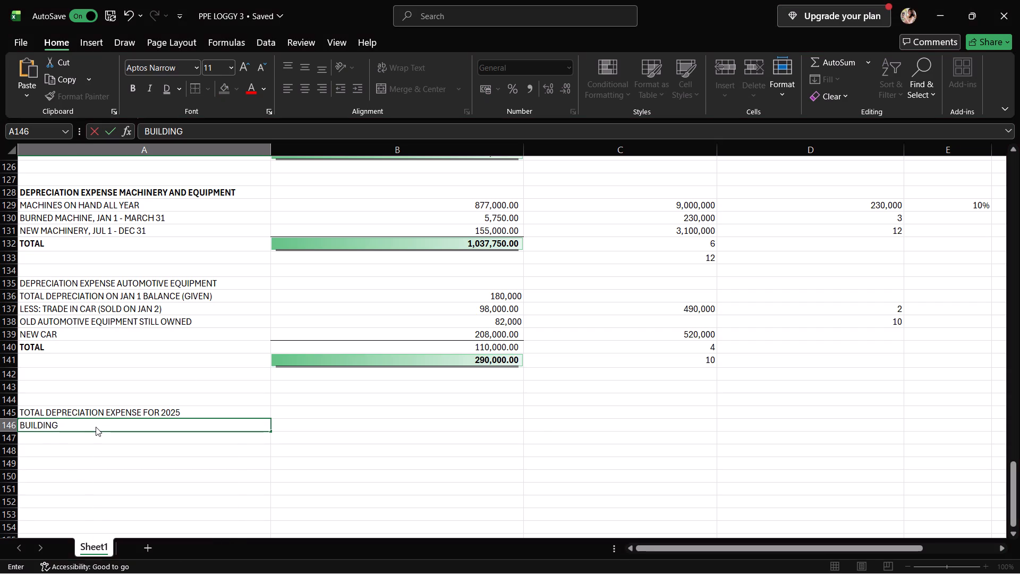
pyautogui.click(96, 427)
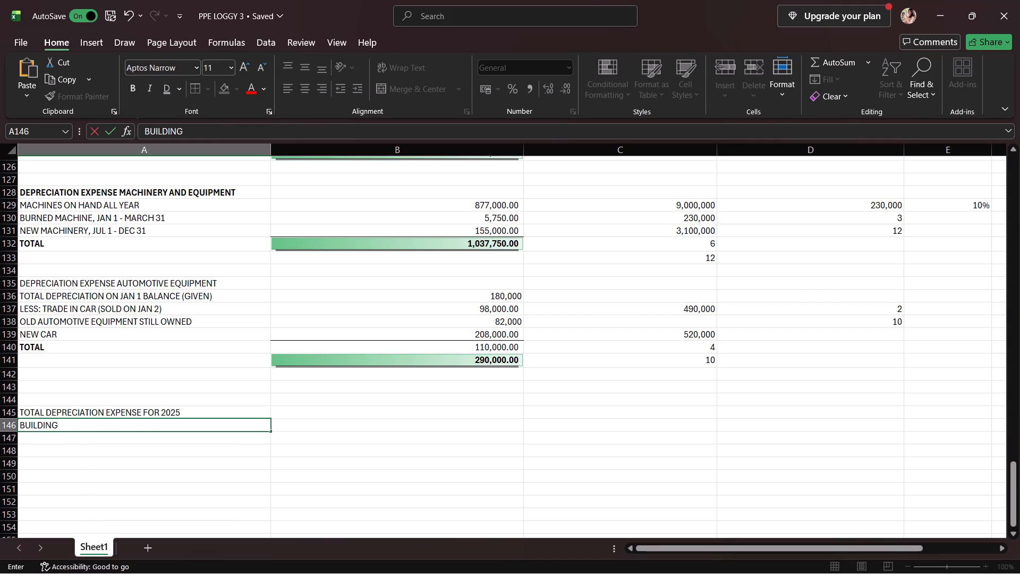
pyautogui.click(137, 416)
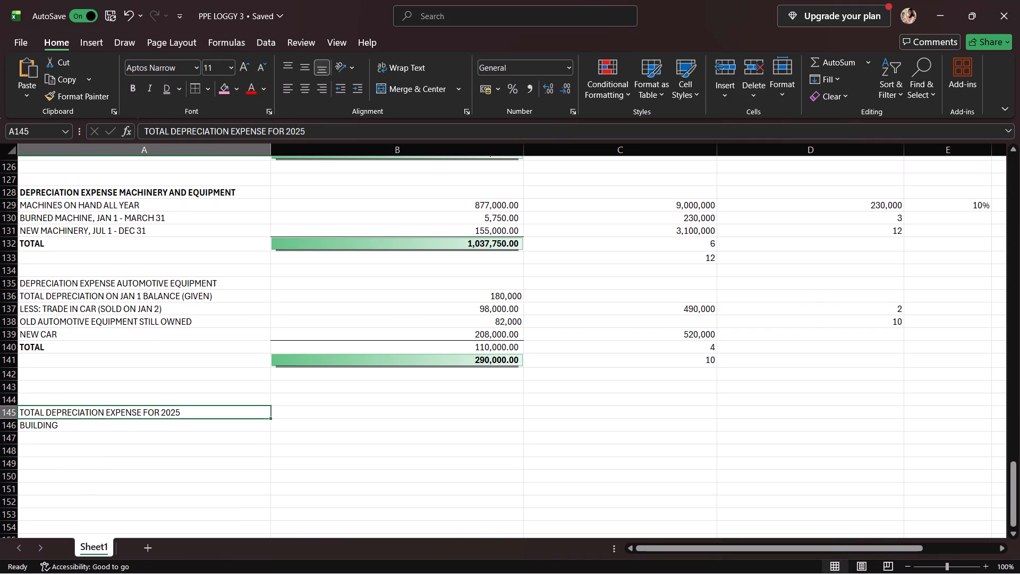
pyautogui.click(134, 421)
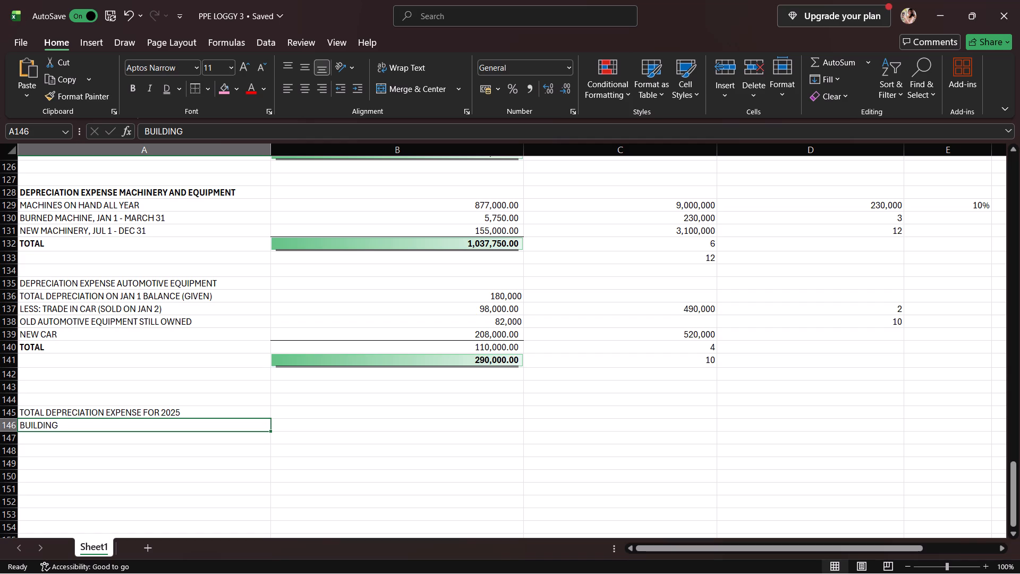
pyautogui.press('Return')
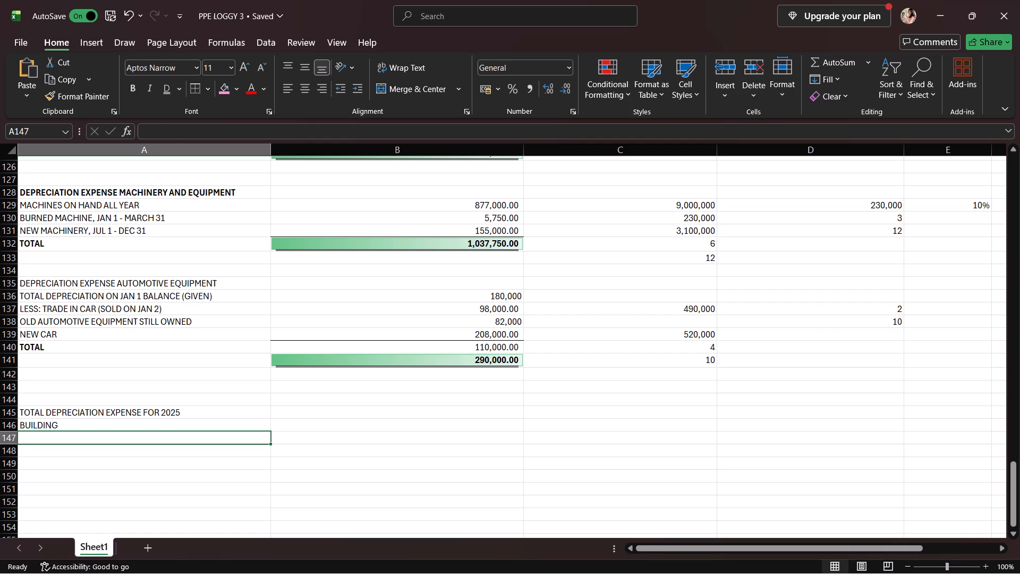
# Enter the labels MACHINERY & EQUIPMENT in A147 and AUTOMOTIVE EQUIPMENT in A148.
pyautogui.write('MACHINERY')
pyautogui.press('space')
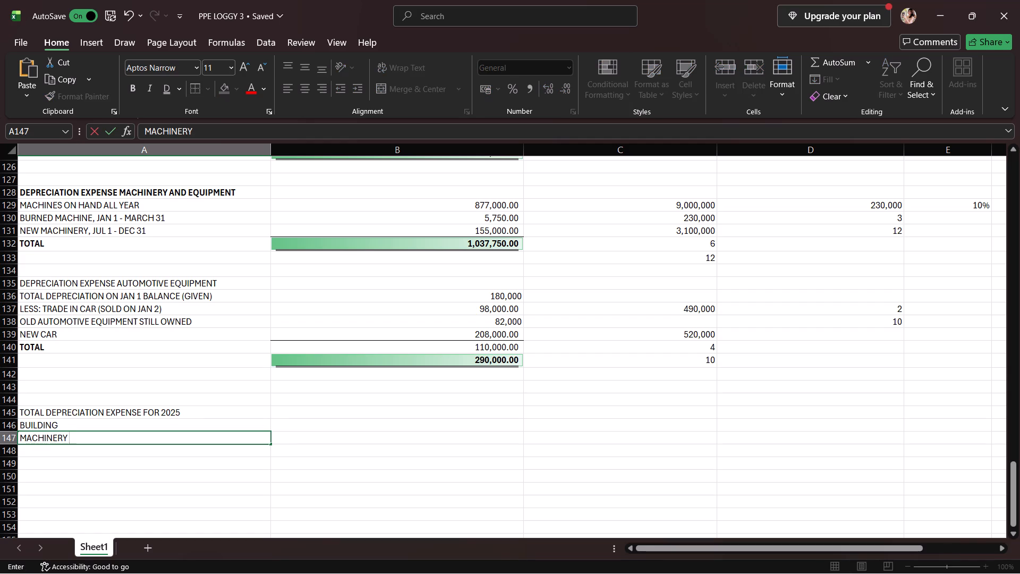
pyautogui.write('& EQ')
pyautogui.write('UIPMENT')
pyautogui.press('space')
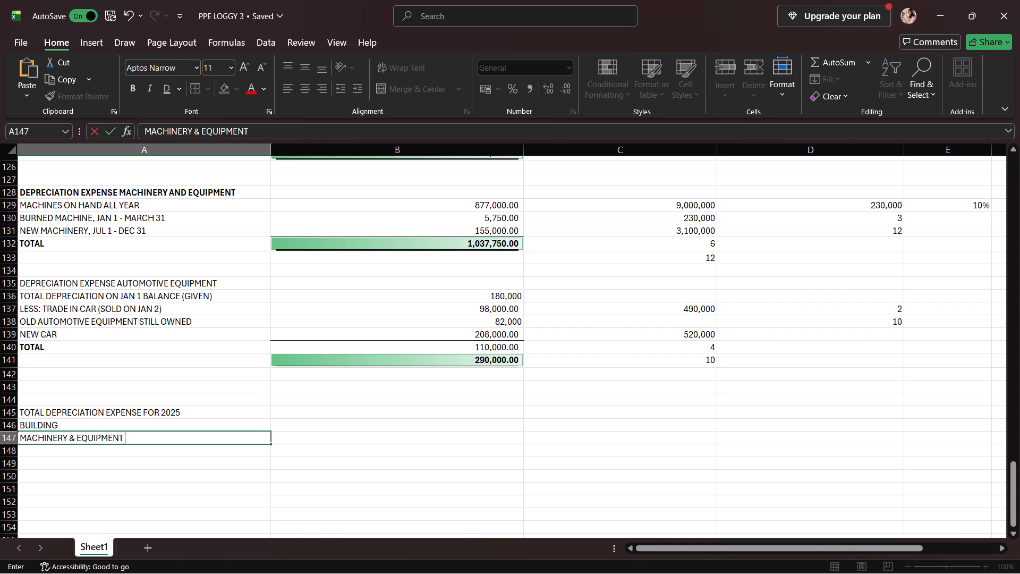
pyautogui.press('Return')
pyautogui.write('AUTOMOTIVE')
pyautogui.press('space')
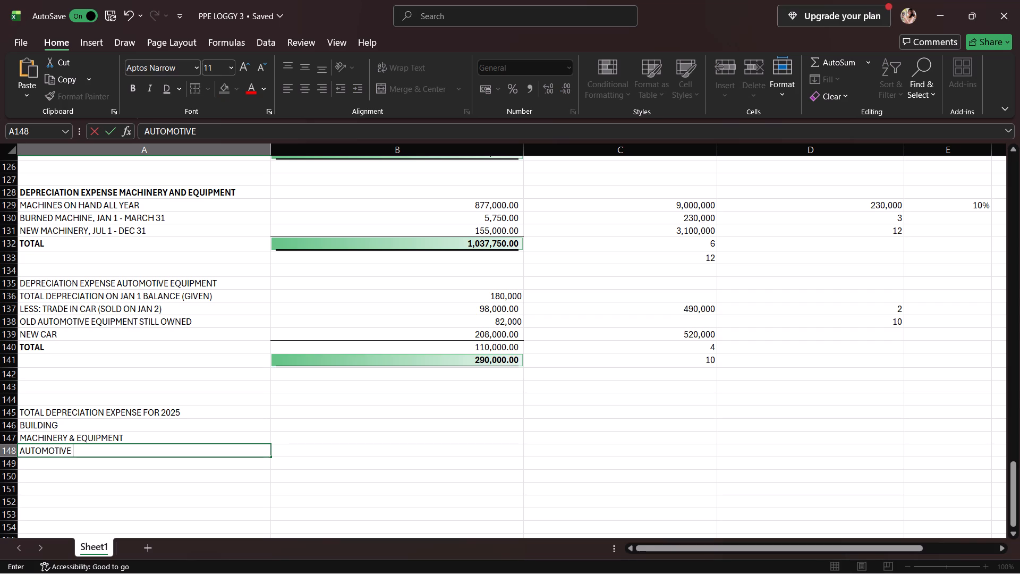
pyautogui.write('EQUIPMENT')
pyautogui.press('Return')
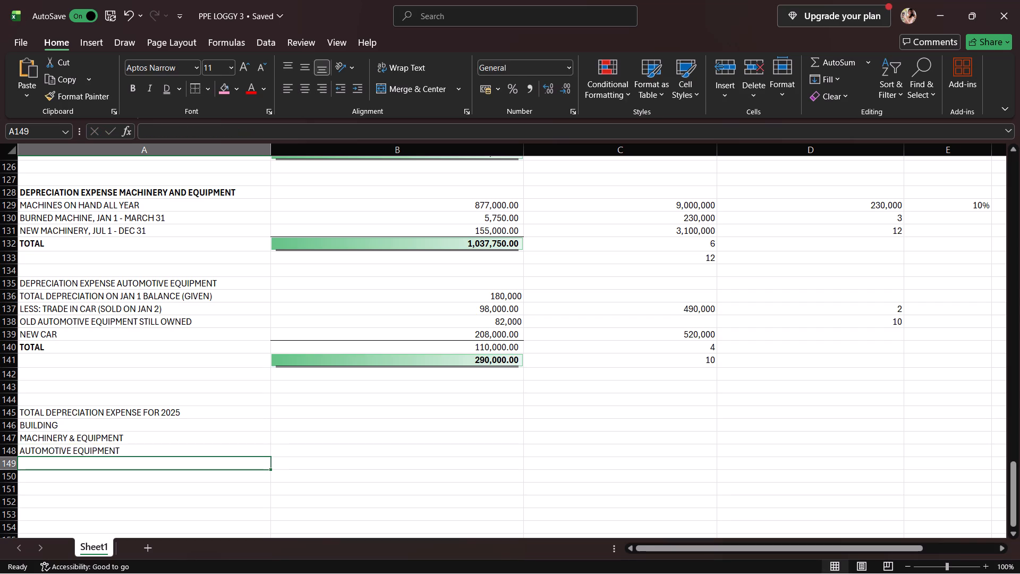
# Enter the label TOTAL in A149, below the automotive equipment line of the 2025 summary.
pyautogui.write('TOTAKL')
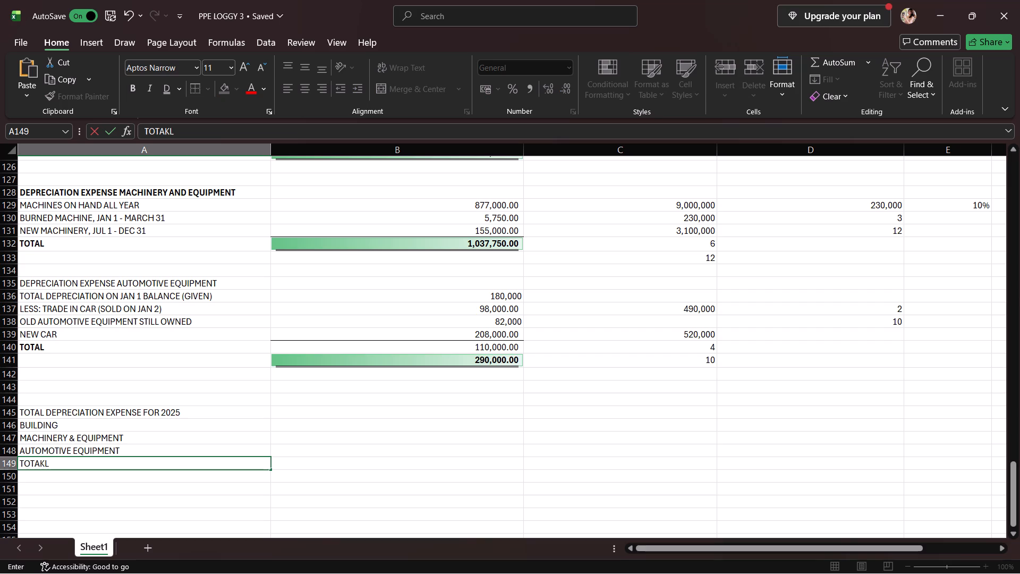
pyautogui.press('BackSpace')
pyautogui.press('BackSpace')
pyautogui.press('l')
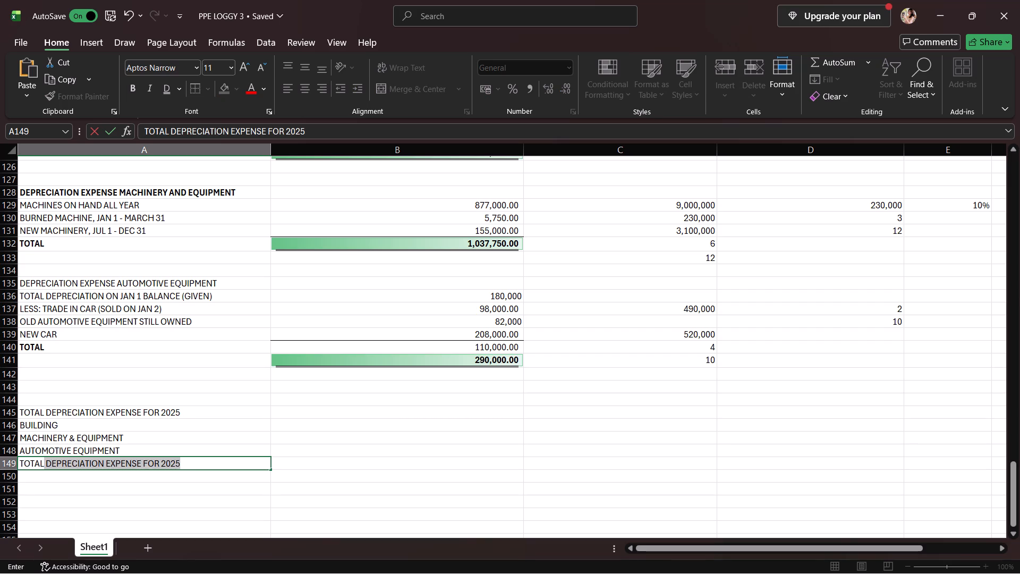
pyautogui.press('BackSpace')
pyautogui.click(110, 465)
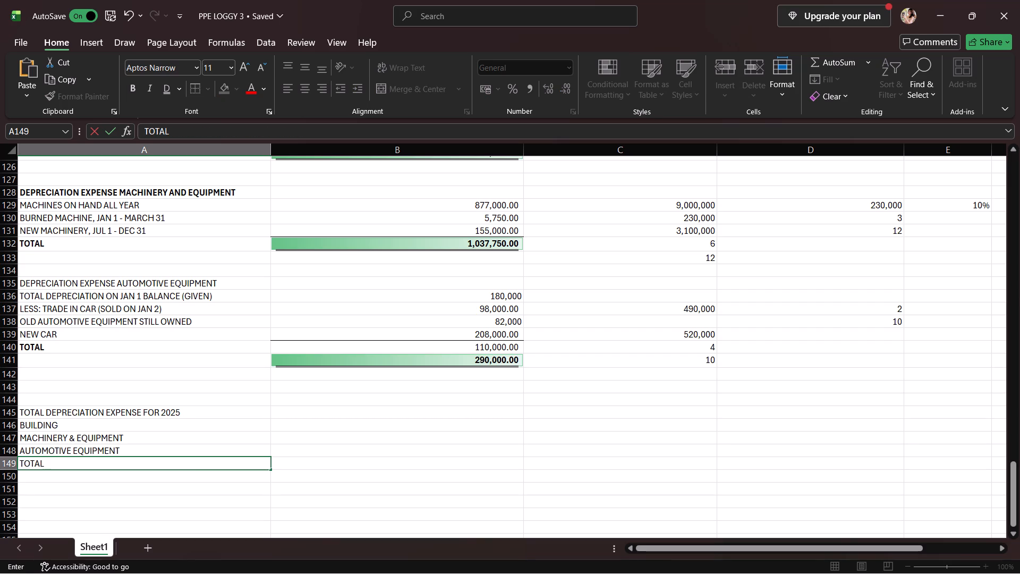
pyautogui.click(118, 476)
# Make the TOTAL label in A149 and the TOTAL DEPRECIATION EXPENSE FOR 2025 heading in A145 bold.
pyautogui.click(130, 459)
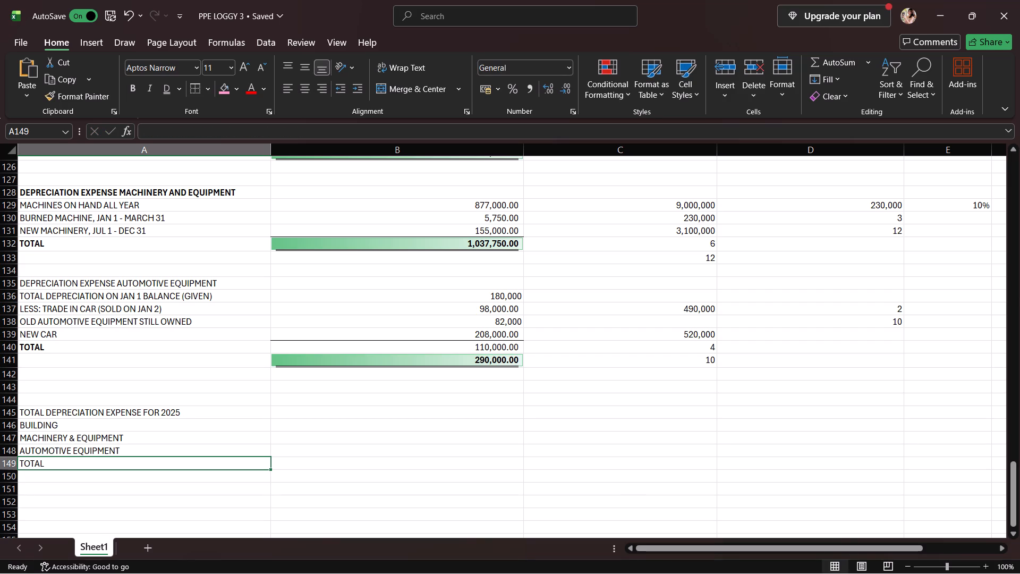
pyautogui.click(131, 85)
pyautogui.click(106, 408)
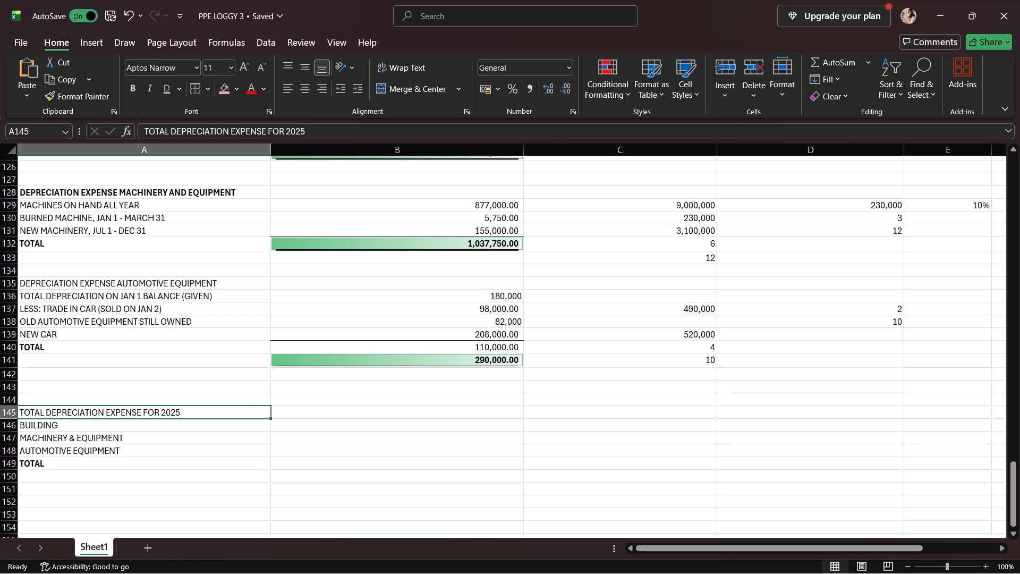
pyautogui.click(131, 101)
pyautogui.click(131, 95)
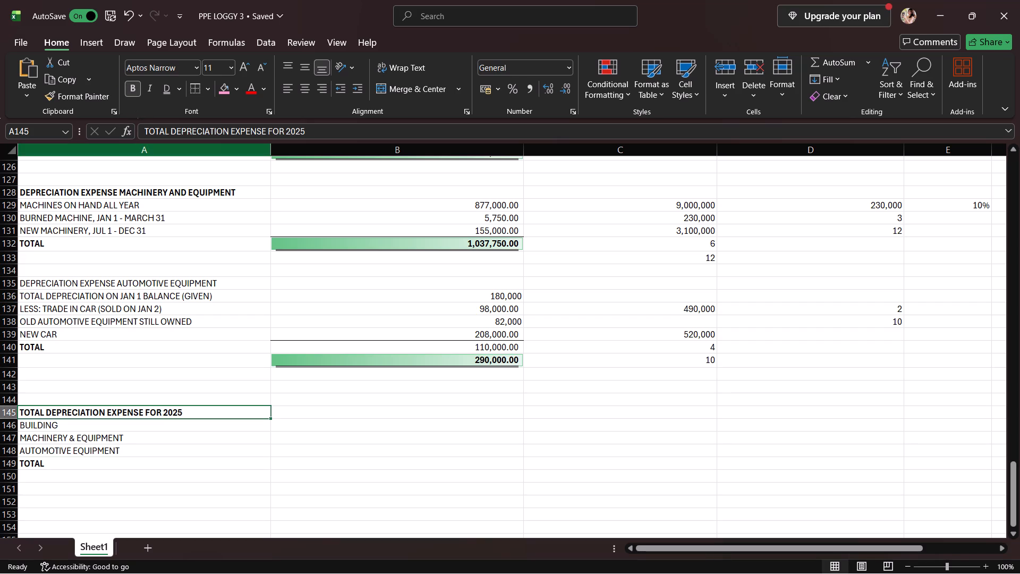
# Enter the 2025 depreciation amounts: 562,140 for building in B146, 1,037,750 for machinery in B147 and 290,000 for automotive equipment in B148.
pyautogui.click(330, 411)
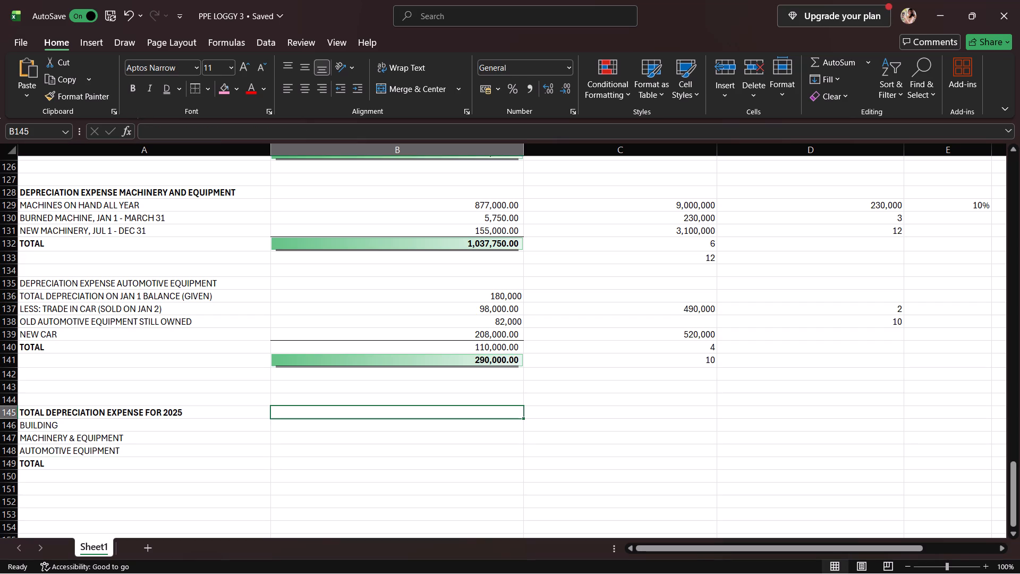
pyautogui.click(353, 427)
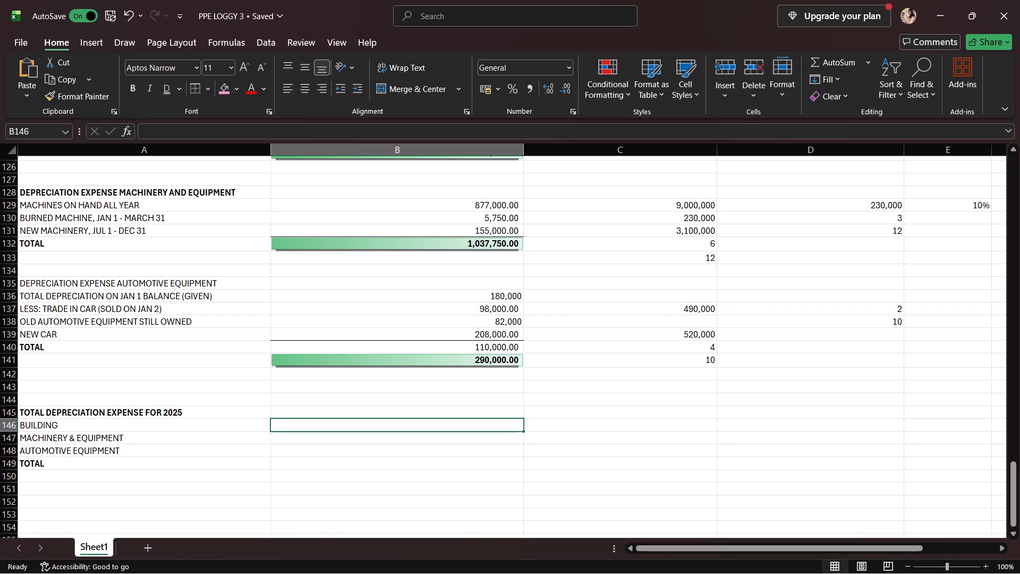
pyautogui.write('562')
pyautogui.write(',140')
pyautogui.press('Return')
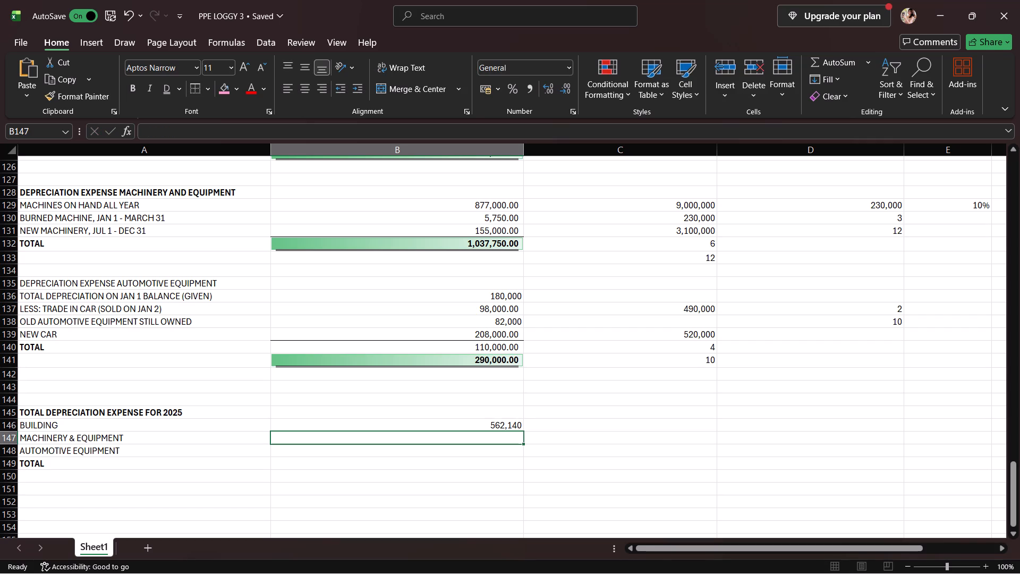
pyautogui.write('1,0')
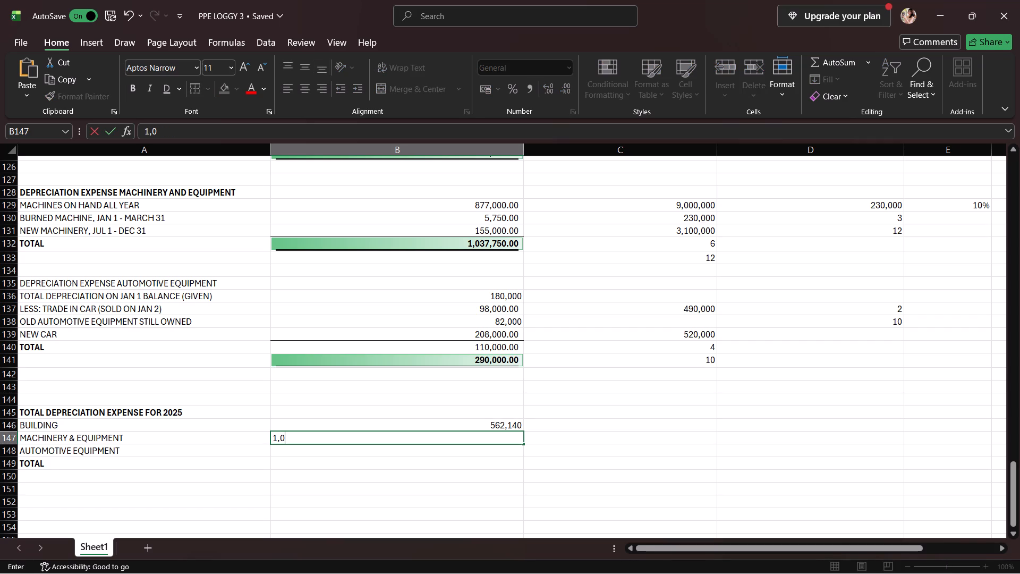
pyautogui.write('37,')
pyautogui.write('750')
pyautogui.press('Return')
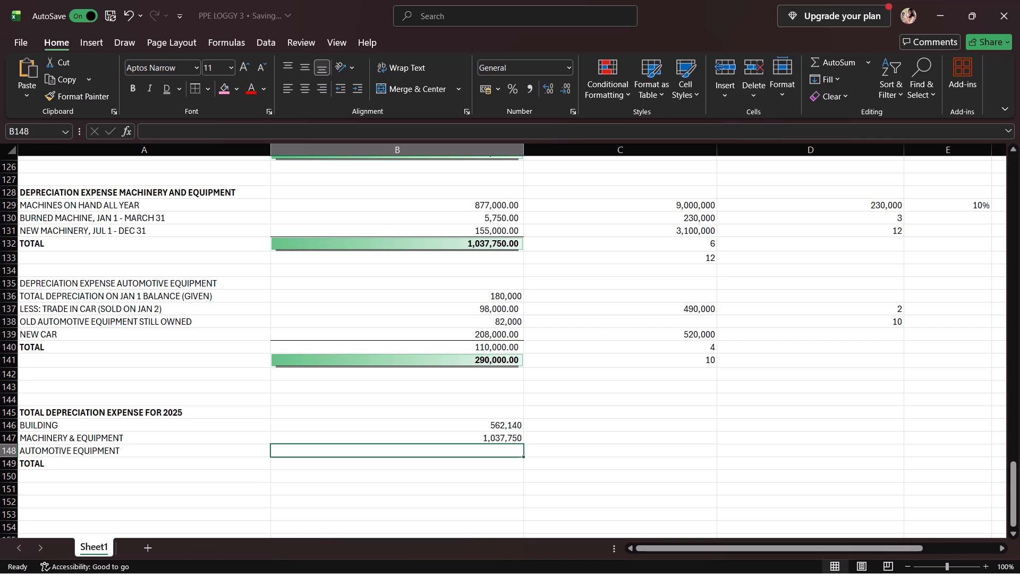
pyautogui.write('290,000')
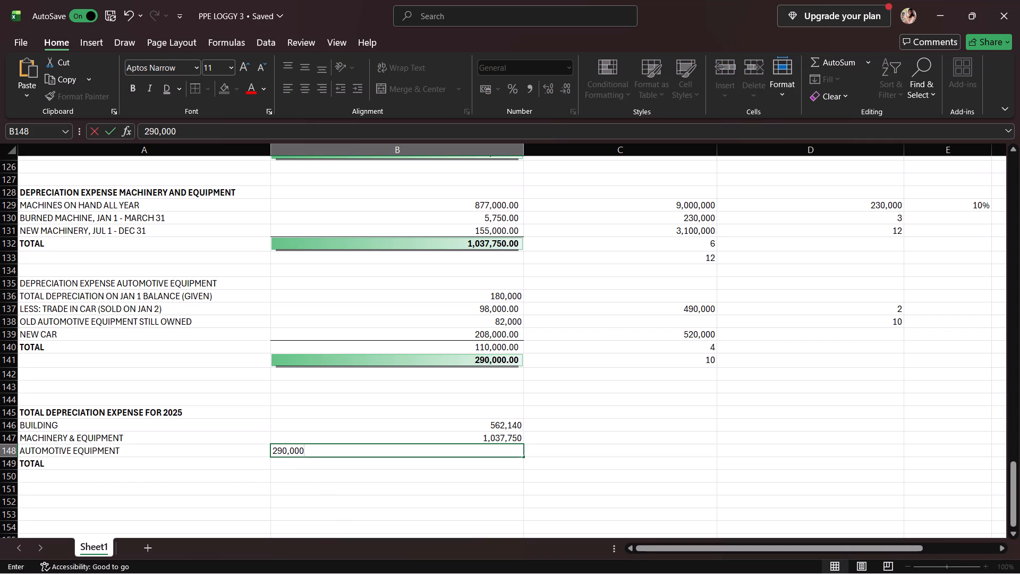
pyautogui.press('Return')
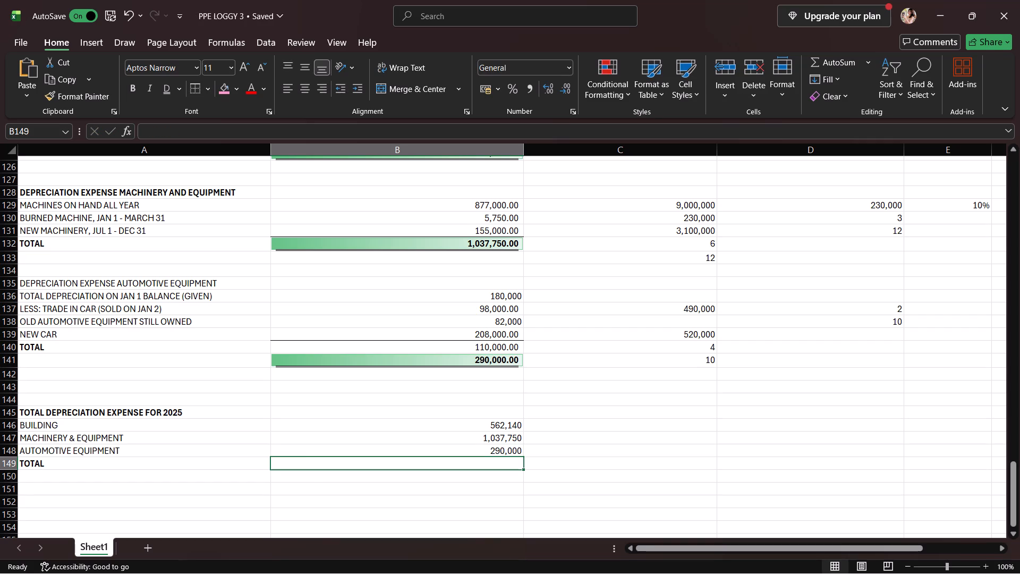
# Add a top border to B149 and total the three depreciation amounts there with =SUM(B146:B148).
pyautogui.click(201, 95)
pyautogui.press('=')
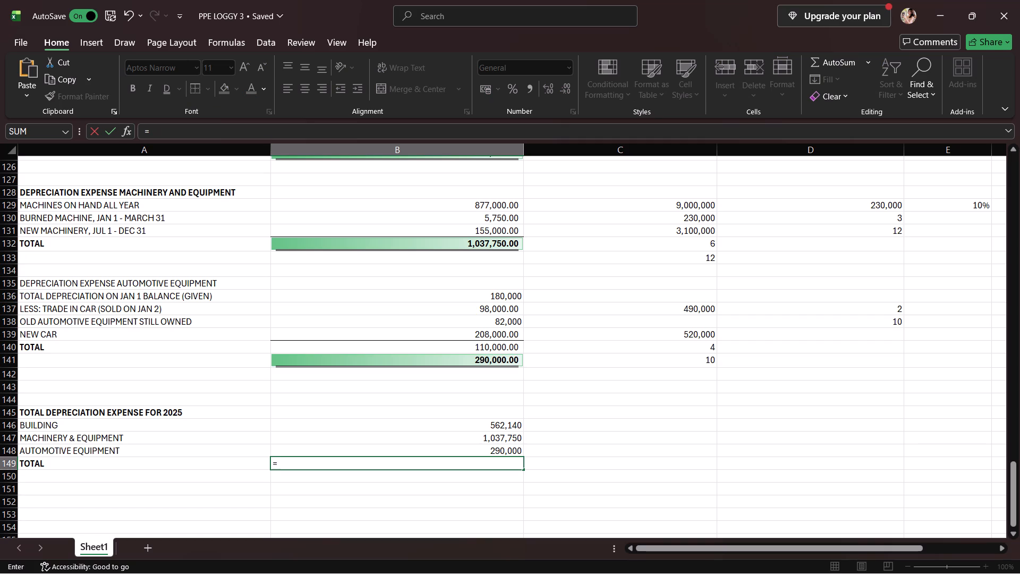
pyautogui.write('SU')
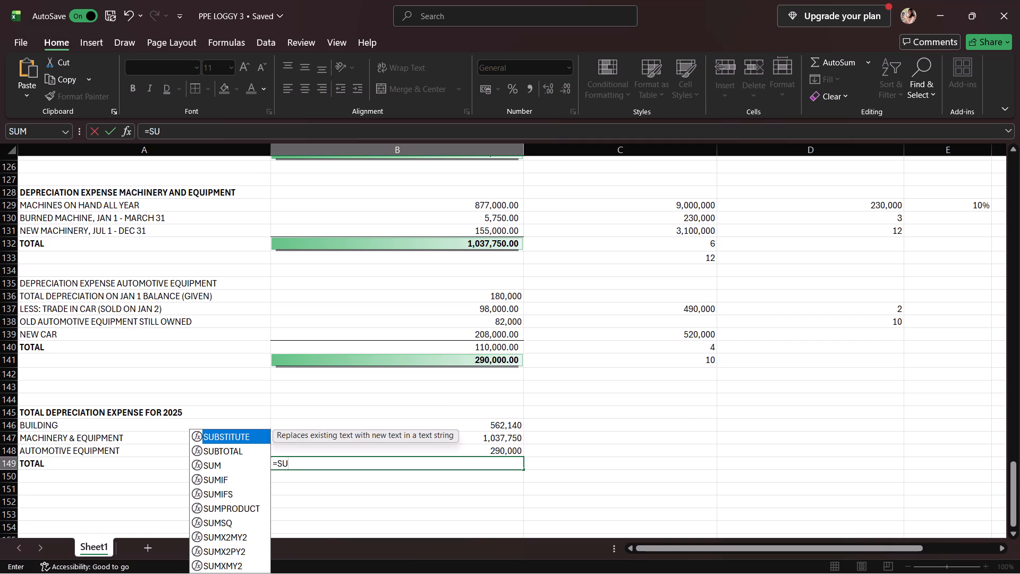
pyautogui.press('m')
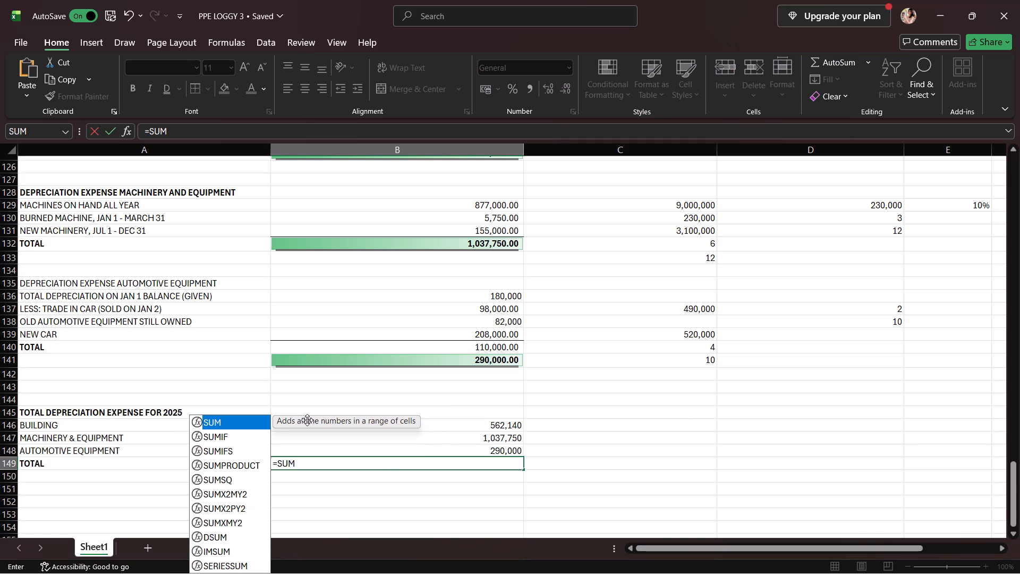
pyautogui.hotkey('shift', '(')
pyautogui.moveTo(409, 428); pyautogui.dragTo(408, 457)
pyautogui.hotkey('shift', ')')
pyautogui.press('Return')
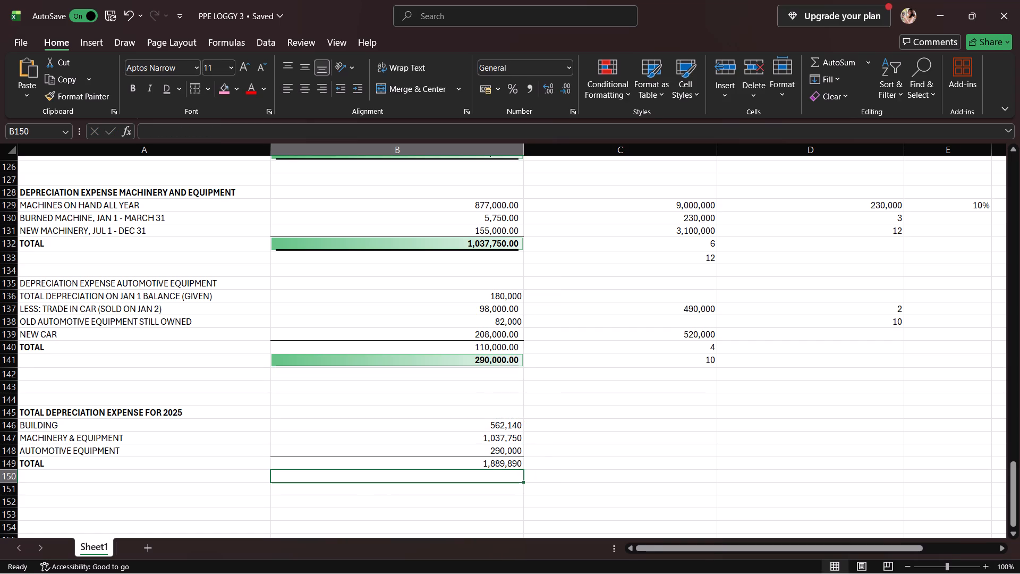
# Format the 2025 depreciation total in B149 as bold with a double underline.
pyautogui.click(423, 461)
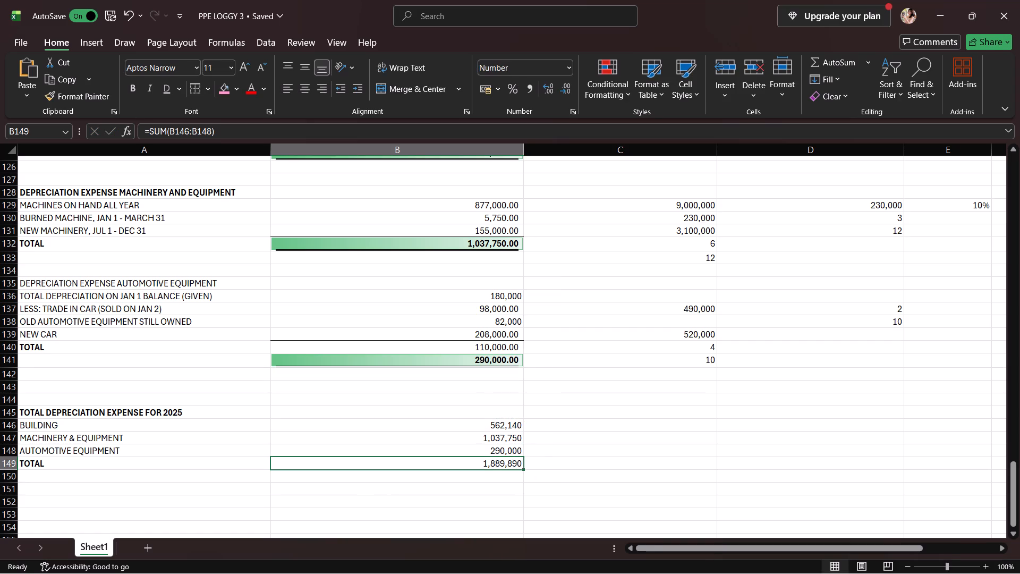
pyautogui.click(128, 87)
pyautogui.click(167, 94)
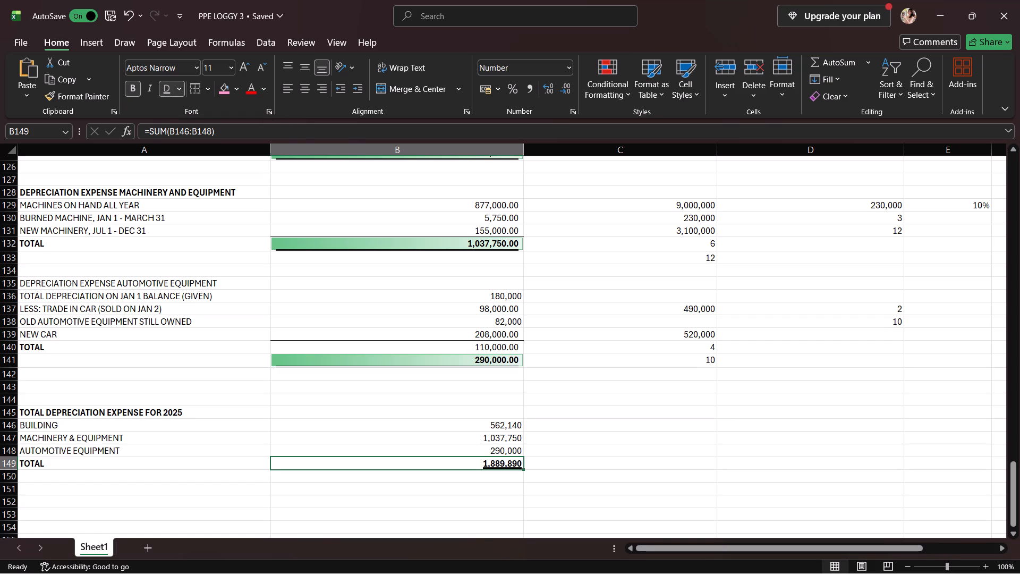
# Apply a green gradient data bar to the 2025 depreciation total in B149.
pyautogui.click(429, 423)
pyautogui.click(452, 463)
pyautogui.click(603, 91)
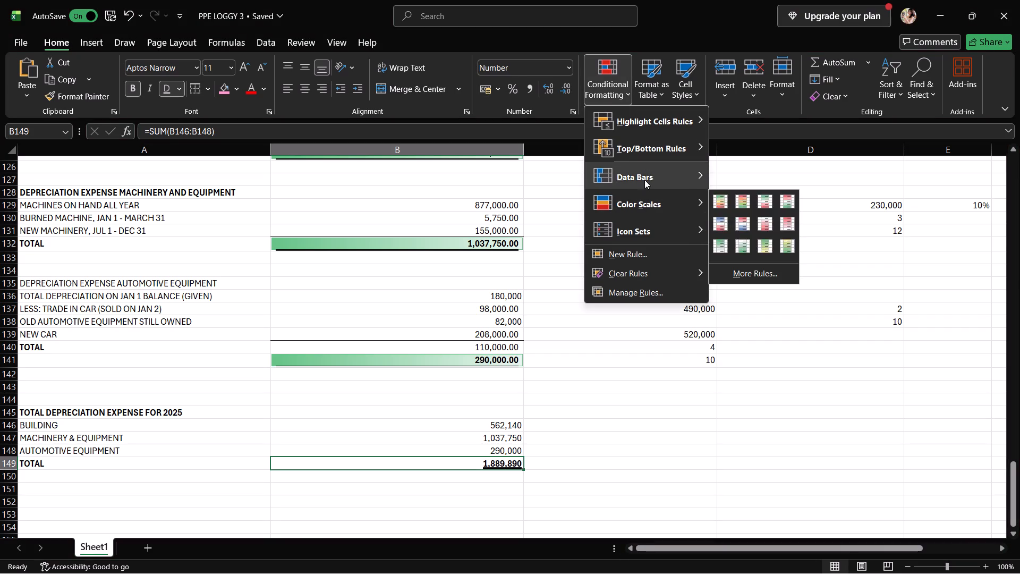
pyautogui.click(747, 196)
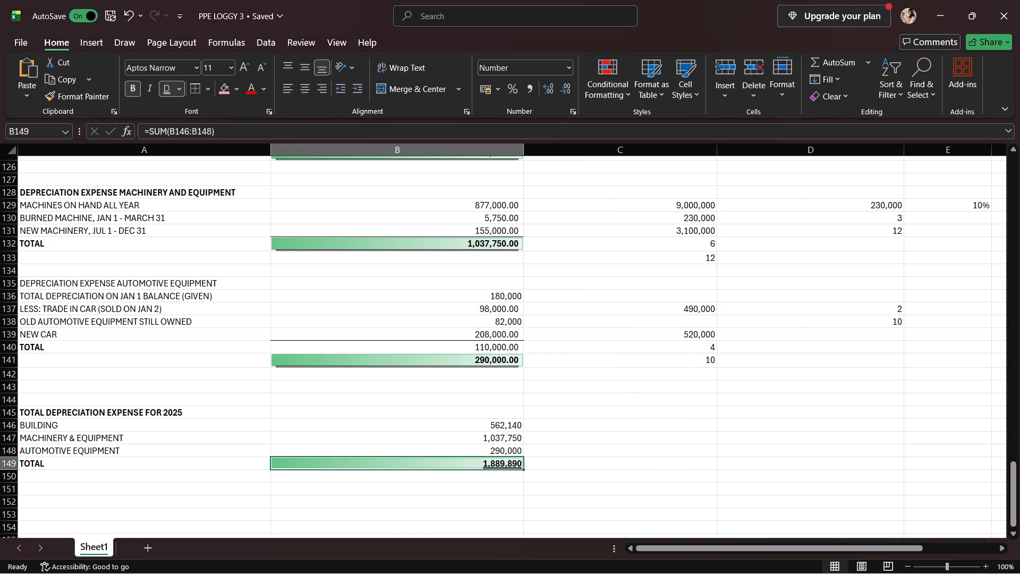
# Start a new section below the depreciation summary with the heading COST OF OFFICE BUILDING in A152.
pyautogui.scroll(-1, 465, 502)
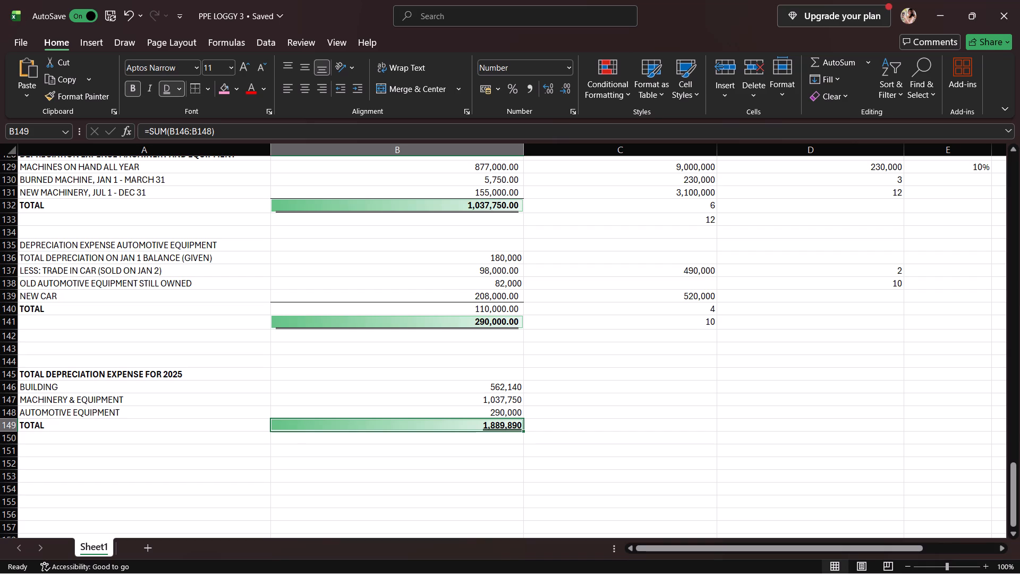
pyautogui.scroll(-3, 478, 474)
pyautogui.scroll(-1, 270, 402)
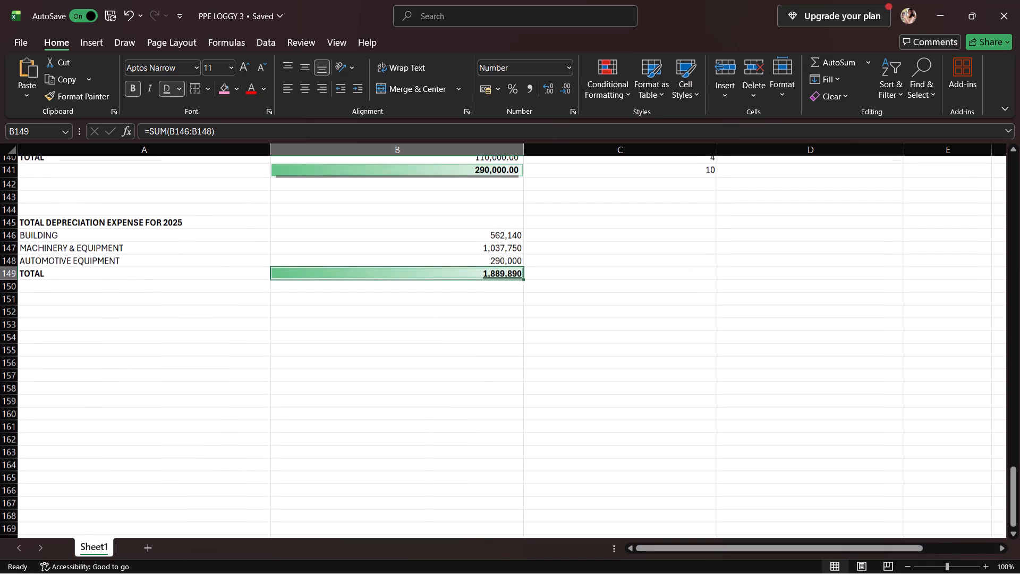
pyautogui.click(117, 333)
pyautogui.click(127, 307)
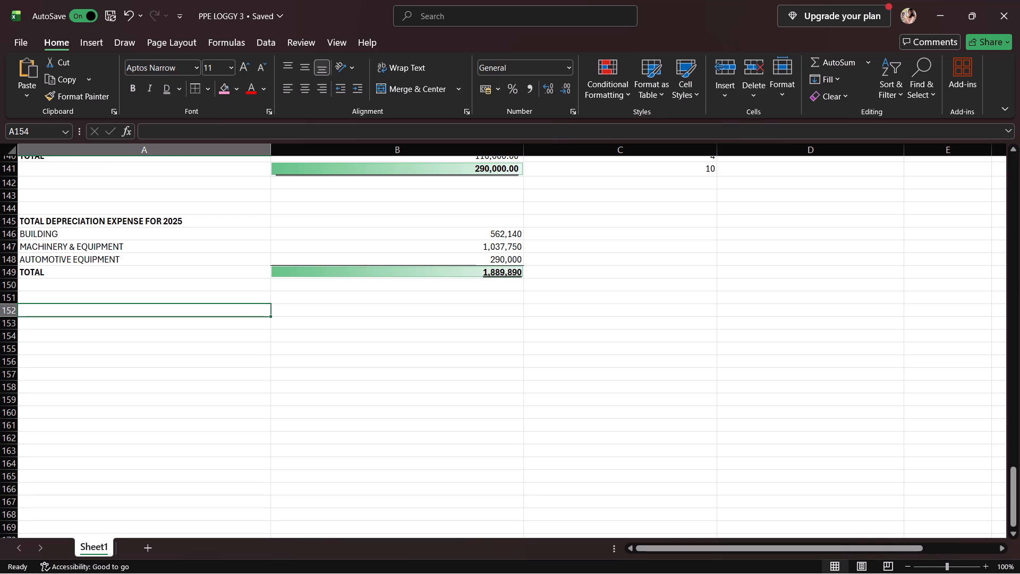
pyautogui.write('COST')
pyautogui.press('space')
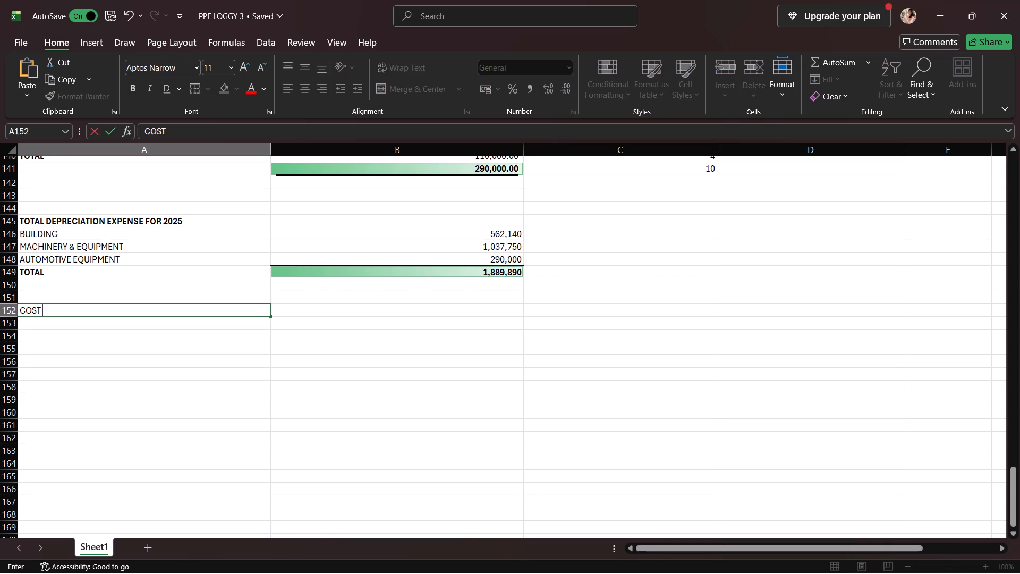
pyautogui.write('OF OFFICE BUILDING')
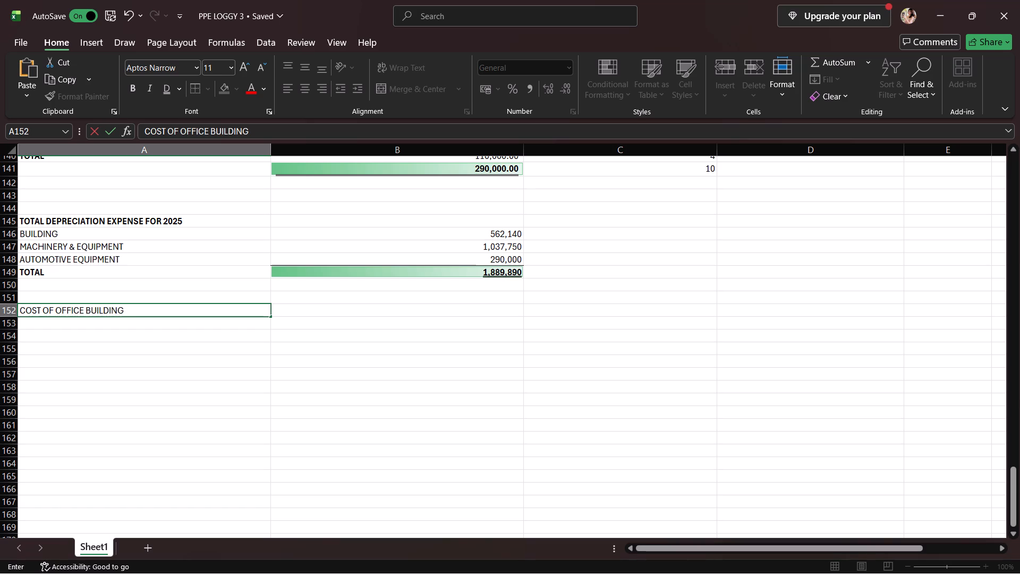
pyautogui.press('space')
pyautogui.press('Return')
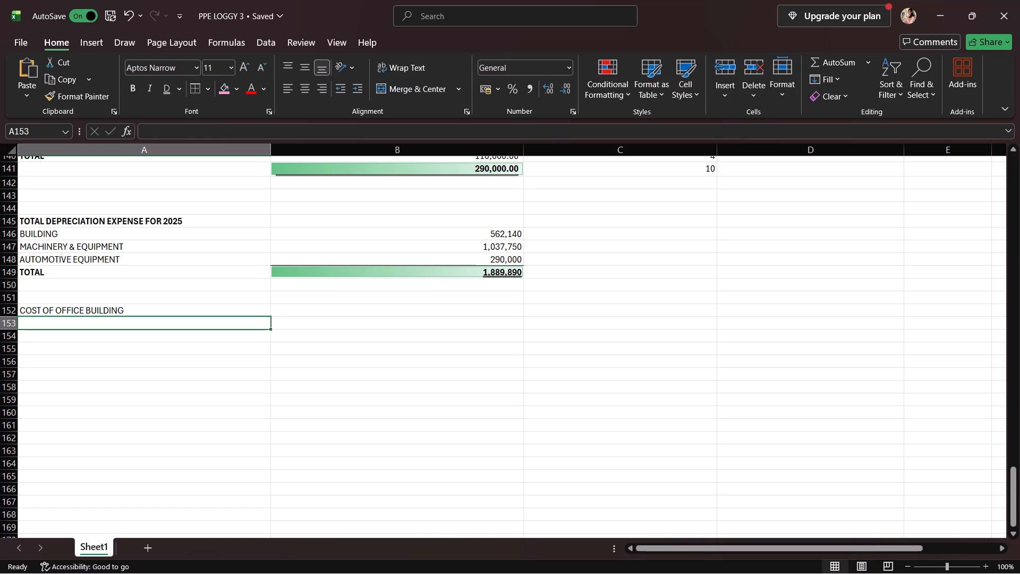
# Enter the line label FIXED PRICE CONSTRUCTION CONTRACT in A153, under the office building heading.
pyautogui.write('FIXED')
pyautogui.press('space')
pyautogui.press('[')
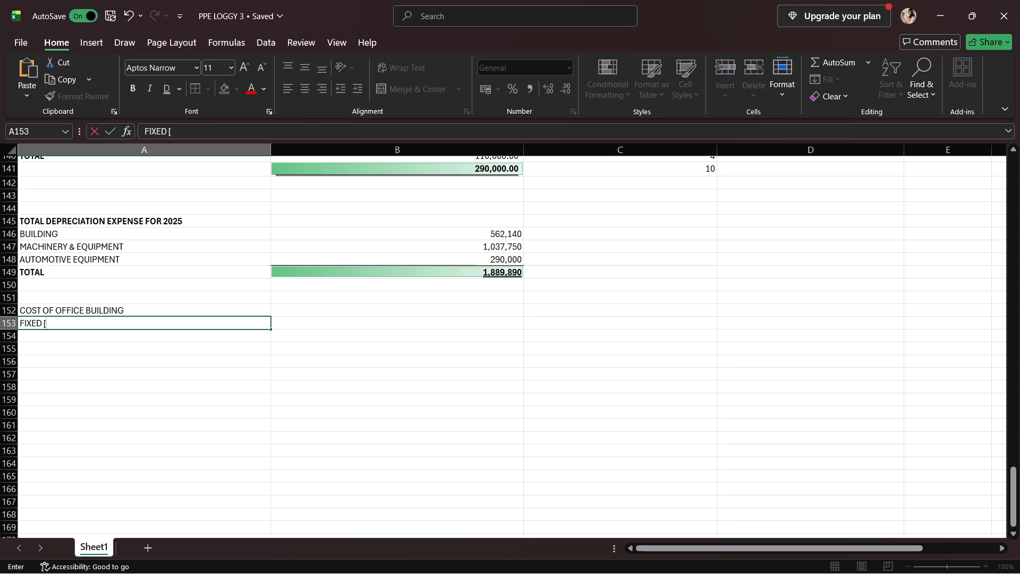
pyautogui.press('BackSpace')
pyautogui.write('PRICE')
pyautogui.press('space')
pyautogui.write('CONSTRUCTION')
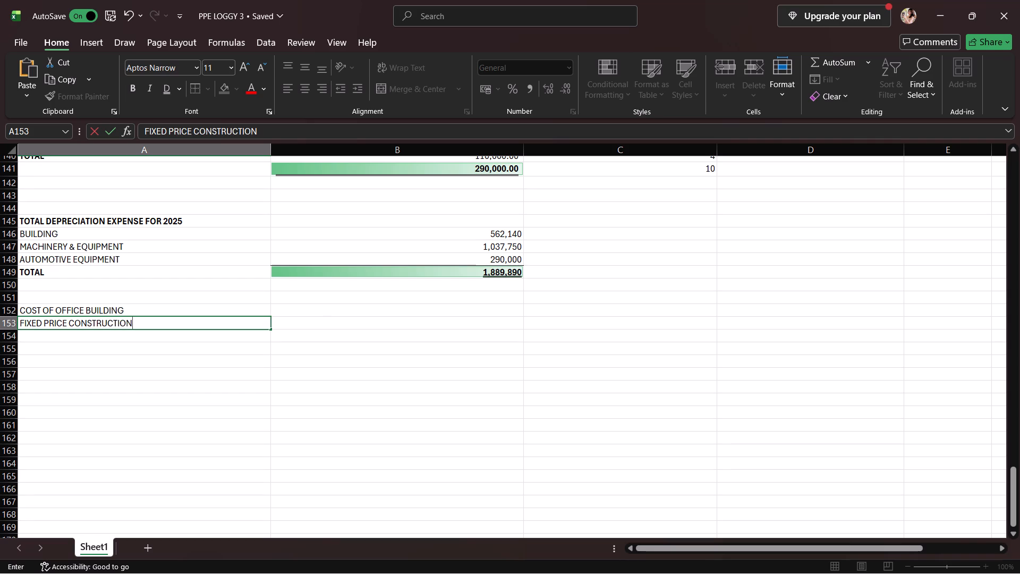
pyautogui.press('space')
pyautogui.write('CONTRACT')
pyautogui.press('Return')
pyautogui.press('Return')
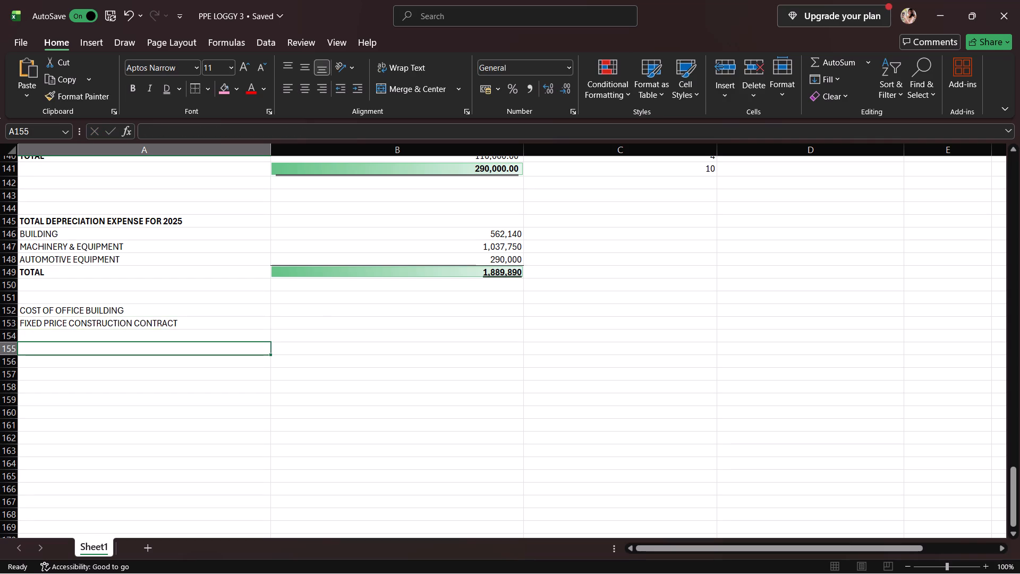
pyautogui.press('BackSpace')
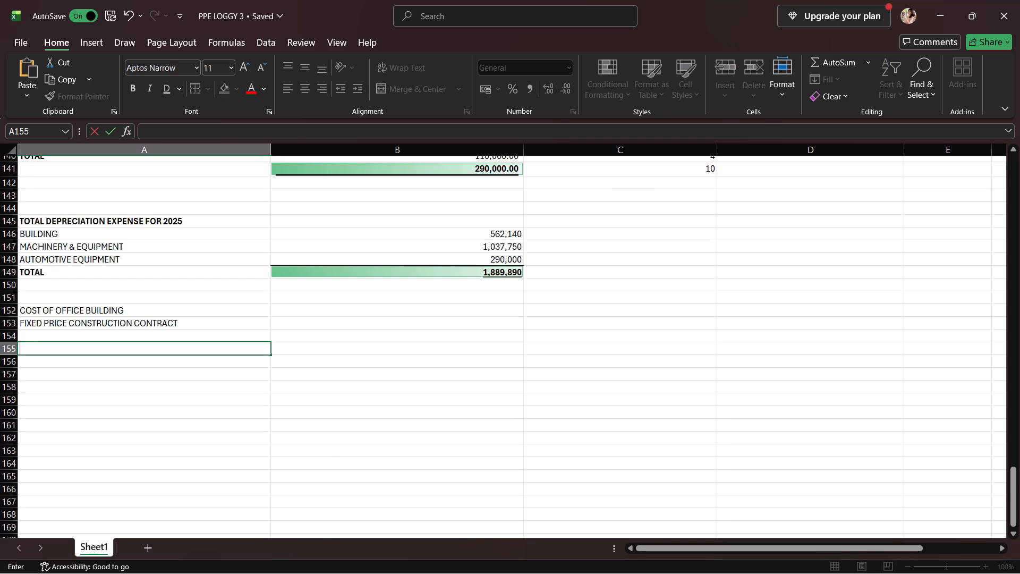
# Enter the line label PLANS, SPECIFICATIONS AND BLUEPRINTS in A154.
pyautogui.click(85, 337)
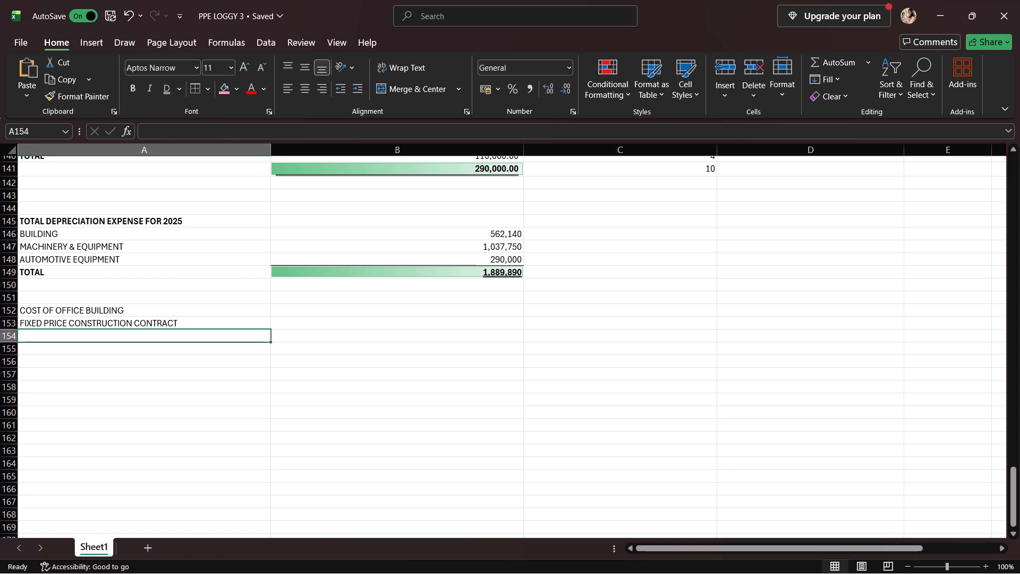
pyautogui.write('PLANS')
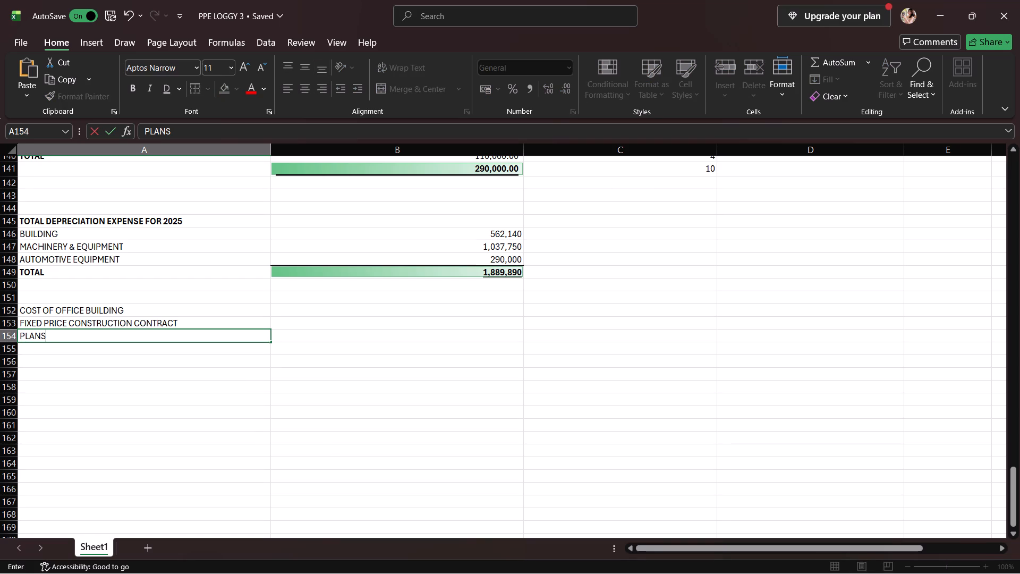
pyautogui.write(',')
pyautogui.press('space')
pyautogui.write('SPEIFI')
pyautogui.press('BackSpace')
pyautogui.press('BackSpace')
pyautogui.press('BackSpace')
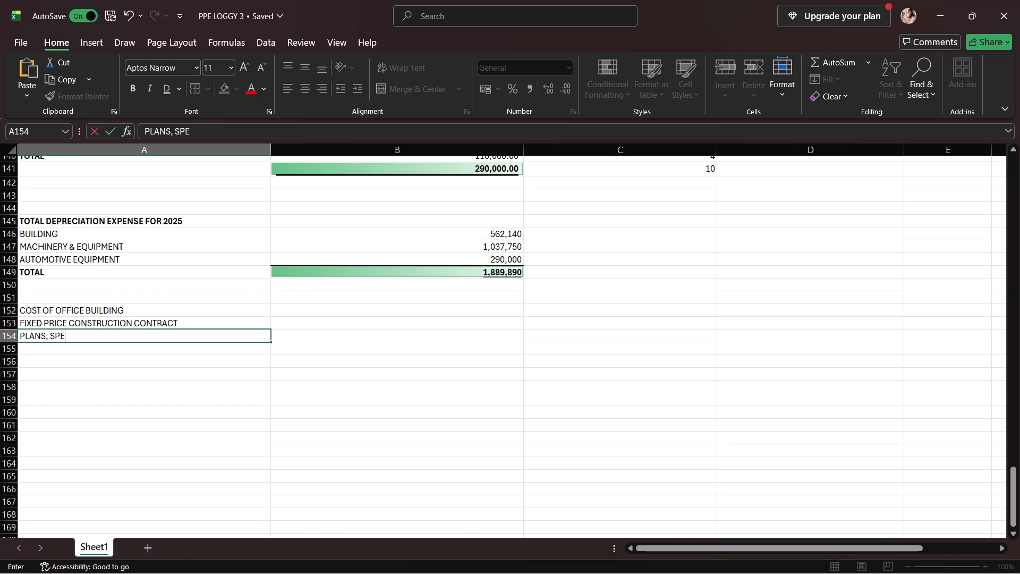
pyautogui.write('CIFI')
pyautogui.write('CATIONS')
pyautogui.press('space')
pyautogui.write('AND')
pyautogui.press('space')
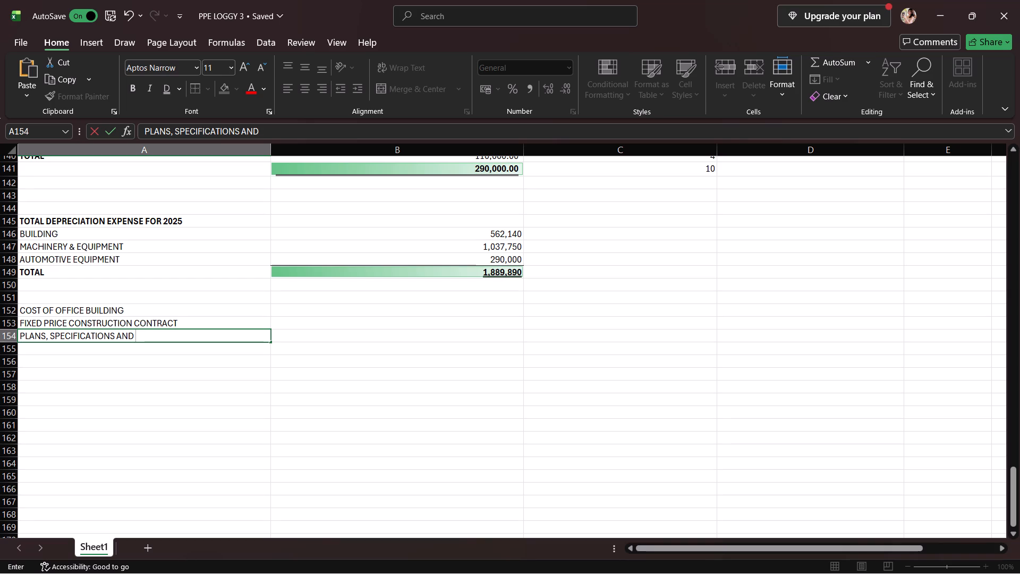
pyautogui.write('BLUE')
pyautogui.write('PRINTS')
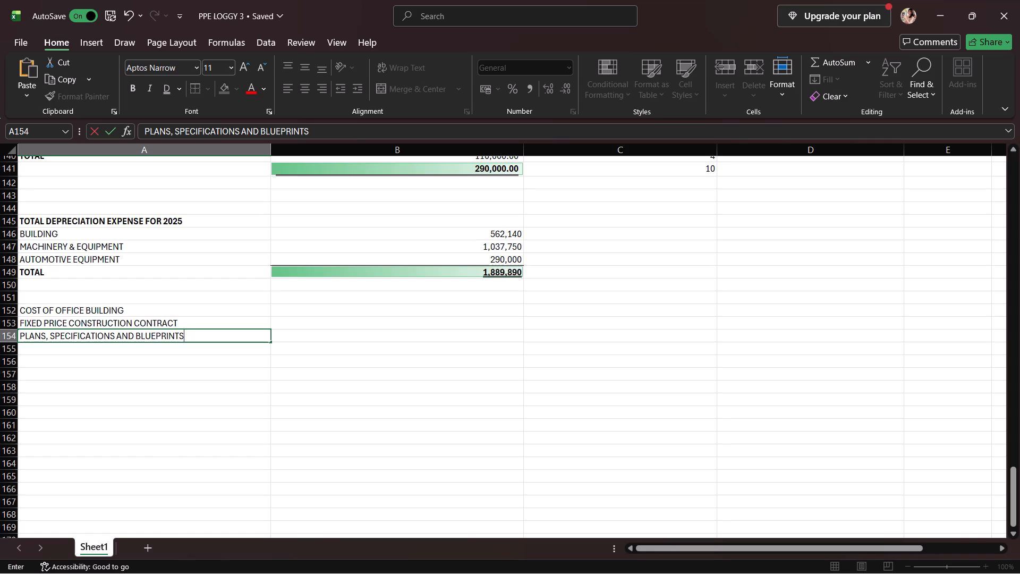
pyautogui.press('Return')
pyautogui.press('Return')
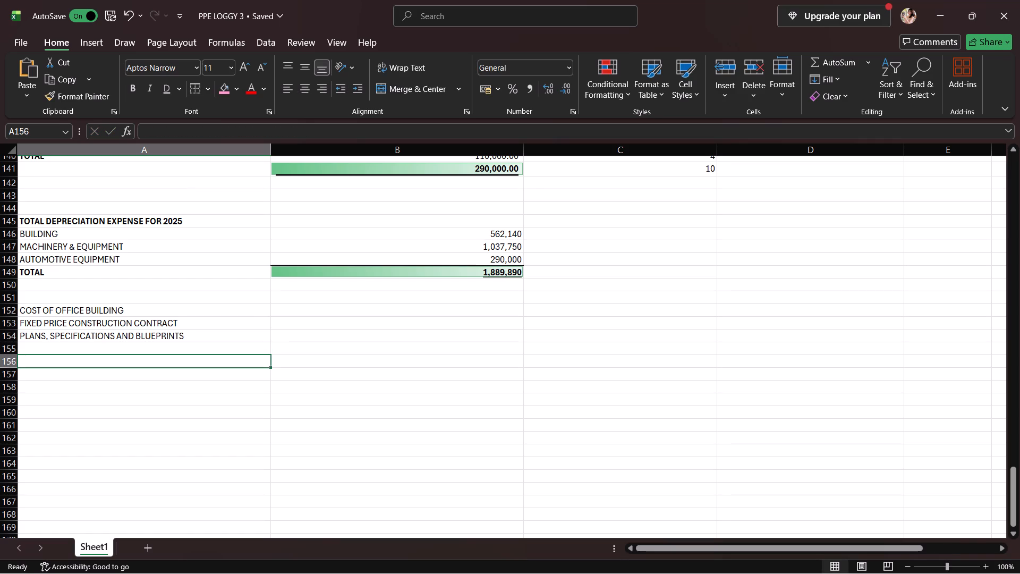
# Enter the line label ARCHITECT'S FEES FOR DESIGN AND SUPERVISION in A155.
pyautogui.press('Up')
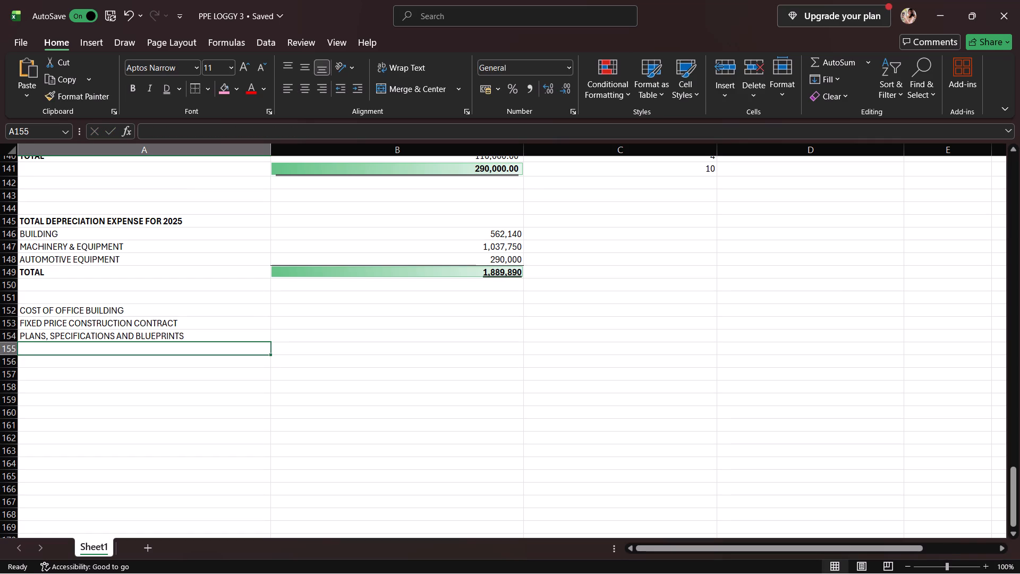
pyautogui.press('a')
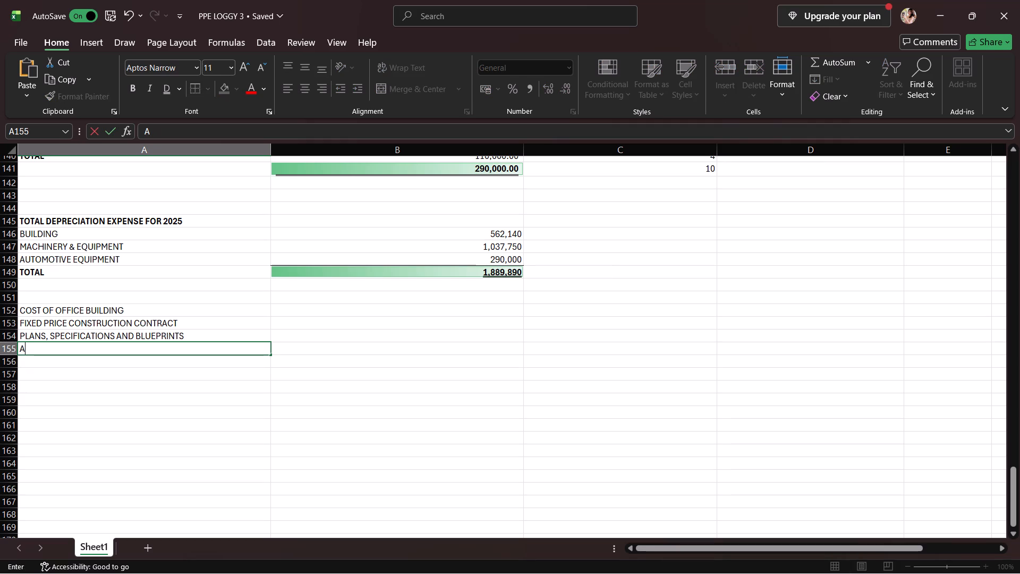
pyautogui.write('RCHITECT')
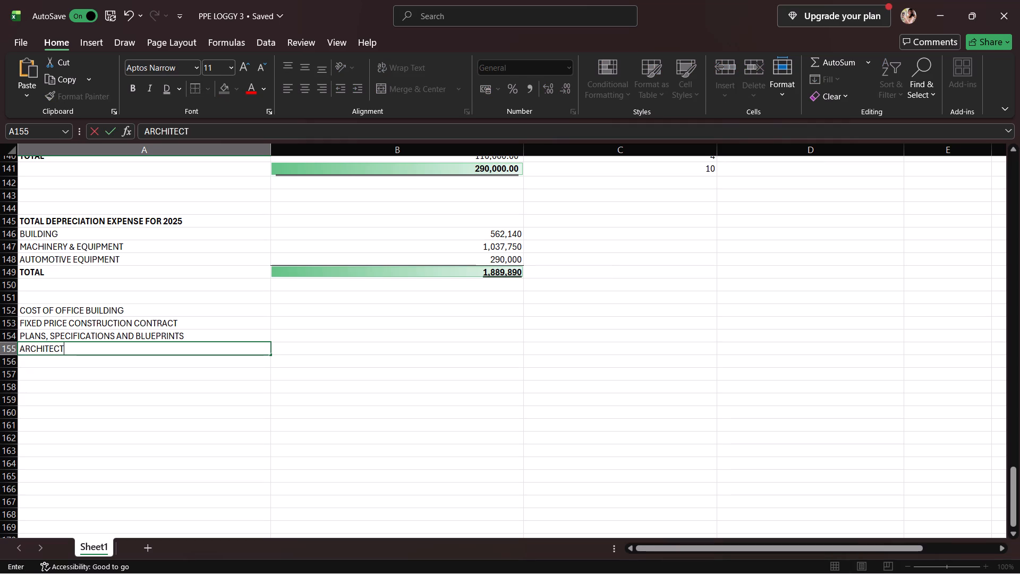
pyautogui.press('s')
pyautogui.press('BackSpace')
pyautogui.write("'S FEES")
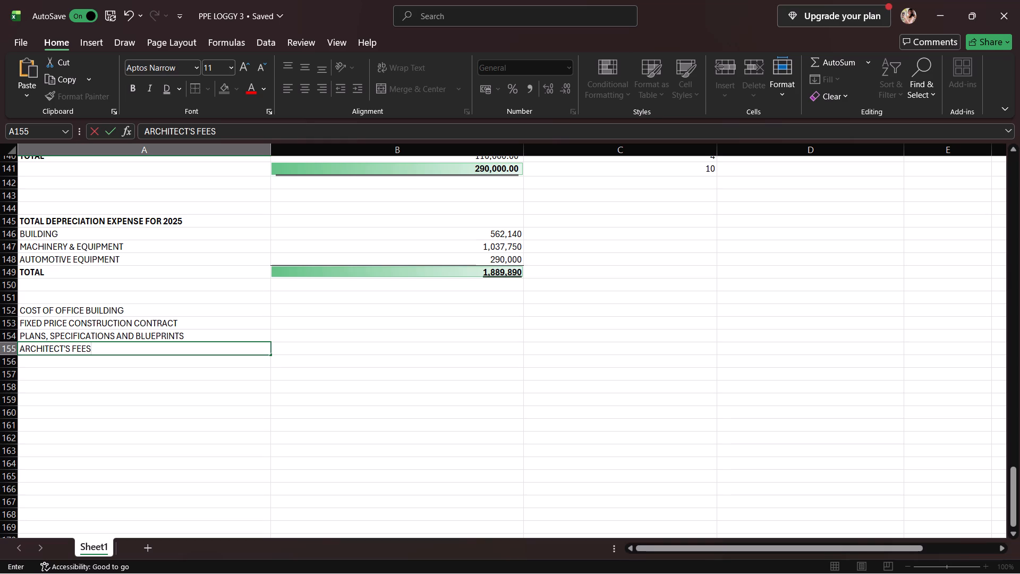
pyautogui.press('space')
pyautogui.write('FOR DESIGN')
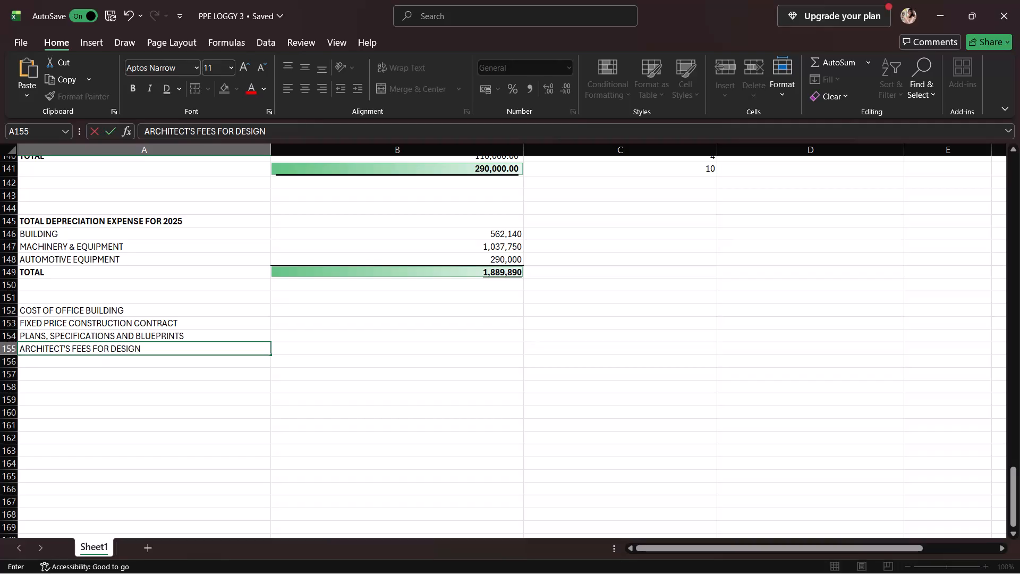
pyautogui.press('space')
pyautogui.write('AND SUPER')
pyautogui.write('VISIO')
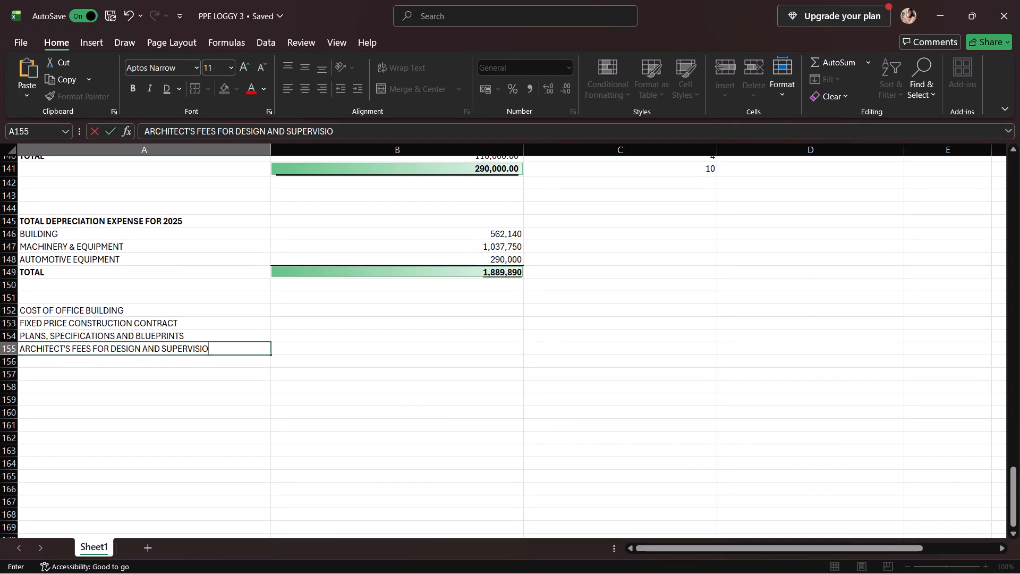
pyautogui.press('n')
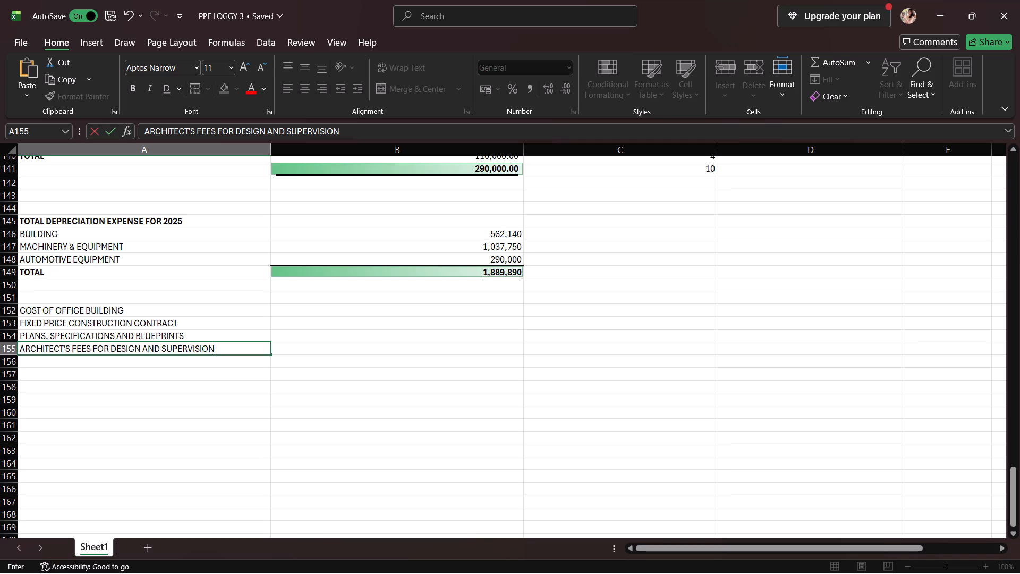
pyautogui.press('Return')
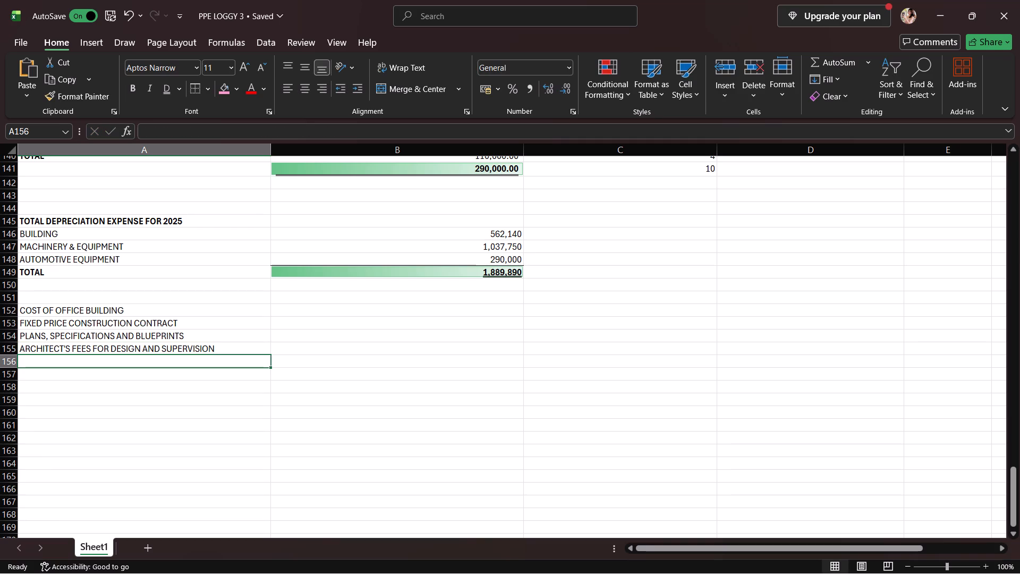
# Enter the subheading COST OF BORROWING COSTS in A156, below the architect's fees line.
pyautogui.write('COST OF BORRO')
pyautogui.write('WING COST')
pyautogui.press('s')
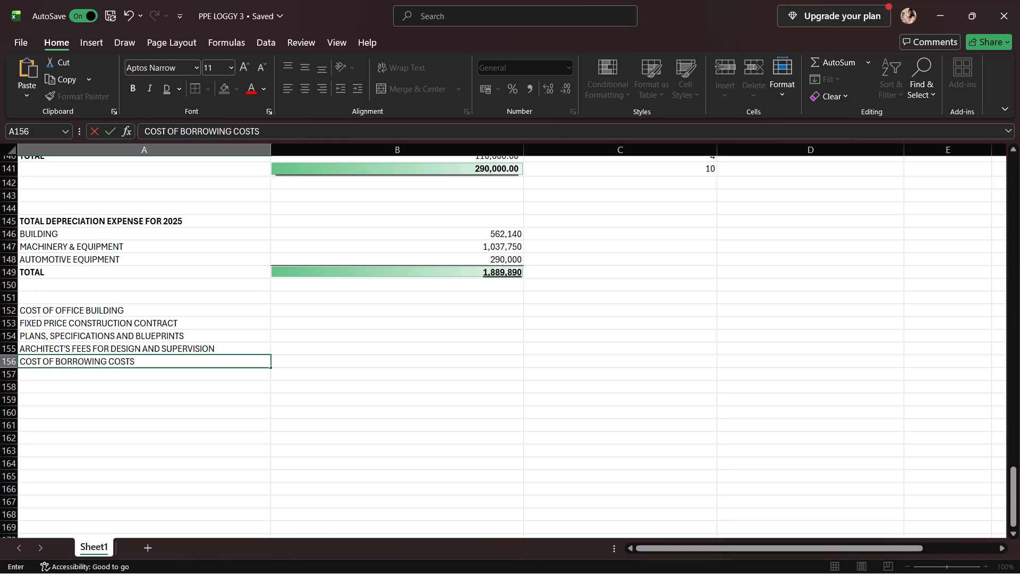
pyautogui.press('Return')
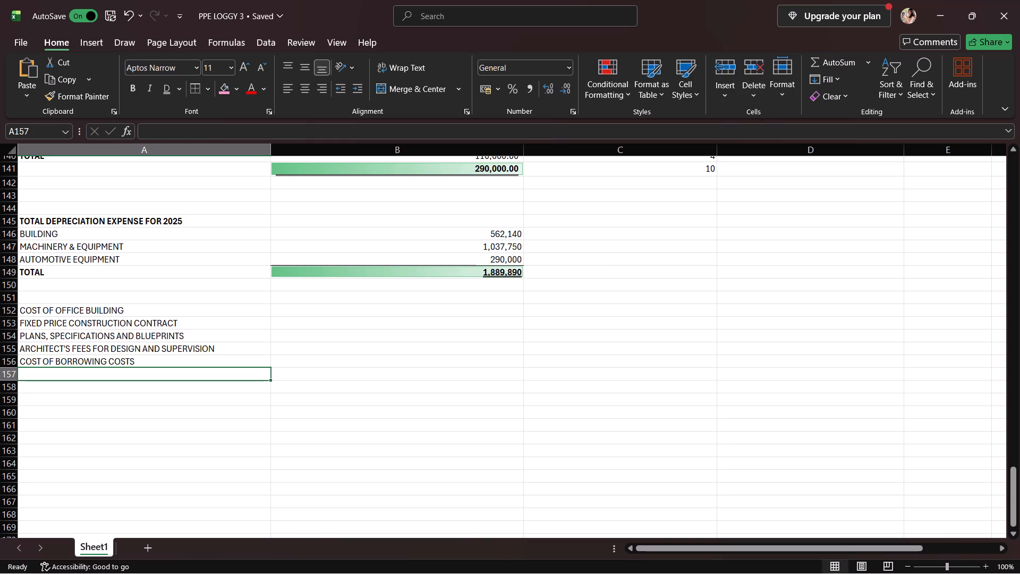
# Bold the COST OF OFFICE BUILDING heading in A152 and the COST OF BORROWING COSTS subheading in A156.
pyautogui.click(152, 363)
pyautogui.click(133, 305)
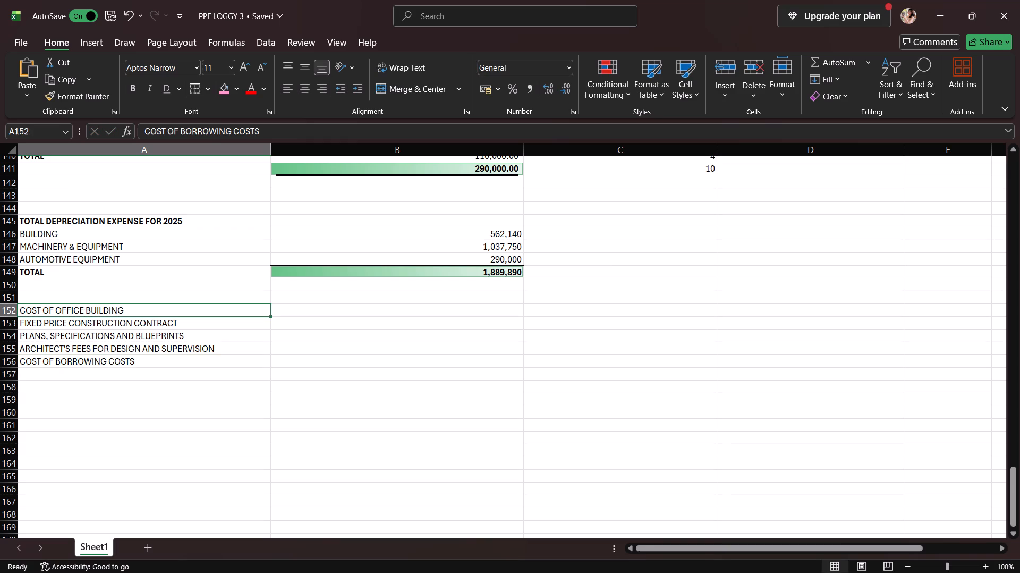
pyautogui.click(139, 82)
pyautogui.click(100, 361)
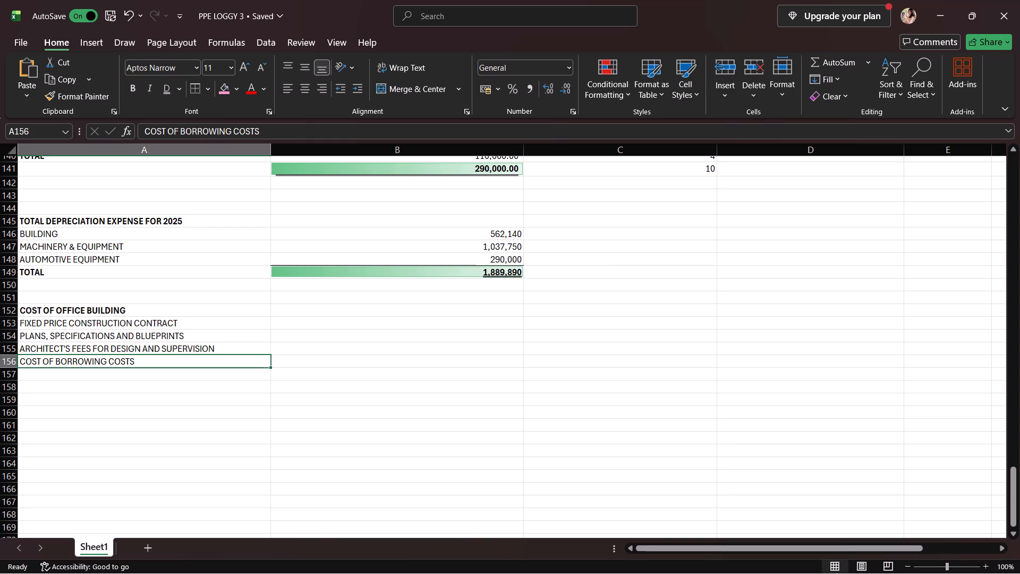
pyautogui.click(134, 91)
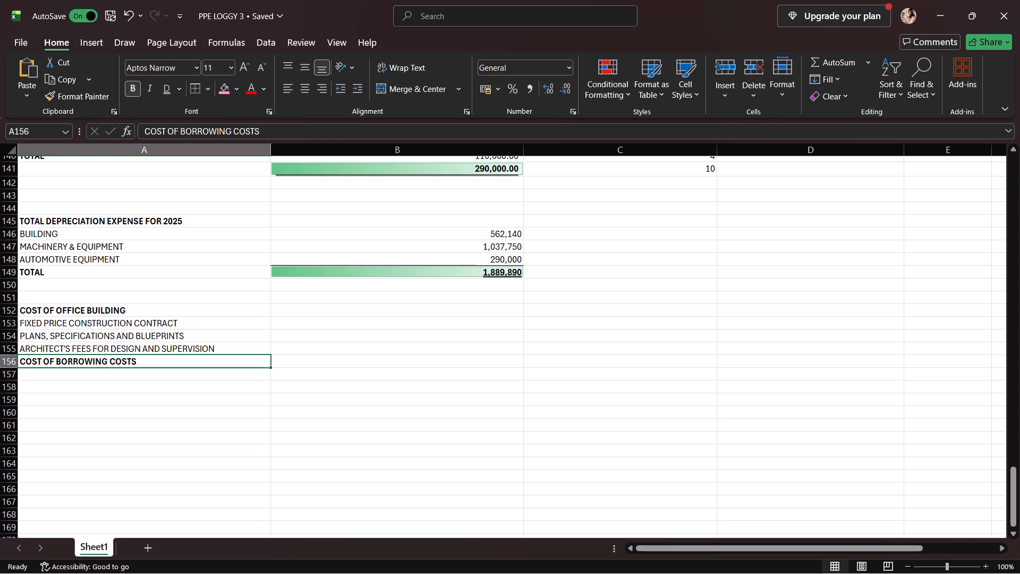
pyautogui.press('Return')
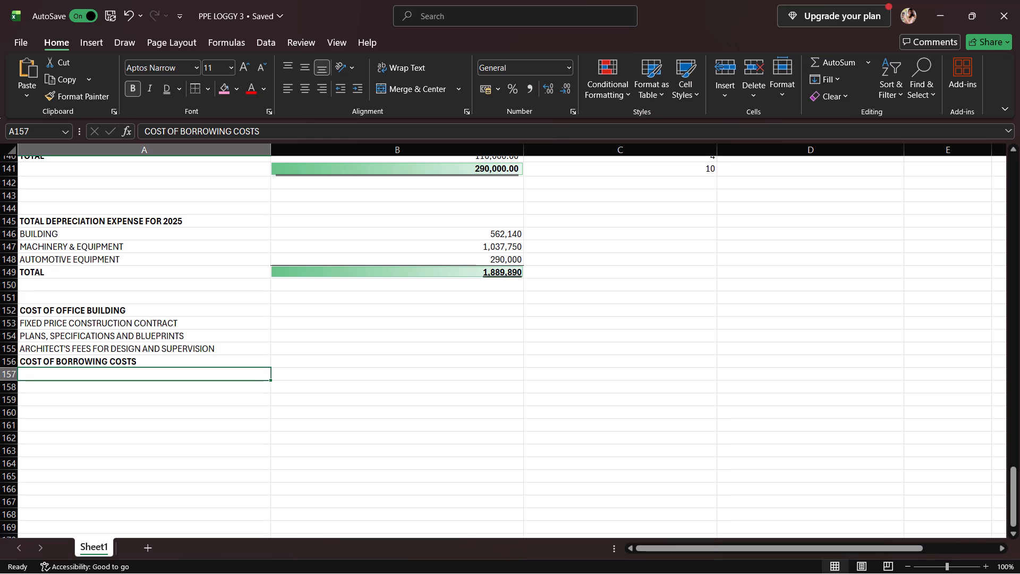
# Enter the line label CAPITALIZED INTEREST 2024 in A157, under the borrowing costs subheading.
pyautogui.write('CAPI')
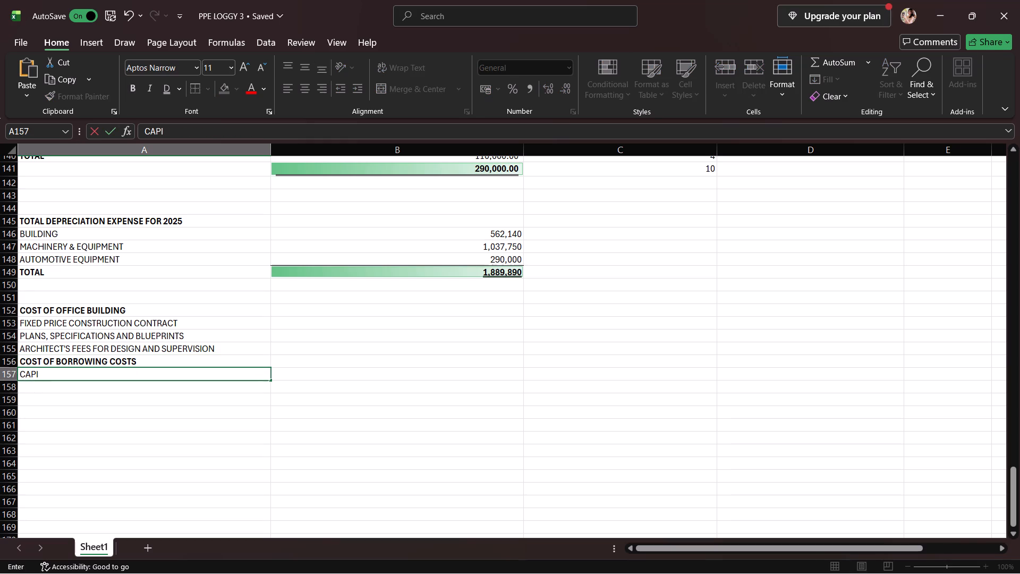
pyautogui.write('TA')
pyautogui.write('LIZED INTEREST')
pyautogui.press('space')
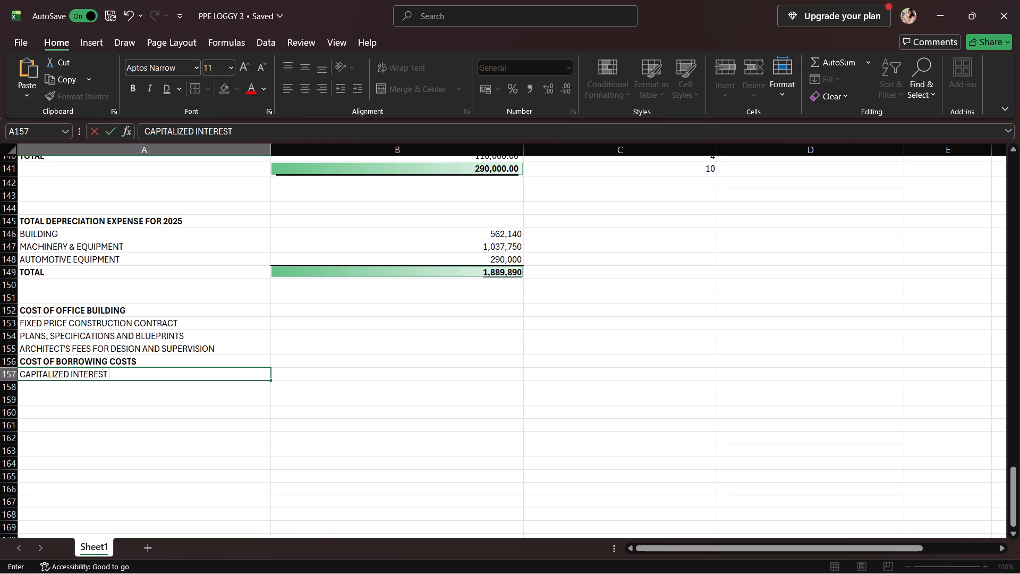
pyautogui.write('2024')
pyautogui.press('Return')
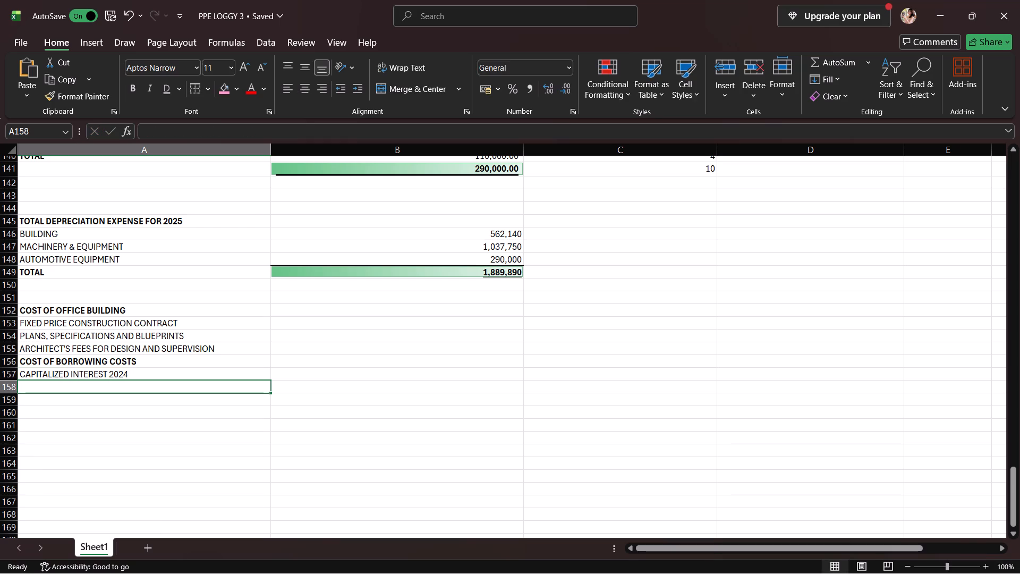
# Add the line label CAPITALIZED INTEREST 2025 in A158, reusing the label above with the year changed.
pyautogui.press('x')
pyautogui.press('BackSpace')
pyautogui.write('CAP')
pyautogui.press('Return')
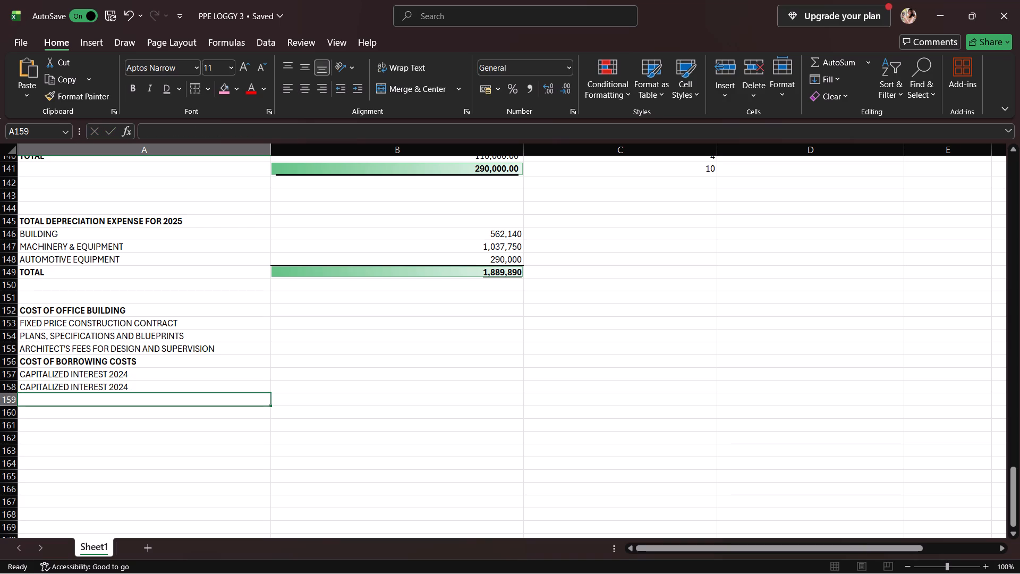
pyautogui.click(126, 387)
pyautogui.click(267, 131)
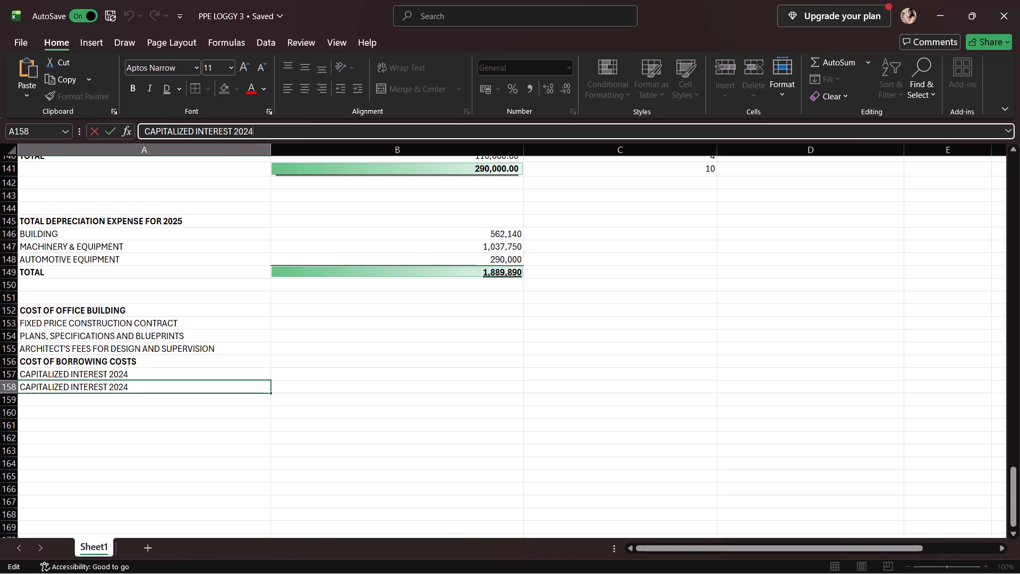
pyautogui.press('BackSpace')
pyautogui.press('5')
pyautogui.press('Return')
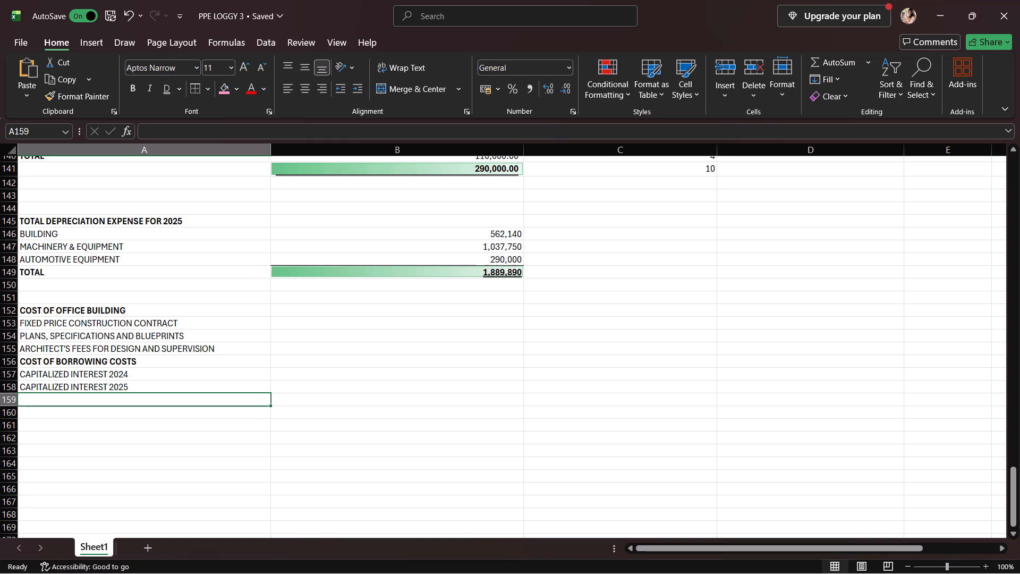
# Enter the closing label COST OF OFFICE BUILDING in A159 and make it bold.
pyautogui.write('COST')
pyautogui.press('space')
pyautogui.write('OF OFFICE')
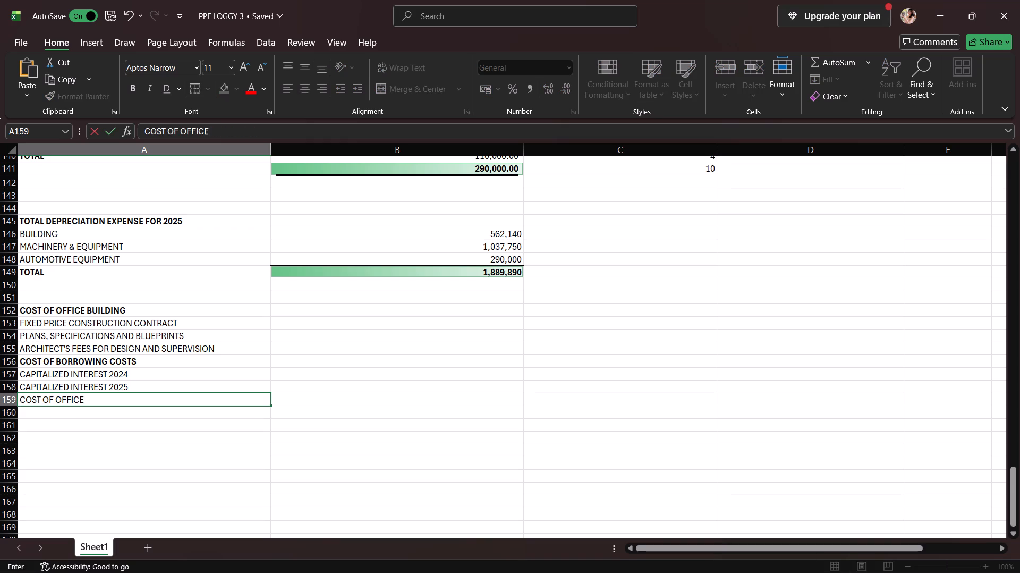
pyautogui.press('space')
pyautogui.write('BUIDK')
pyautogui.press('BackSpace')
pyautogui.press('BackSpace')
pyautogui.write('LDIB')
pyautogui.press('BackSpace')
pyautogui.write('NG')
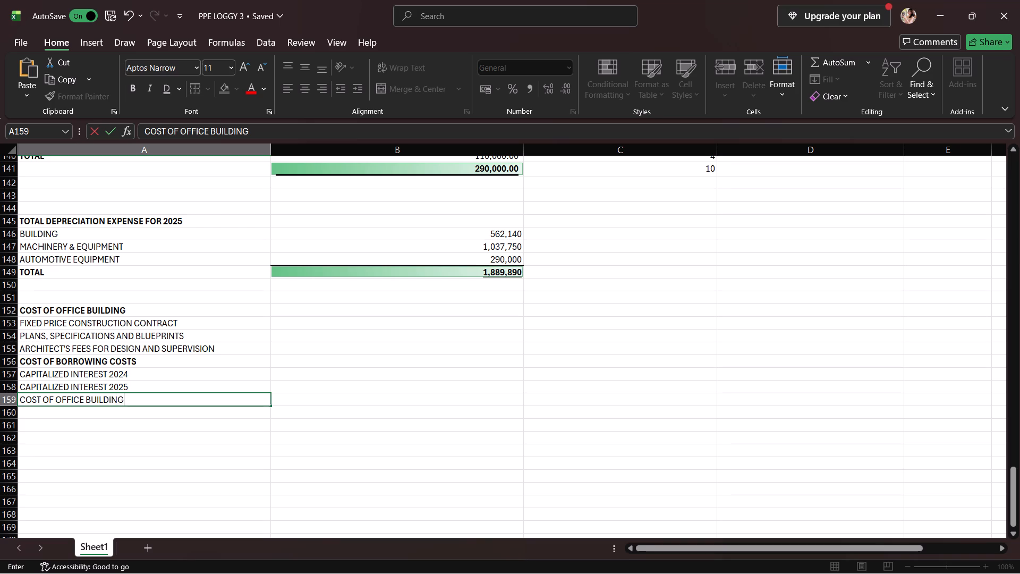
pyautogui.click(151, 363)
pyautogui.click(132, 396)
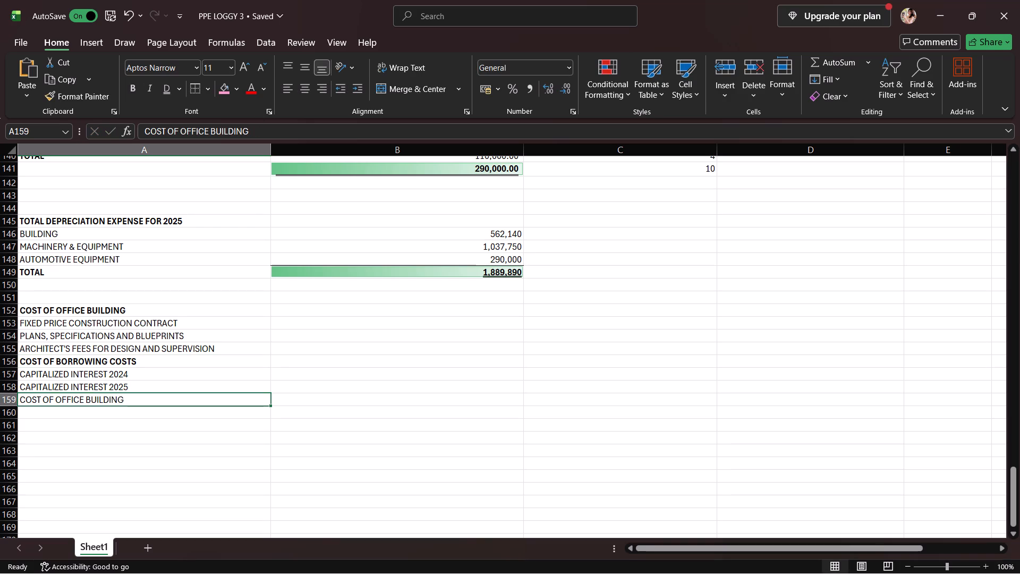
pyautogui.click(138, 90)
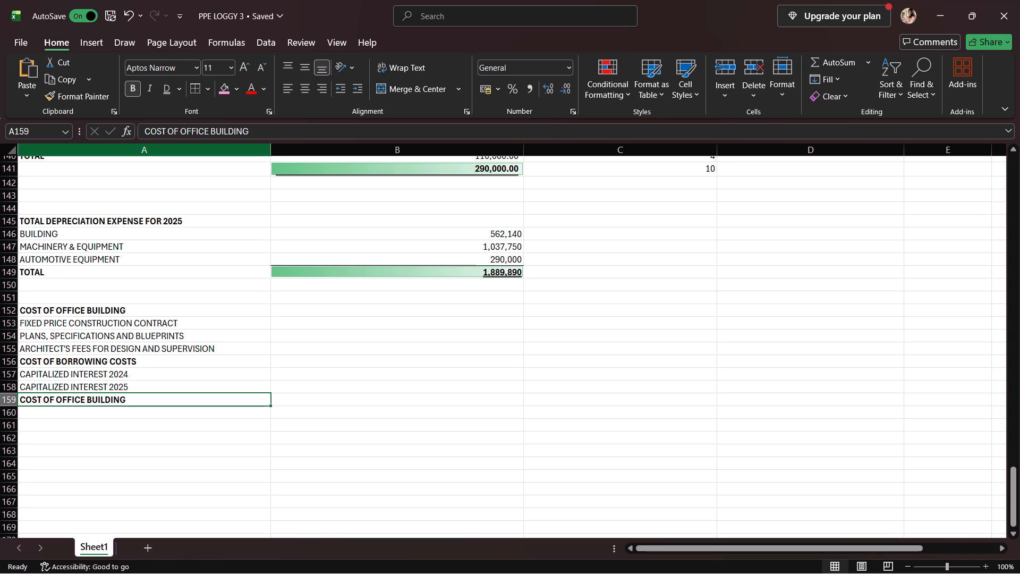
# Enter the office building amounts in B153:B155: 9,000,000 for the construction contract, 36,000 for plans and blueprints, and 285,000 for architect's fees.
pyautogui.click(264, 326)
pyautogui.click(303, 333)
pyautogui.click(309, 325)
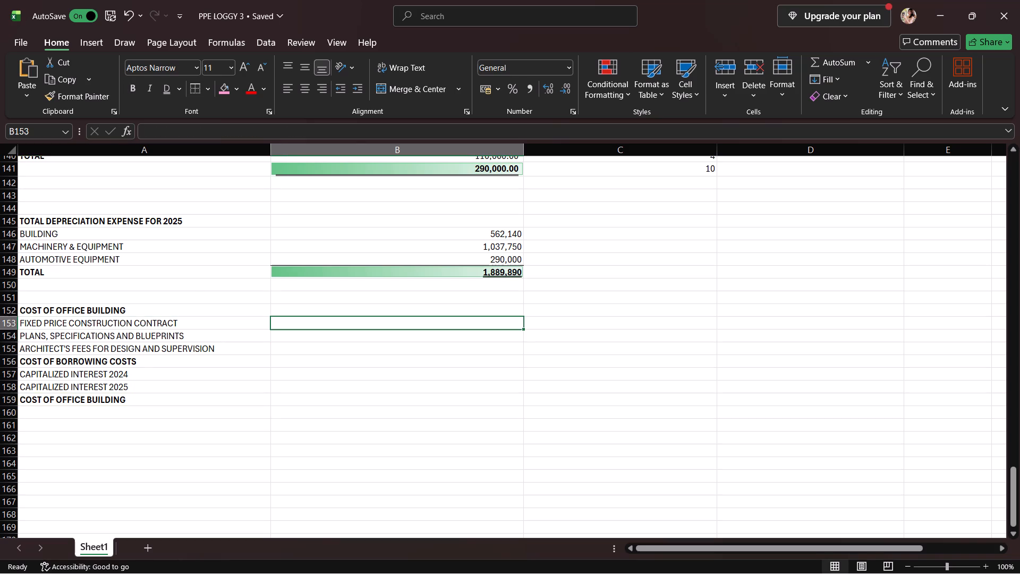
pyautogui.write('9,000,000')
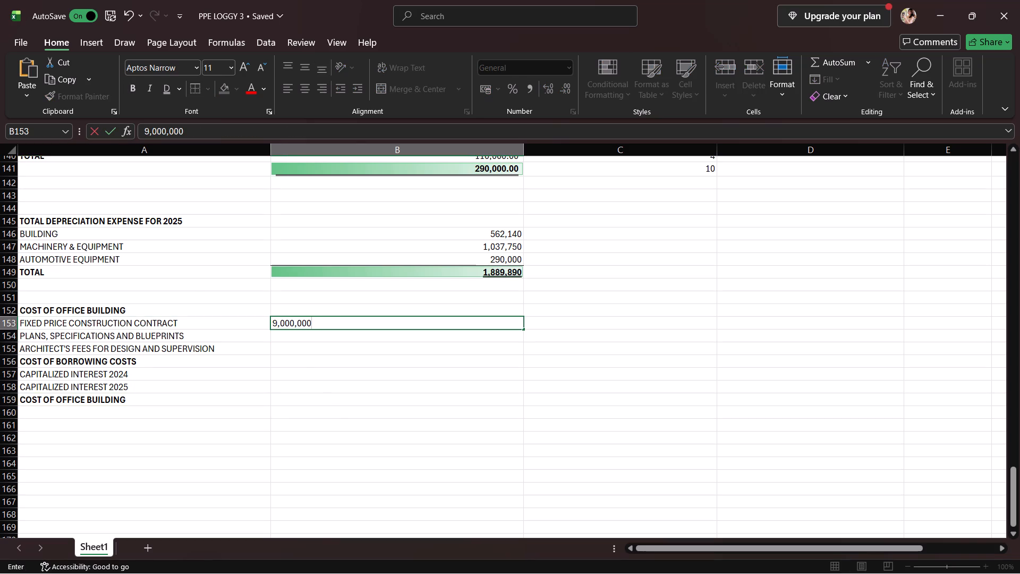
pyautogui.press('Return')
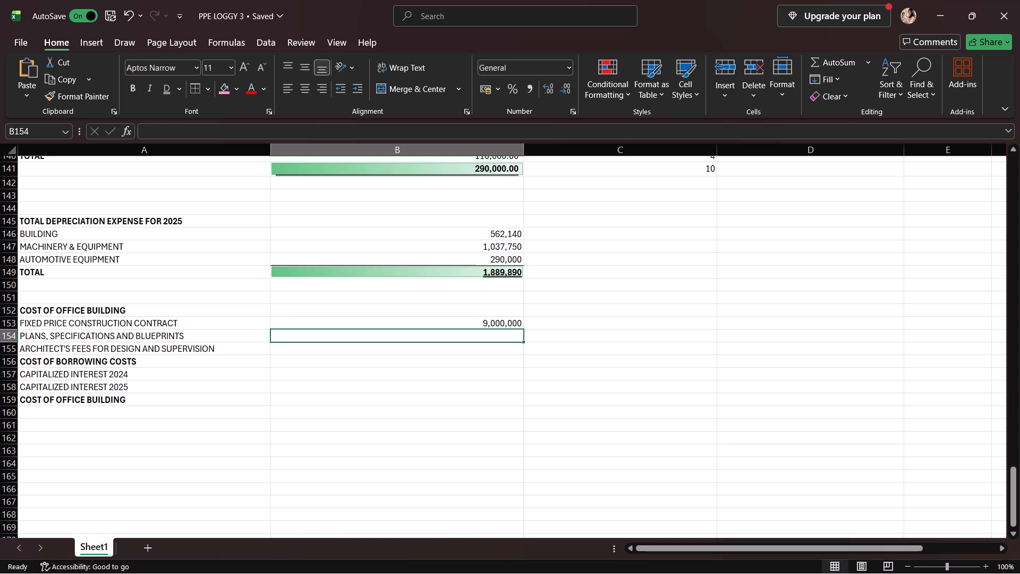
pyautogui.write('36,000')
pyautogui.press('Return')
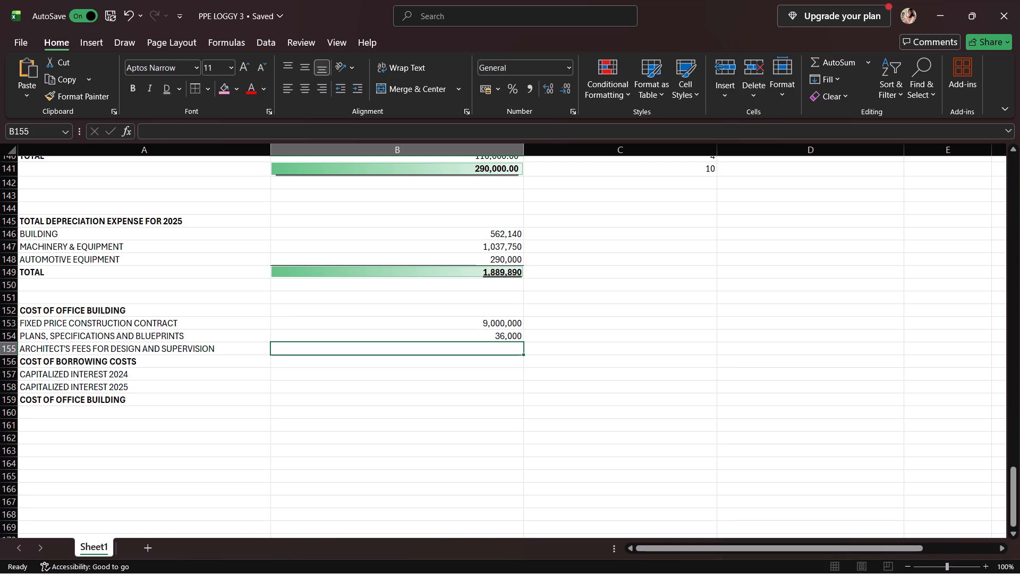
pyautogui.write('285,000')
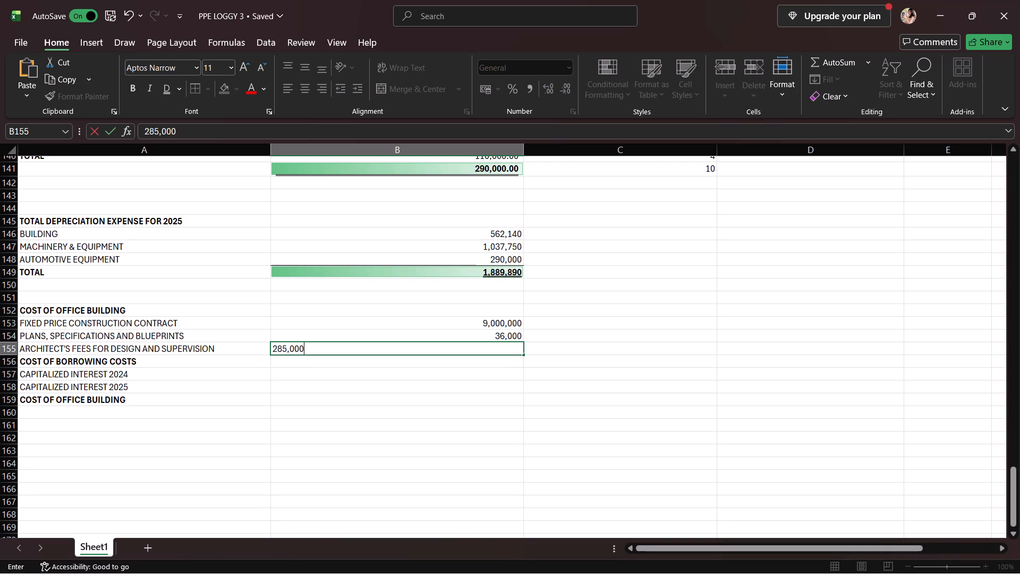
pyautogui.press('Return')
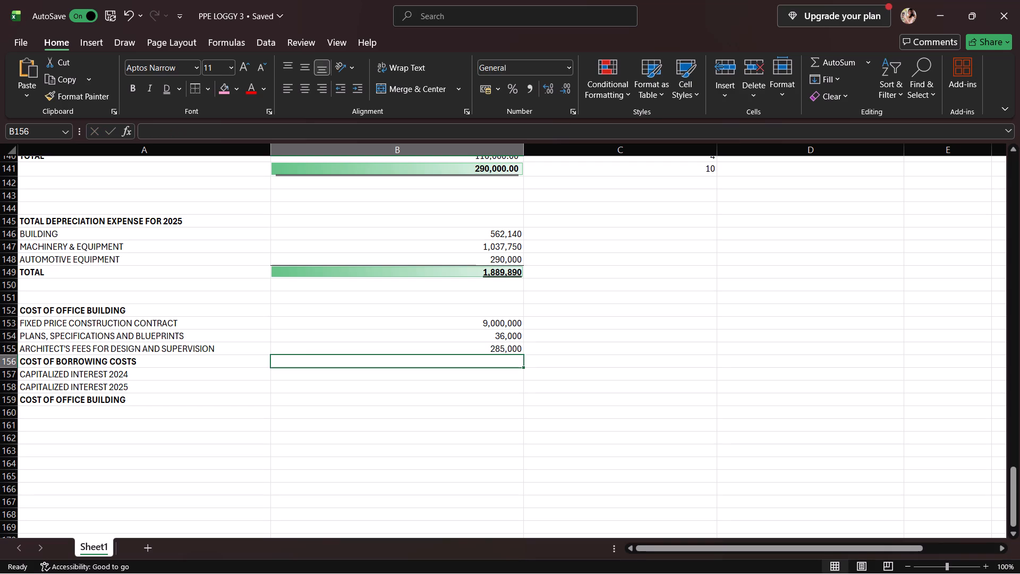
# Add a top border to B156 and total the construction costs B153:B155 there with SUM.
pyautogui.click(192, 94)
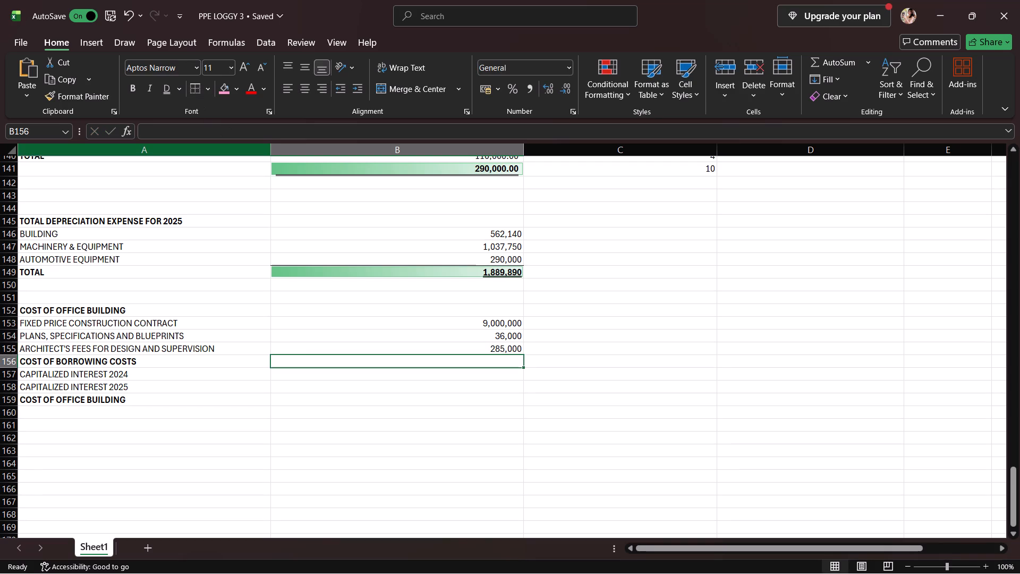
pyautogui.press('=')
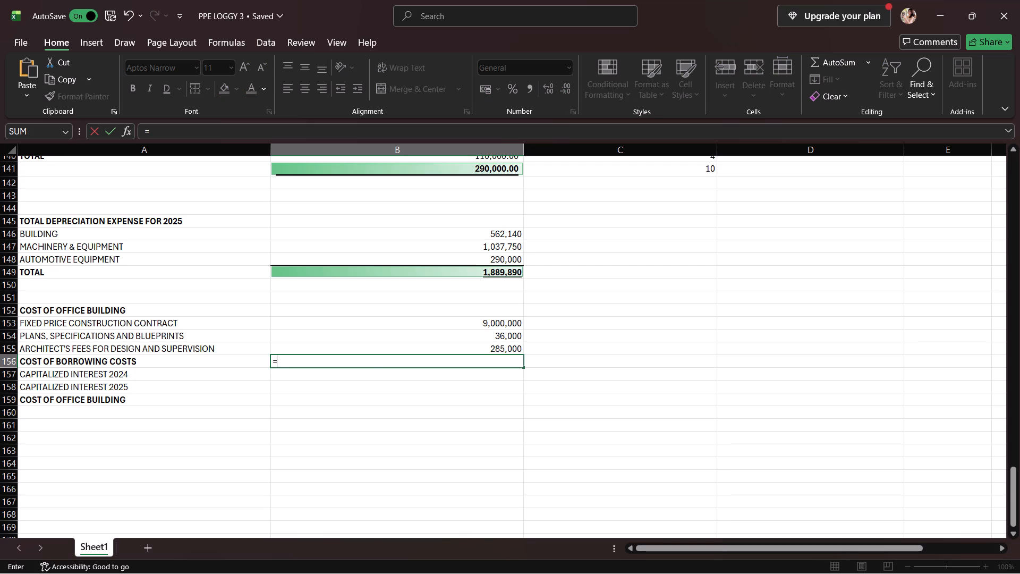
pyautogui.write('SUM')
pyautogui.hotkey('shift', ')')
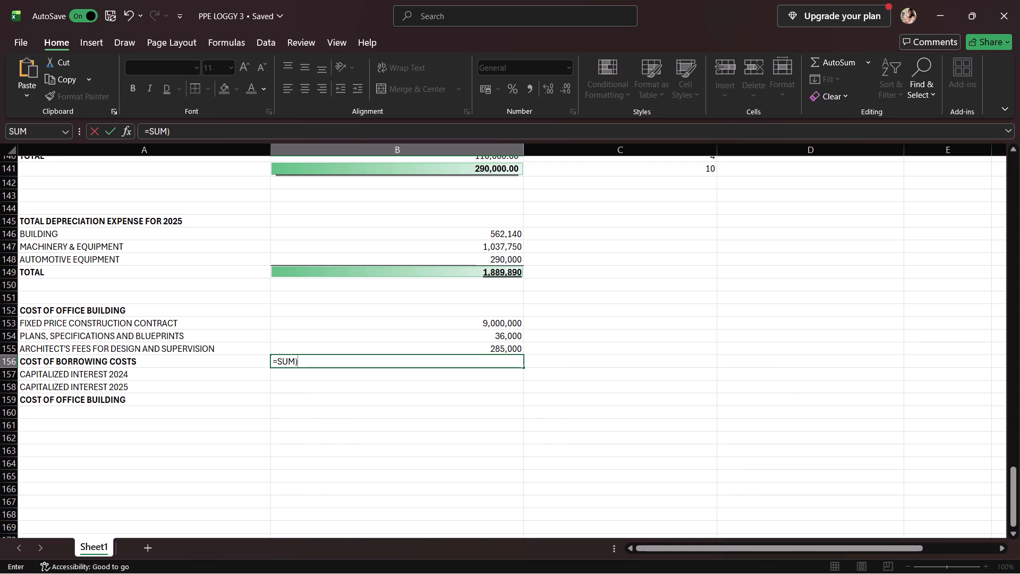
pyautogui.press('BackSpace')
pyautogui.hotkey('shift', '(')
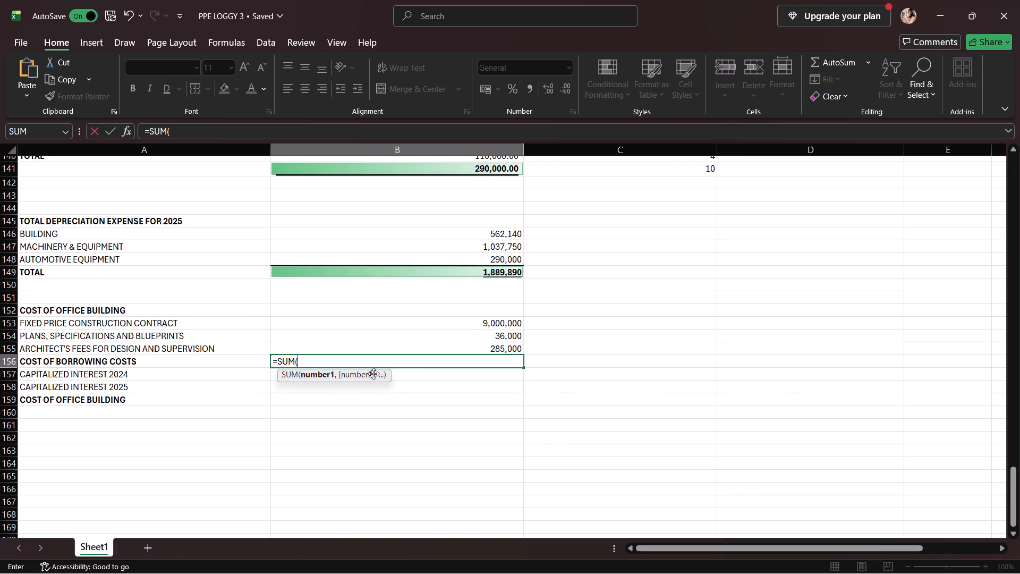
pyautogui.moveTo(401, 320); pyautogui.dragTo(395, 349)
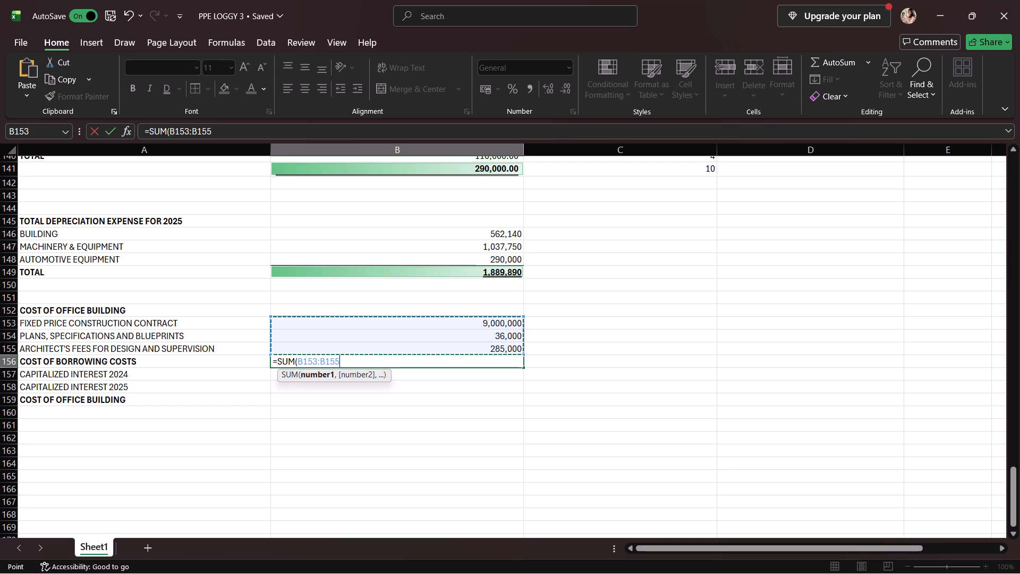
pyautogui.hotkey('shift', ')')
pyautogui.press('Return')
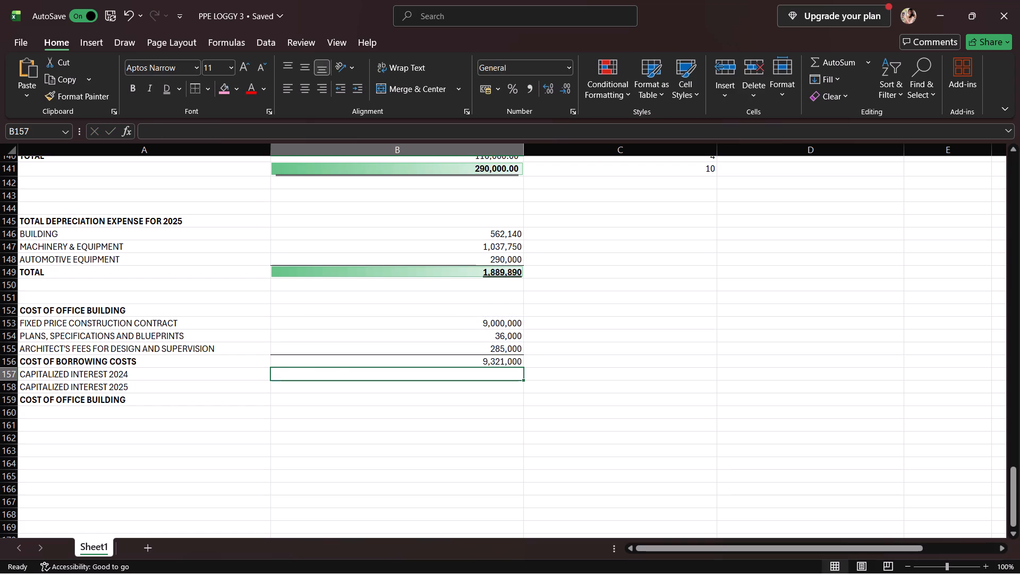
# Make the construction cost total in B156 bold with a double underline.
pyautogui.click(385, 364)
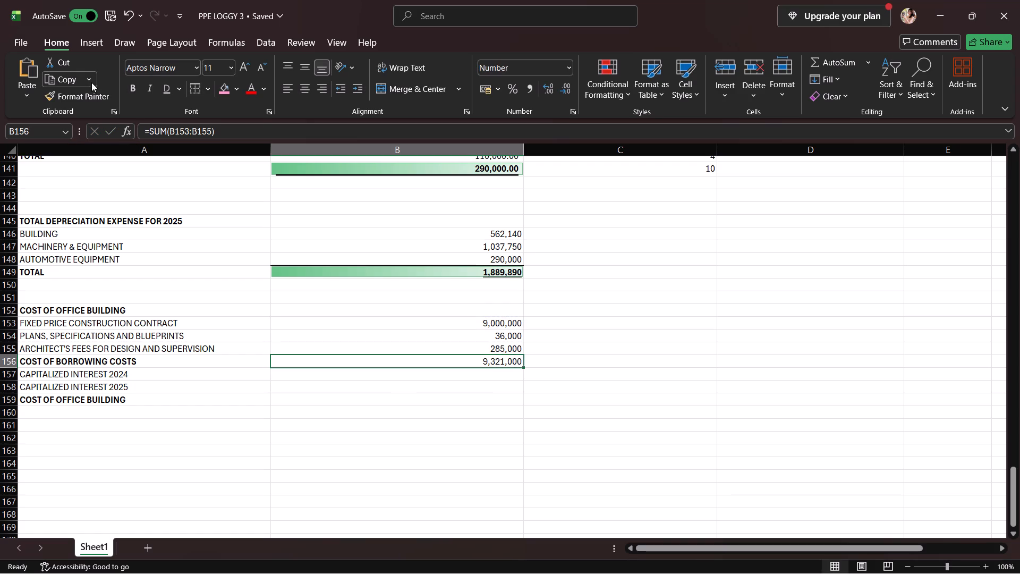
pyautogui.click(127, 92)
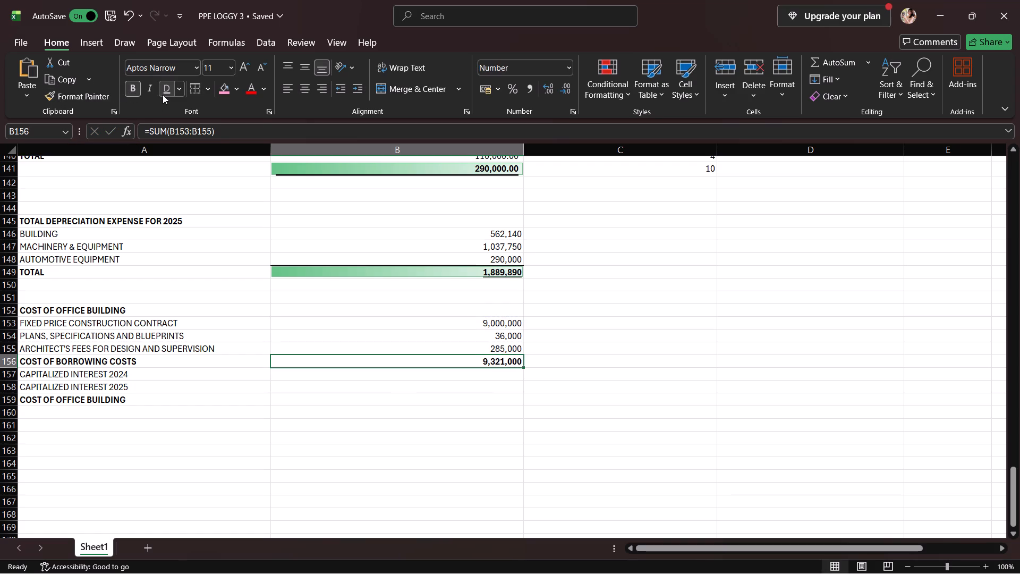
pyautogui.click(163, 95)
pyautogui.press('Return')
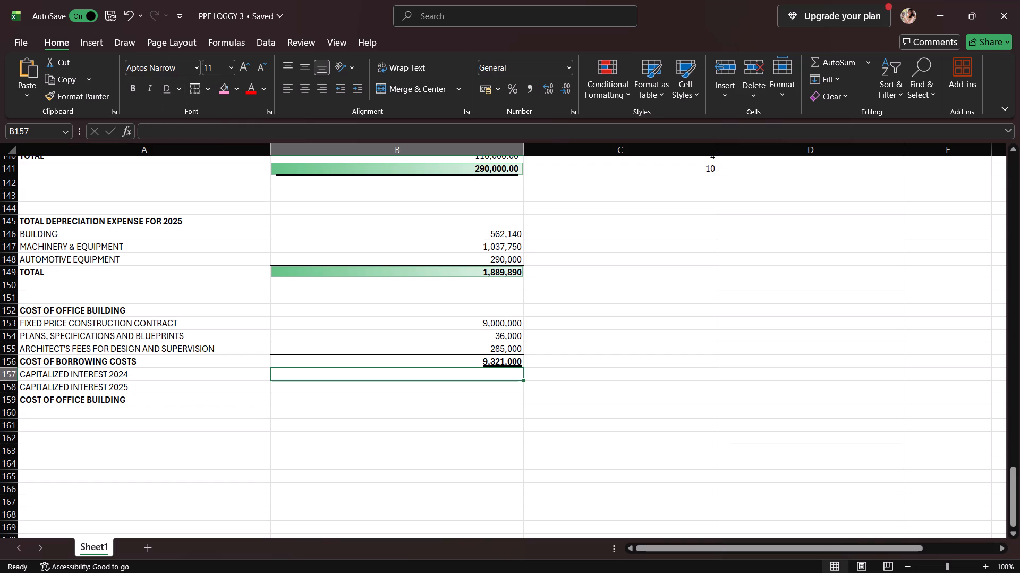
# Enter the 2024 interest inputs: 2,700,000 in C157, 14% in D157, 10 in E157, and 12 in E158.
pyautogui.click(563, 370)
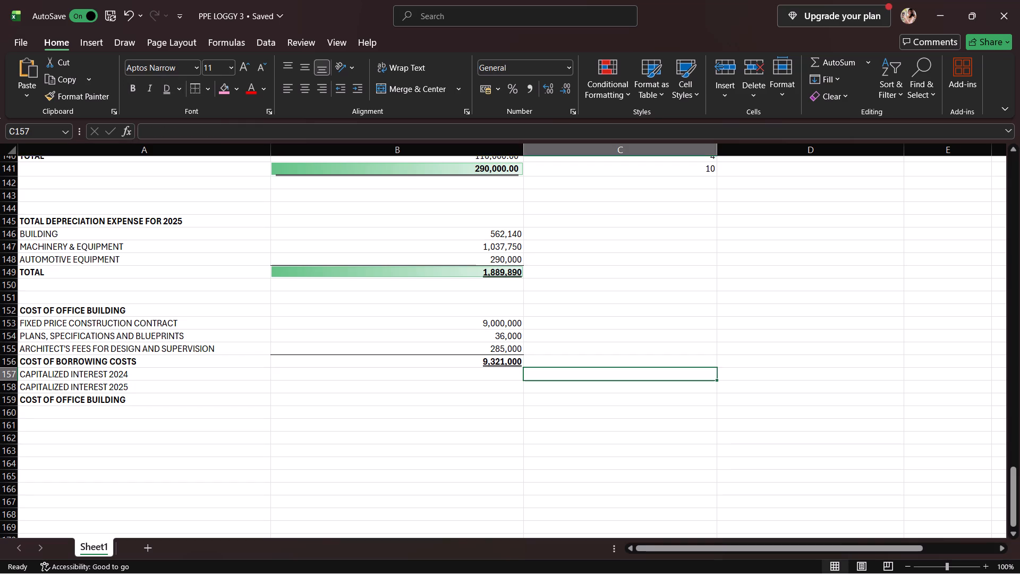
pyautogui.write('2,700')
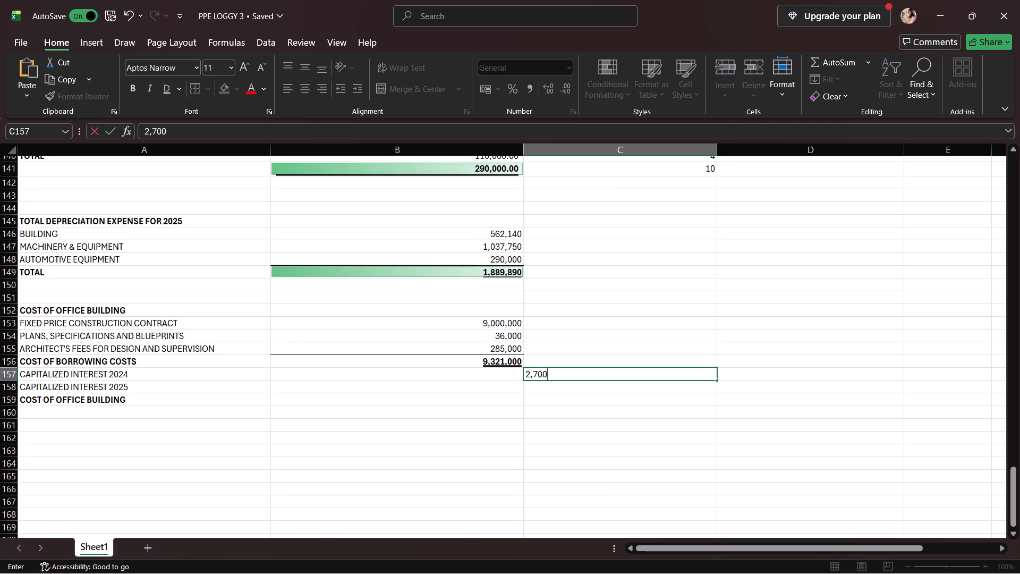
pyautogui.write(',000')
pyautogui.click(775, 369)
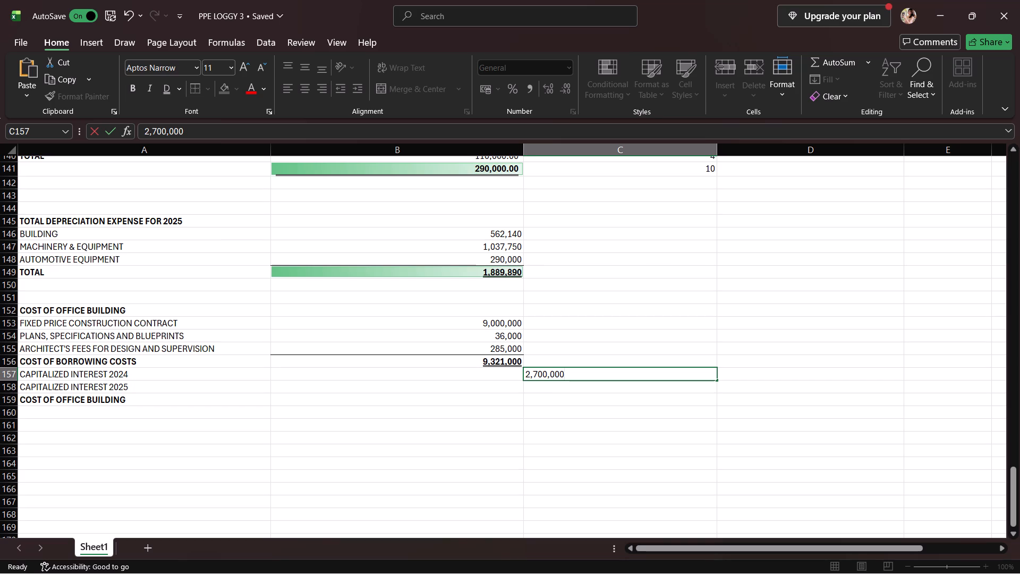
pyautogui.write('14')
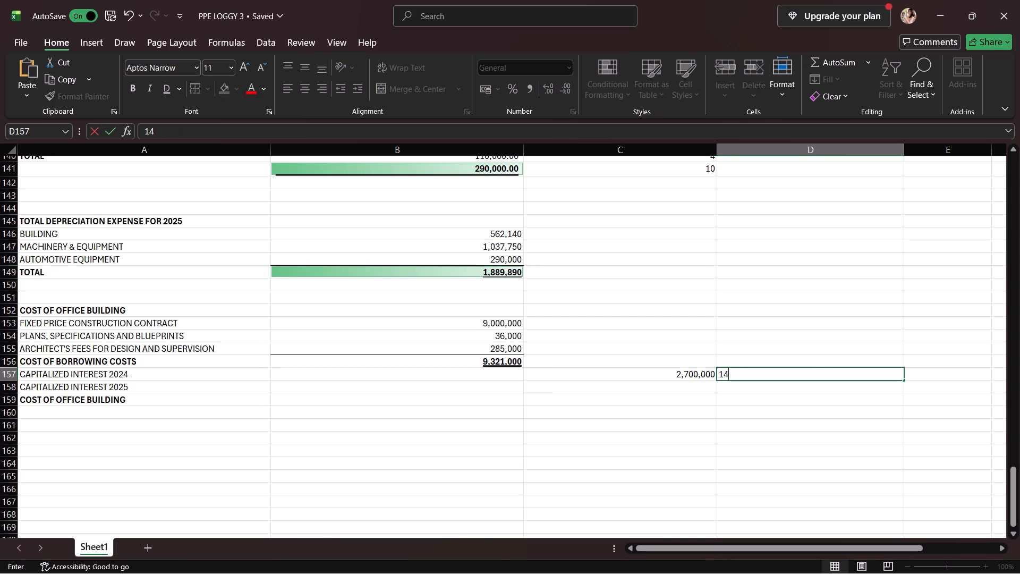
pyautogui.hotkey('shift', '%')
pyautogui.click(924, 375)
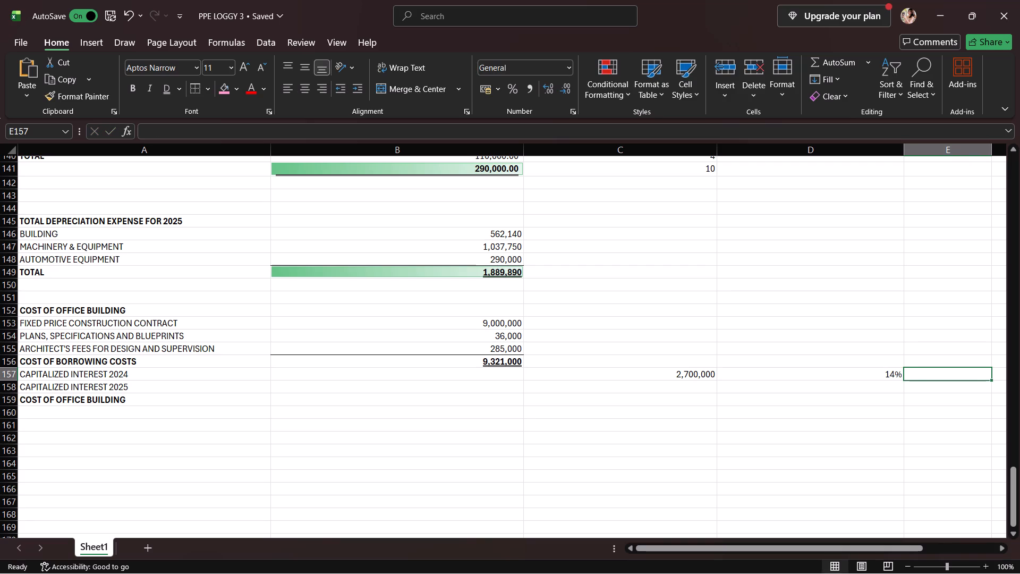
pyautogui.write('10')
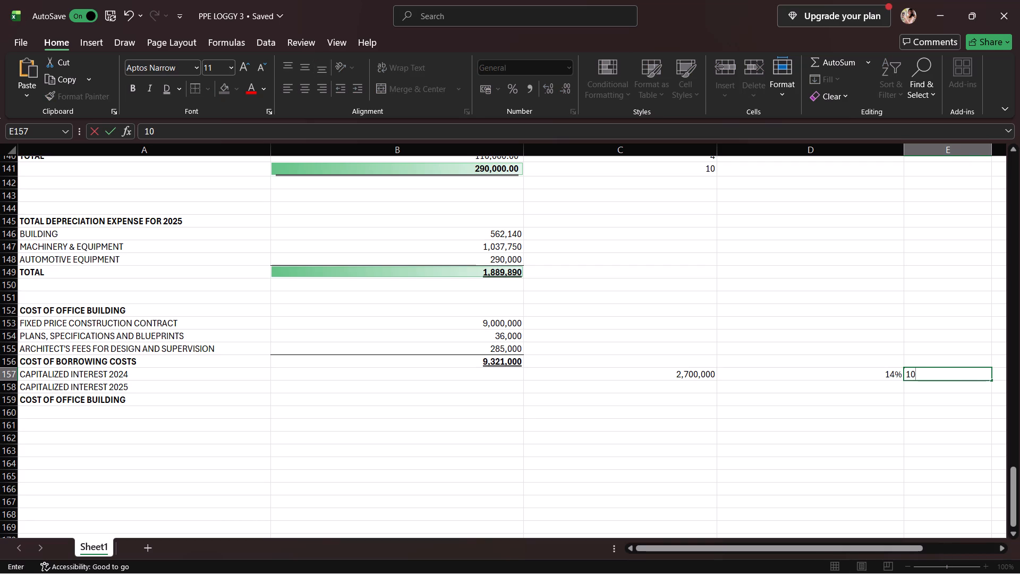
pyautogui.press('Return')
pyautogui.write('12')
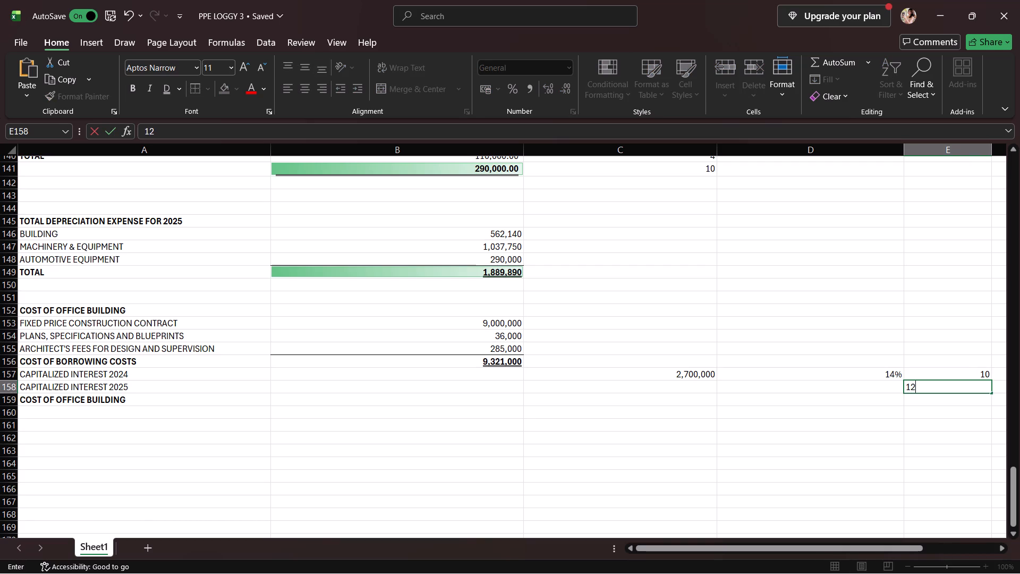
pyautogui.press('Return')
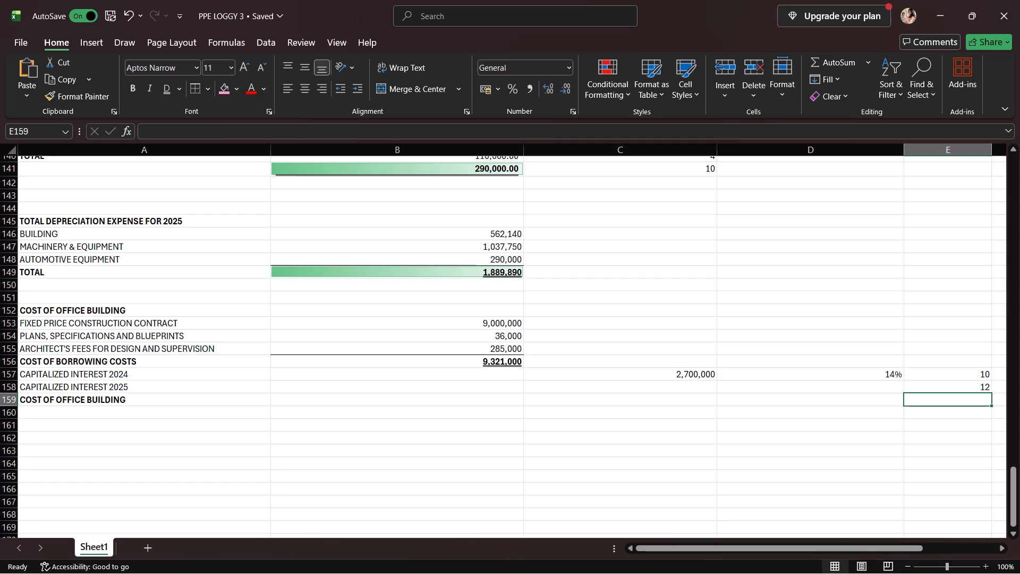
# Enter the additional interest inputs beside the borrowing costs: 6,900,000 in C160 and 9 in E159.
pyautogui.click(704, 412)
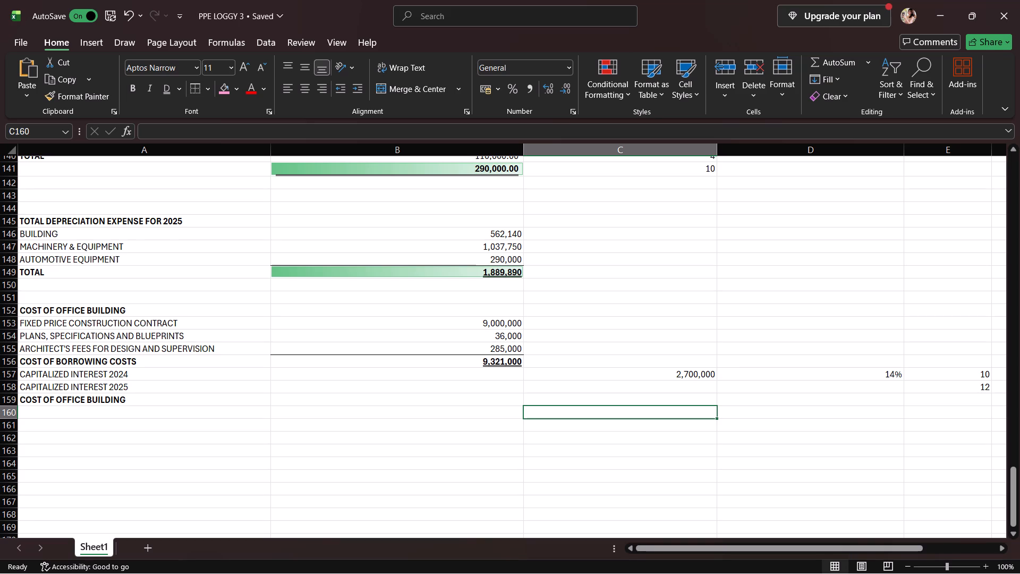
pyautogui.write('6,900,000')
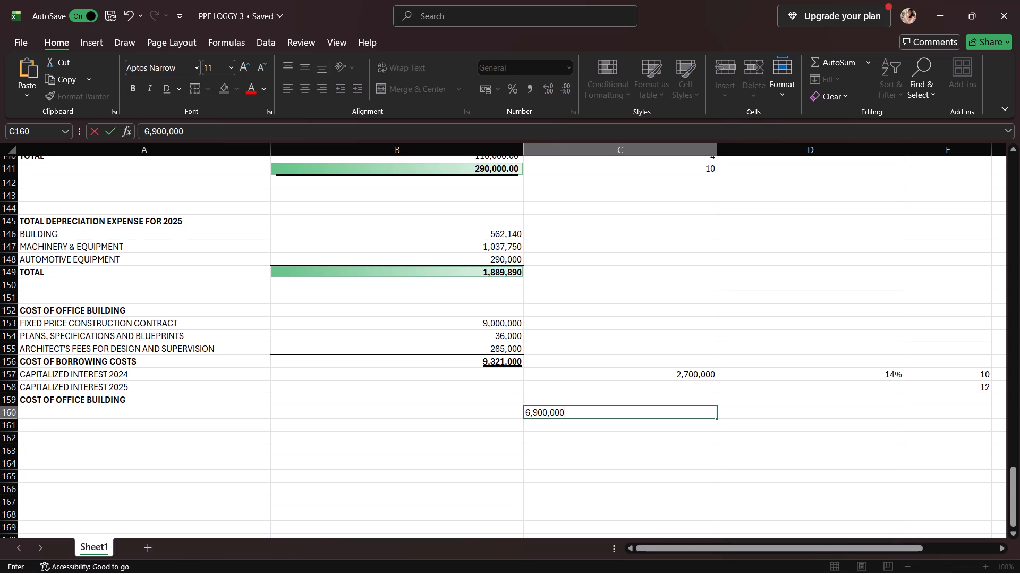
pyautogui.click(915, 402)
pyautogui.press('9')
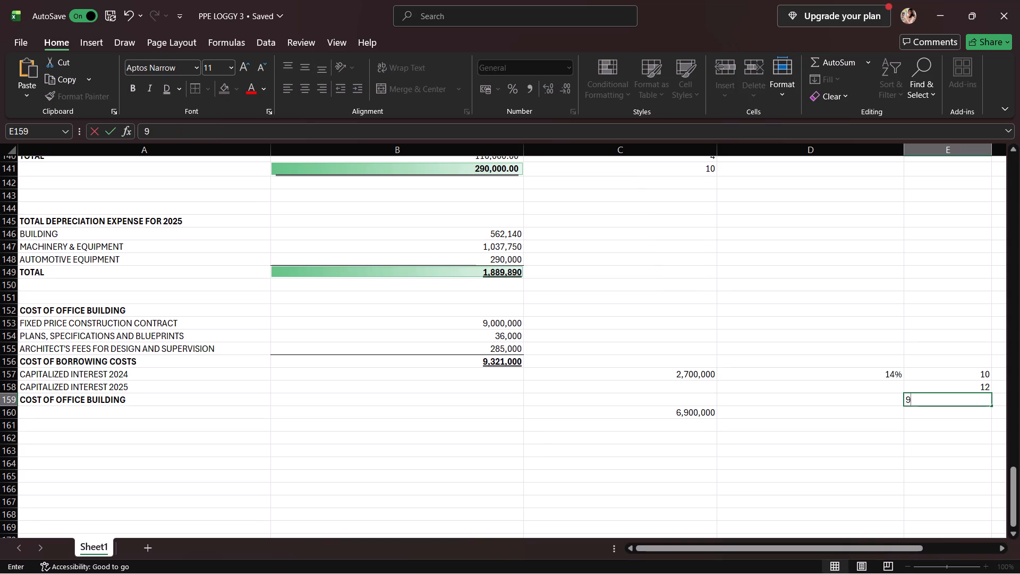
pyautogui.press('Return')
# Calculate the capitalized interest for 2024 in B157 with the formula =(C157*D157)*E157/E158.
pyautogui.click(494, 375)
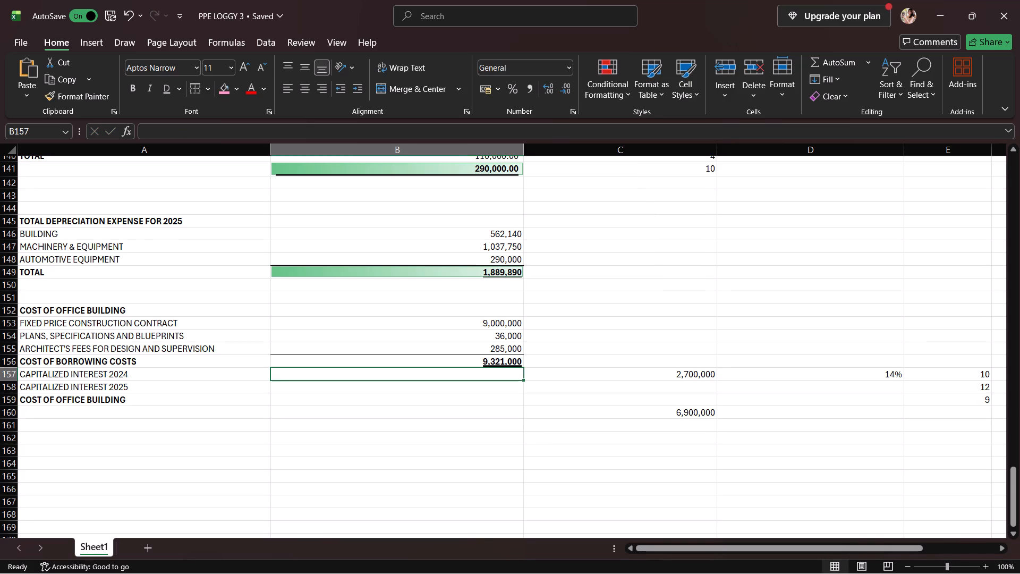
pyautogui.press('=')
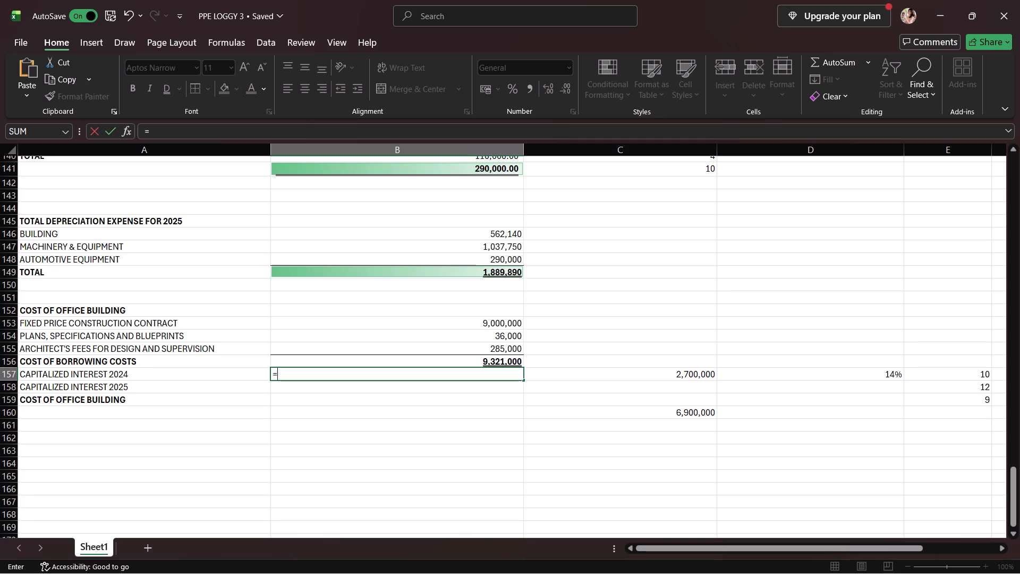
pyautogui.click(662, 378)
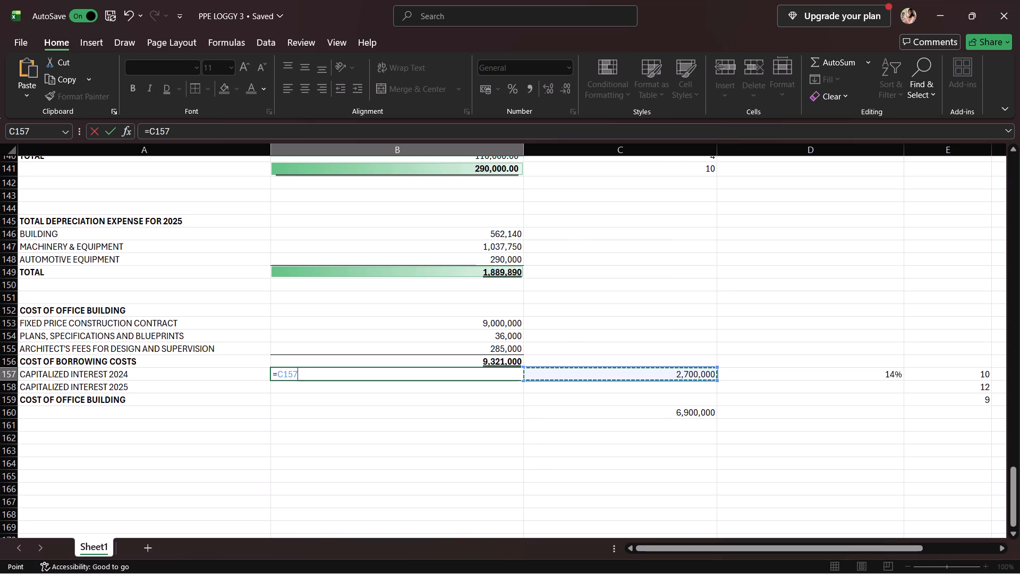
pyautogui.press('*')
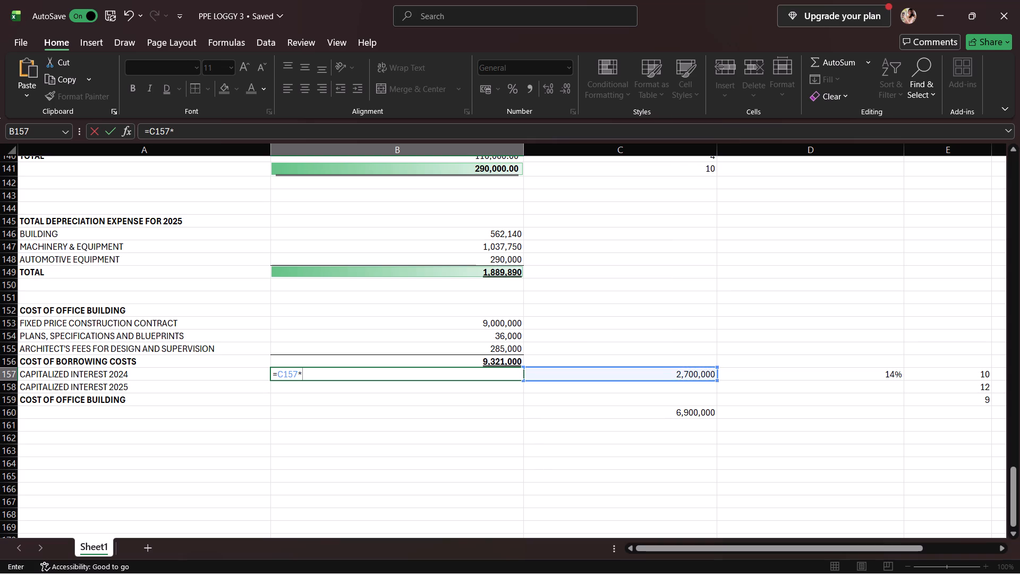
pyautogui.click(759, 372)
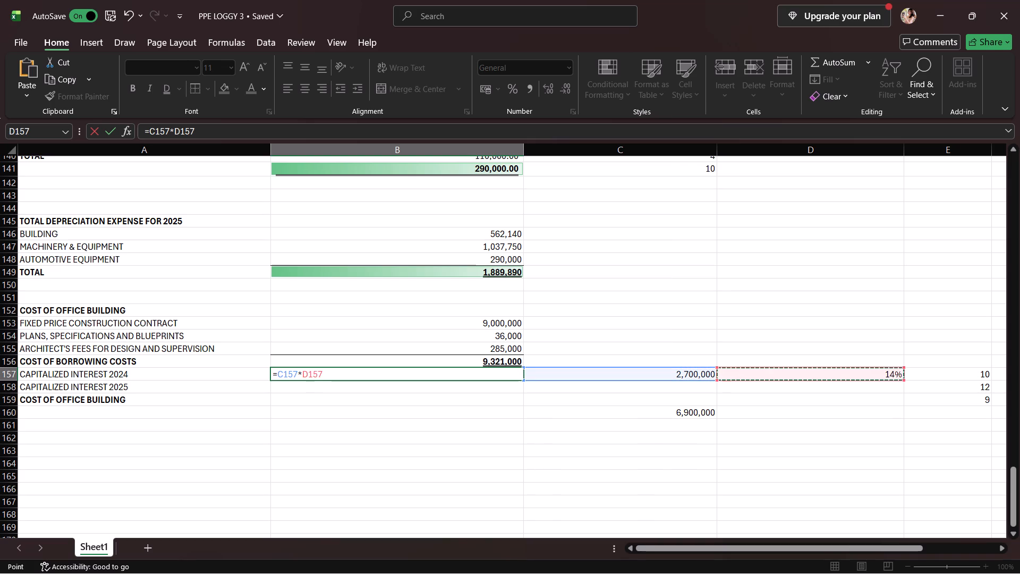
pyautogui.hotkey('shift', ')')
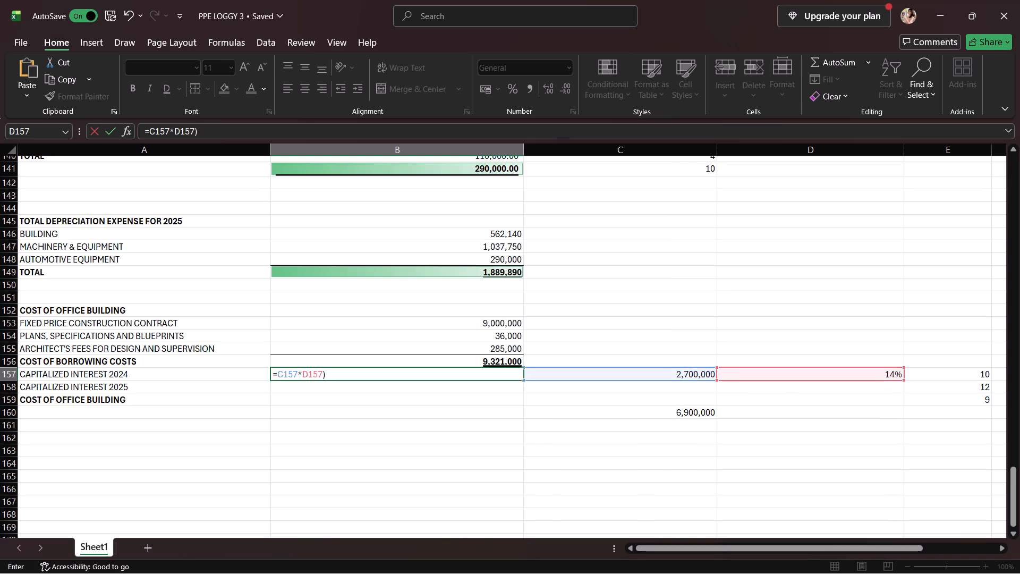
pyautogui.click(276, 378)
pyautogui.hotkey('shift', '(')
pyautogui.click(389, 376)
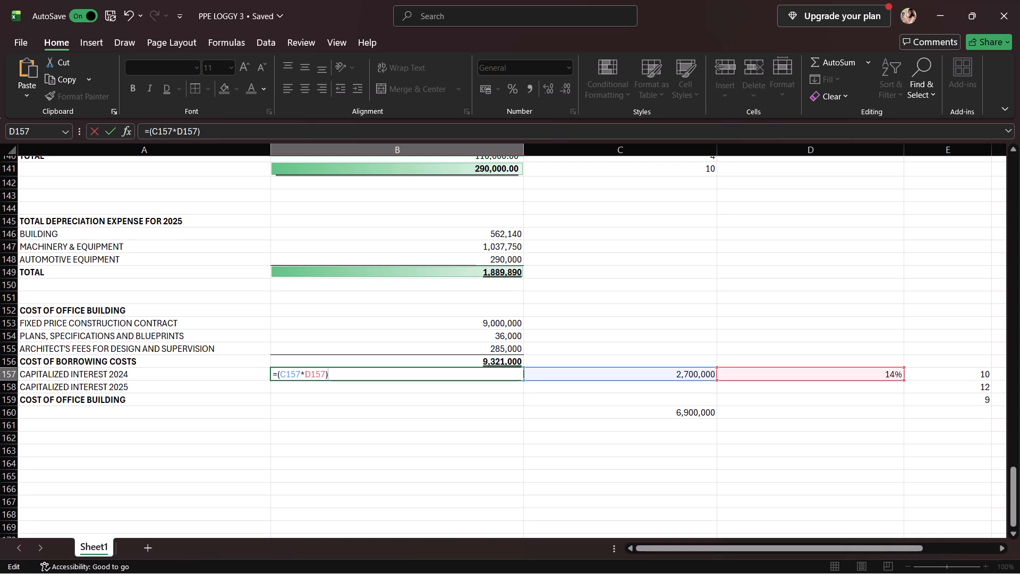
pyautogui.press('*')
pyautogui.press('space')
pyautogui.click(974, 372)
pyautogui.press('/')
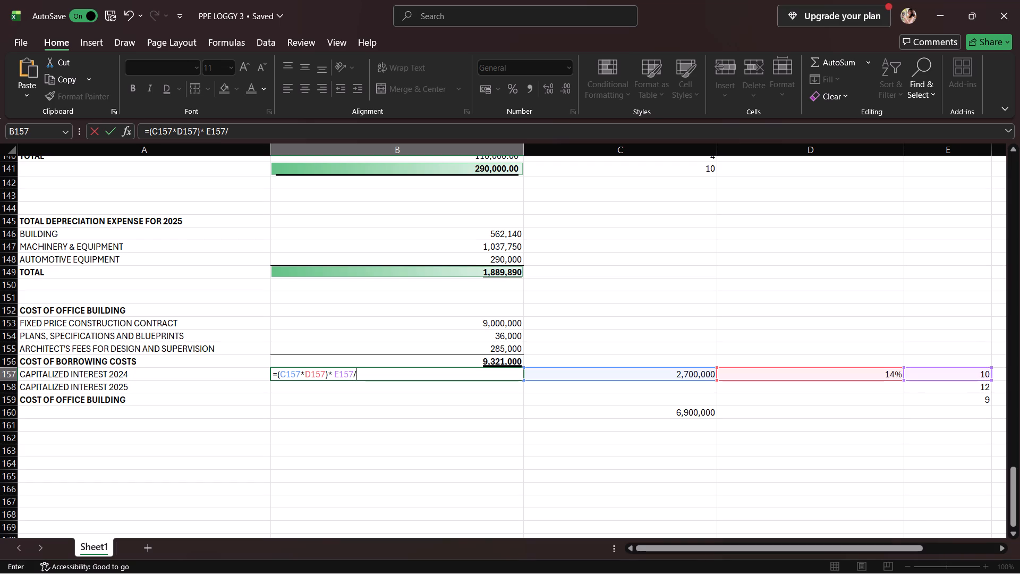
pyautogui.click(953, 389)
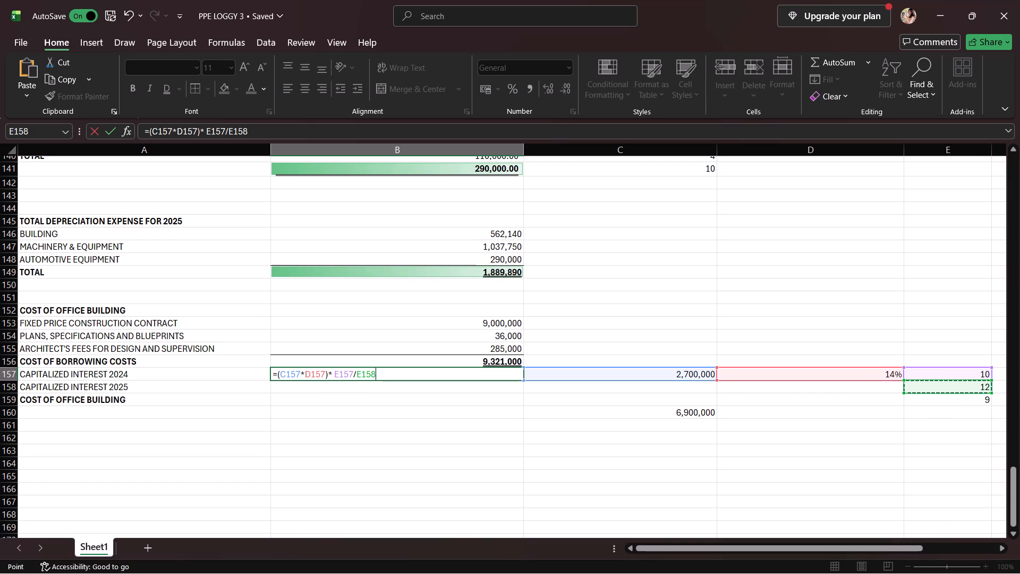
pyautogui.press('Return')
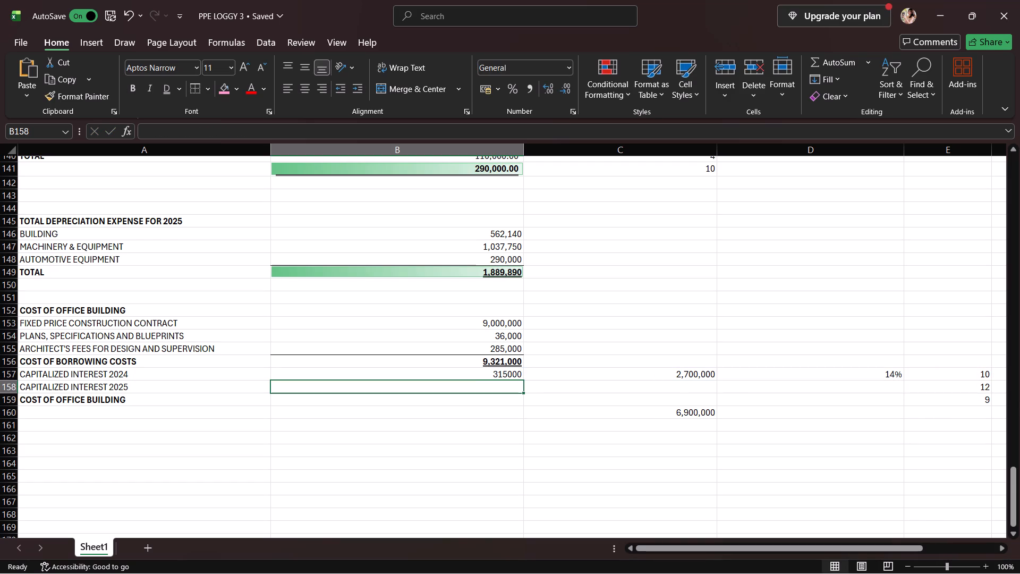
# Apply the comma number format to the 2024 capitalized interest in B157.
pyautogui.click(485, 373)
pyautogui.click(529, 96)
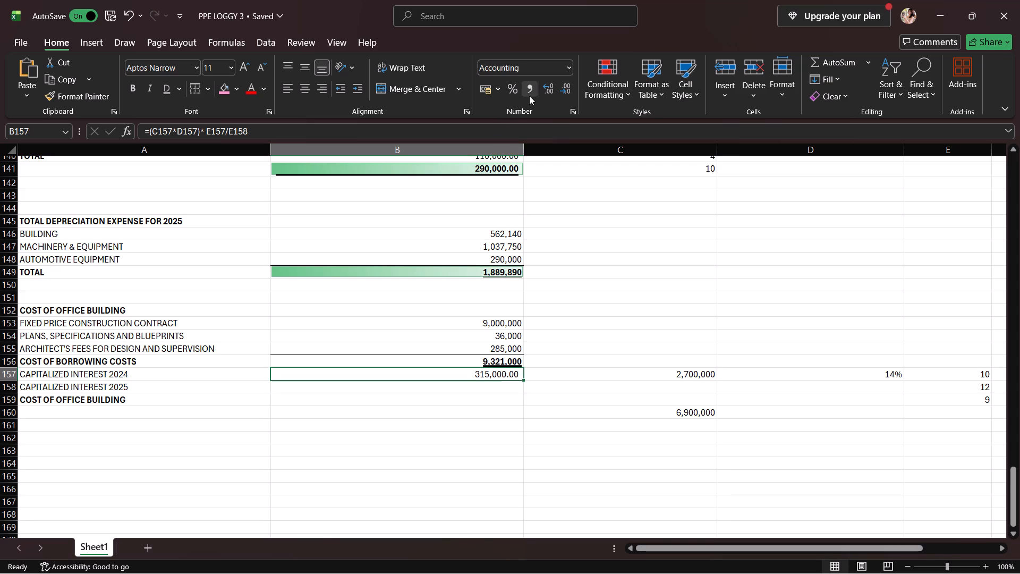
pyautogui.press('Return')
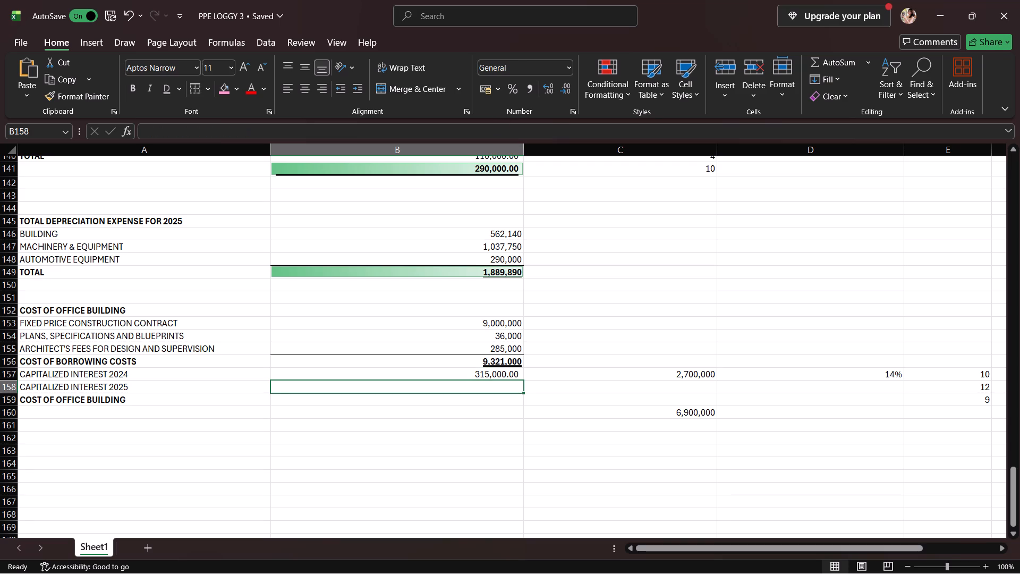
# Calculate the capitalized interest for 2025 in B158 with the formula =(C160*D157)*E159/E158.
pyautogui.press('=')
pyautogui.click(617, 410)
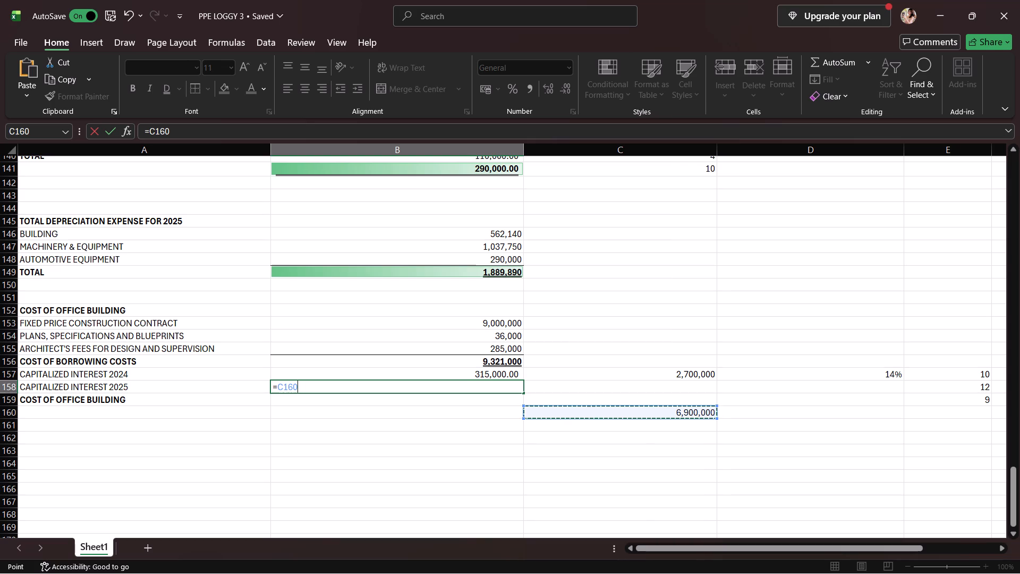
pyautogui.press('*')
pyautogui.click(746, 373)
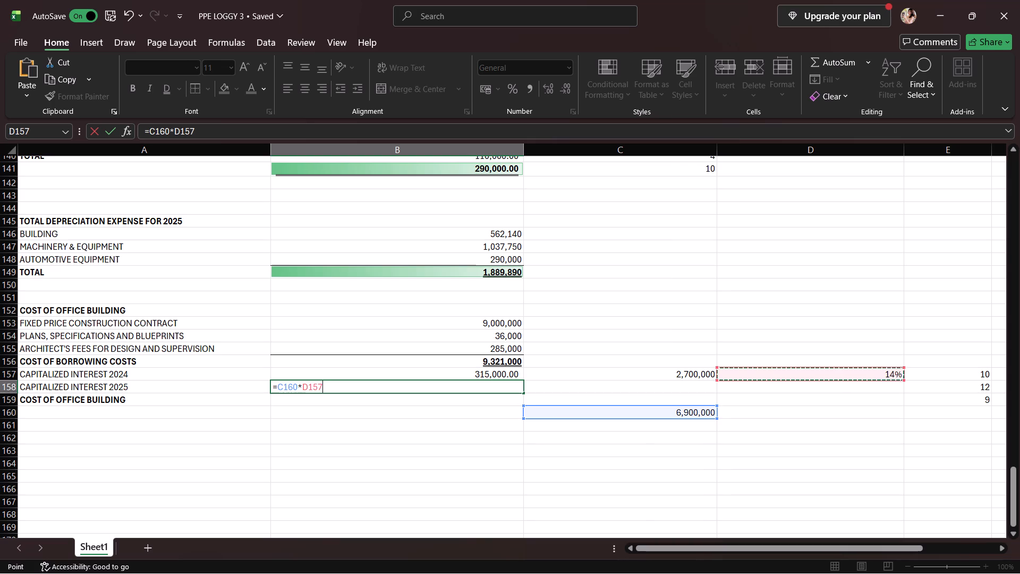
pyautogui.click(277, 387)
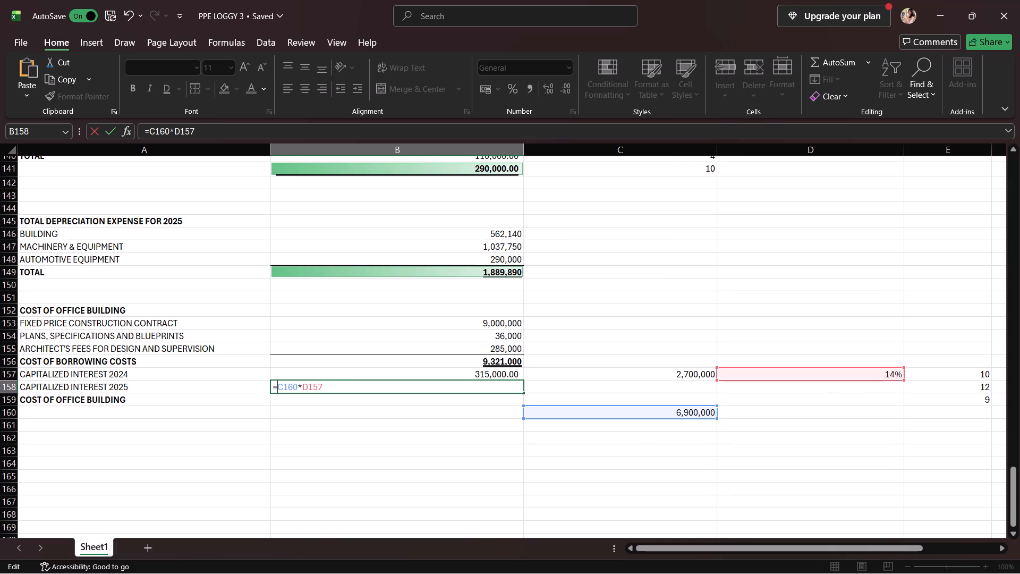
pyautogui.press('9')
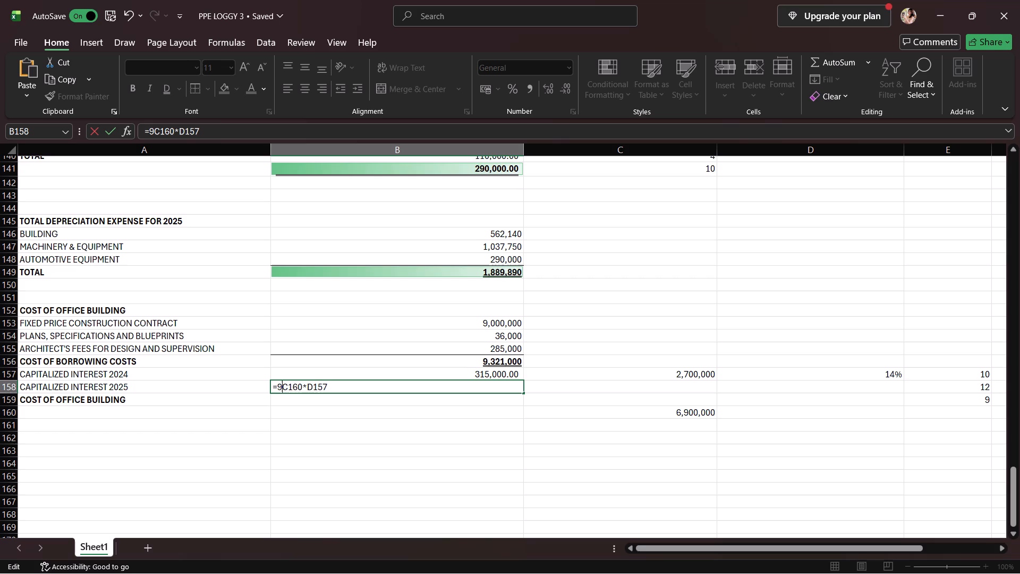
pyautogui.press('BackSpace')
pyautogui.hotkey('shift', '(')
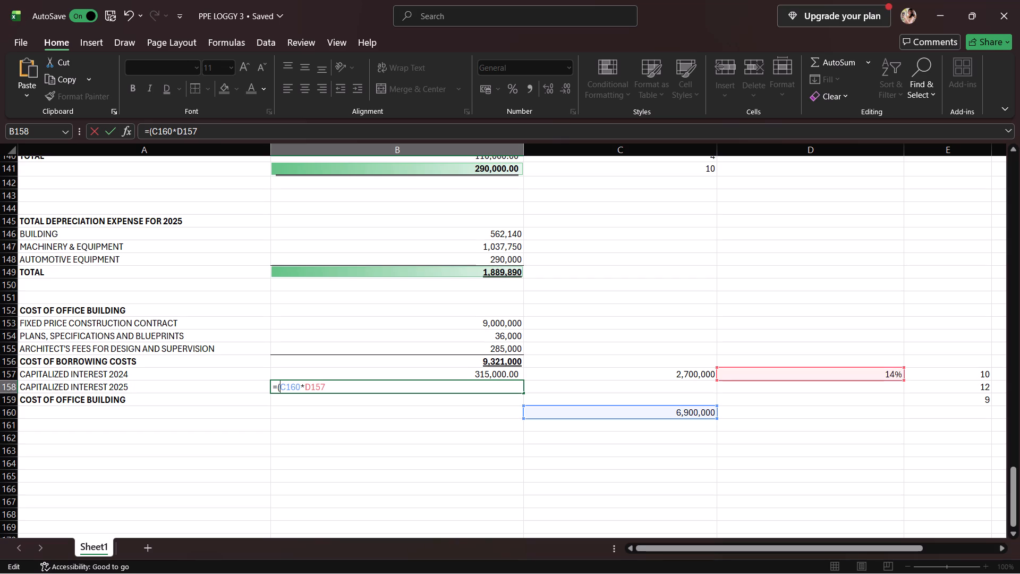
pyautogui.click(334, 386)
pyautogui.hotkey('shift', ')')
pyautogui.press('*')
pyautogui.click(958, 400)
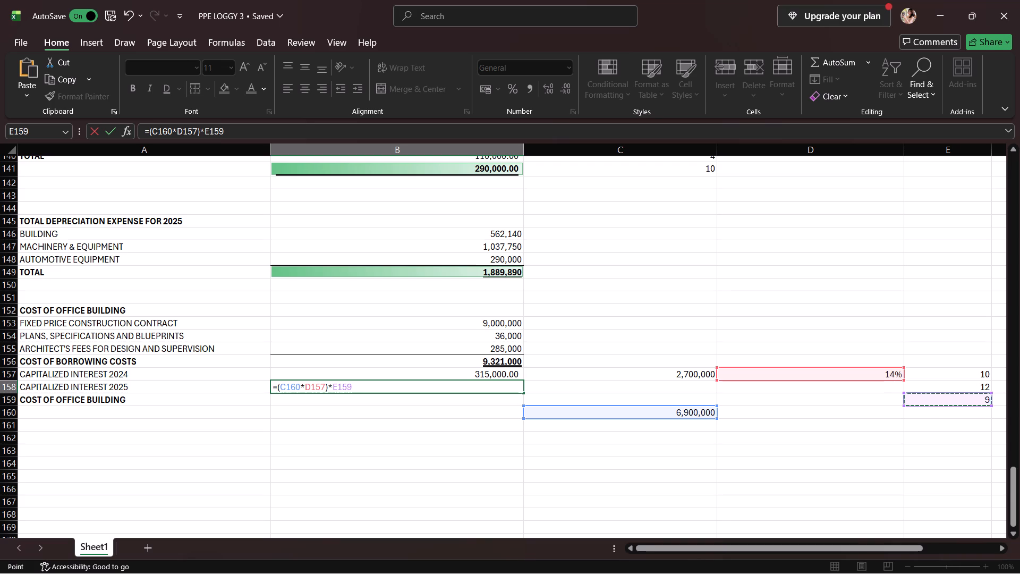
pyautogui.press('/')
pyautogui.click(971, 392)
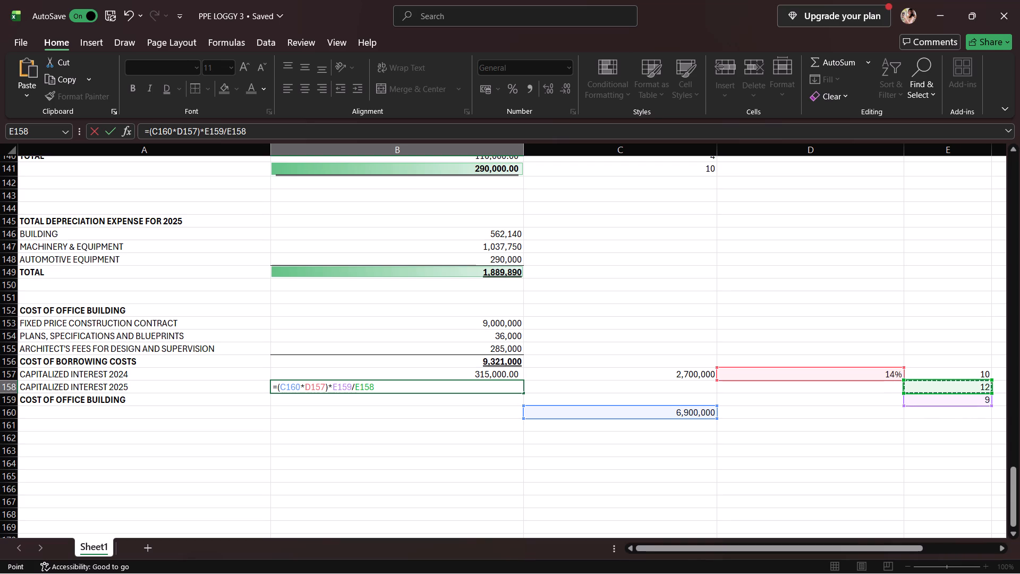
pyautogui.press('Return')
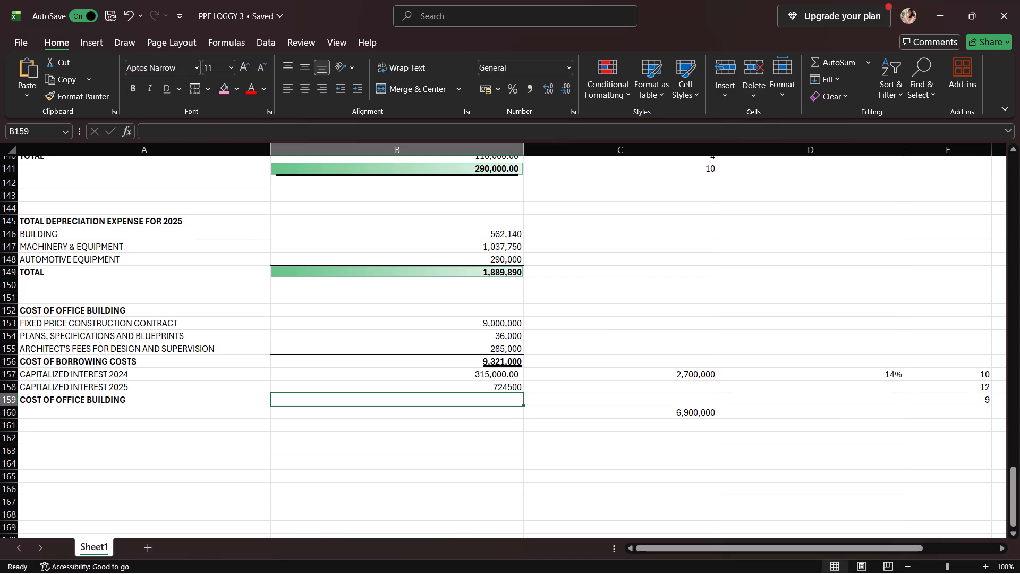
# Format the 2025 capitalized interest in B158 with the comma number format and a top border.
pyautogui.click(460, 388)
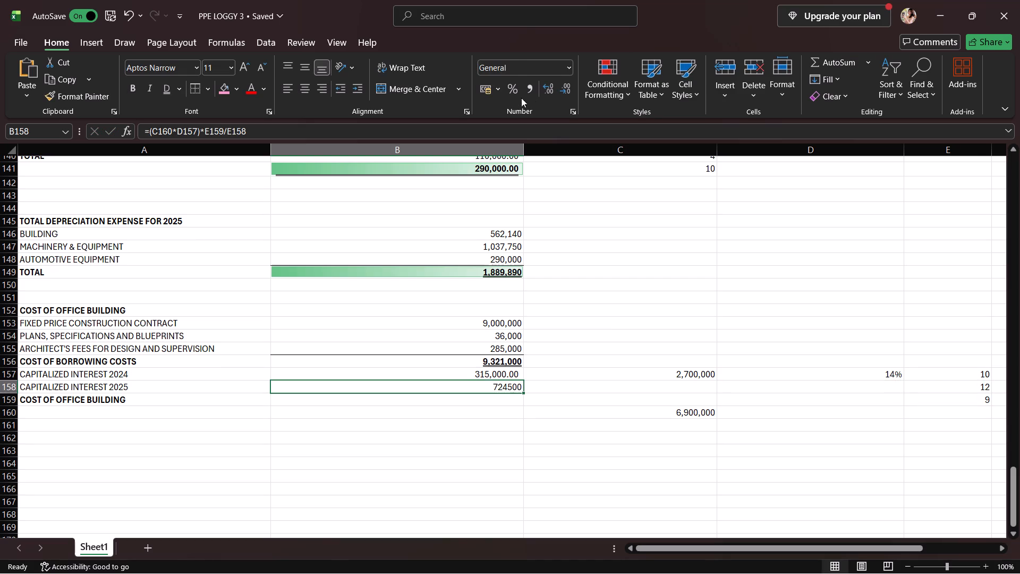
pyautogui.click(526, 94)
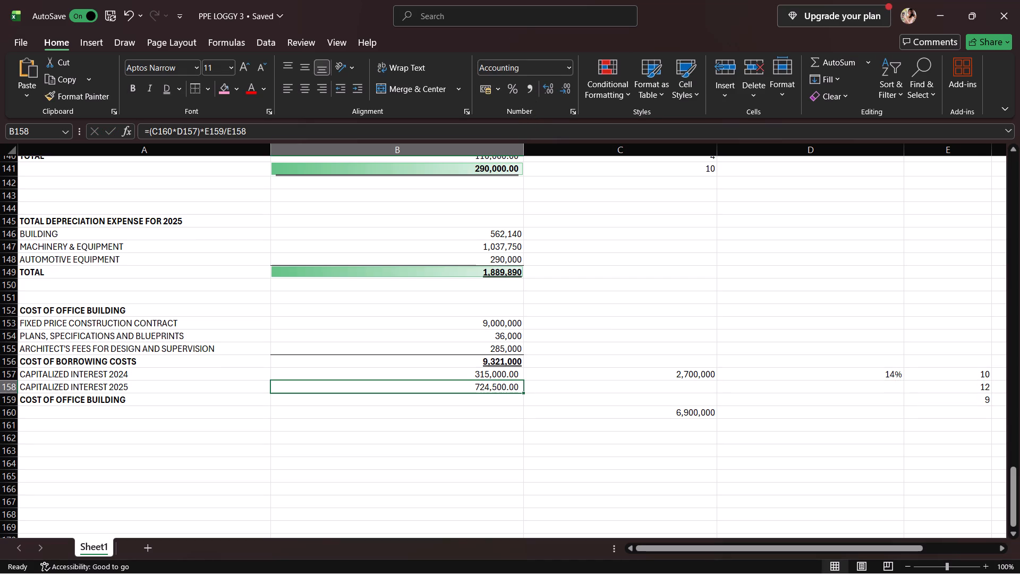
pyautogui.click(198, 90)
pyautogui.click(450, 392)
pyautogui.click(443, 404)
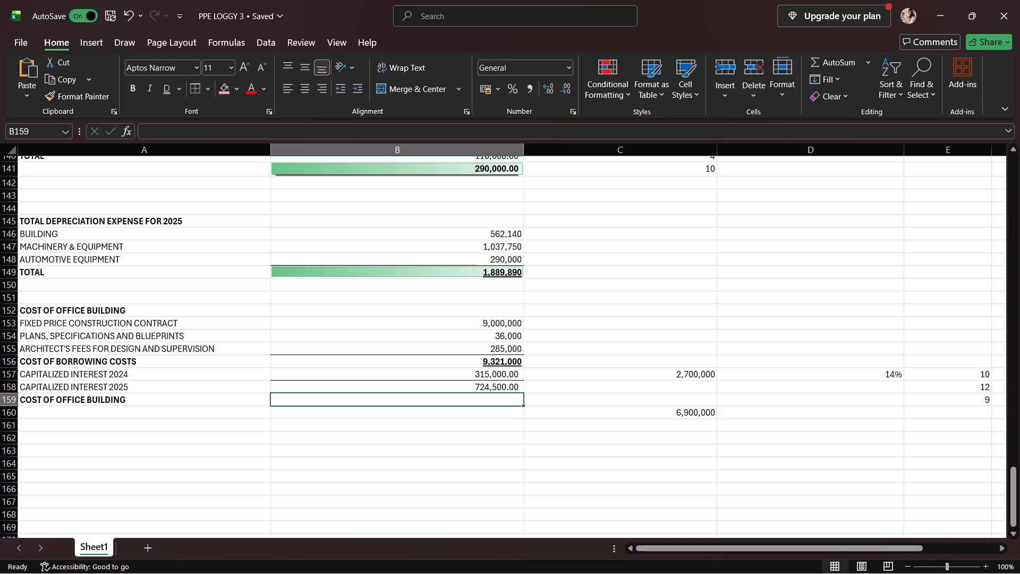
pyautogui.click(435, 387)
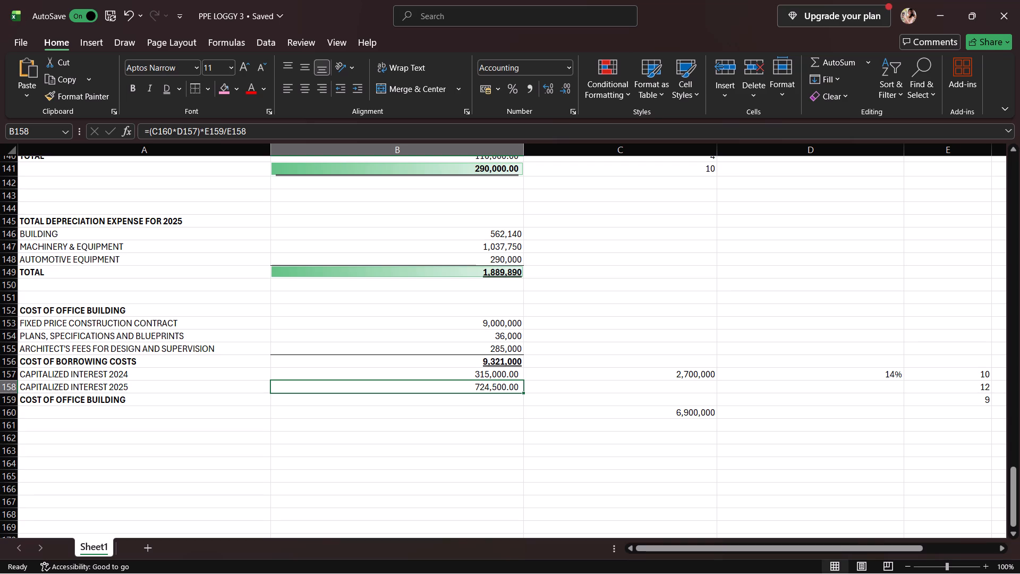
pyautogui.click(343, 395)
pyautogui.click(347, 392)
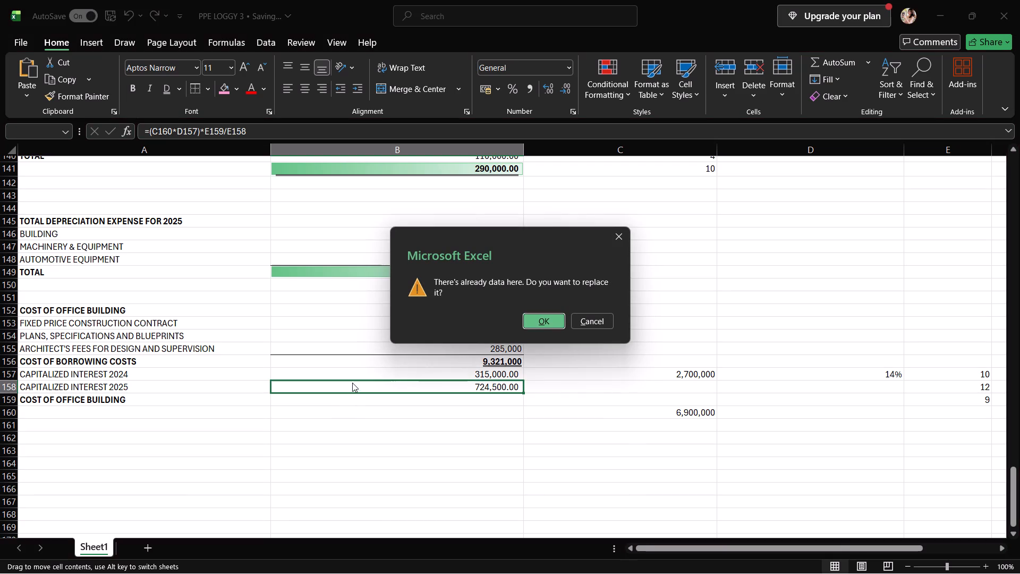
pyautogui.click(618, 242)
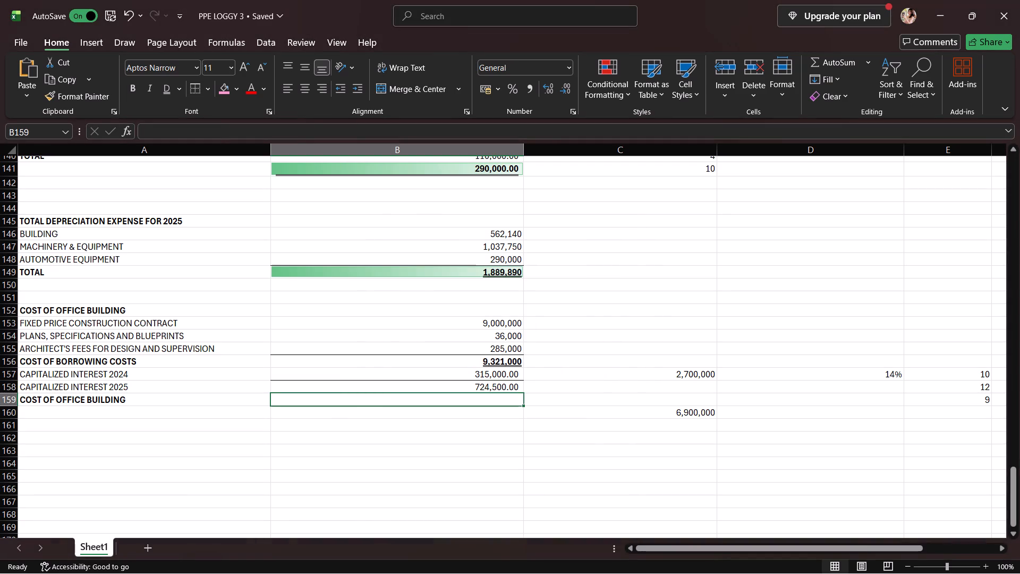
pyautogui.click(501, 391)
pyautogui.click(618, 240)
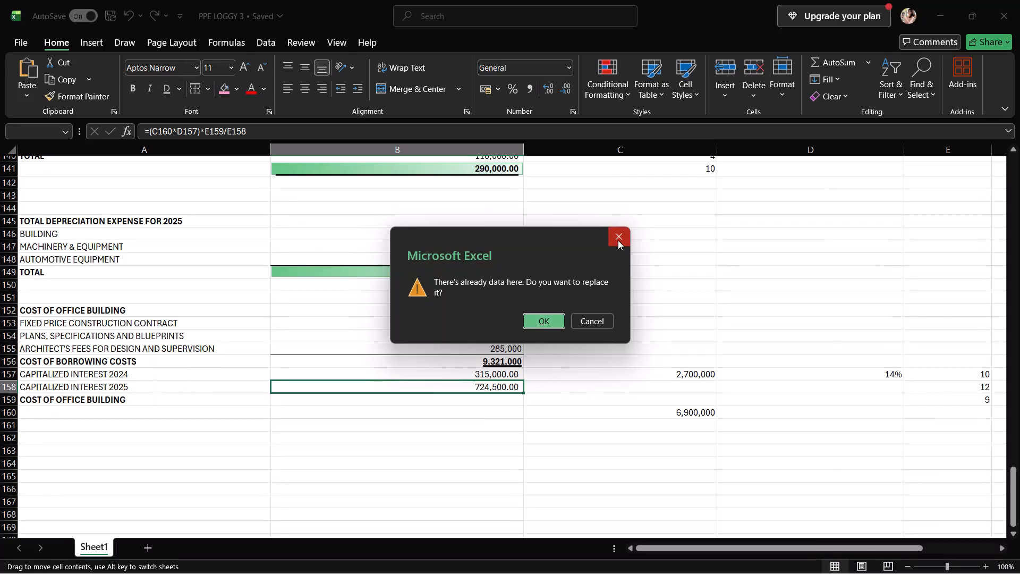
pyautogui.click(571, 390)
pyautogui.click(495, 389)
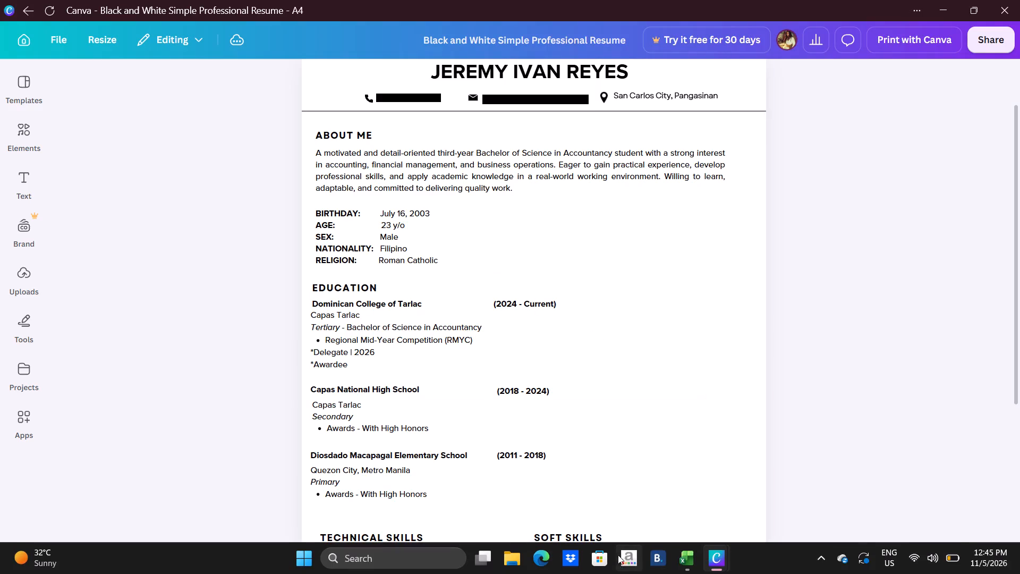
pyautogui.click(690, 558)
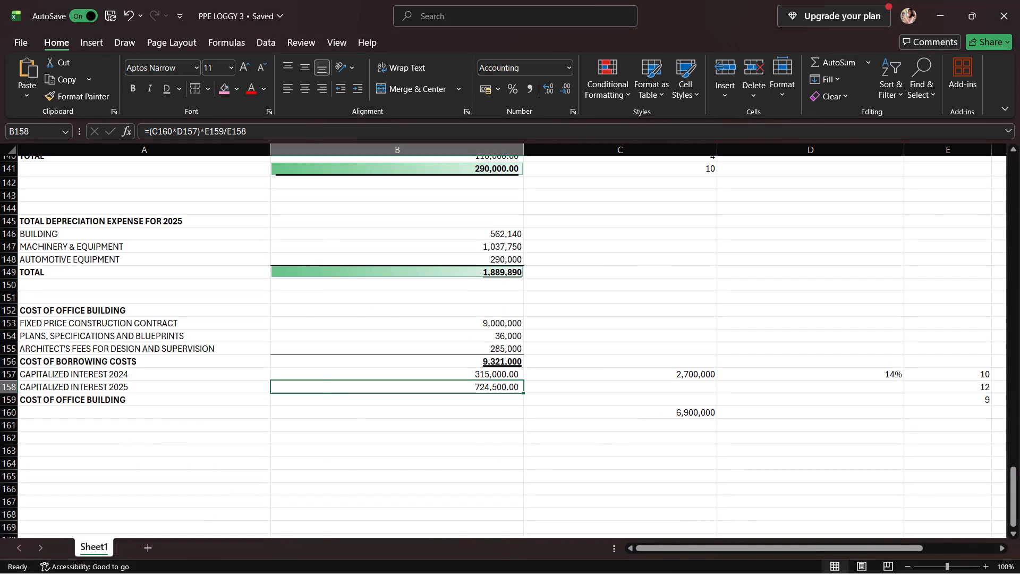
# Total the cost of office building in B159 with the formula =SUM(B156:B158).
pyautogui.click(452, 403)
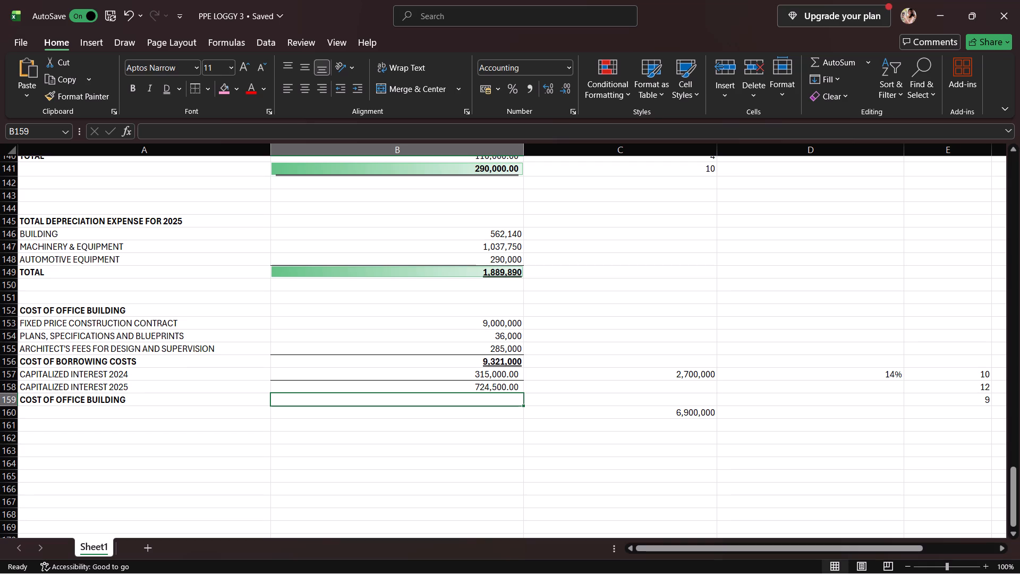
pyautogui.press('=')
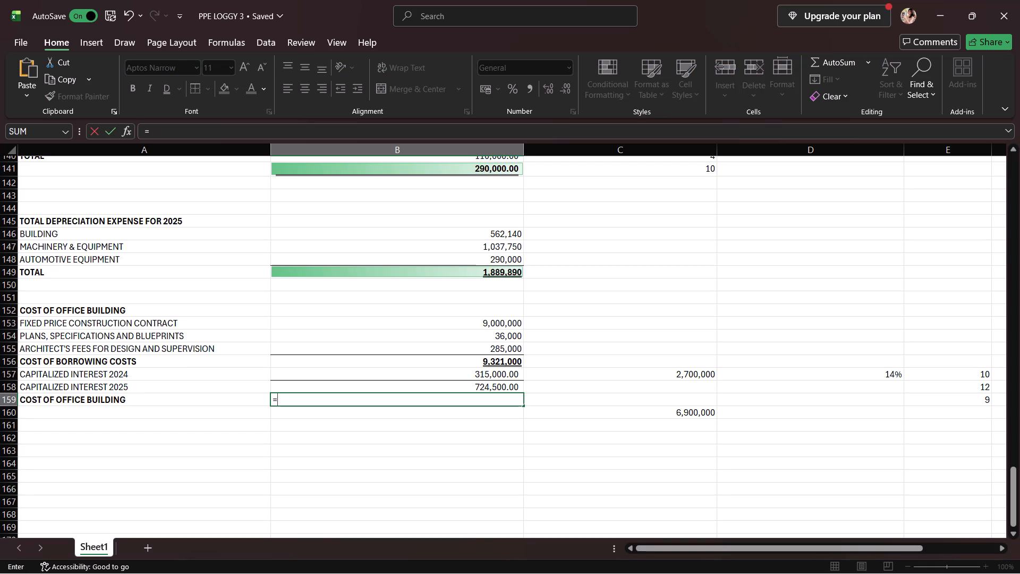
pyautogui.write('SUNM')
pyautogui.press('BackSpace')
pyautogui.press('BackSpace')
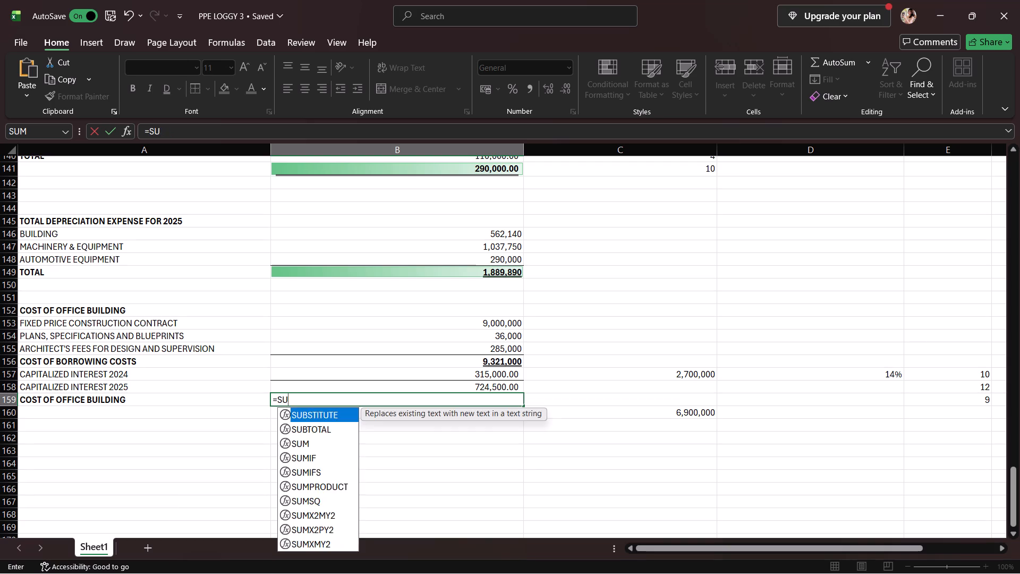
pyautogui.press('m')
pyautogui.hotkey('shift', '(')
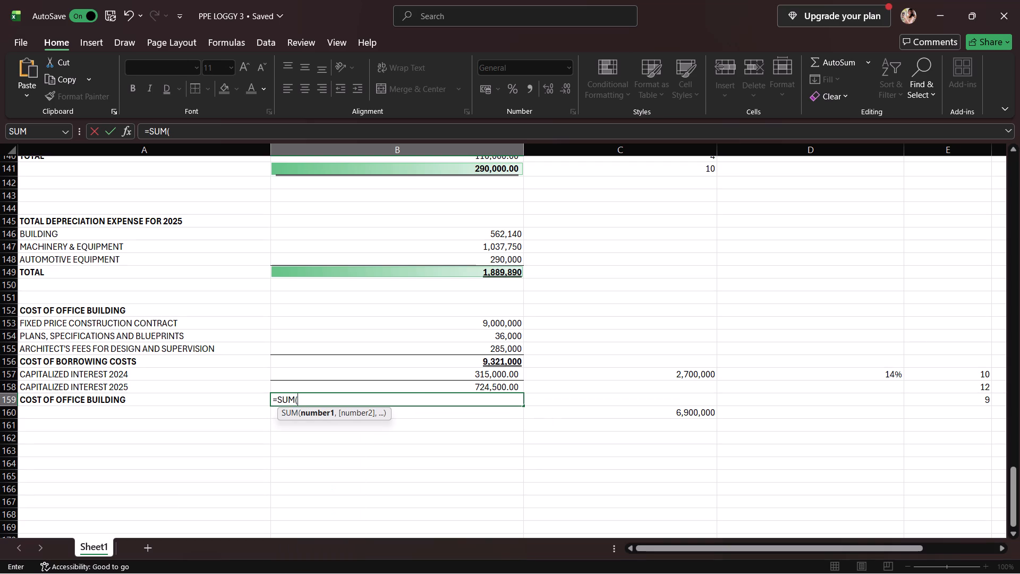
pyautogui.moveTo(453, 358); pyautogui.dragTo(459, 383)
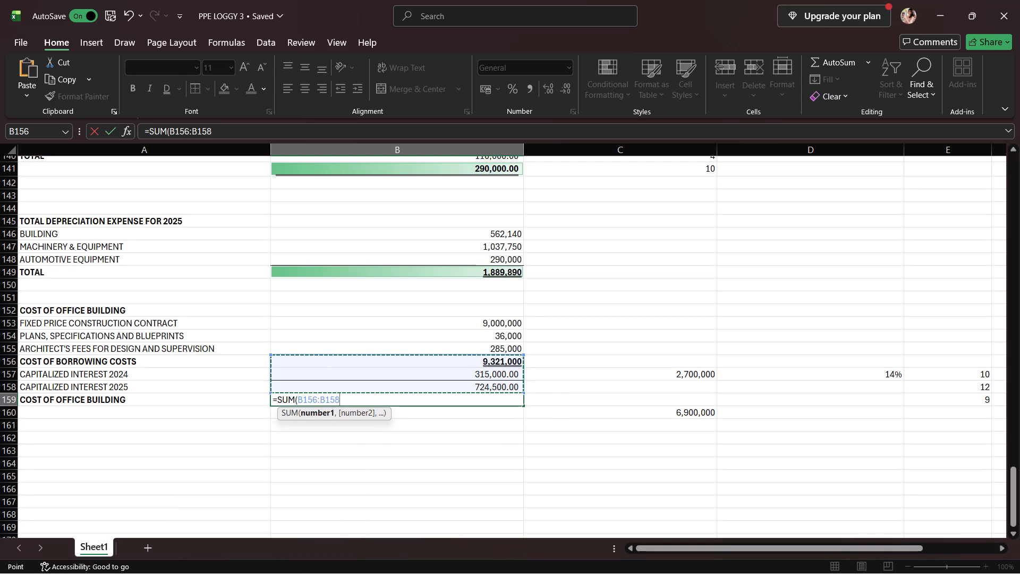
pyautogui.hotkey('shift', ')')
pyautogui.press('Return')
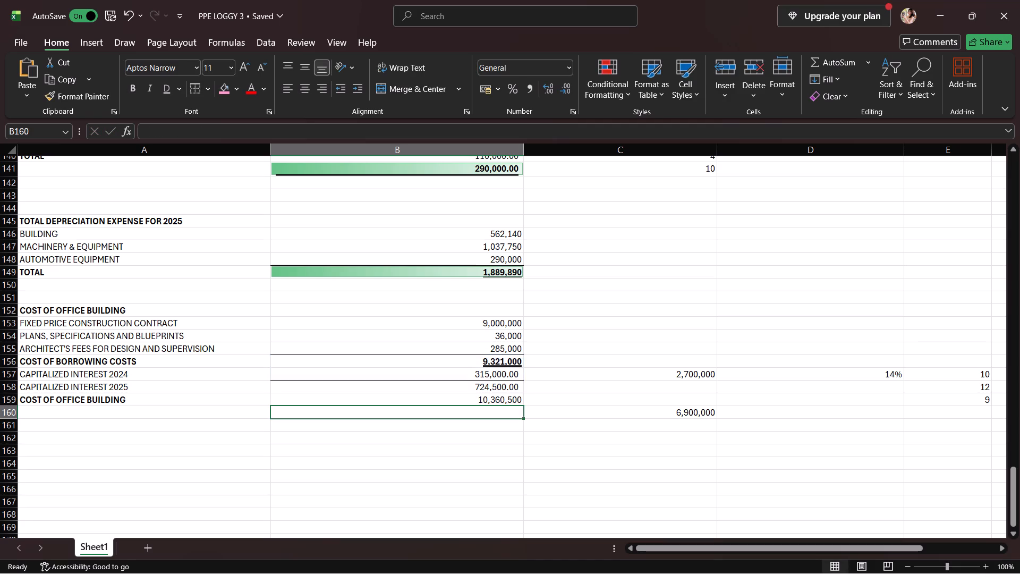
# Apply a top border to the cost of office building total in B159.
pyautogui.click(487, 400)
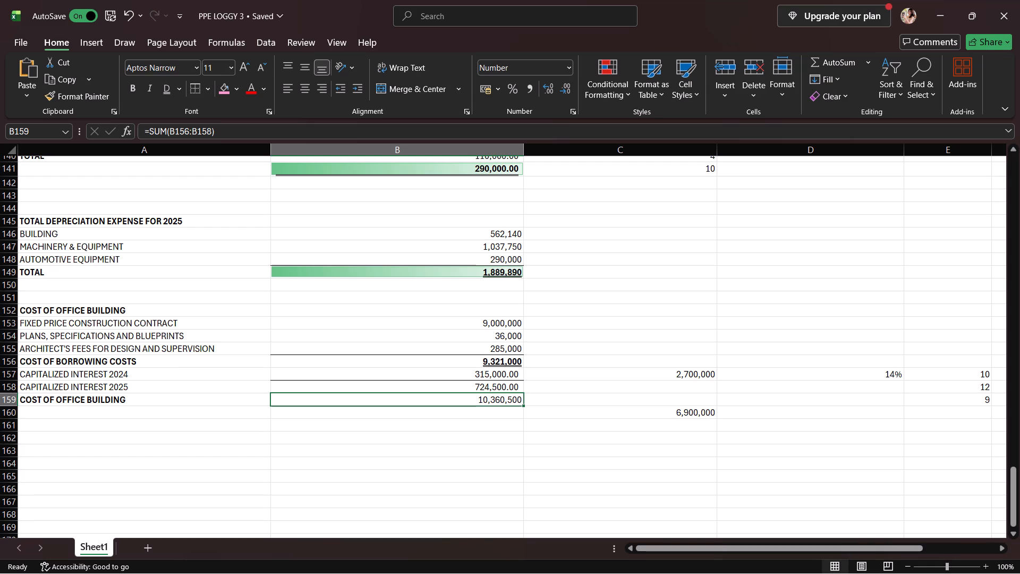
pyautogui.click(464, 389)
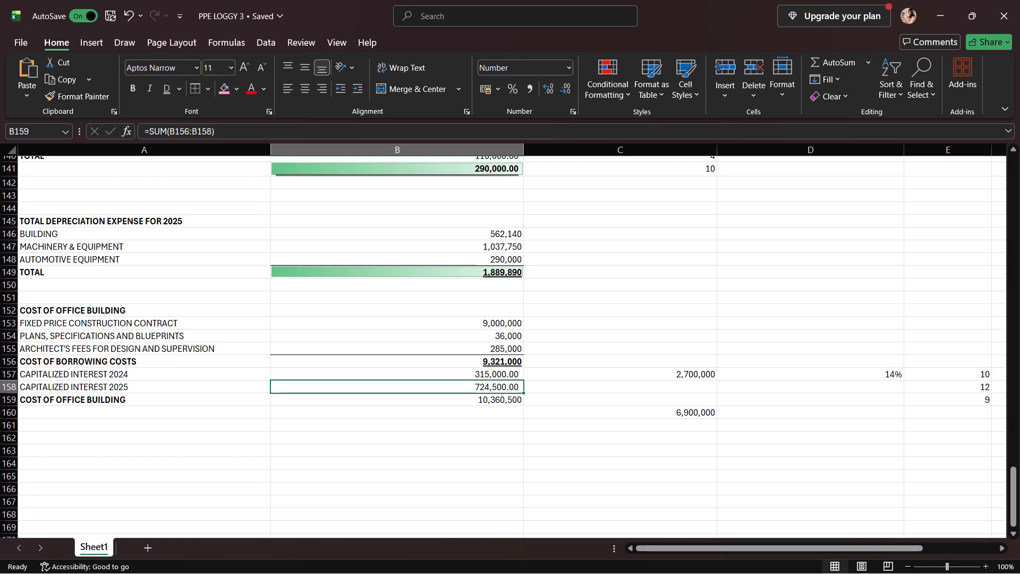
pyautogui.click(451, 401)
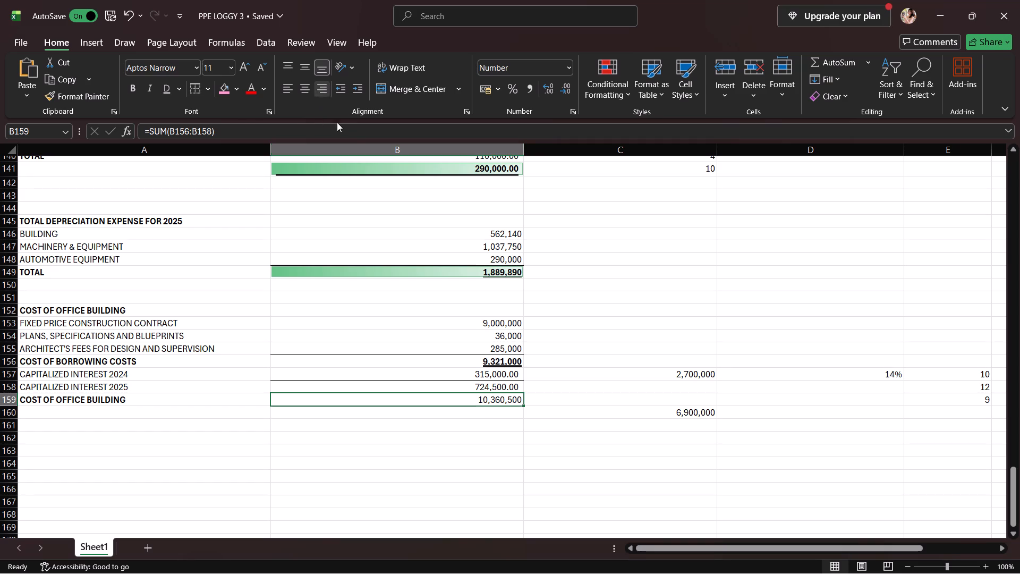
pyautogui.click(467, 397)
pyautogui.click(473, 389)
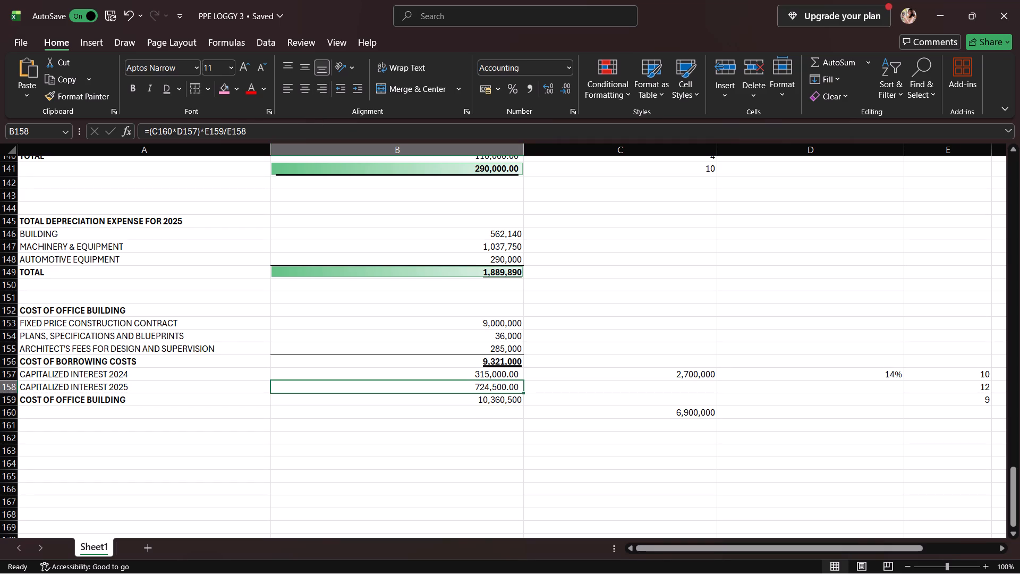
pyautogui.click(473, 395)
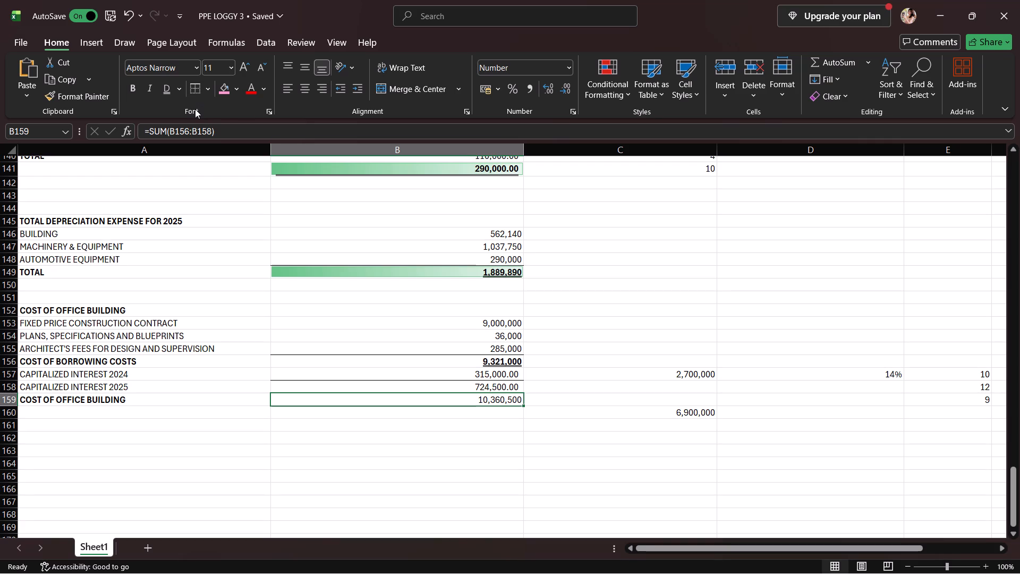
pyautogui.click(196, 96)
pyautogui.click(331, 372)
pyautogui.click(330, 395)
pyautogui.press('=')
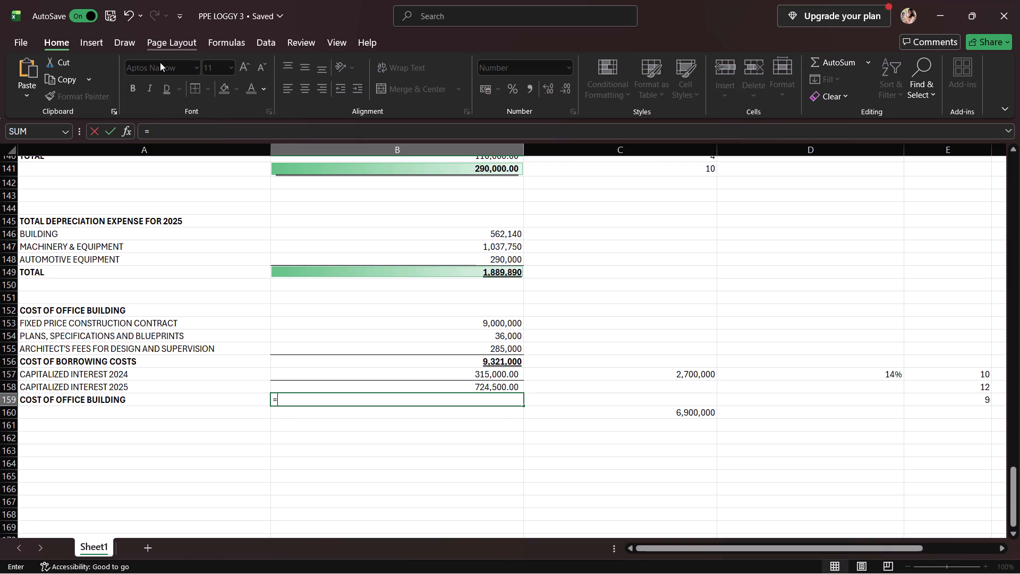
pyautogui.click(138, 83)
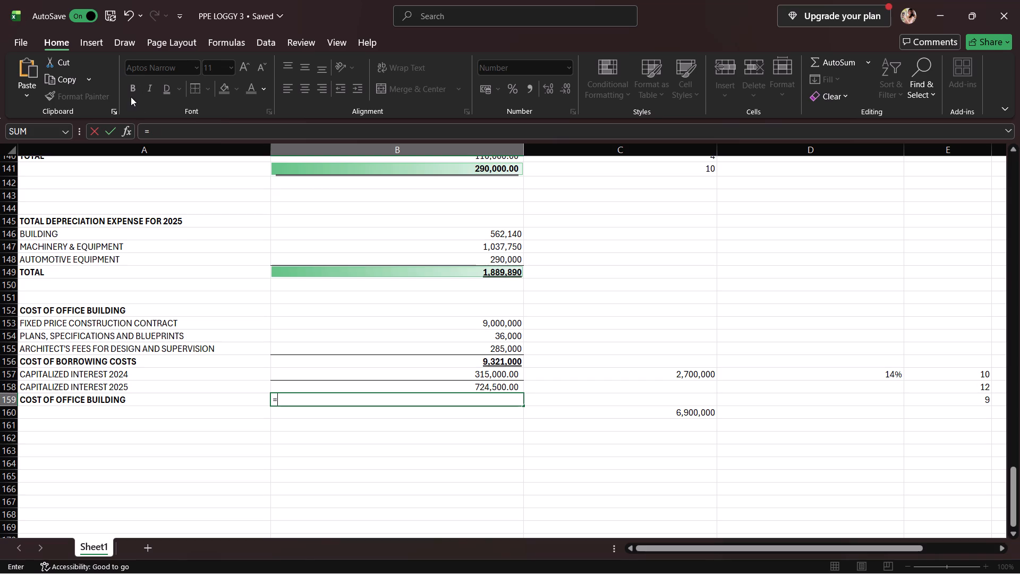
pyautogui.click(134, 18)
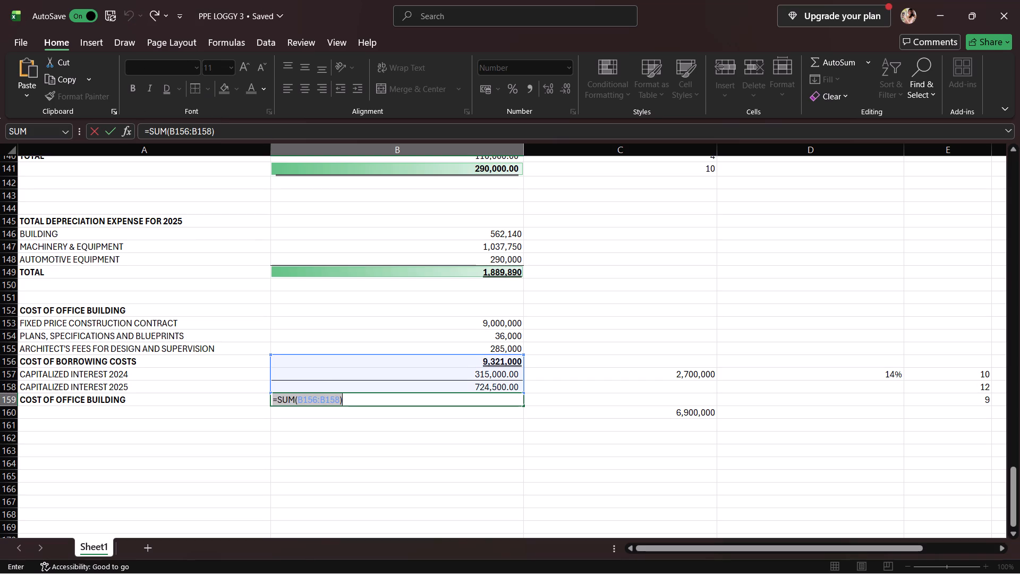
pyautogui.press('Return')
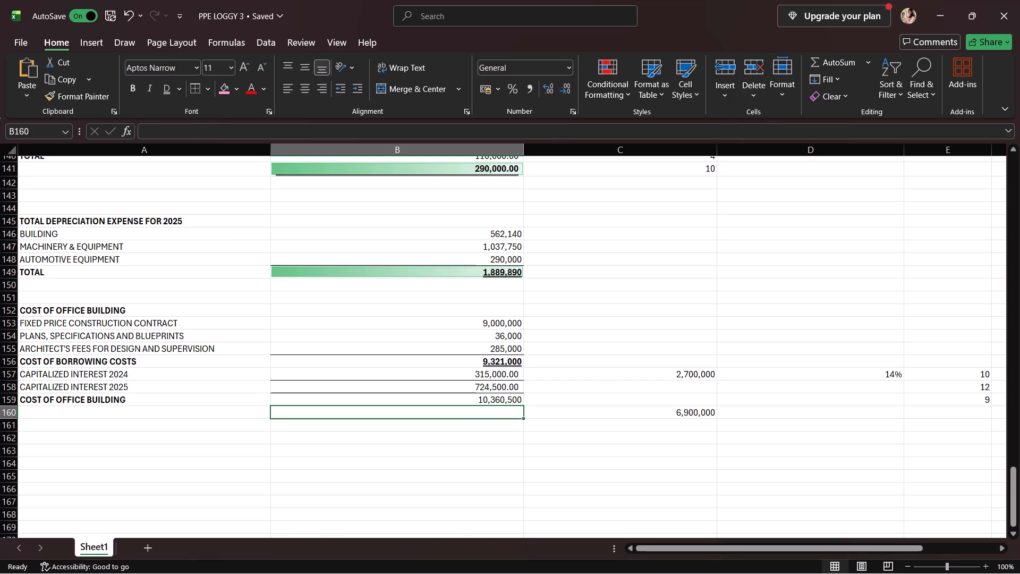
# Make the cost of office building total in B159 bold and double-underlined.
pyautogui.click(458, 402)
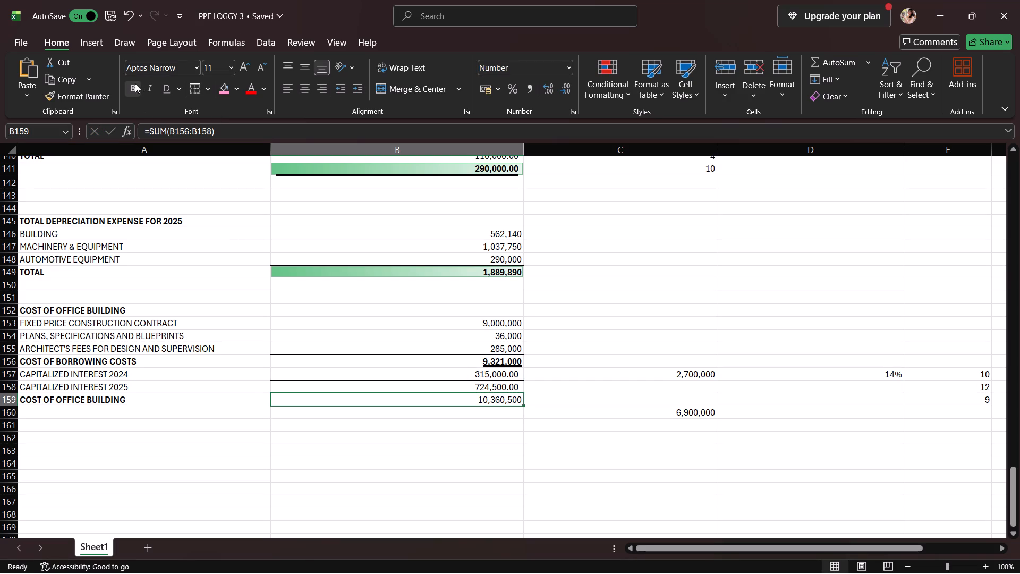
pyautogui.click(135, 83)
pyautogui.click(617, 376)
pyautogui.click(593, 401)
pyautogui.click(509, 395)
pyautogui.click(161, 89)
pyautogui.click(444, 437)
pyautogui.click(480, 421)
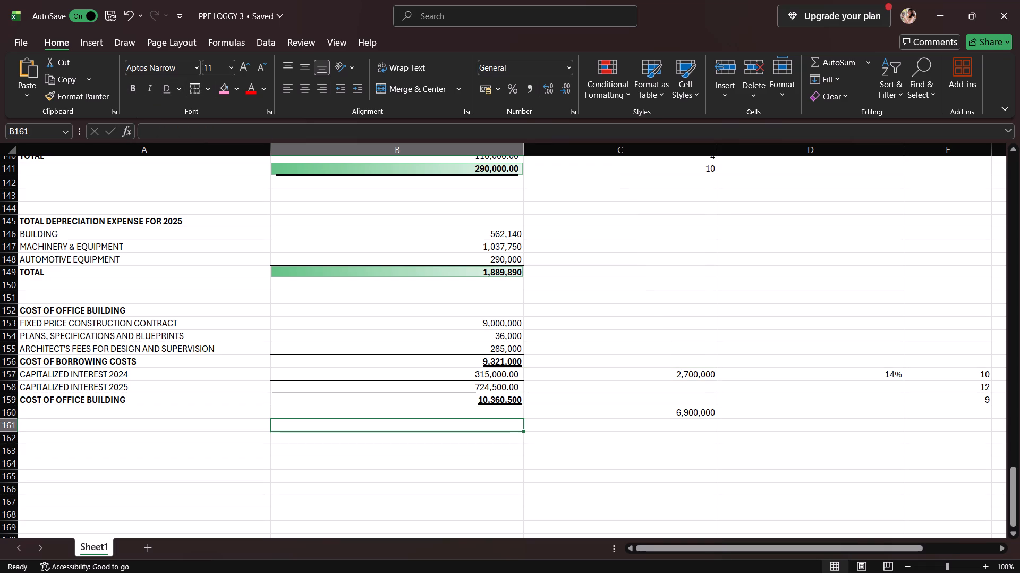
# Apply a green gradient data bar to the cost of office building total in B159.
pyautogui.click(521, 413)
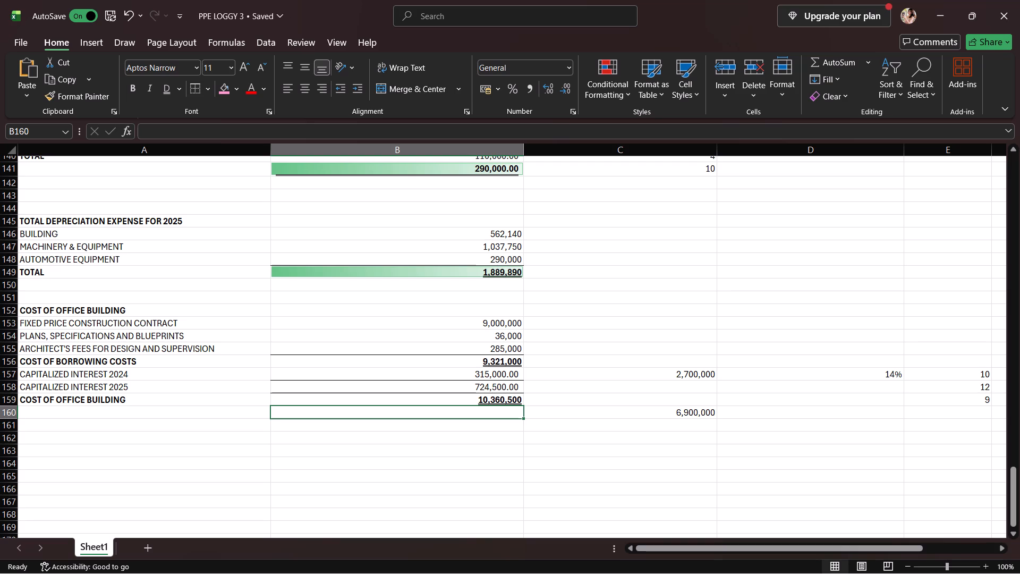
pyautogui.click(545, 394)
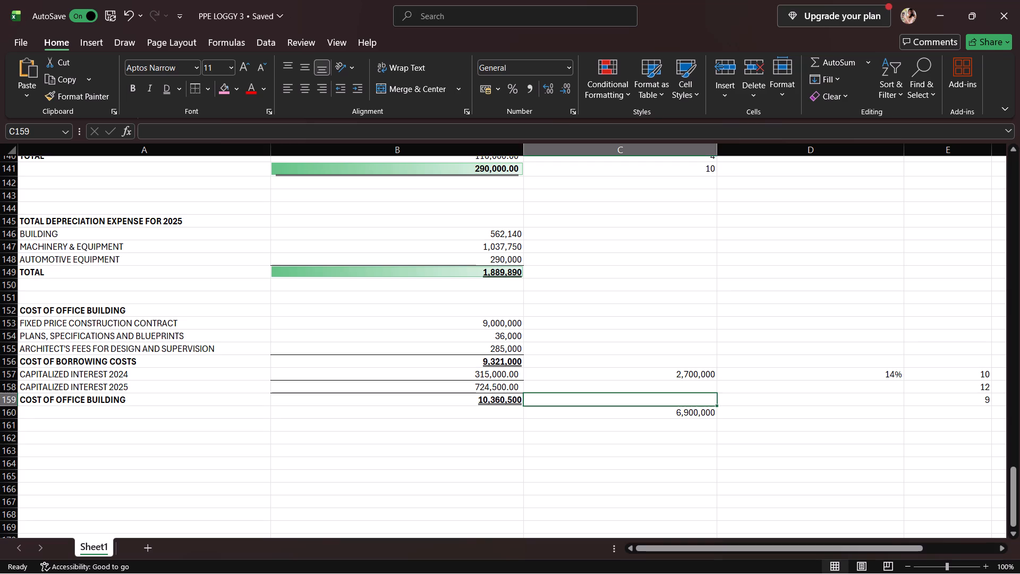
pyautogui.click(495, 400)
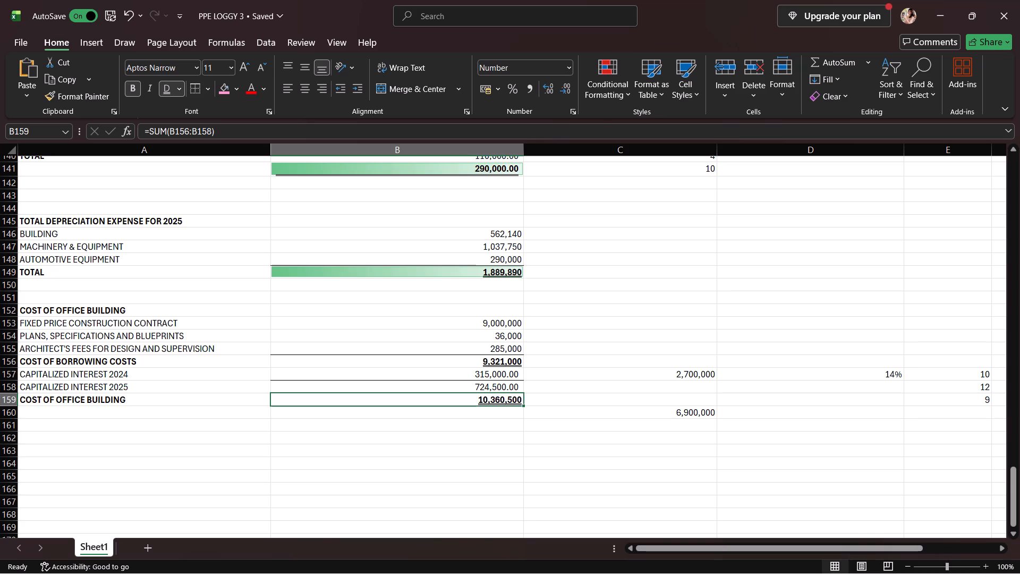
pyautogui.click(236, 90)
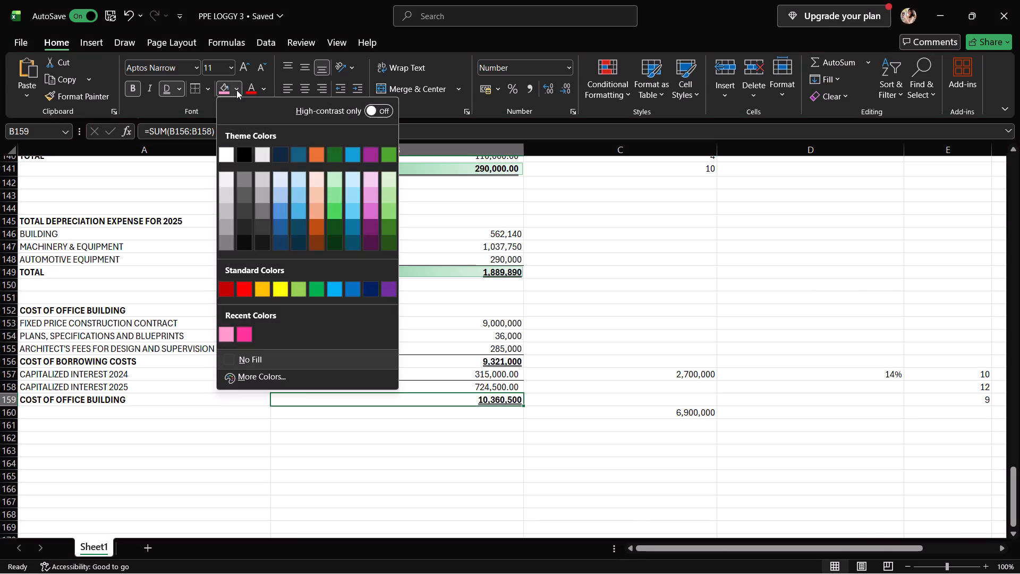
pyautogui.click(236, 90)
pyautogui.click(631, 86)
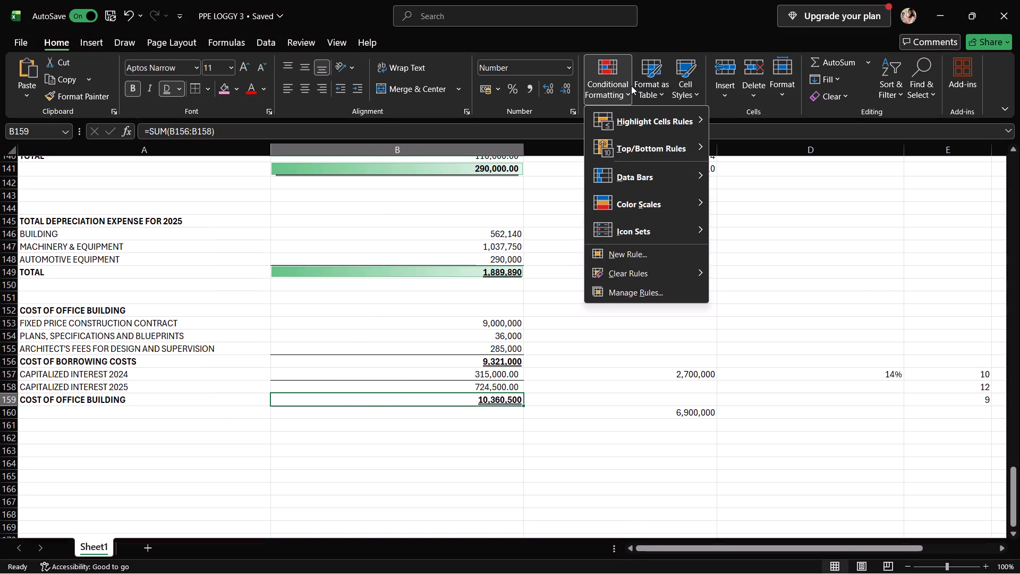
pyautogui.click(752, 200)
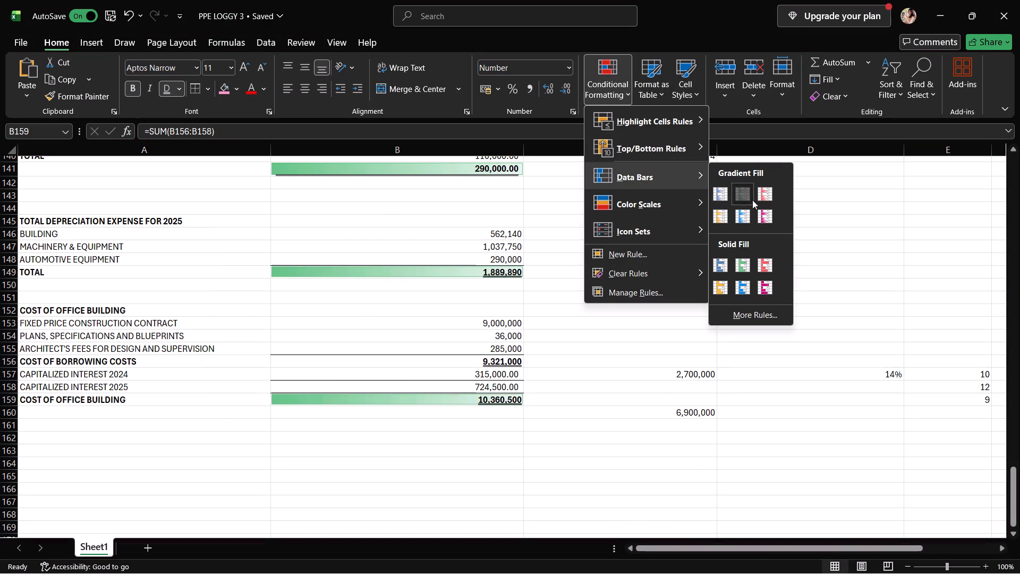
# Select cell A161 below the cost of office building schedule.
pyautogui.scroll(5, 513, 308)
pyautogui.scroll(-7, 514, 314)
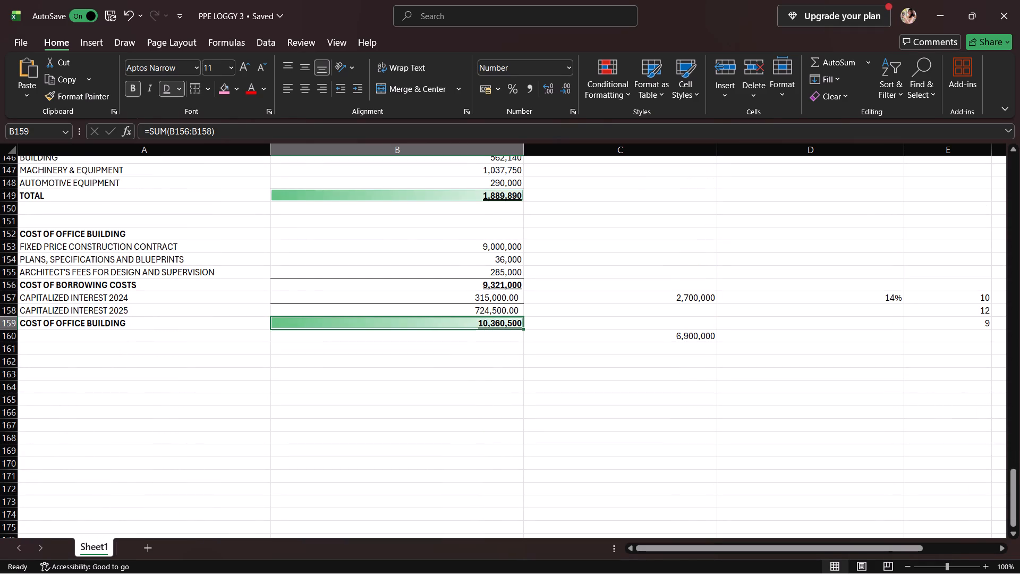
pyautogui.click(252, 342)
pyautogui.click(249, 347)
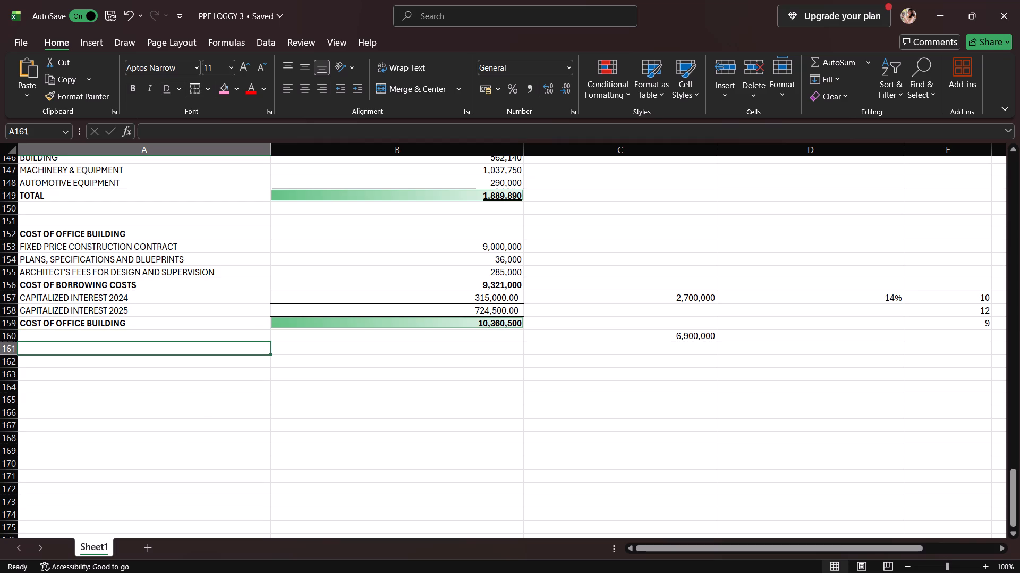
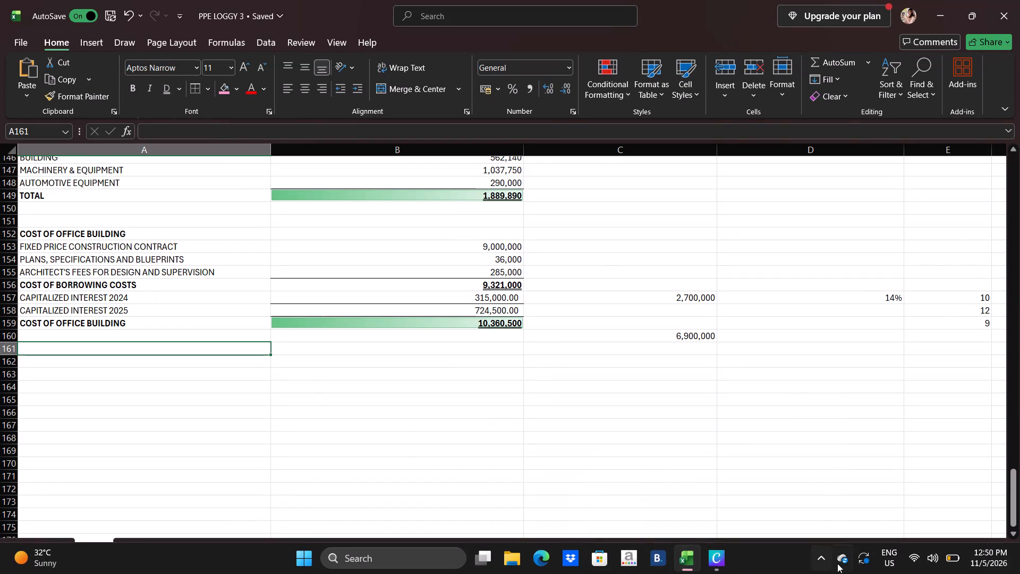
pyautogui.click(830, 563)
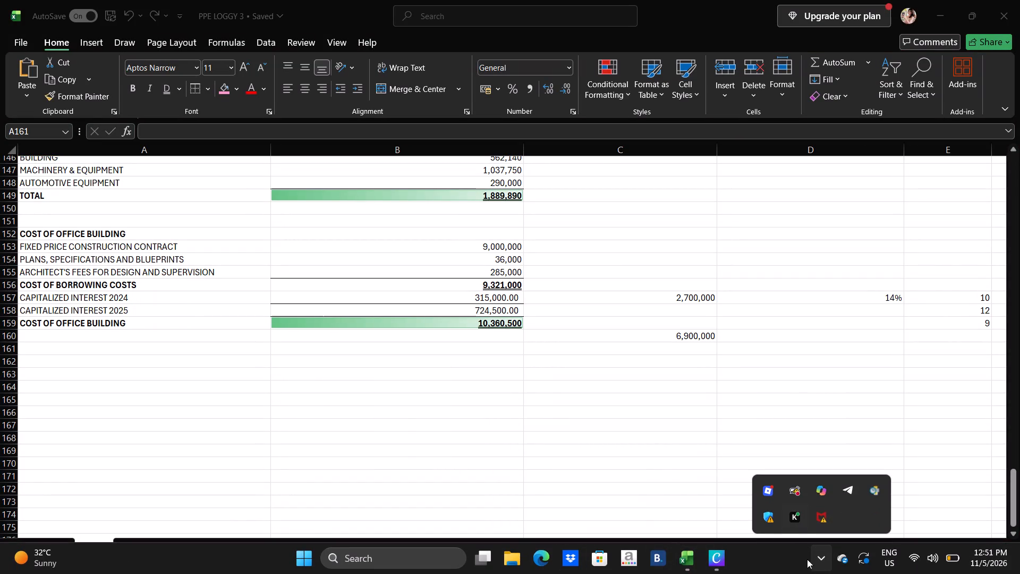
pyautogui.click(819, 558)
# Enter the heading "COST BUILDING A" in cell A162 and make A162:A163 bold.
pyautogui.scroll(-3, 519, 378)
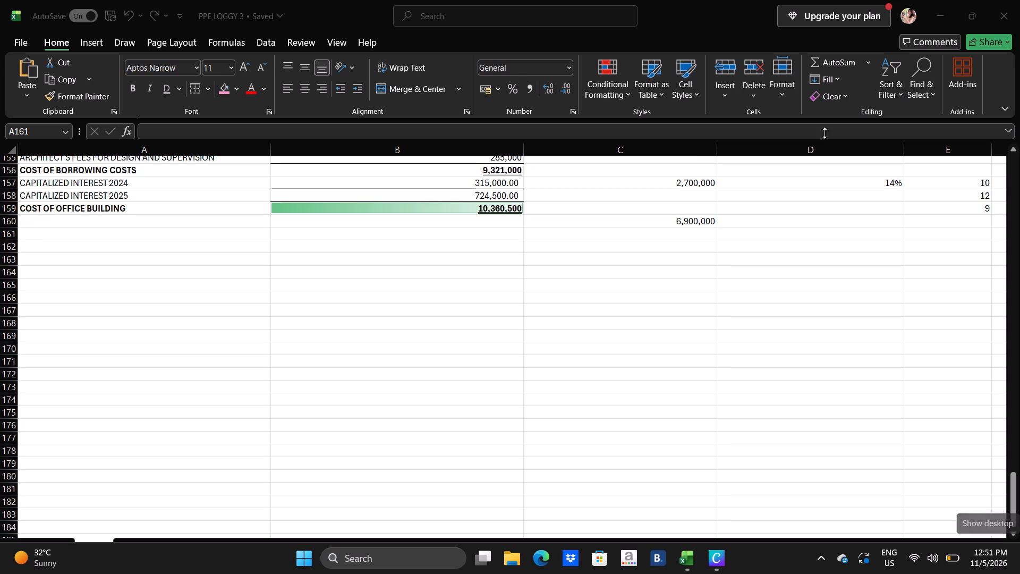
pyautogui.click(503, 243)
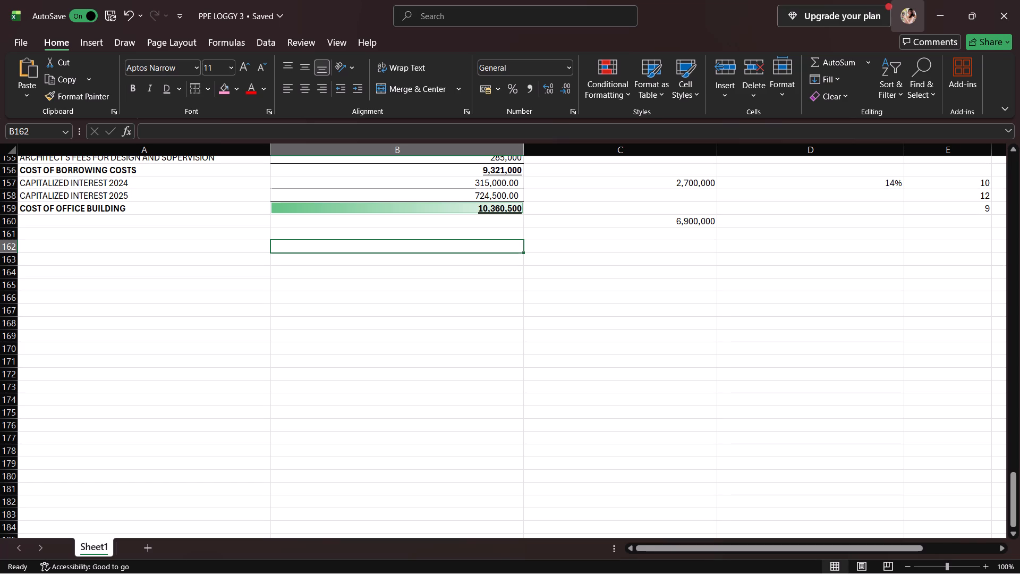
pyautogui.click(195, 246)
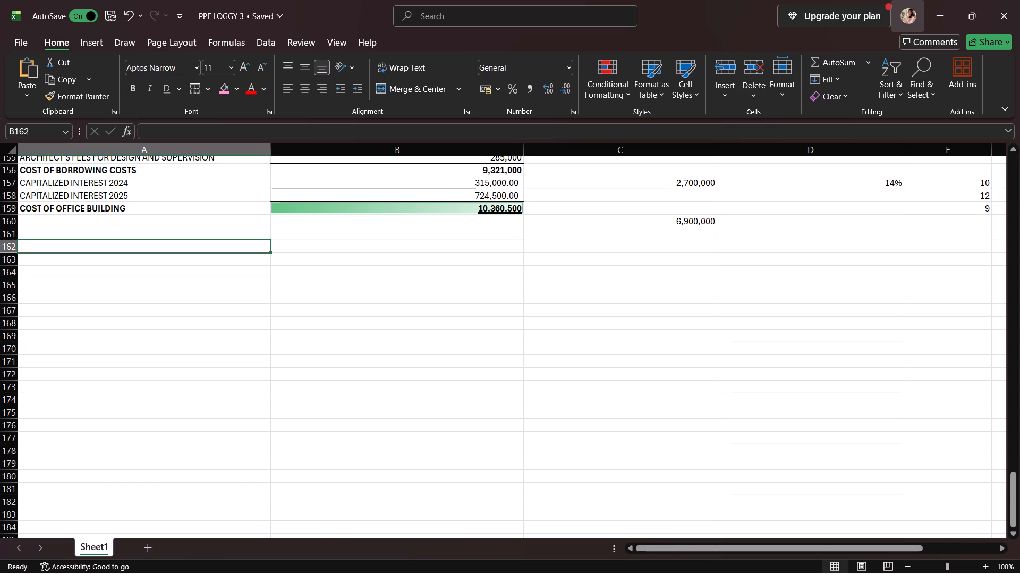
pyautogui.press('c')
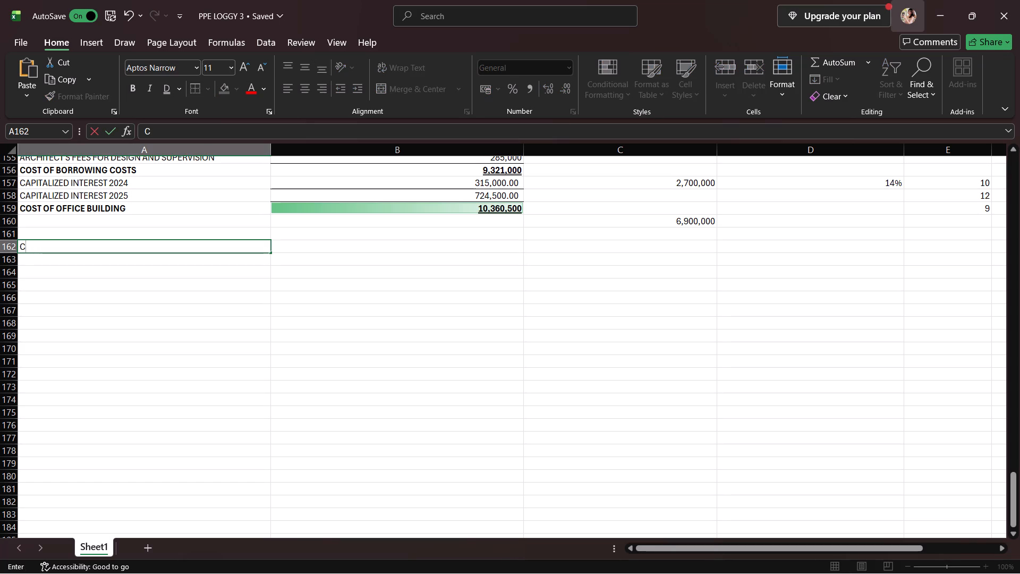
pyautogui.write('OST BUILDING A')
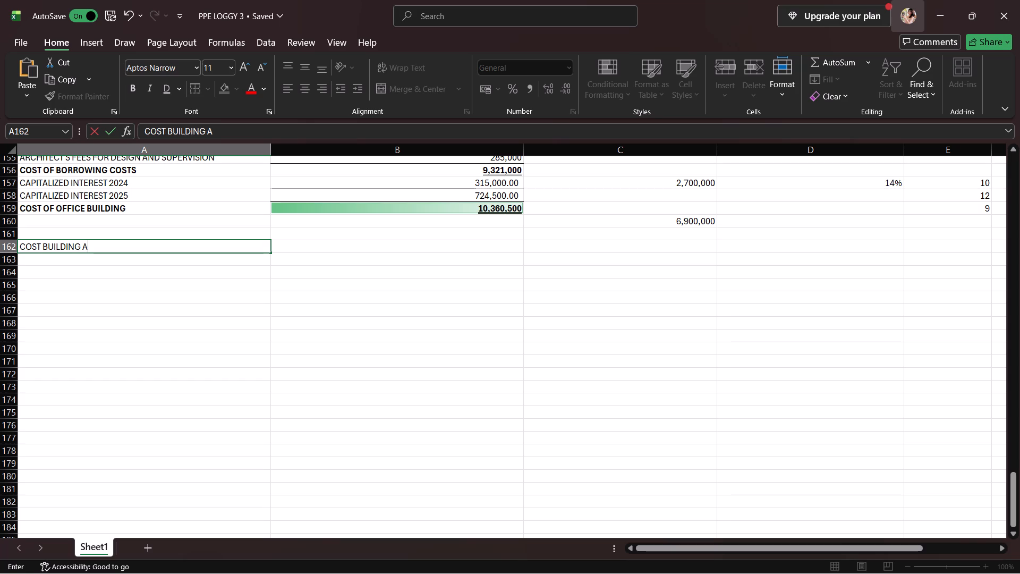
pyautogui.click(169, 261)
pyautogui.click(169, 255)
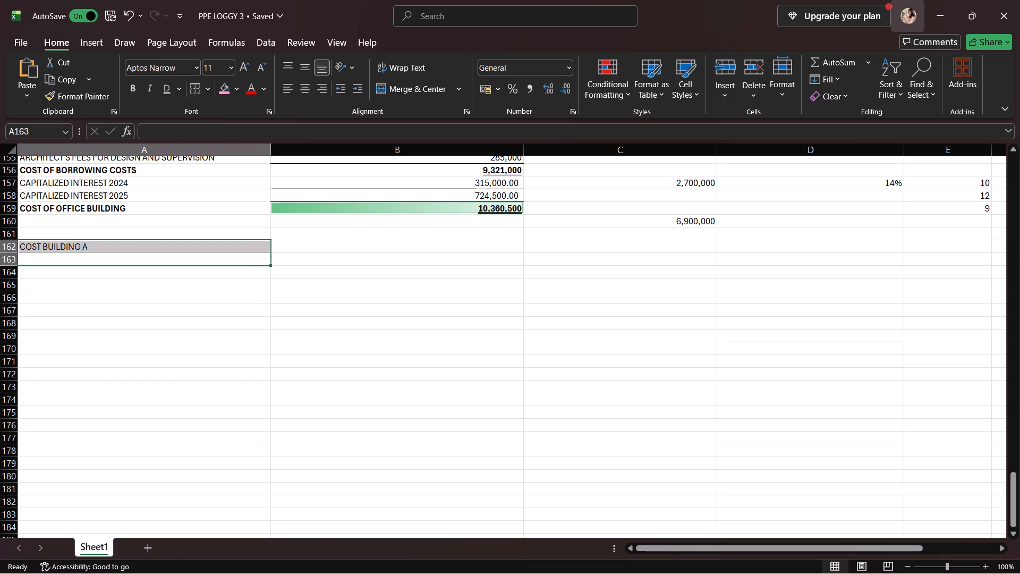
pyautogui.click(135, 93)
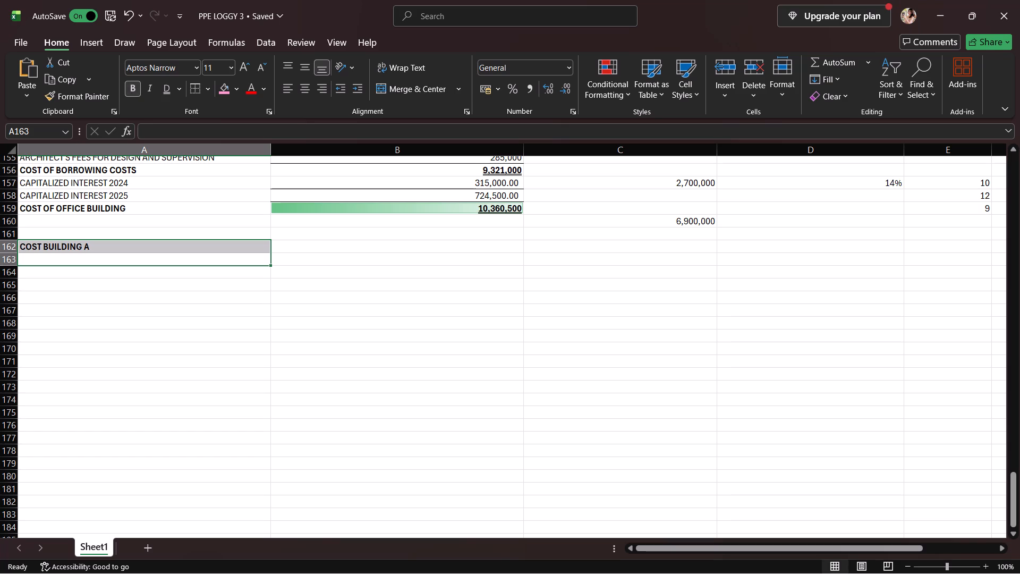
# Enter the label "BUIULDING A" in cell A163 and remove its bold formatting.
pyautogui.click(143, 257)
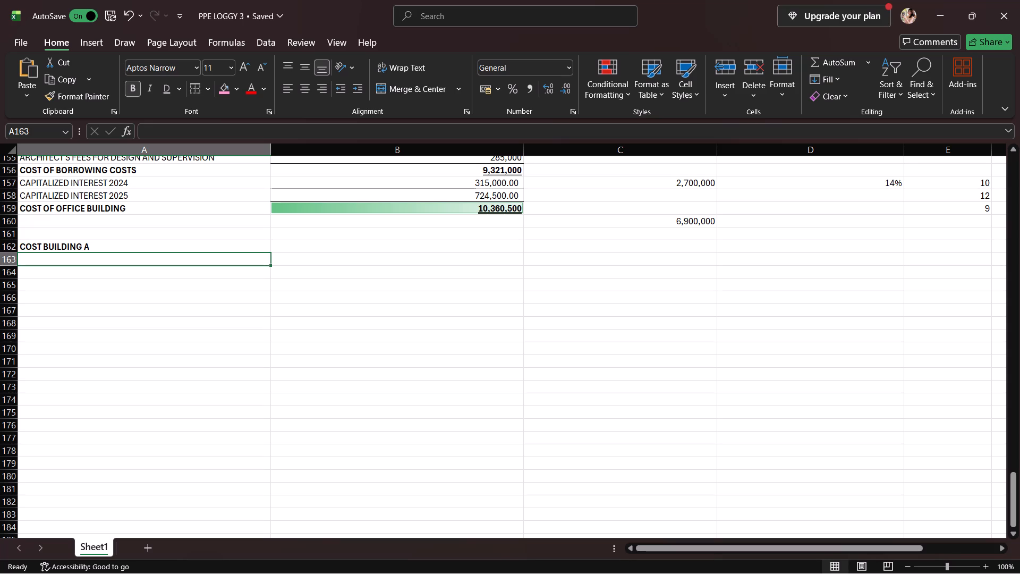
pyautogui.write('BUIULDING A')
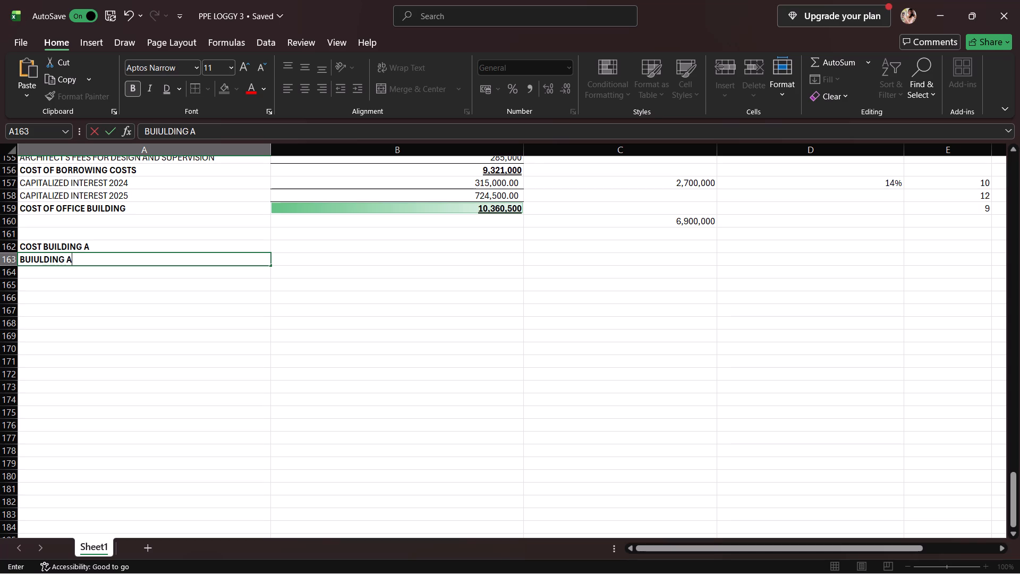
pyautogui.click(137, 94)
pyautogui.click(120, 260)
pyautogui.click(105, 283)
pyautogui.click(110, 260)
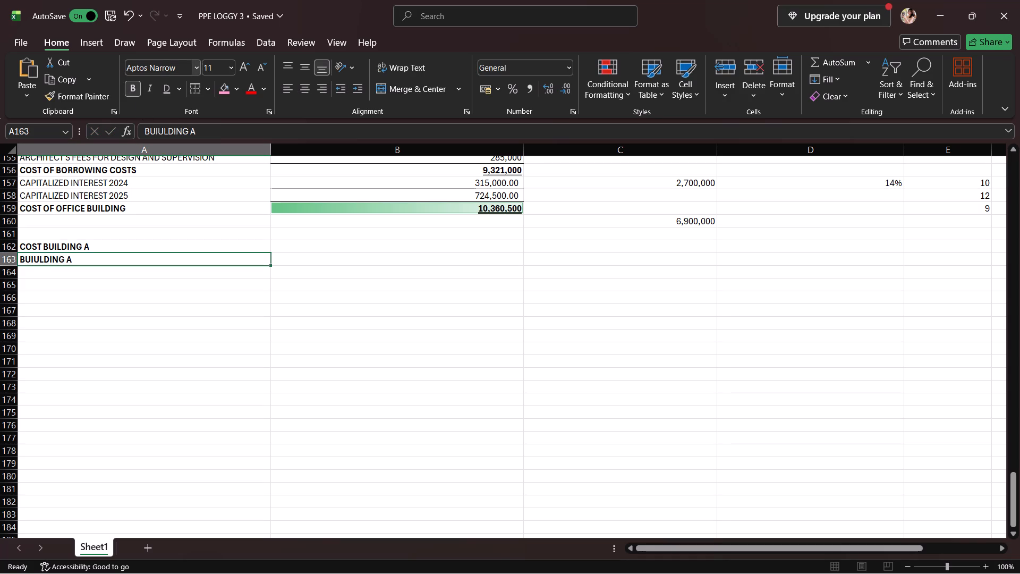
pyautogui.click(130, 90)
pyautogui.click(159, 276)
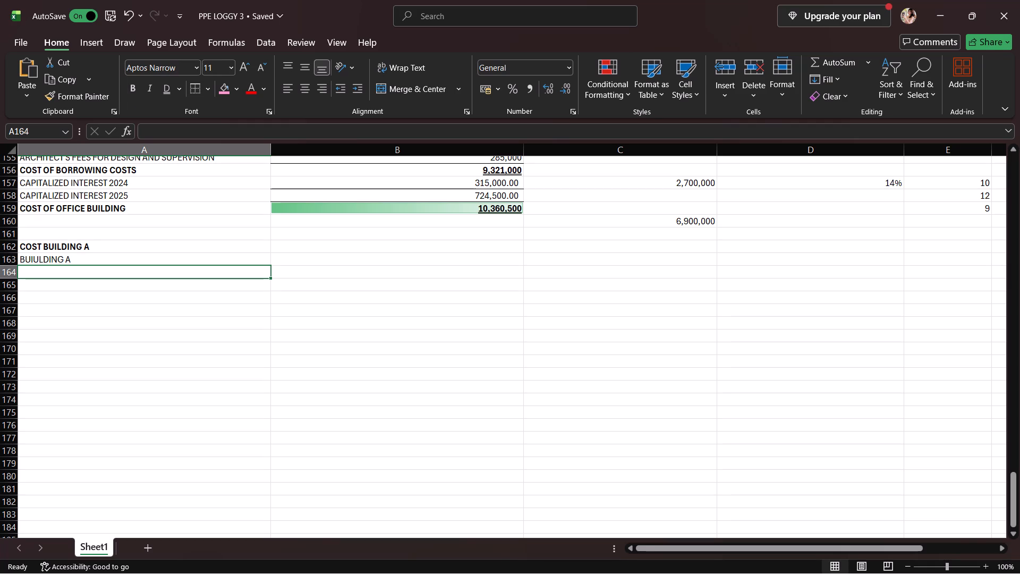
# Enter the allocation figures 820,000, 810,000 and 900,000 in cells C164, D164 and E164.
pyautogui.click(587, 269)
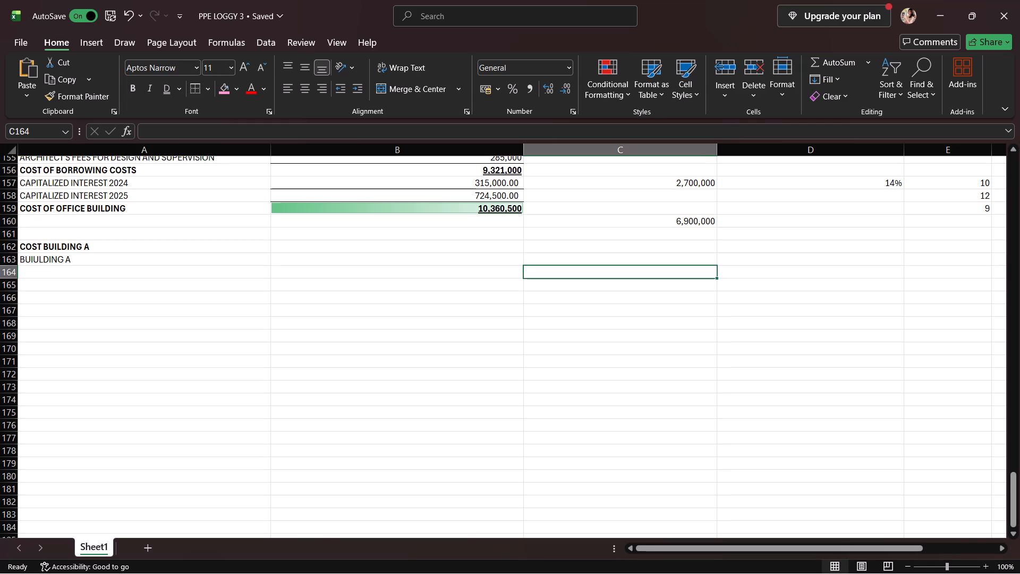
pyautogui.write('820,000')
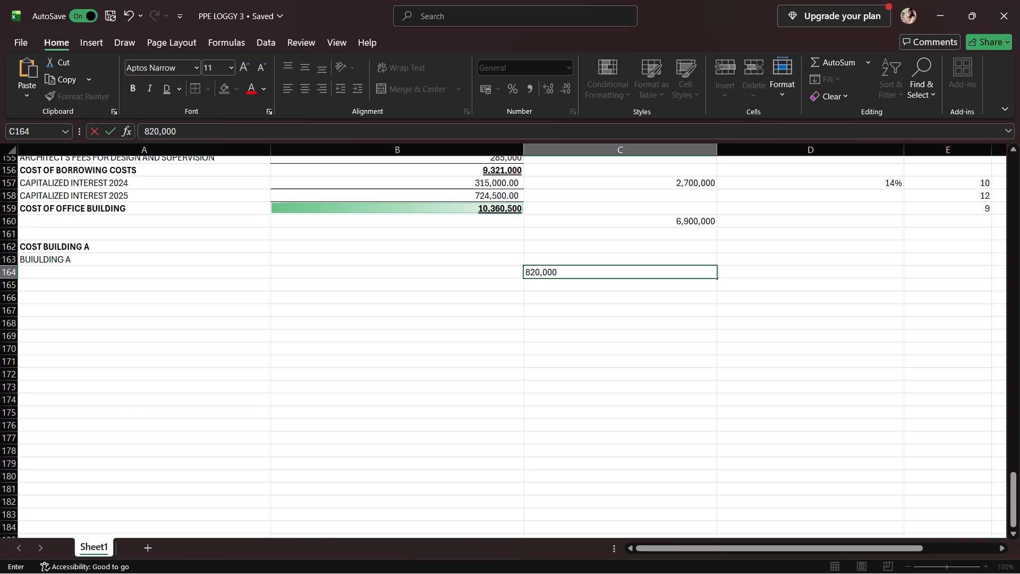
pyautogui.click(725, 271)
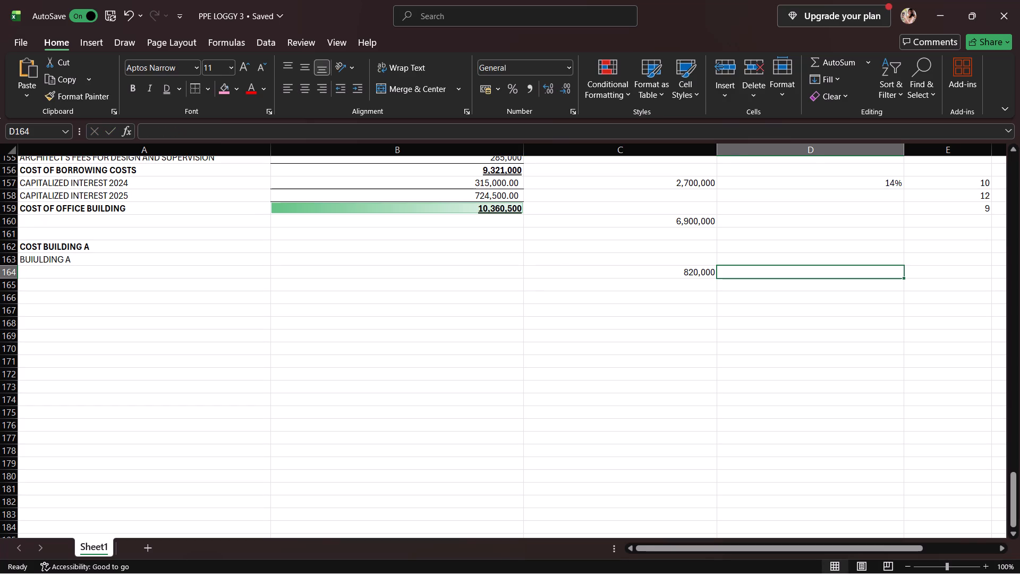
pyautogui.write('810,00')
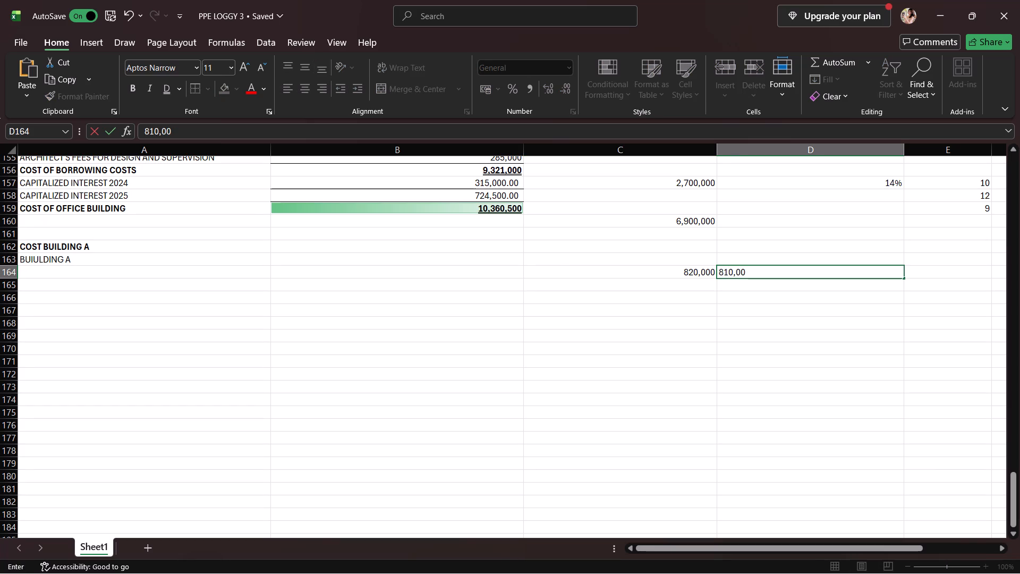
pyautogui.press('0')
pyautogui.click(961, 272)
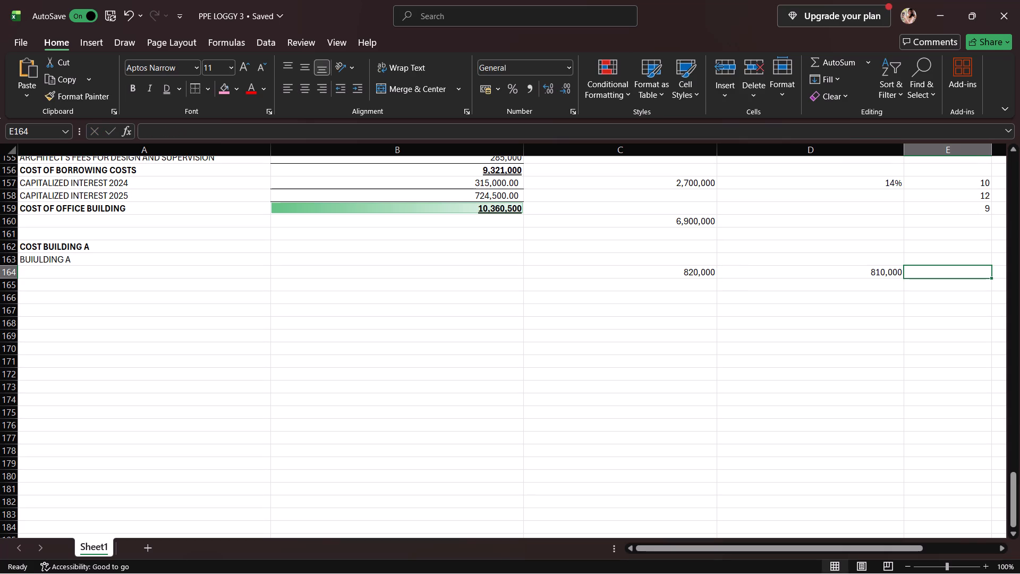
pyautogui.write('900,000')
pyautogui.press('Return')
# Calculate the allocated cost in B164 with the formula =C164*D164/E164 and apply the comma number format.
pyautogui.scroll(1, 815, 258)
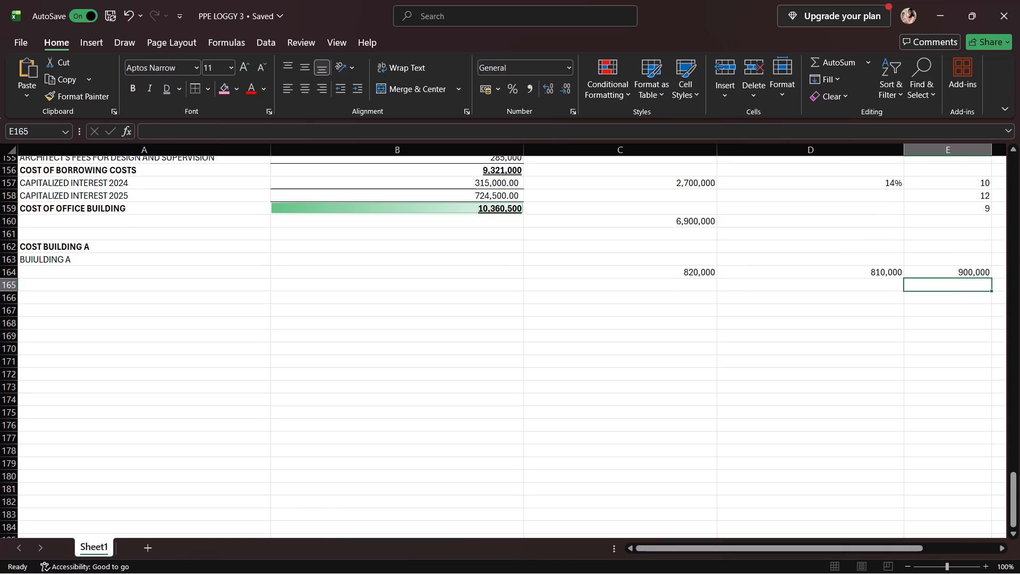
pyautogui.click(438, 314)
pyautogui.press('=')
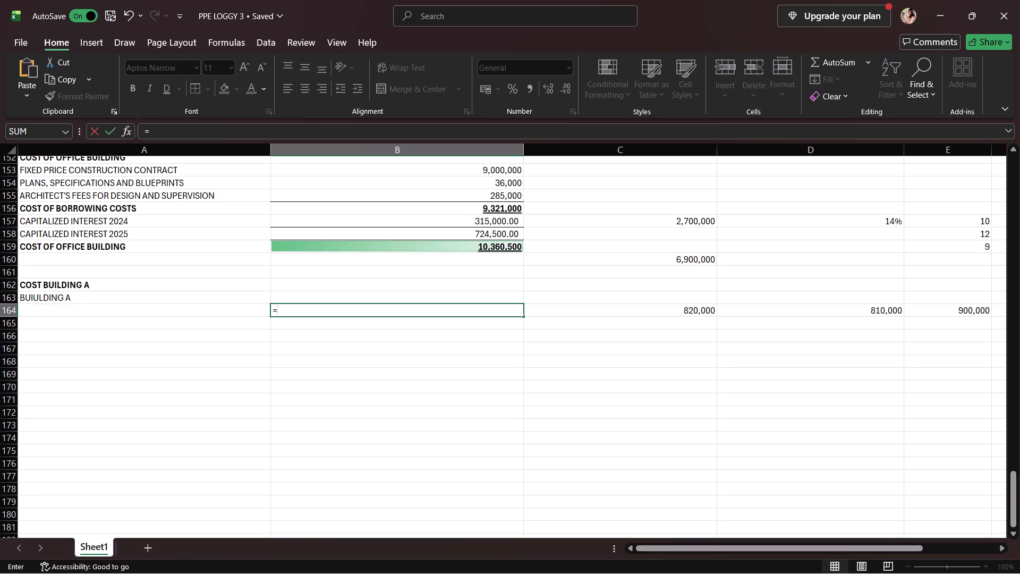
pyautogui.click(570, 309)
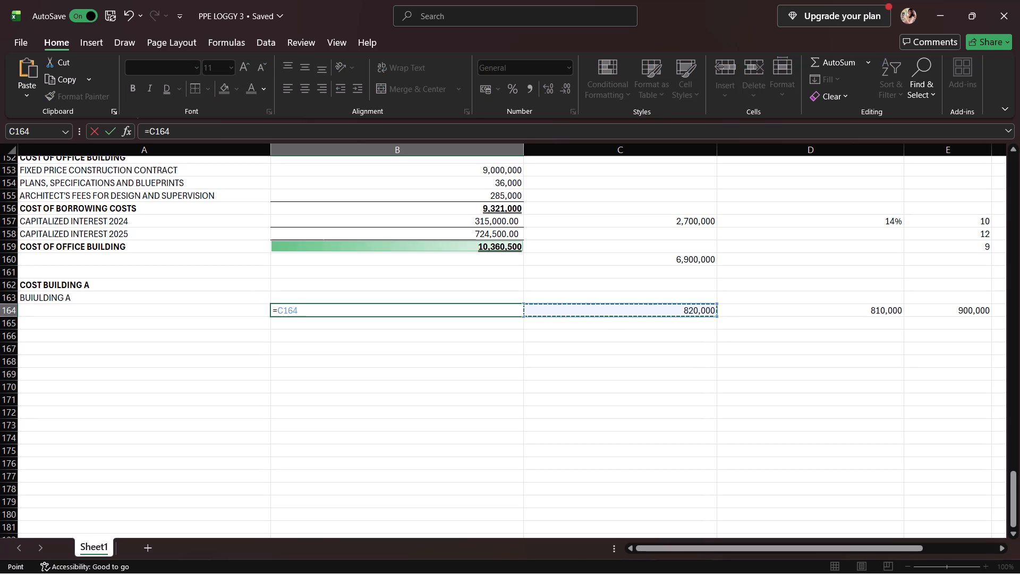
pyautogui.press('*')
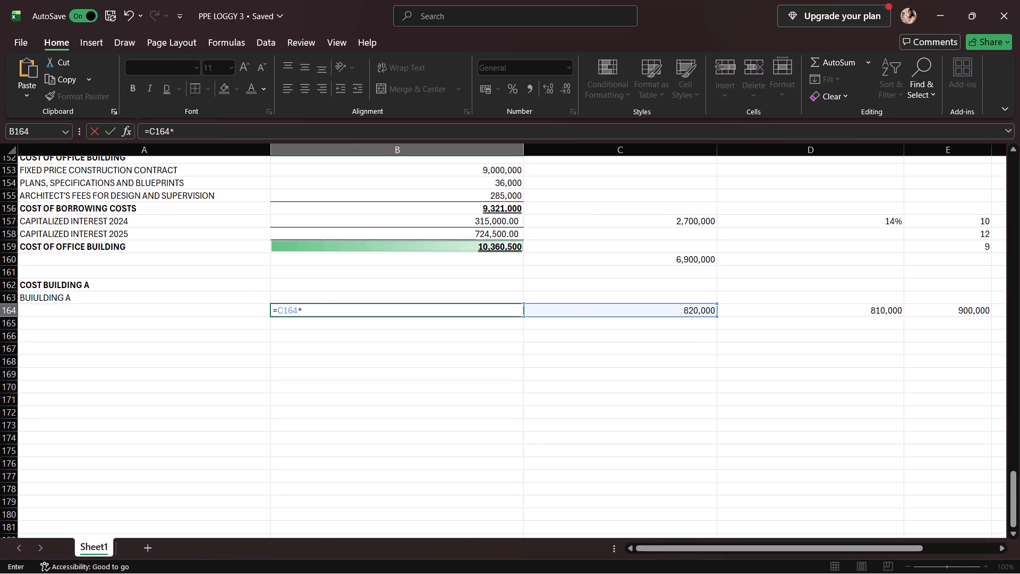
pyautogui.click(728, 306)
pyautogui.press('/')
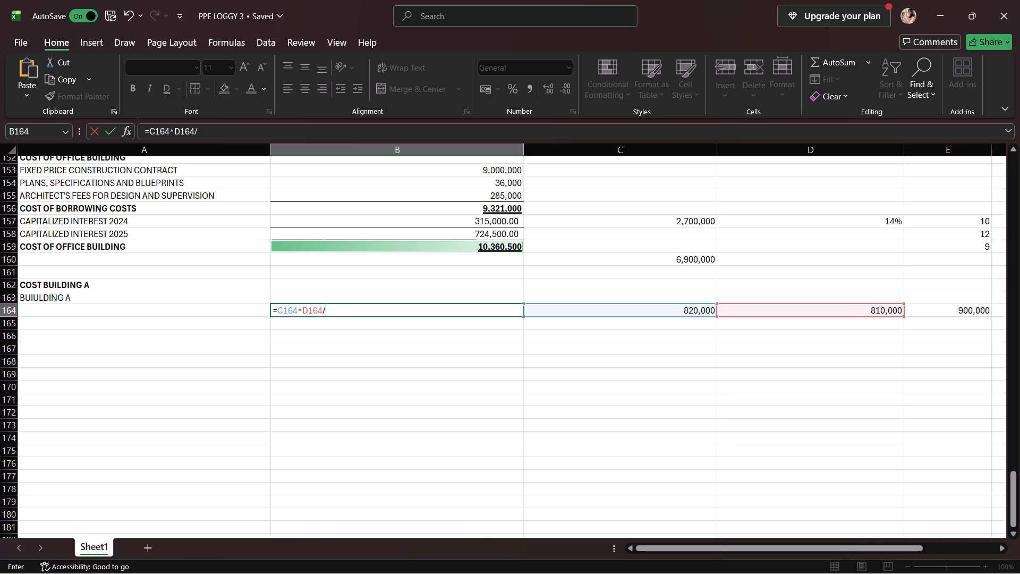
pyautogui.click(966, 310)
pyautogui.press('Return')
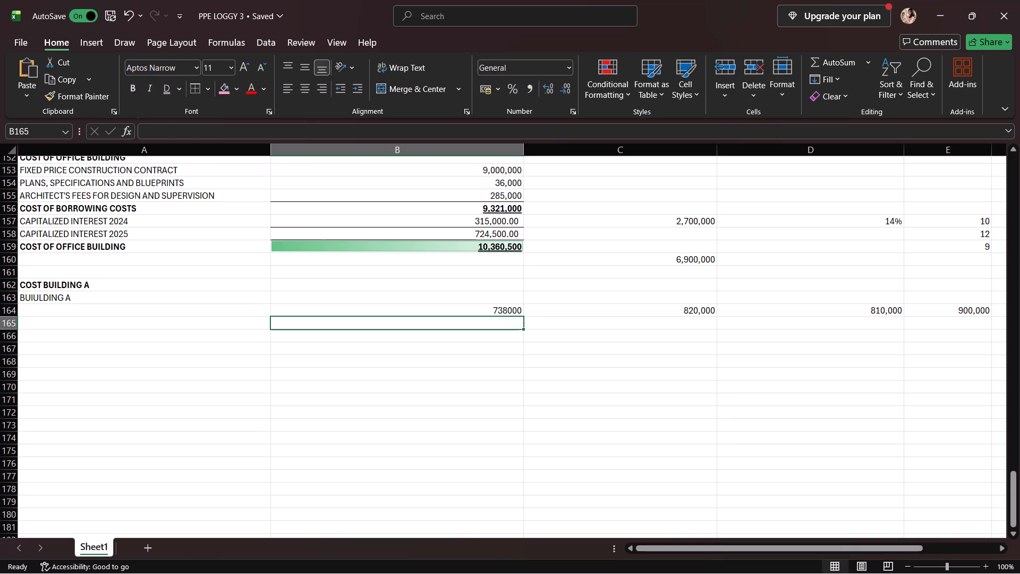
pyautogui.click(513, 310)
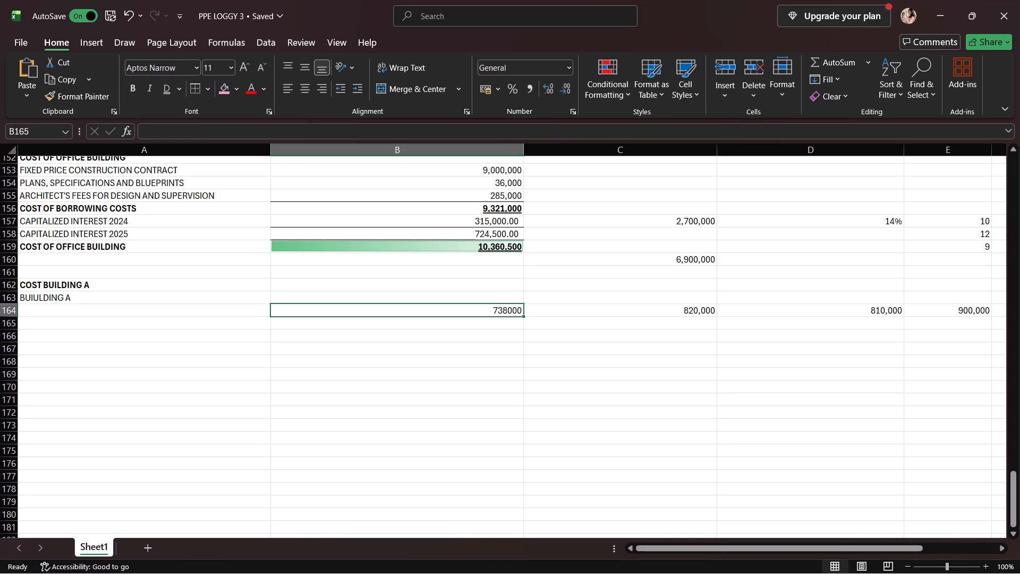
pyautogui.click(531, 87)
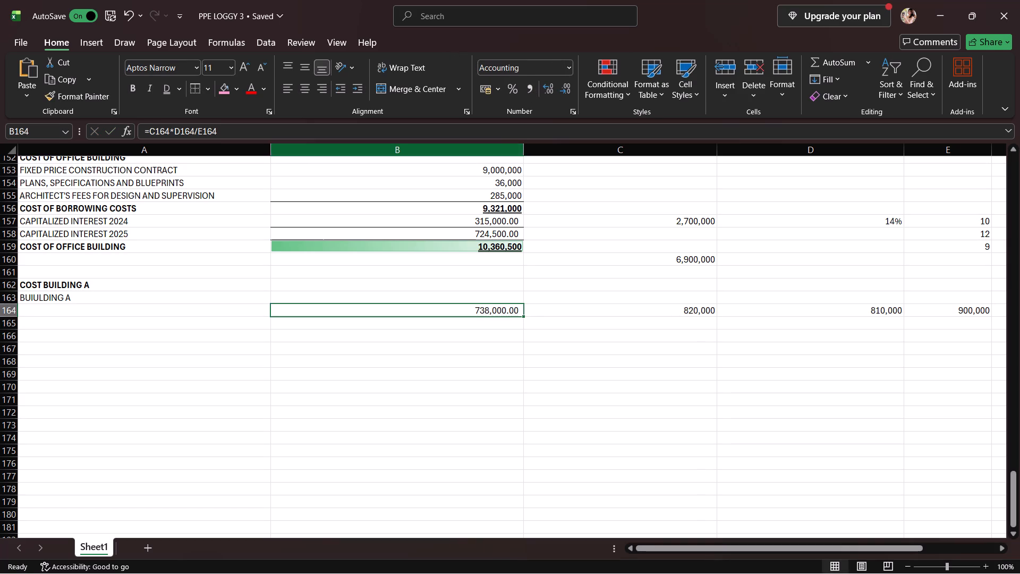
# Enter the label "LAND A" in cell A164.
pyautogui.click(145, 311)
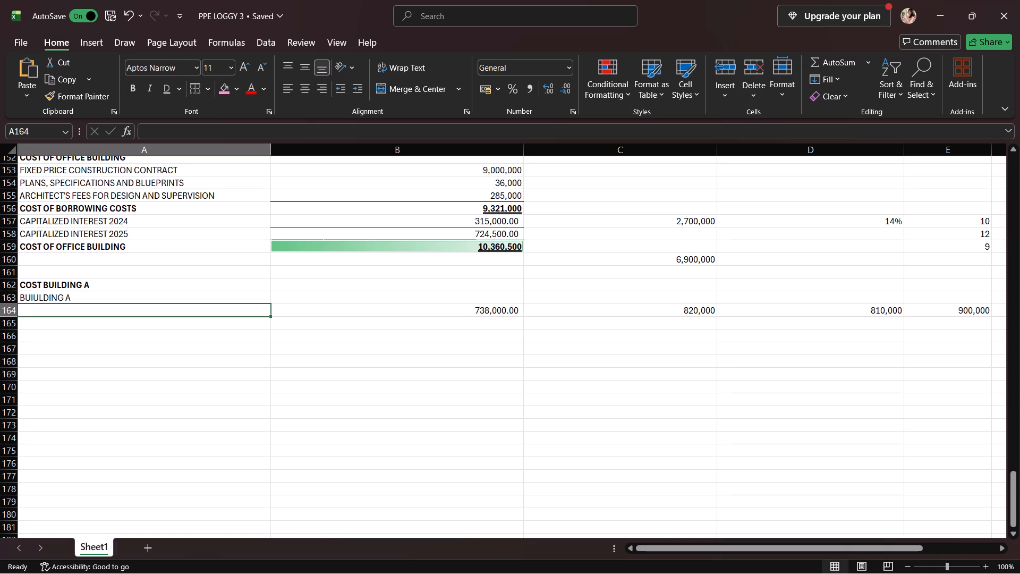
pyautogui.write('LAND A')
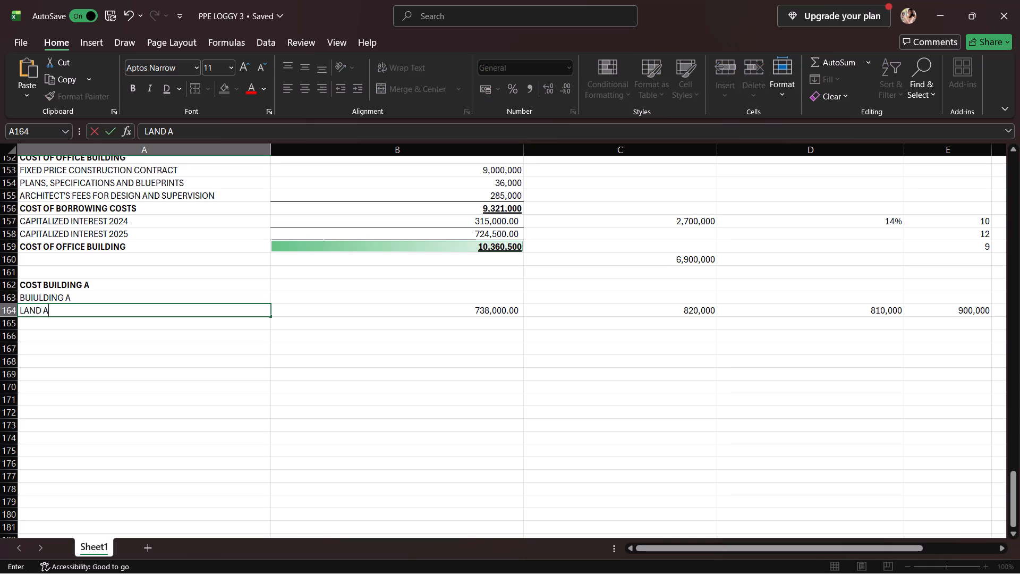
pyautogui.click(547, 330)
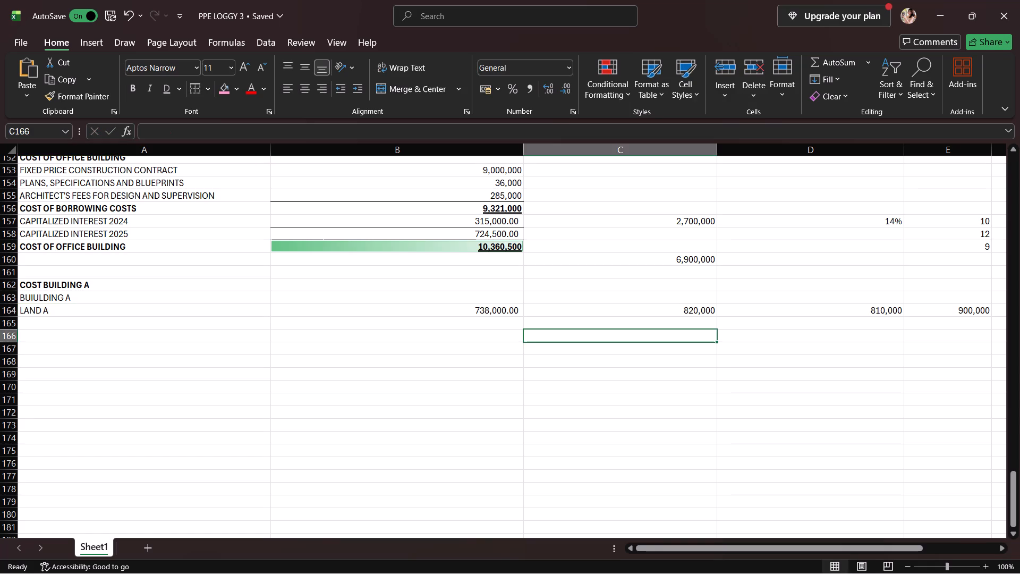
# Enter the allocation figures 820,000 in C165 and 90,000 in D165.
pyautogui.click(547, 324)
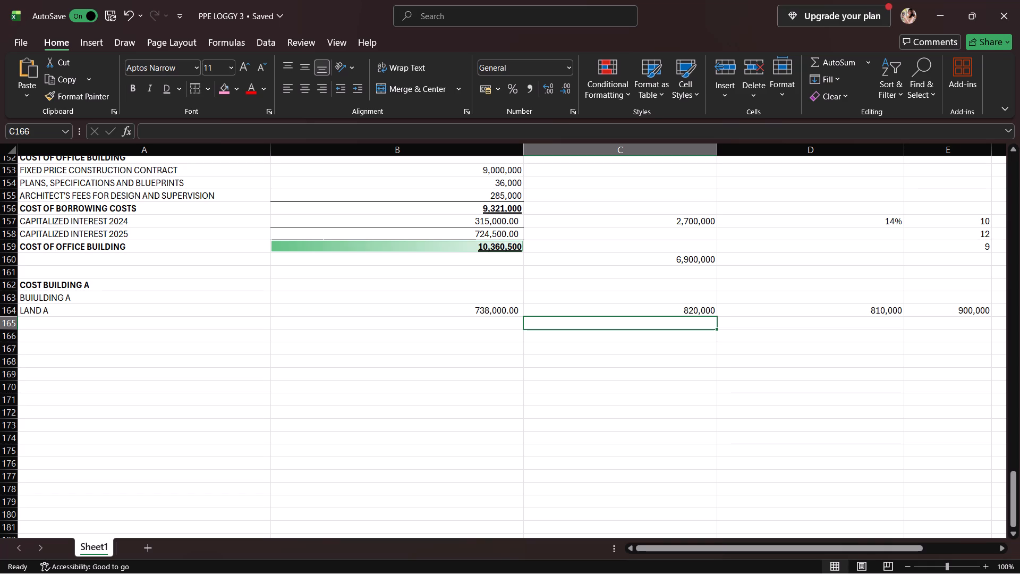
pyautogui.write('820,000')
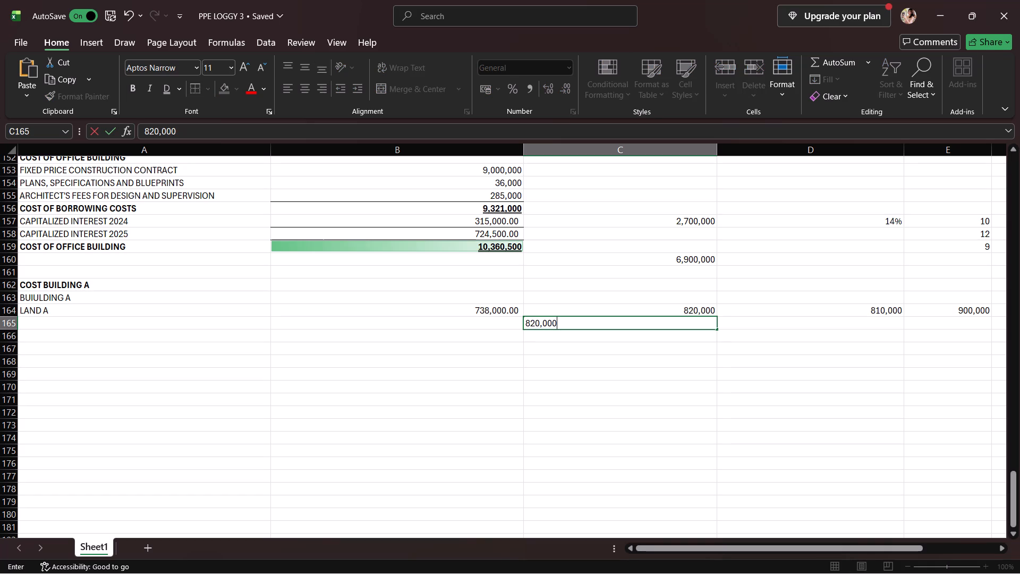
pyautogui.click(729, 324)
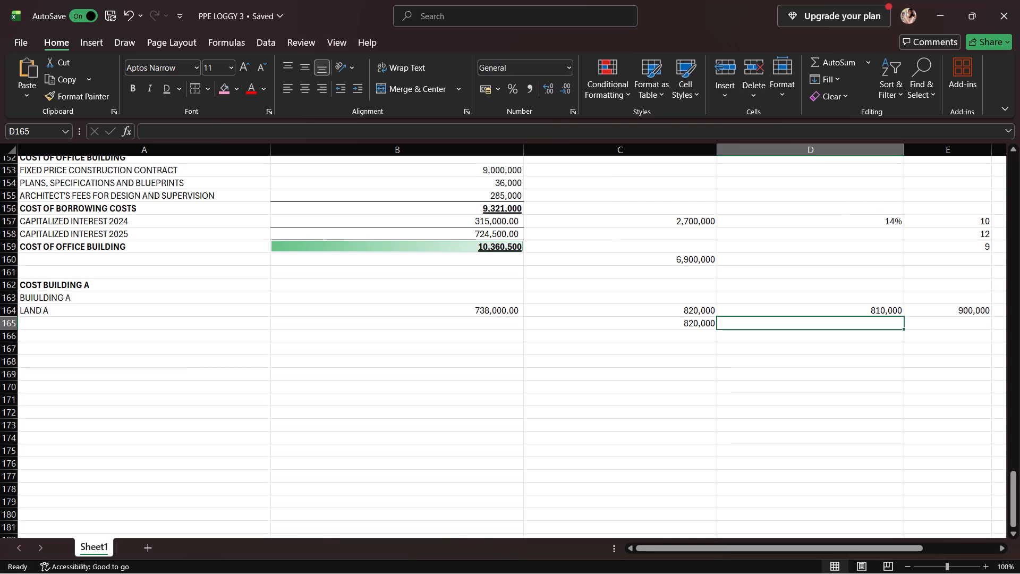
pyautogui.write('90,000')
pyautogui.click(936, 327)
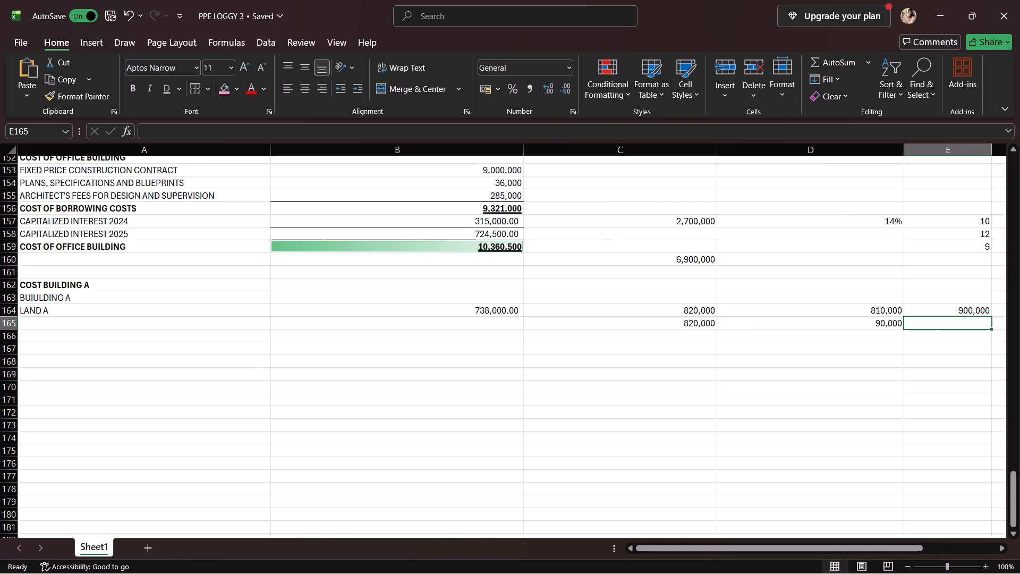
# Calculate the second allocated cost in B165 with the formula =C165*D165/E164 and apply the comma number format.
pyautogui.click(506, 326)
pyautogui.press('=')
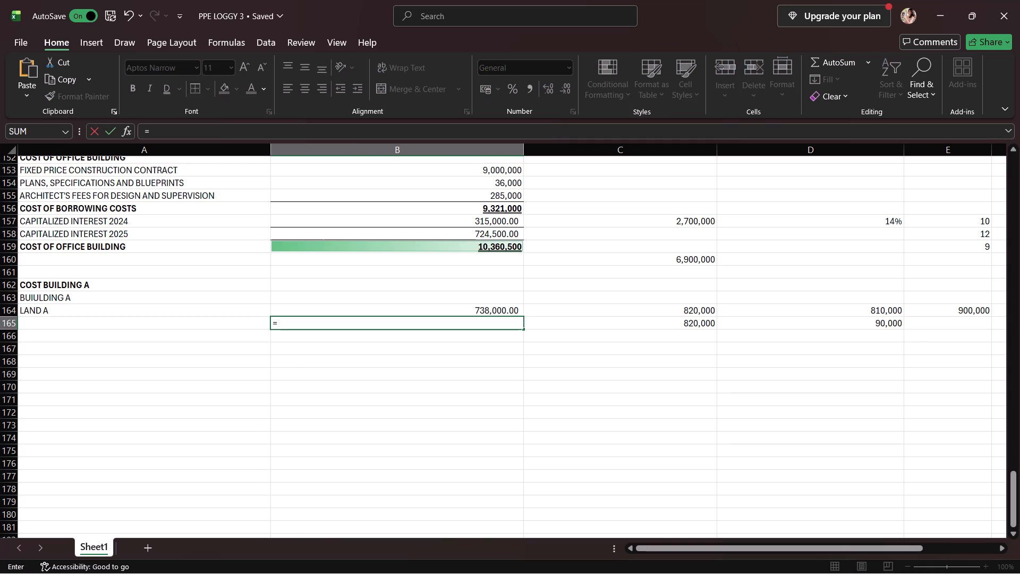
pyautogui.click(555, 327)
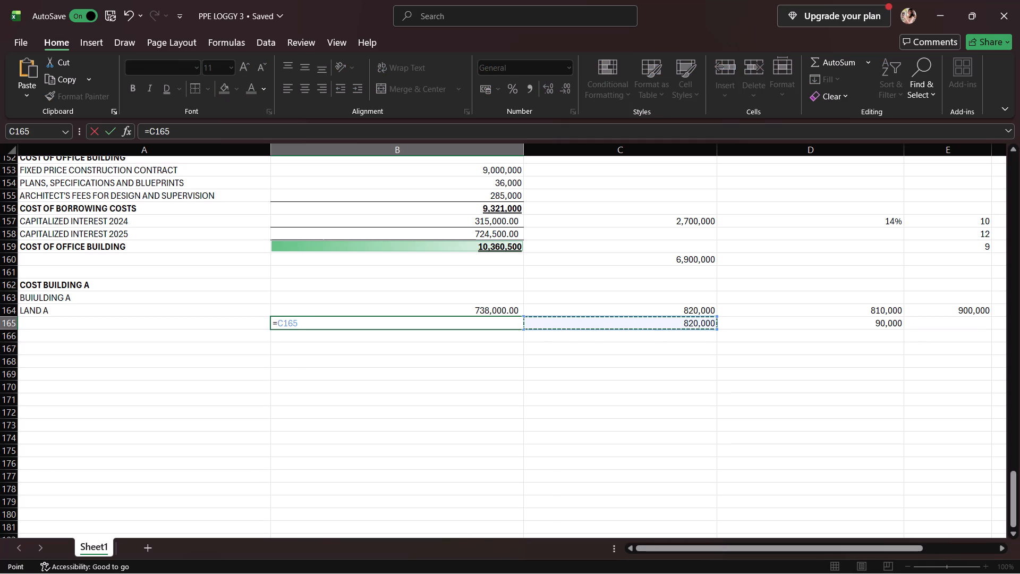
pyautogui.press('*')
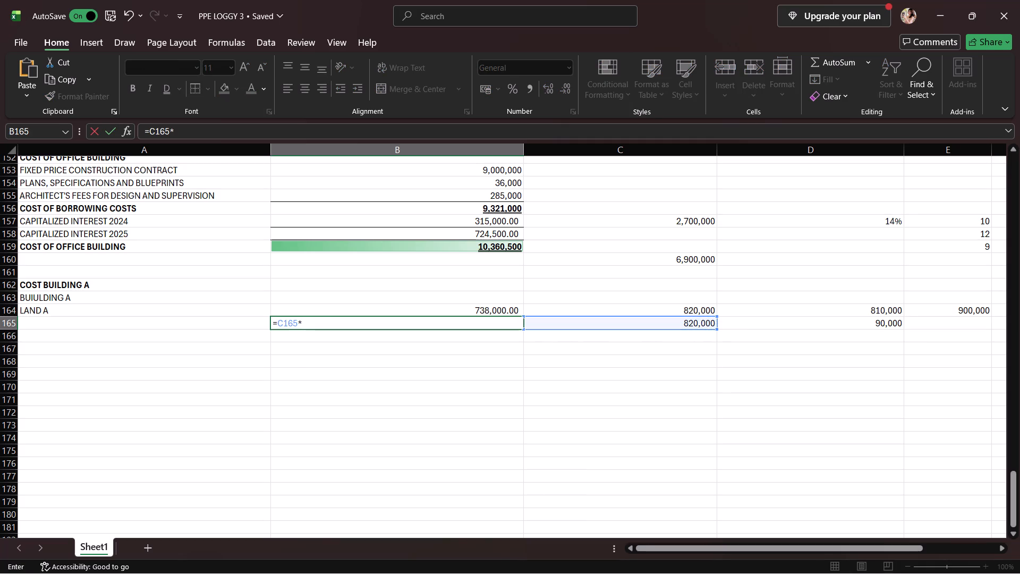
pyautogui.click(779, 318)
pyautogui.press('/')
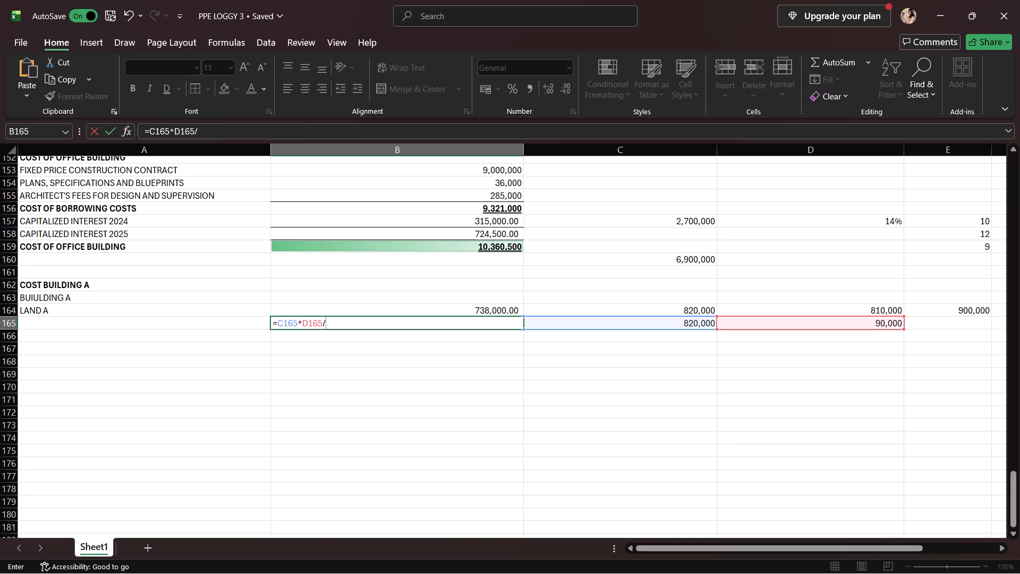
pyautogui.click(949, 315)
pyautogui.press('Return')
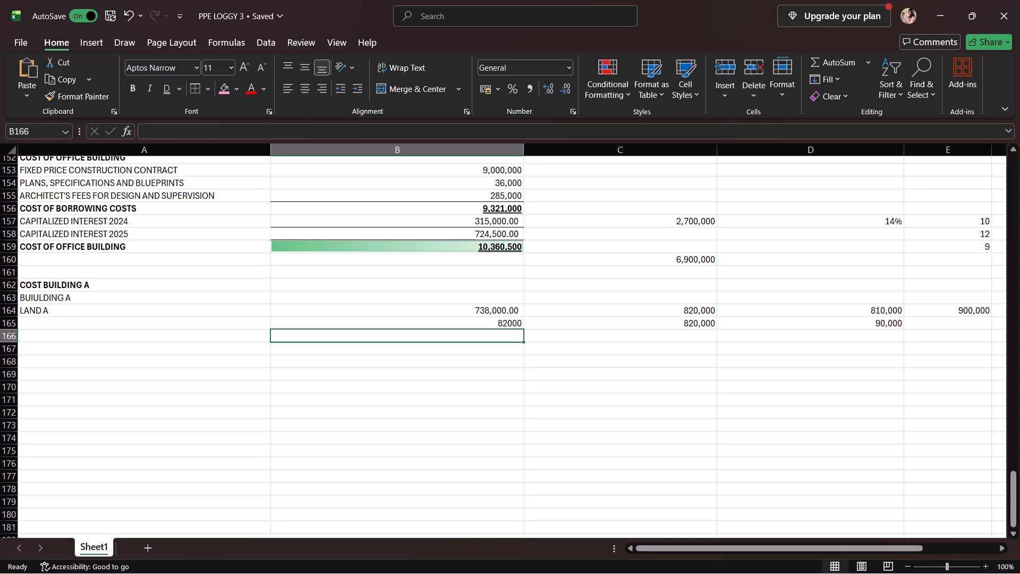
pyautogui.click(499, 327)
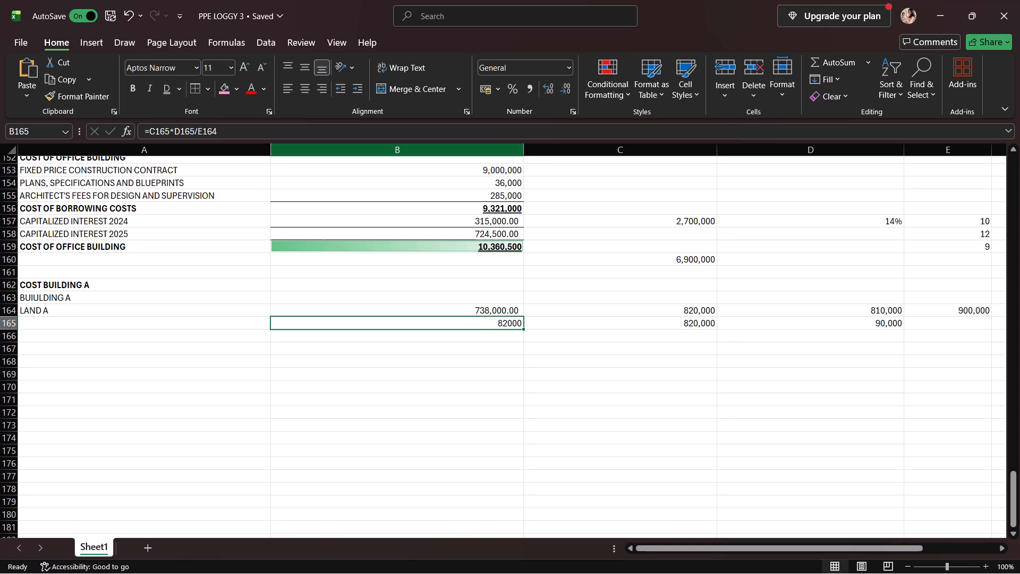
pyautogui.click(530, 92)
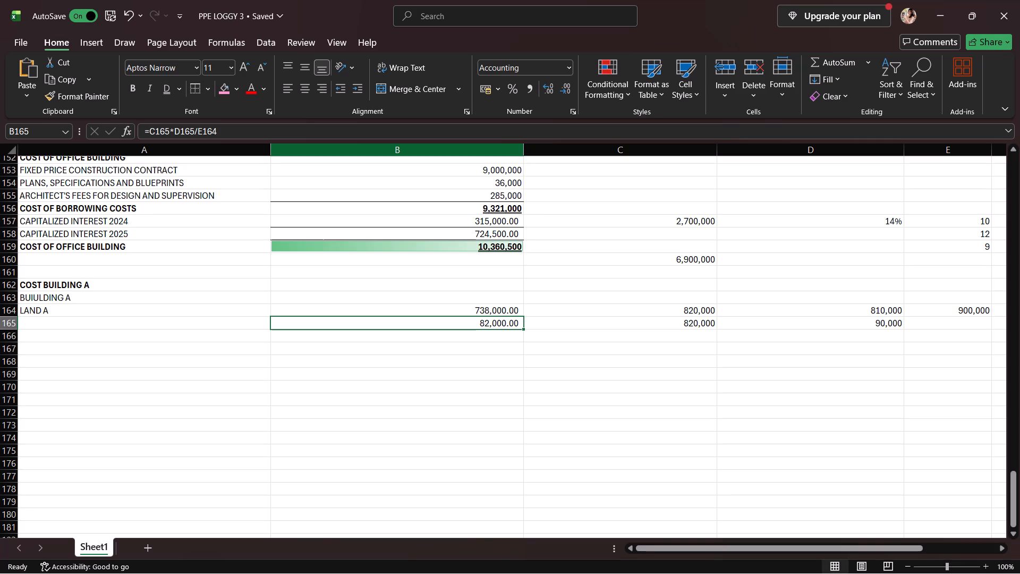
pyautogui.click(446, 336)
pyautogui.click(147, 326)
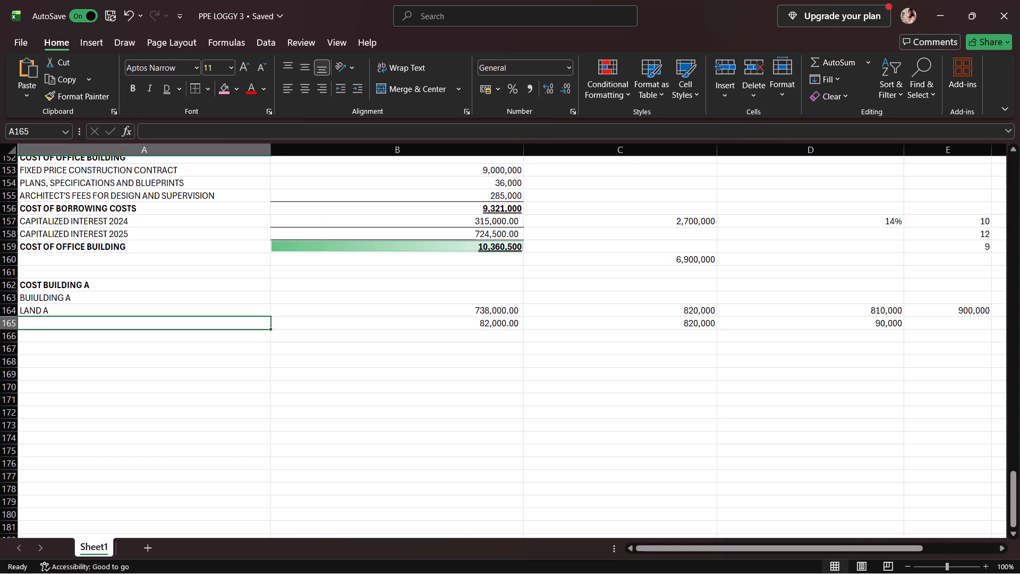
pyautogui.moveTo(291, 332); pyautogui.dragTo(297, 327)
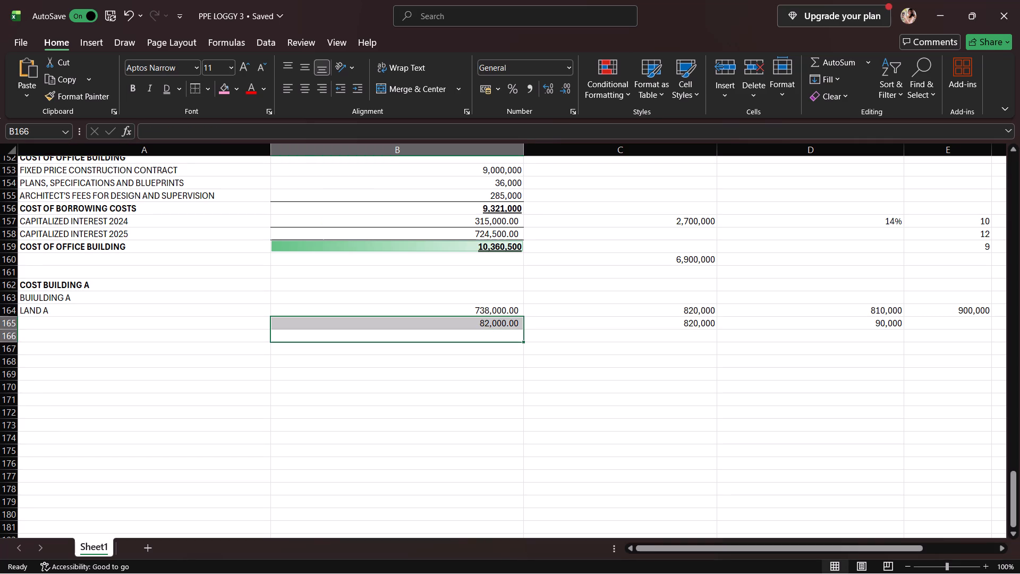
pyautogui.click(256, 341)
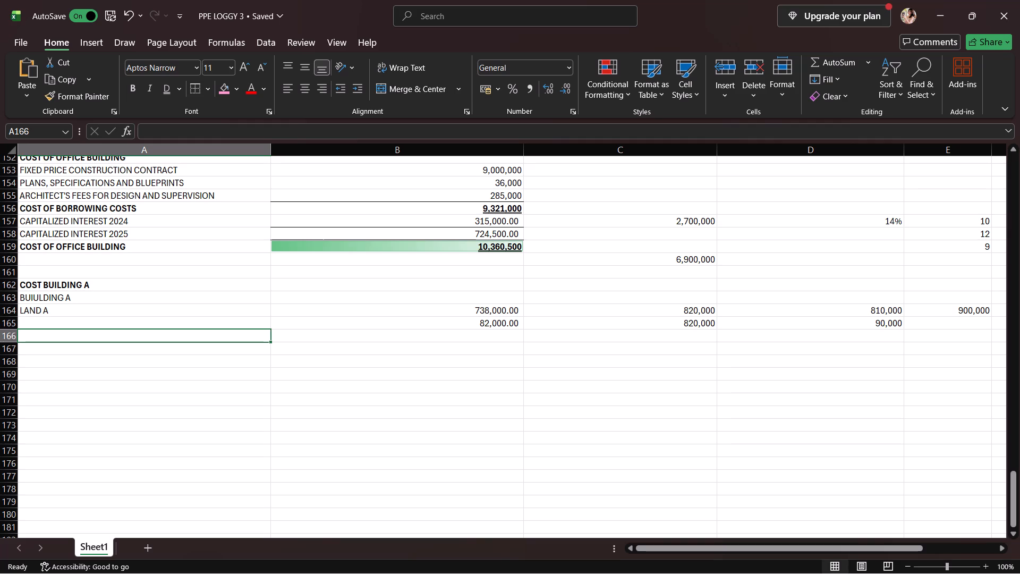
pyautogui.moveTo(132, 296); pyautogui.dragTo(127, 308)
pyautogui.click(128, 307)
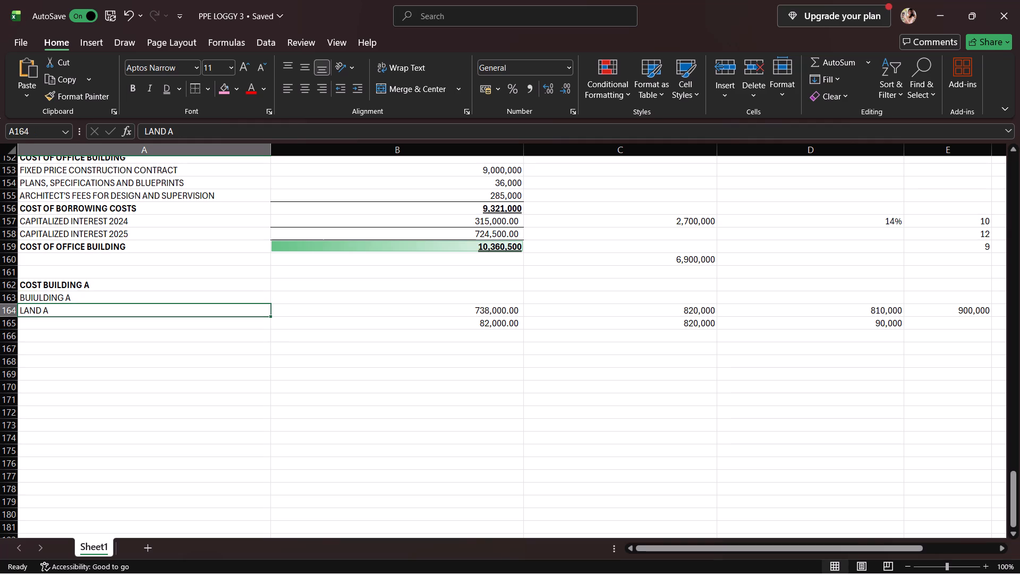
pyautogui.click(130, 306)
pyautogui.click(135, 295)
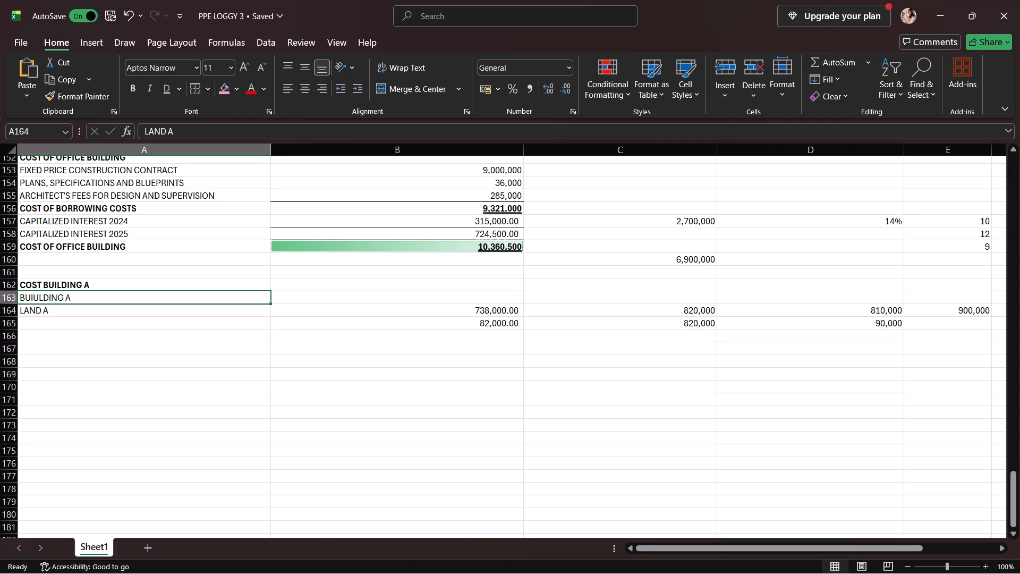
# Move the allocated cost formula from B164 up to B162, beside the COST BUILDING A heading.
pyautogui.click(323, 304)
pyautogui.rightClick(323, 304)
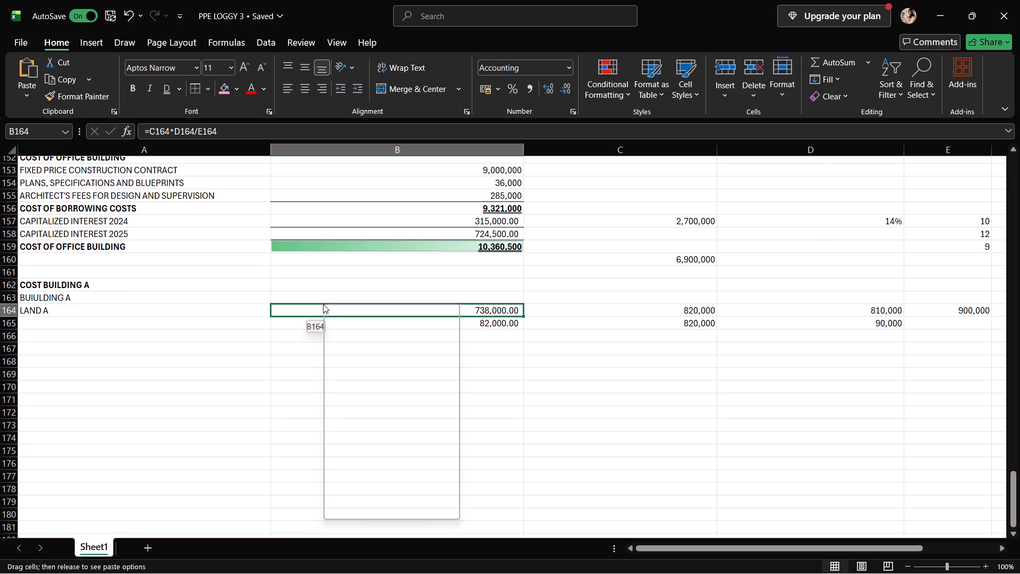
pyautogui.click(356, 320)
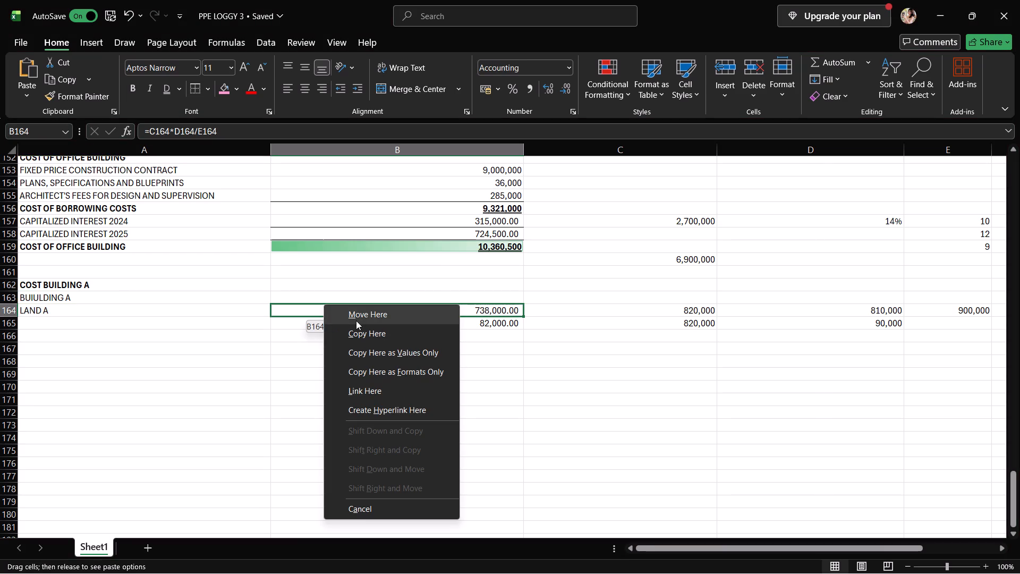
pyautogui.moveTo(356, 307); pyautogui.dragTo(358, 300)
pyautogui.click(358, 300)
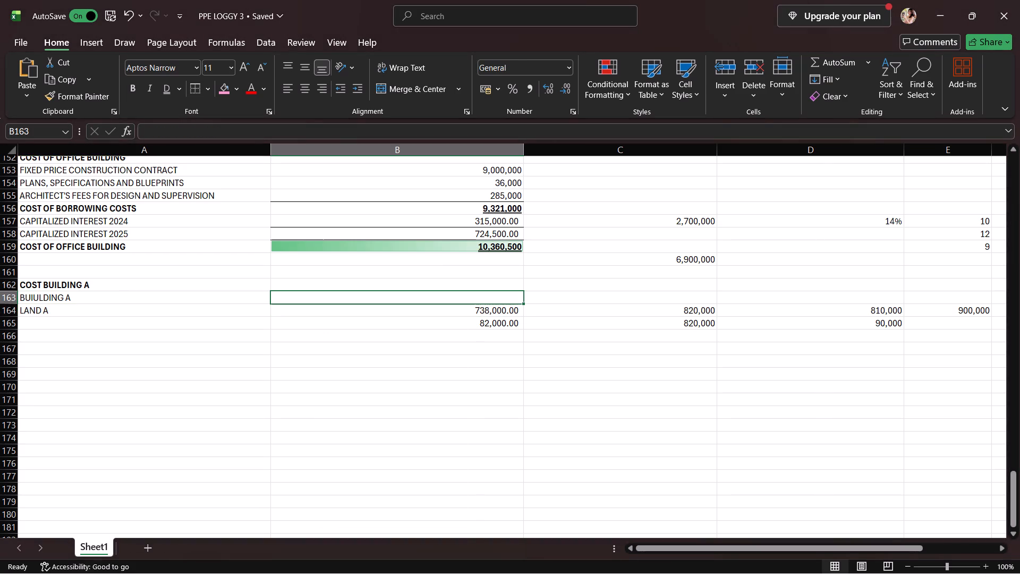
pyautogui.click(352, 310)
pyautogui.rightClick(352, 310)
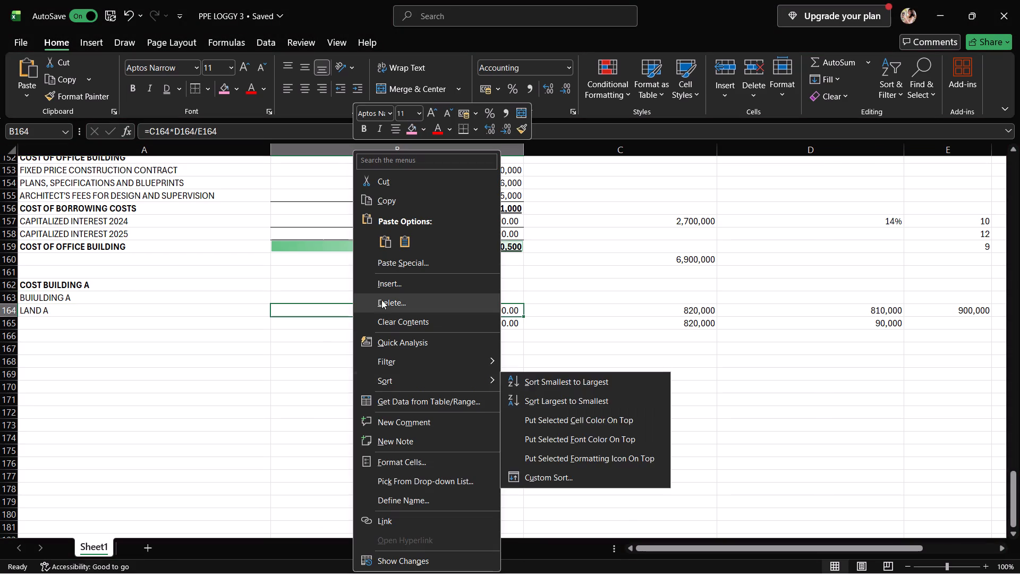
pyautogui.click(327, 298)
pyautogui.click(330, 308)
pyautogui.moveTo(331, 309); pyautogui.dragTo(337, 303, button='right')
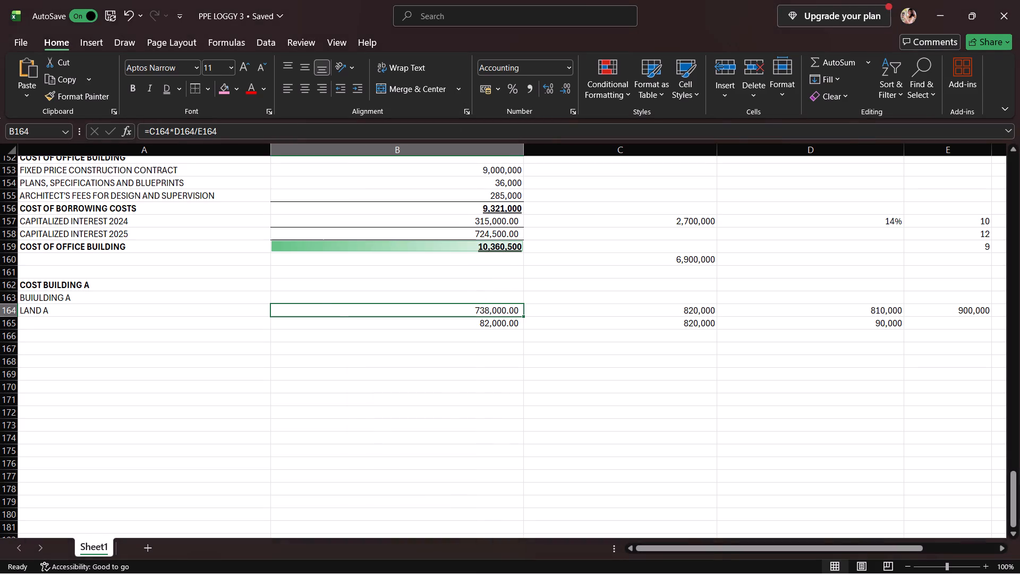
pyautogui.moveTo(355, 316); pyautogui.dragTo(369, 289)
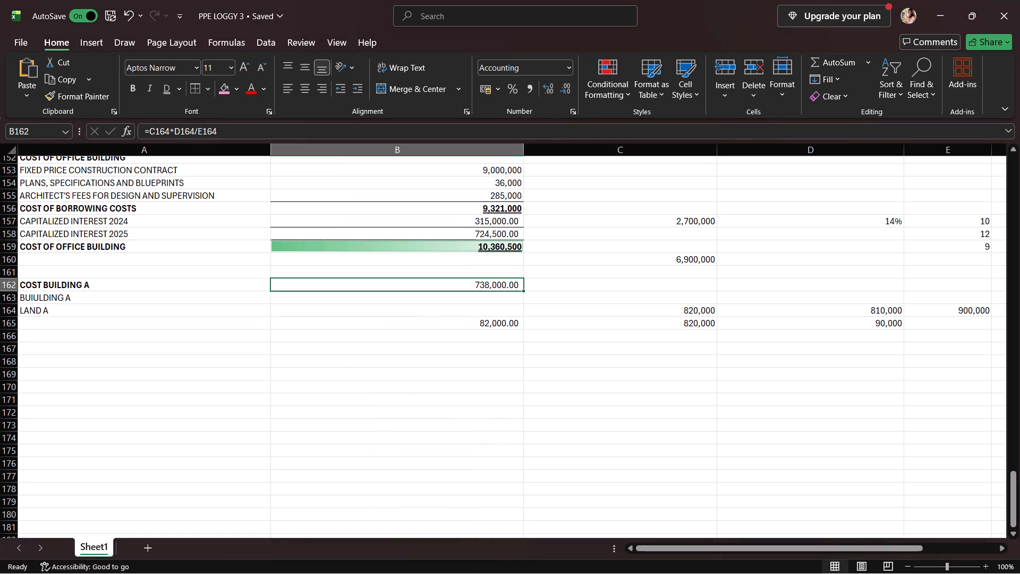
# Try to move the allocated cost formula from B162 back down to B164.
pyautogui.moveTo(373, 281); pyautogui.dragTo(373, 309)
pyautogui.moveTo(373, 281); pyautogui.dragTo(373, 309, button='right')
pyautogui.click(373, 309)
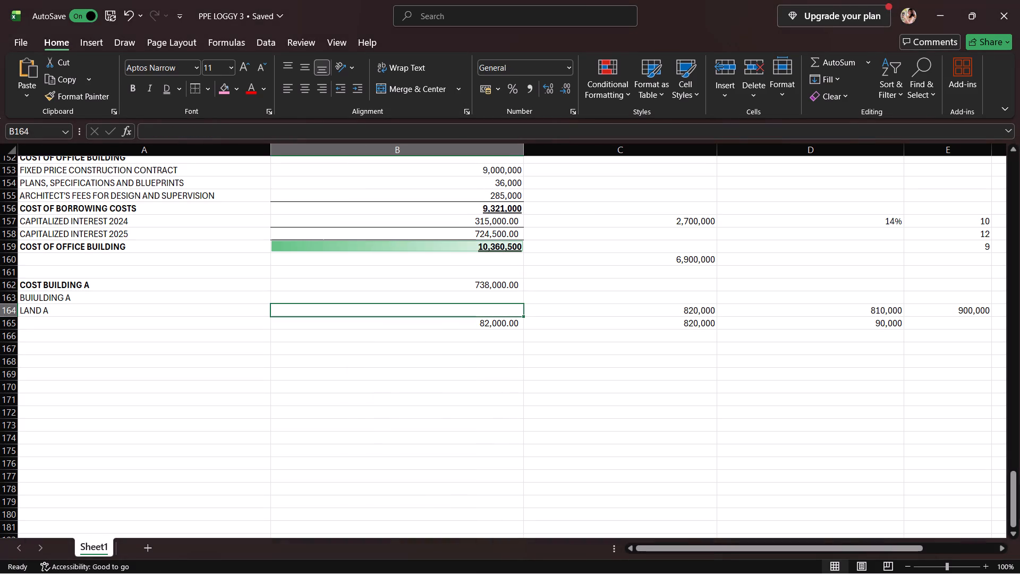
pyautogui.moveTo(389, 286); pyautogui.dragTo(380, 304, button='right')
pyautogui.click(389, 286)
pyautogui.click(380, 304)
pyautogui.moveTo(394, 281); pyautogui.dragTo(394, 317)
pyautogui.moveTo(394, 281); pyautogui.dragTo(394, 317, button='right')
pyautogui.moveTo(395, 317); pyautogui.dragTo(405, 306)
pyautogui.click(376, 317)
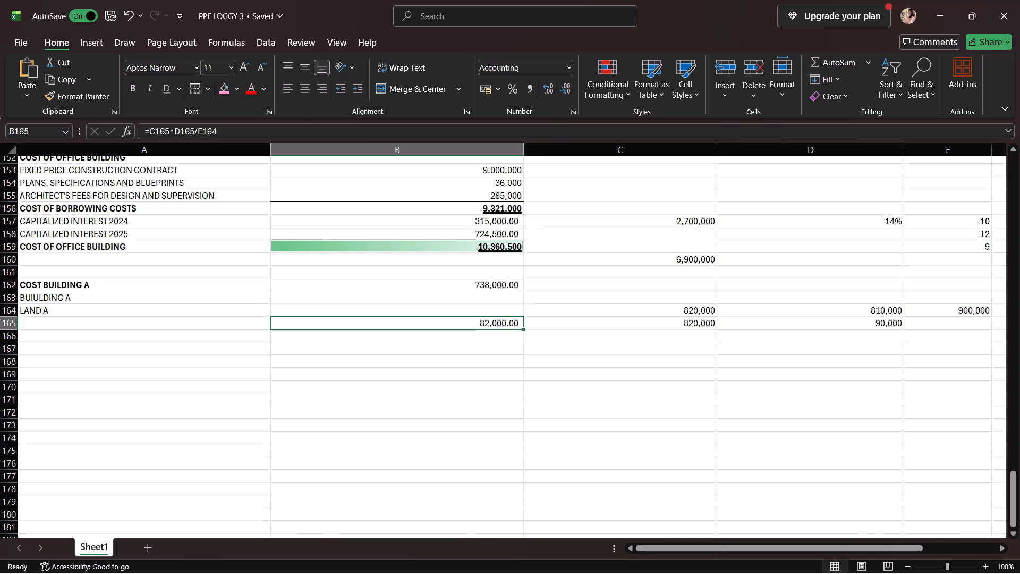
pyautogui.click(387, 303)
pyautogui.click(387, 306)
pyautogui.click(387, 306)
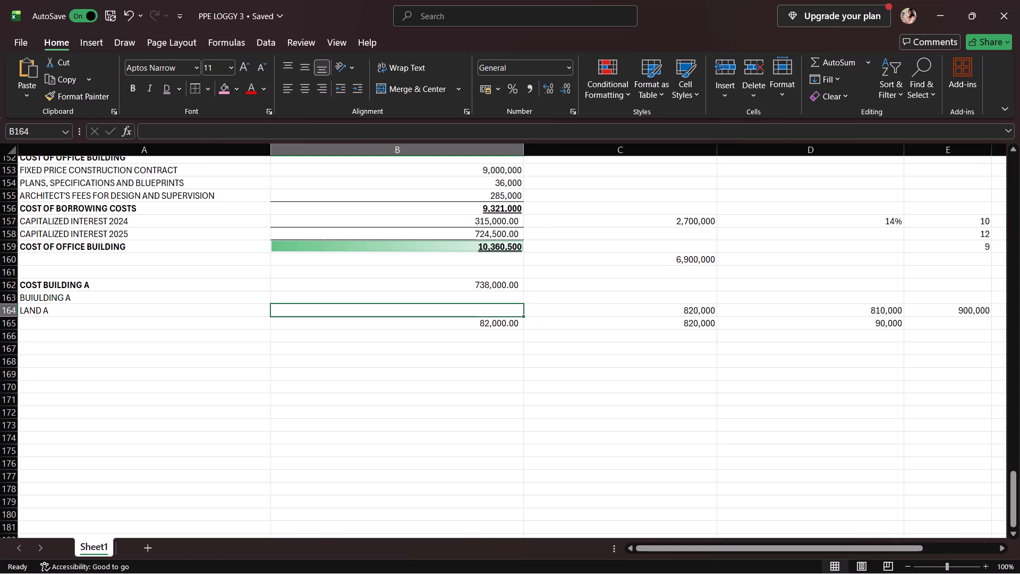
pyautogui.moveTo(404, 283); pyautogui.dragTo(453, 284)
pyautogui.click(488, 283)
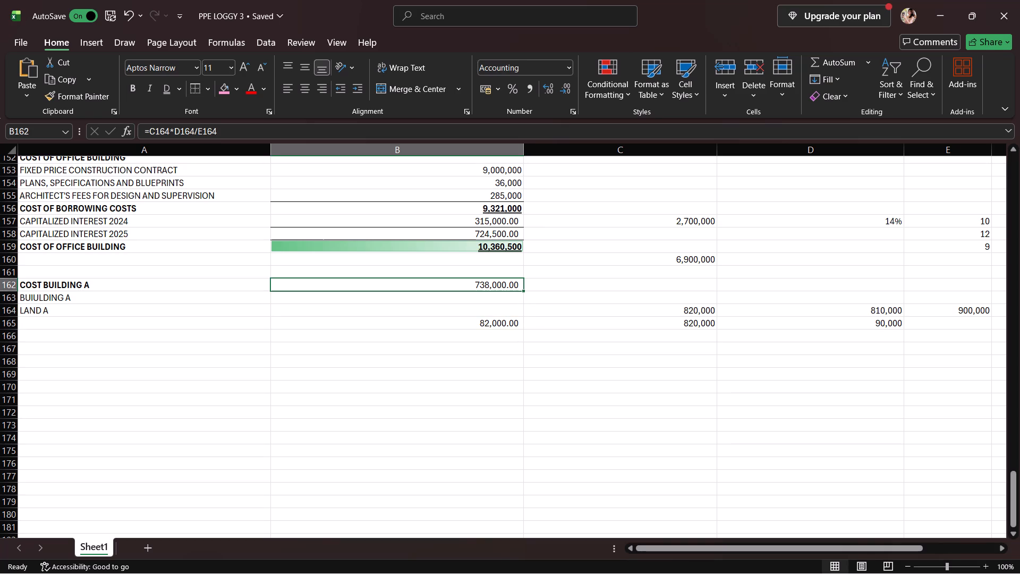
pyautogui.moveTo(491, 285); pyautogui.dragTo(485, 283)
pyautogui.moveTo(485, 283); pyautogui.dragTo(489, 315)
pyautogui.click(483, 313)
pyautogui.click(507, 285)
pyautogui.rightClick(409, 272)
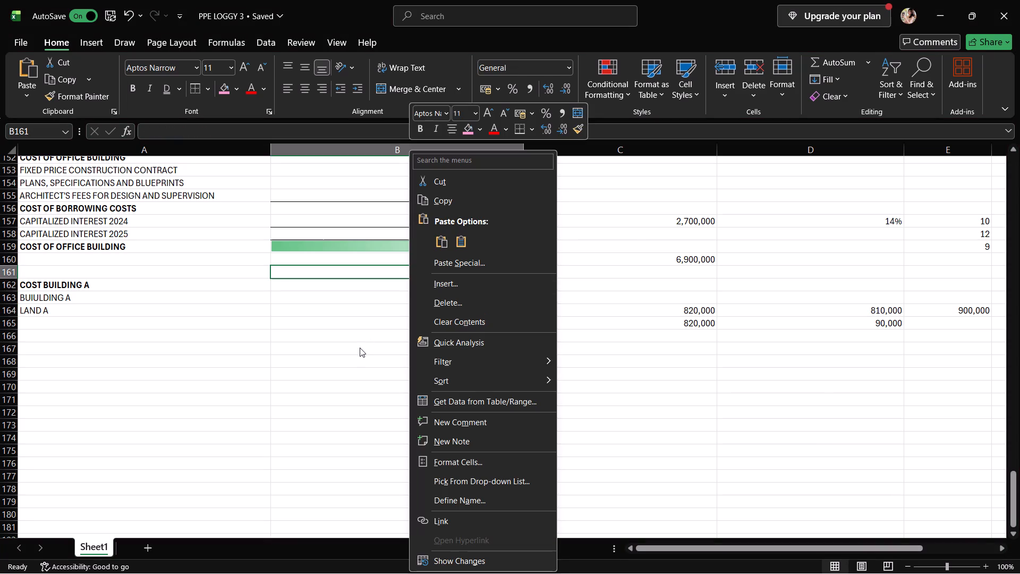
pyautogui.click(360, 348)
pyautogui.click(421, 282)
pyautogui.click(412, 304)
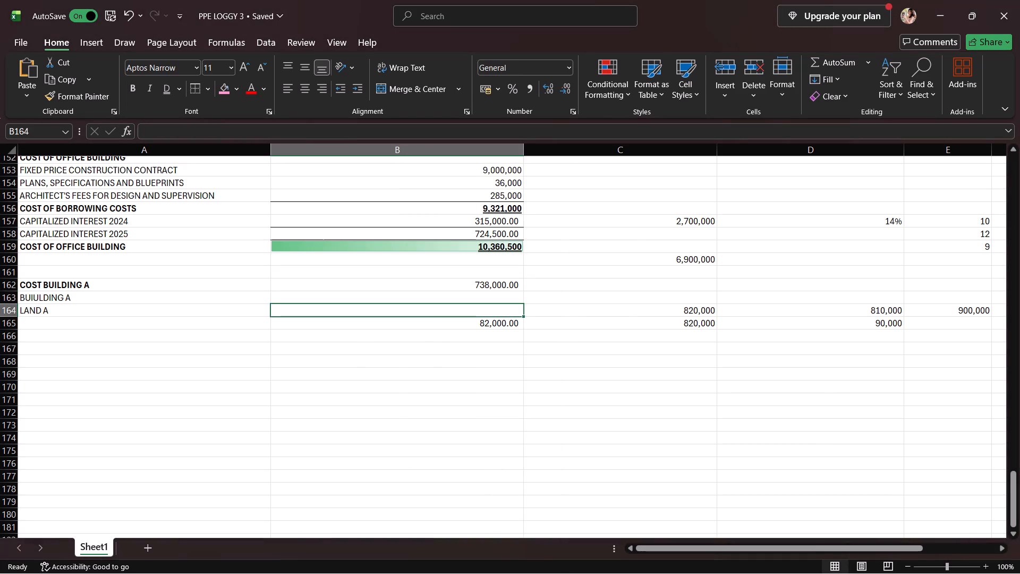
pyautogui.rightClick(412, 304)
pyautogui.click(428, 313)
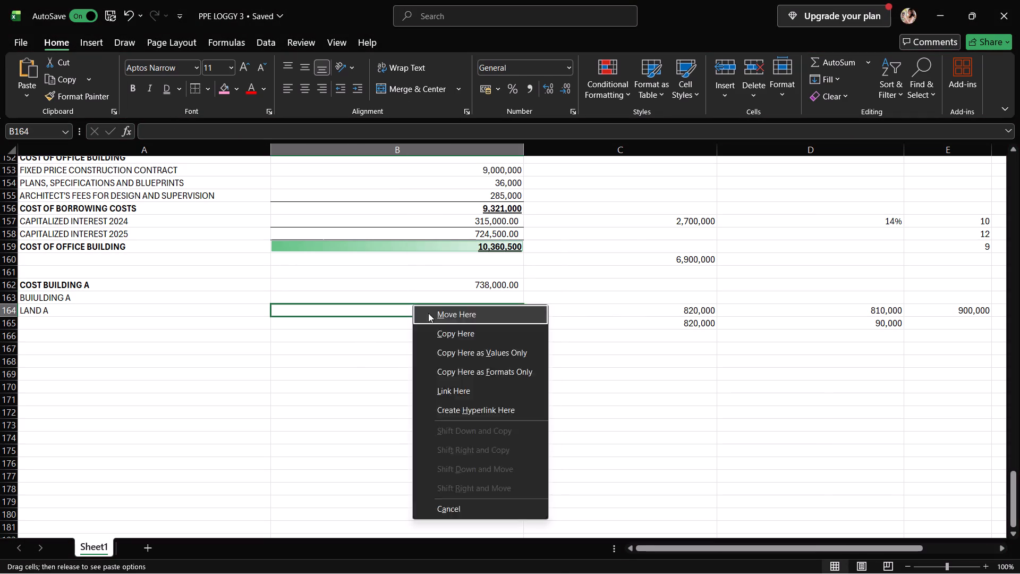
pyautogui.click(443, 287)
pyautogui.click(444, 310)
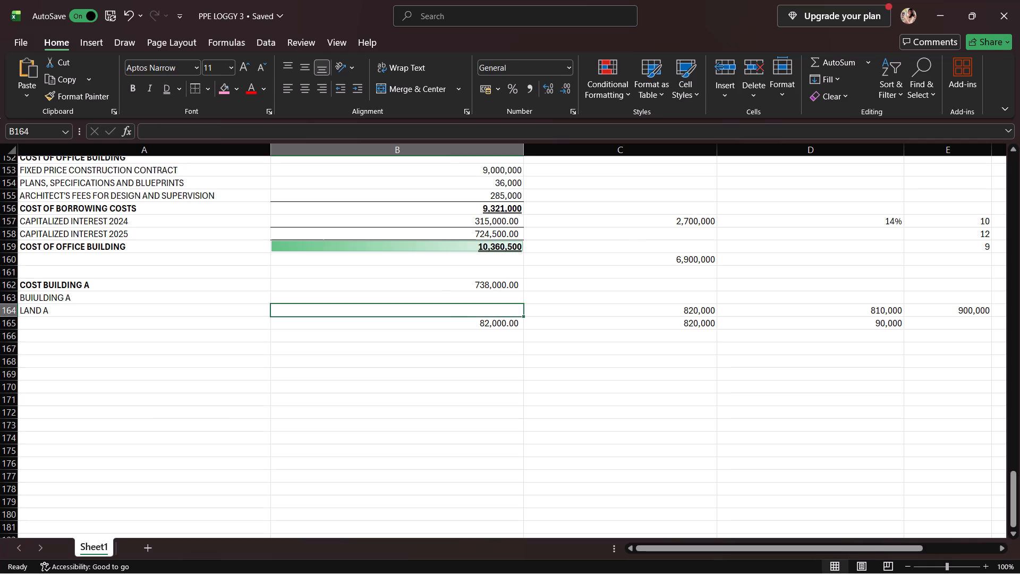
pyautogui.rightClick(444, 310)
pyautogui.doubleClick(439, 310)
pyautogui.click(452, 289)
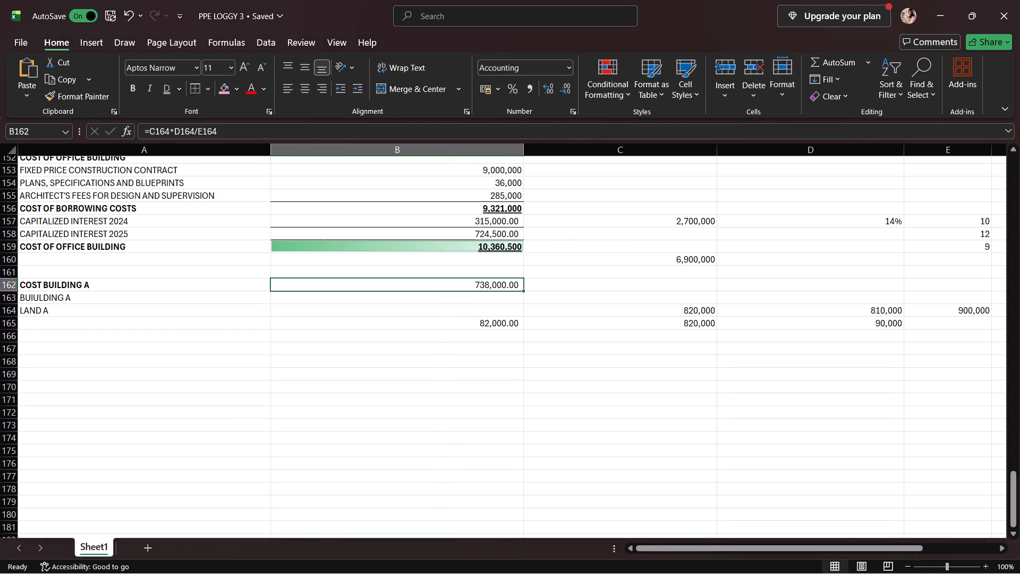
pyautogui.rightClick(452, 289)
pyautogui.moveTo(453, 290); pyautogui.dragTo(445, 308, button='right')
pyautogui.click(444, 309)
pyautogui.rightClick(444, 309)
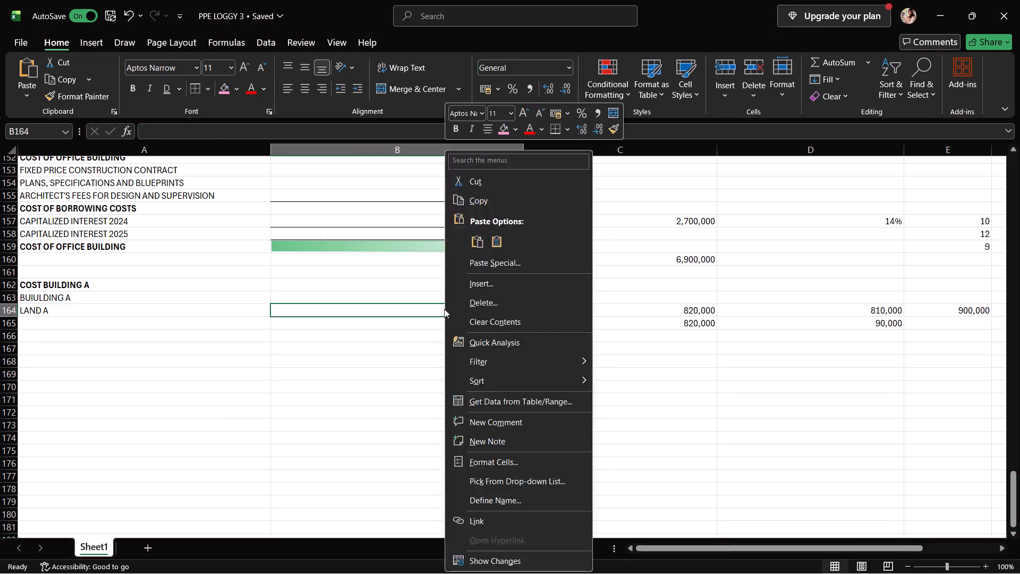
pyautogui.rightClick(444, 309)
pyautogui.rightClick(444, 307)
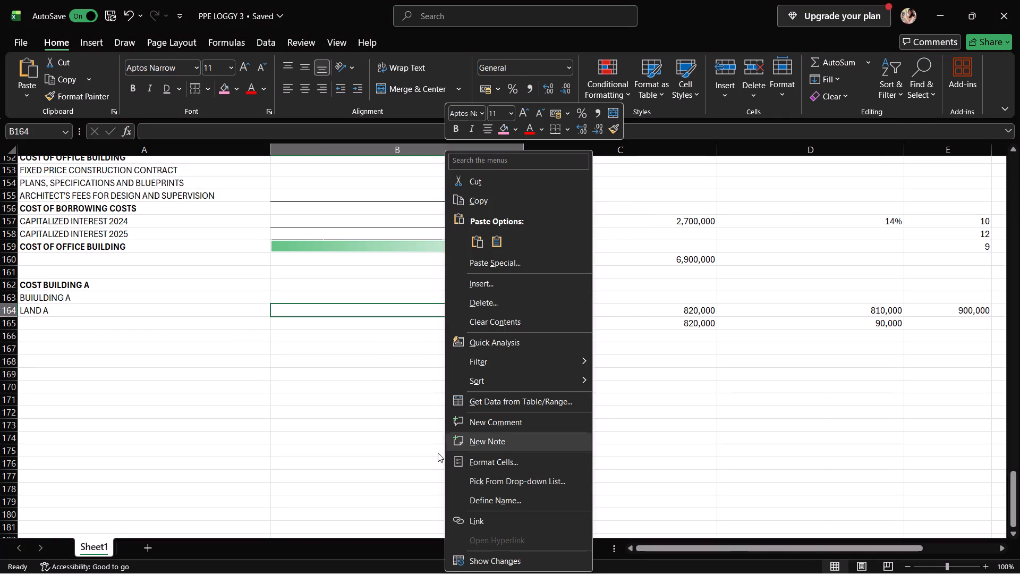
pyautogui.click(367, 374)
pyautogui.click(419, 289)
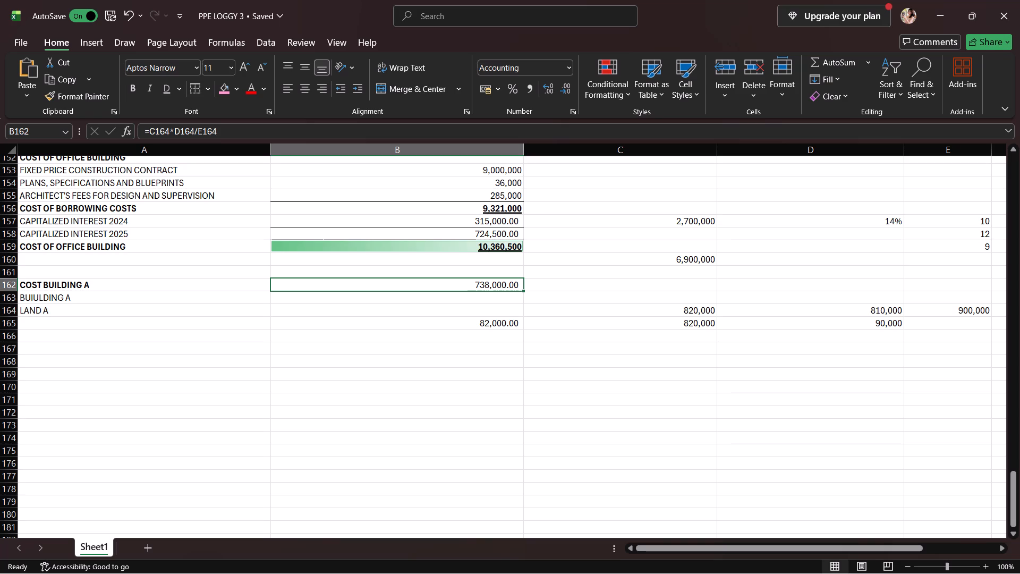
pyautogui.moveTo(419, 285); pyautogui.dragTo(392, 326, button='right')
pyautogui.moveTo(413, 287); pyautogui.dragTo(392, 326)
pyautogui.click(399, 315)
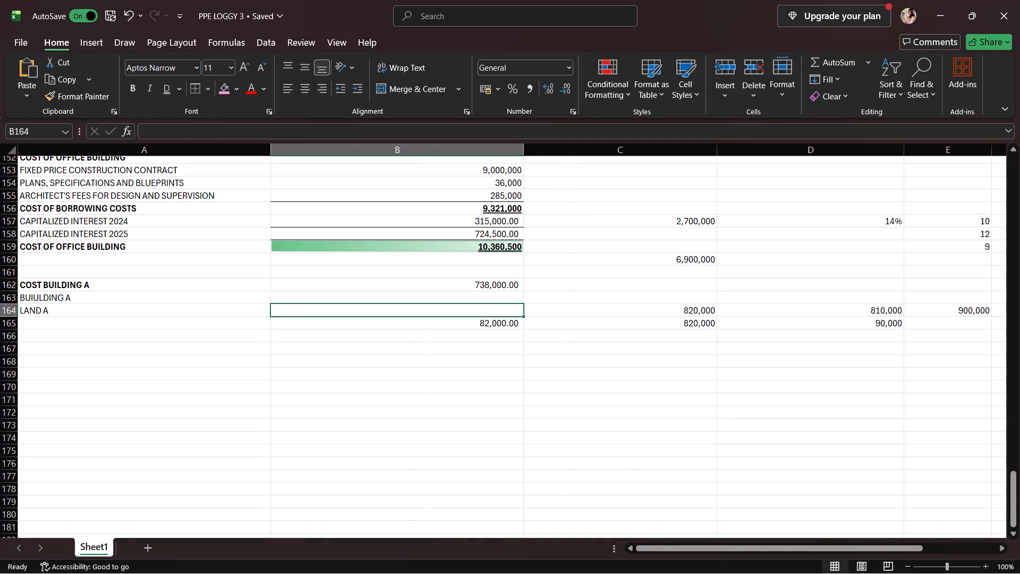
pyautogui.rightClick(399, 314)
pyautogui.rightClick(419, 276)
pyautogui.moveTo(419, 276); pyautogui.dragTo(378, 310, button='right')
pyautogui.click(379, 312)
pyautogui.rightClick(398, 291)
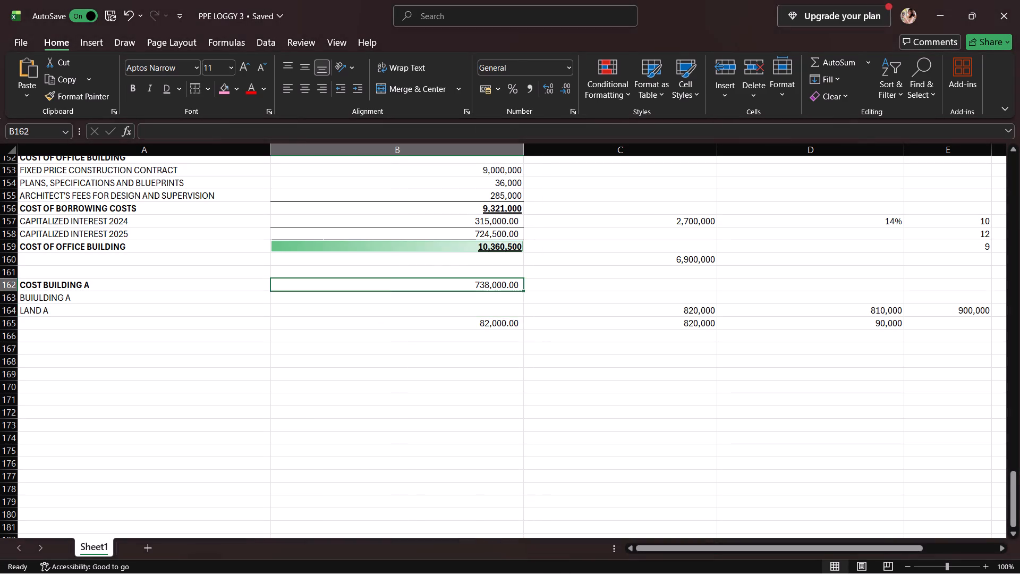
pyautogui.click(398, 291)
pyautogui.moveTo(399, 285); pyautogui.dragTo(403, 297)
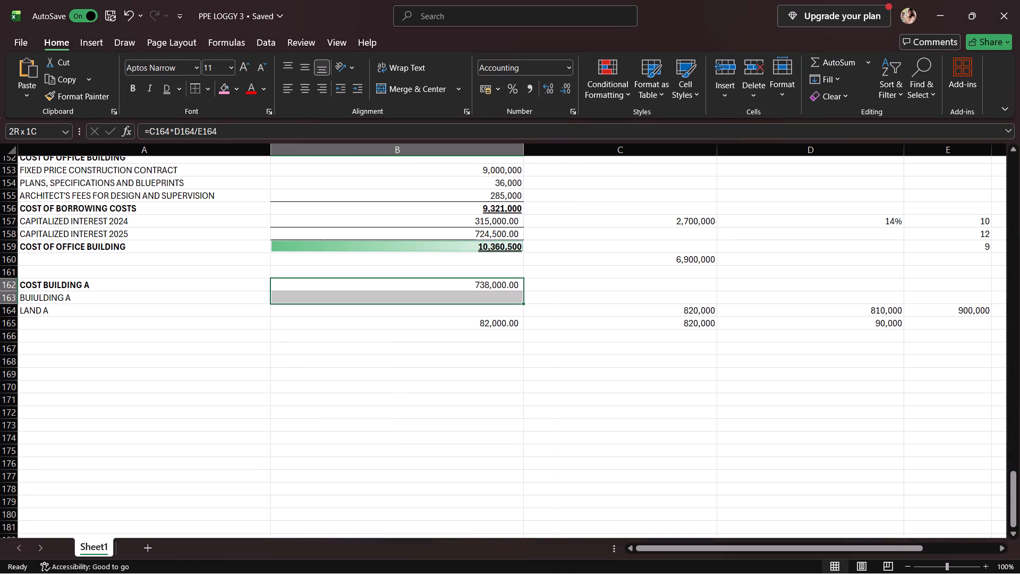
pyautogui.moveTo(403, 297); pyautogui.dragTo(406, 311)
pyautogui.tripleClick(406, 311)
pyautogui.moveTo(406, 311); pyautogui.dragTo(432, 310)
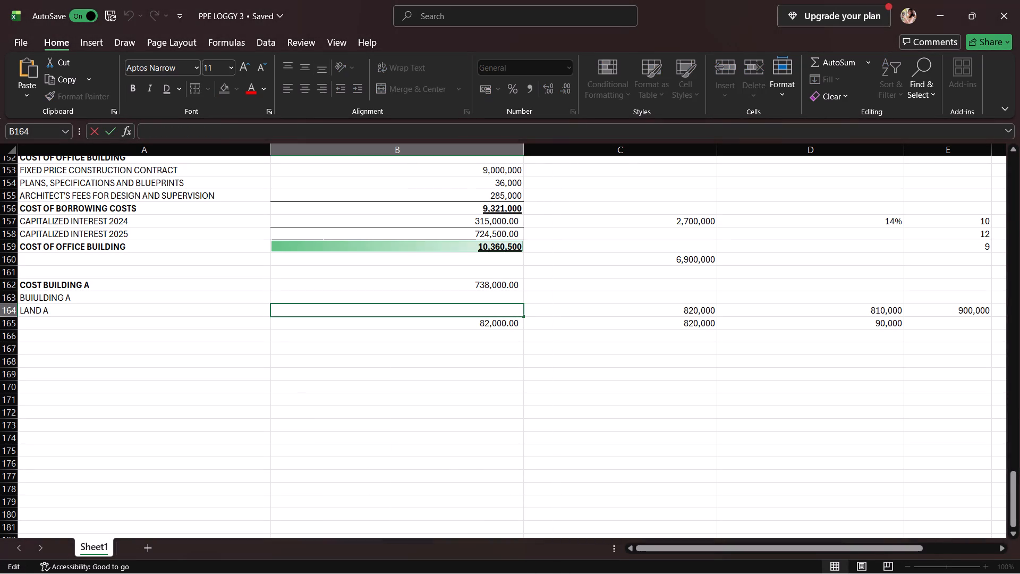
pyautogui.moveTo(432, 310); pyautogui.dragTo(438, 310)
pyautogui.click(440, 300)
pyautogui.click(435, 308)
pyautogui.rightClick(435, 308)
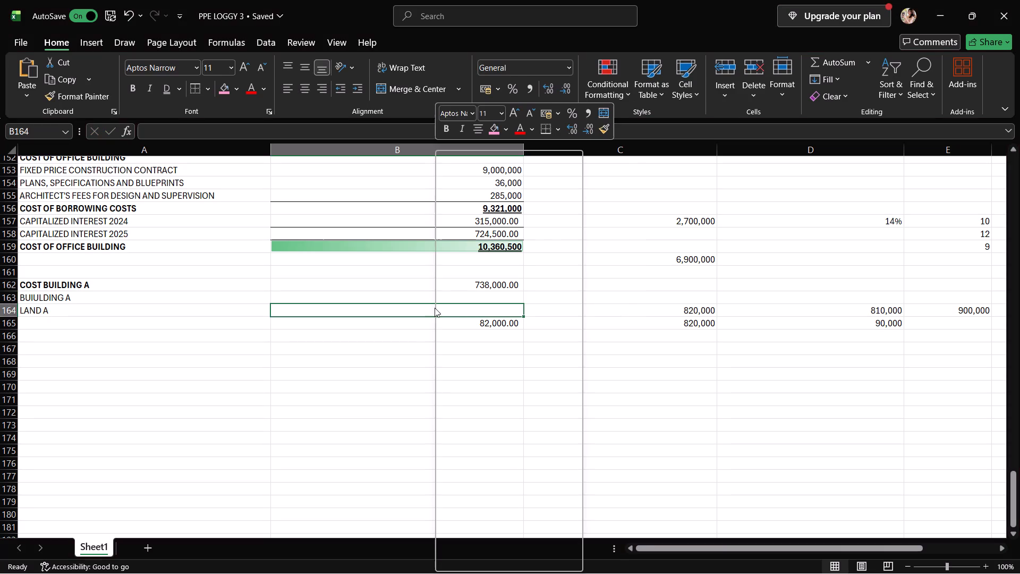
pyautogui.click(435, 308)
# Copy the formula =C164*D164/E164 from B162 and paste it into B164, beside LAND A.
pyautogui.click(437, 291)
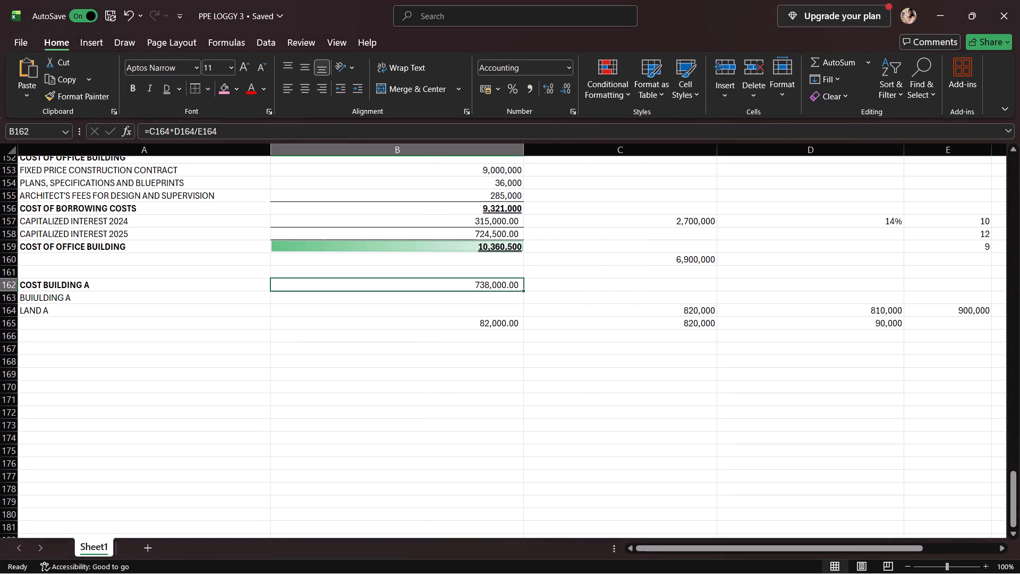
pyautogui.moveTo(143, 131); pyautogui.dragTo(210, 139)
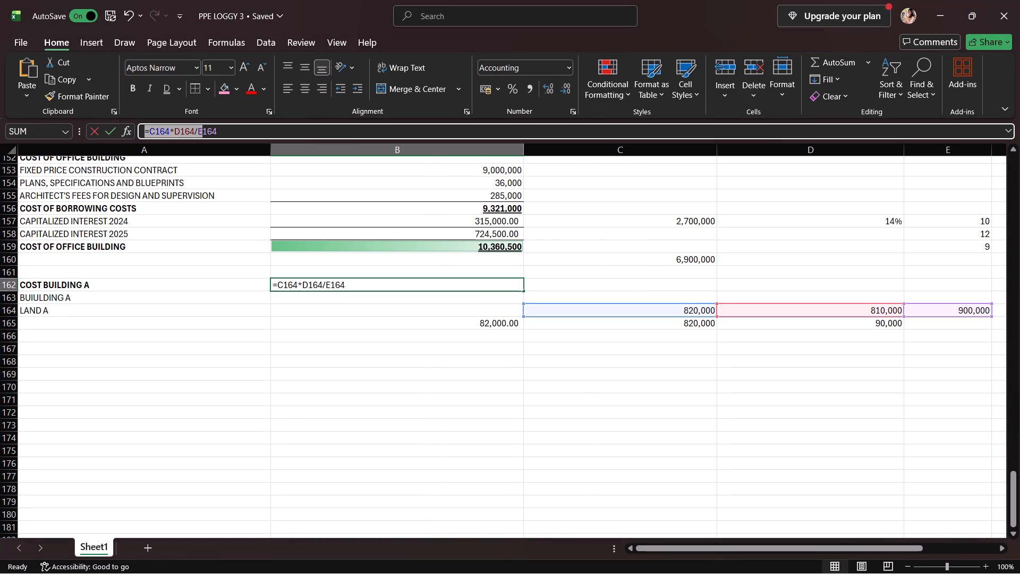
pyautogui.moveTo(210, 139); pyautogui.dragTo(225, 138)
pyautogui.rightClick(232, 136)
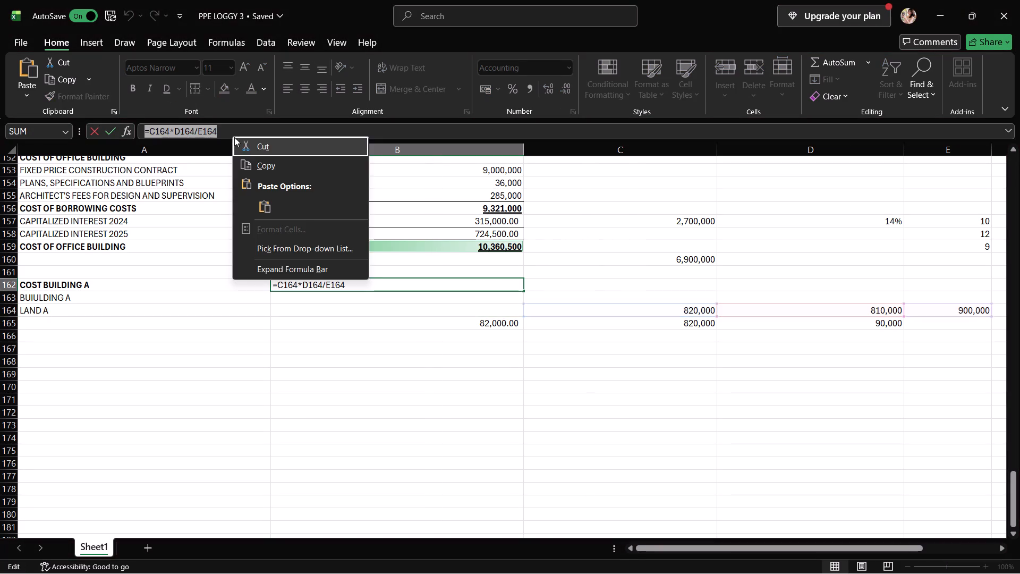
pyautogui.click(275, 167)
pyautogui.click(342, 311)
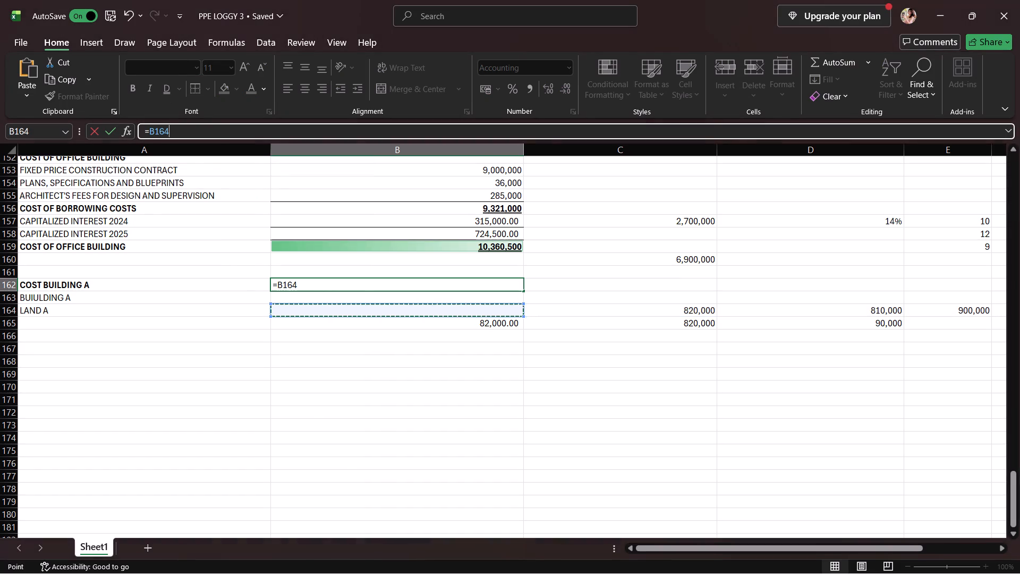
pyautogui.rightClick(342, 311)
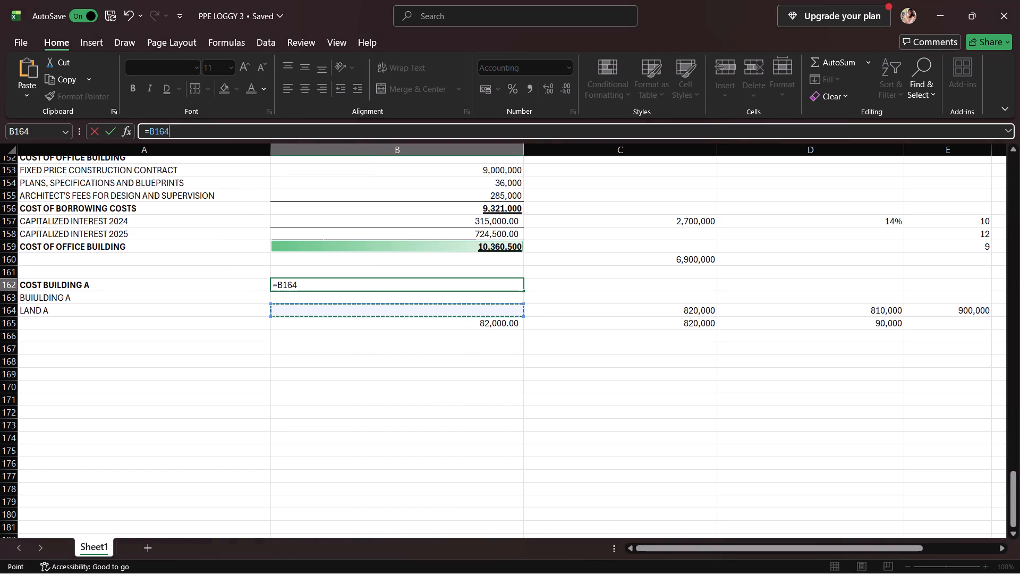
pyautogui.rightClick(343, 311)
pyautogui.rightClick(343, 311)
pyautogui.rightClick(348, 305)
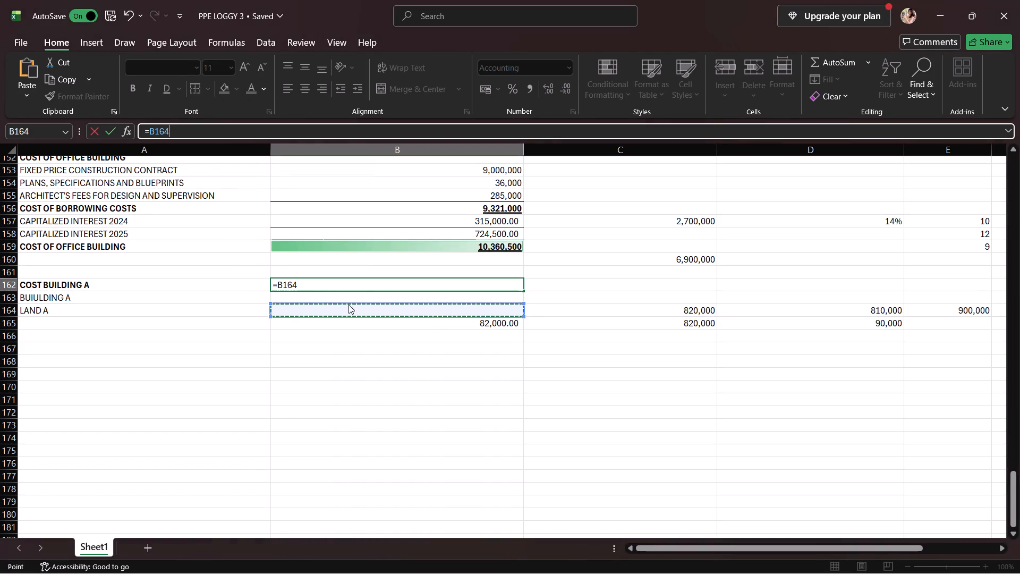
pyautogui.rightClick(342, 307)
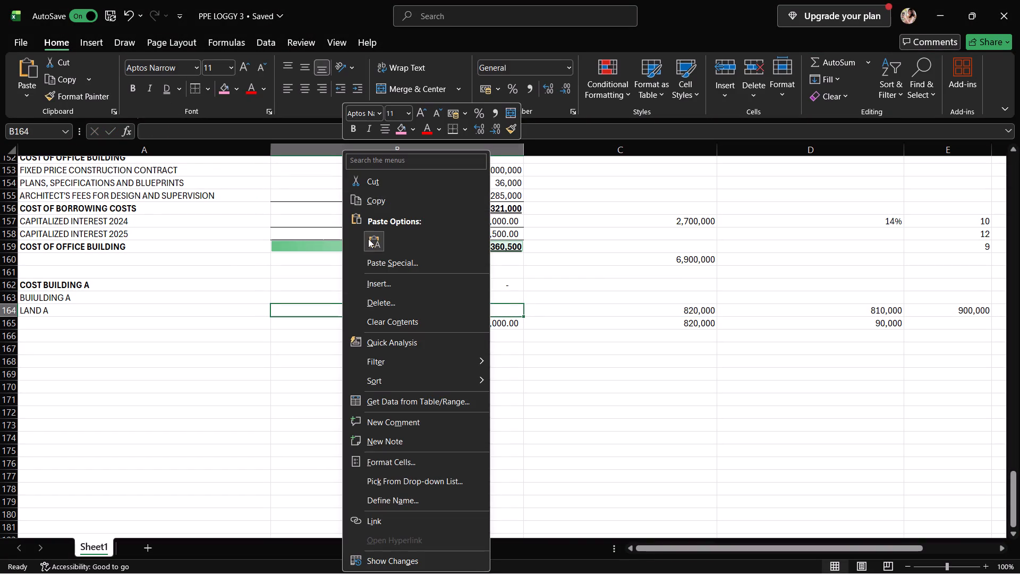
pyautogui.click(368, 239)
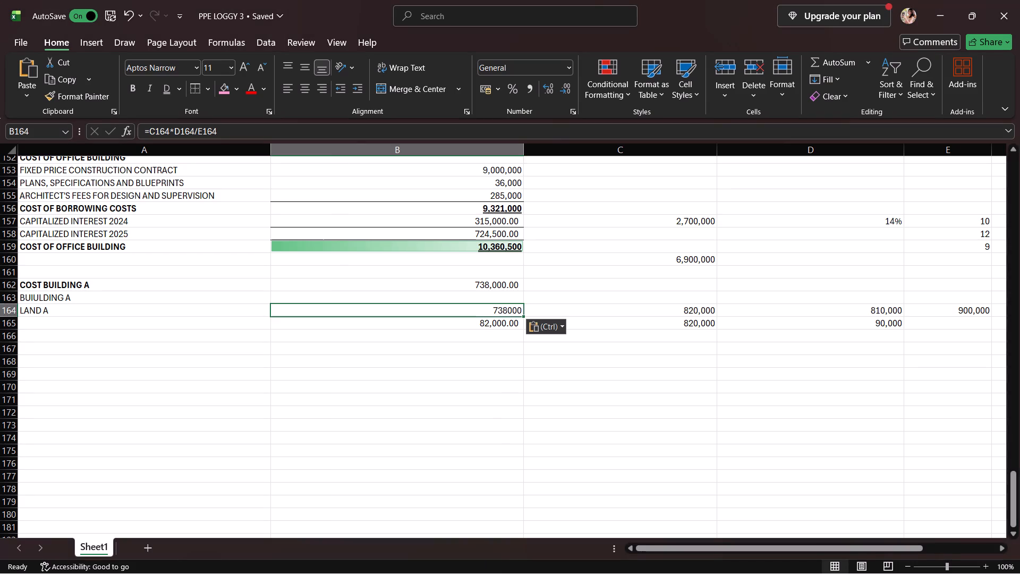
# Clear the contents of B162 beside the COST BUILDING A heading.
pyautogui.click(448, 288)
pyautogui.click(266, 139)
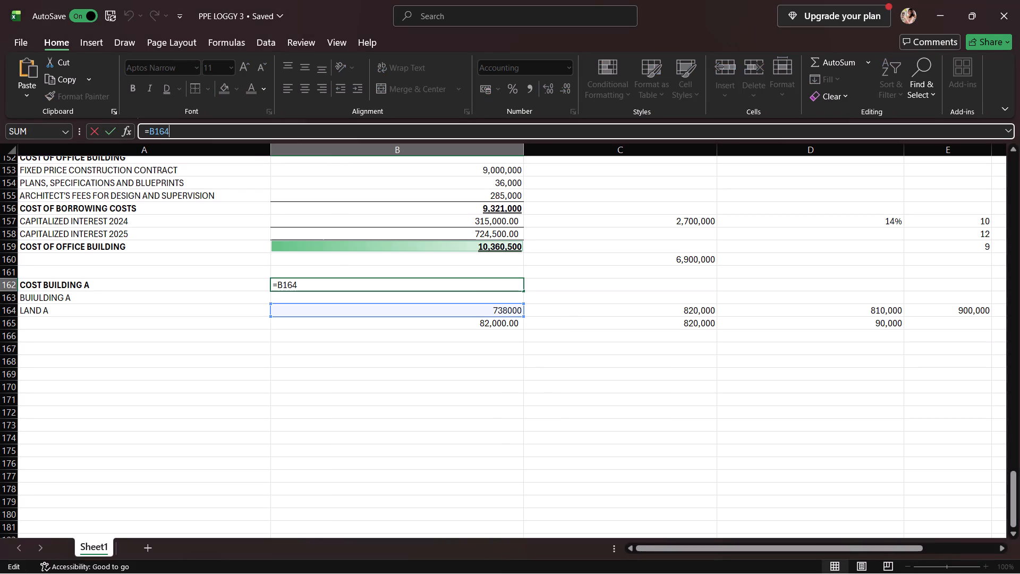
pyautogui.press('BackSpace')
pyautogui.press('BackSpace')
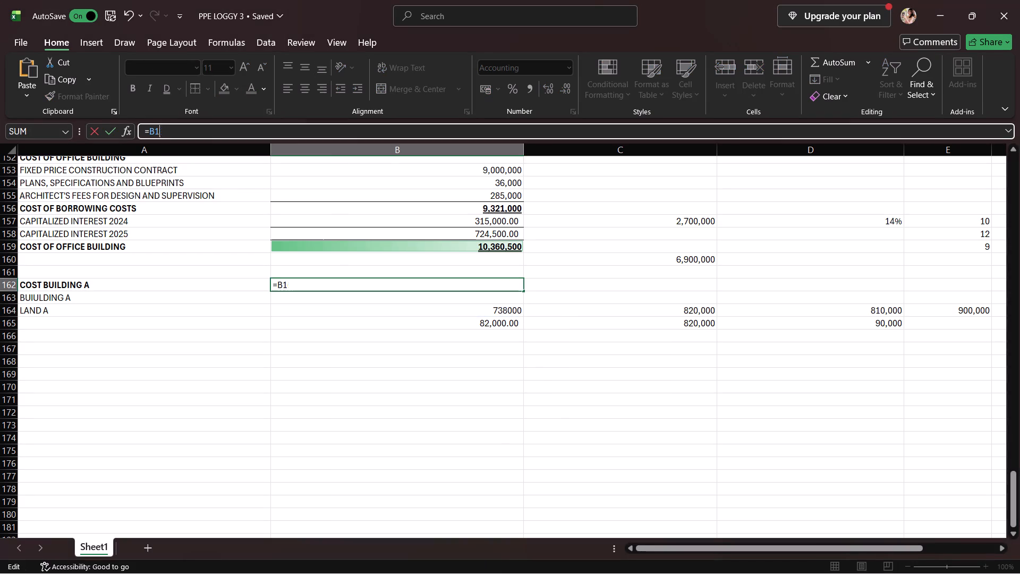
pyautogui.press('BackSpace')
pyautogui.press('BackSpace')
pyautogui.press('BackSpace')
pyautogui.press('BackSpace')
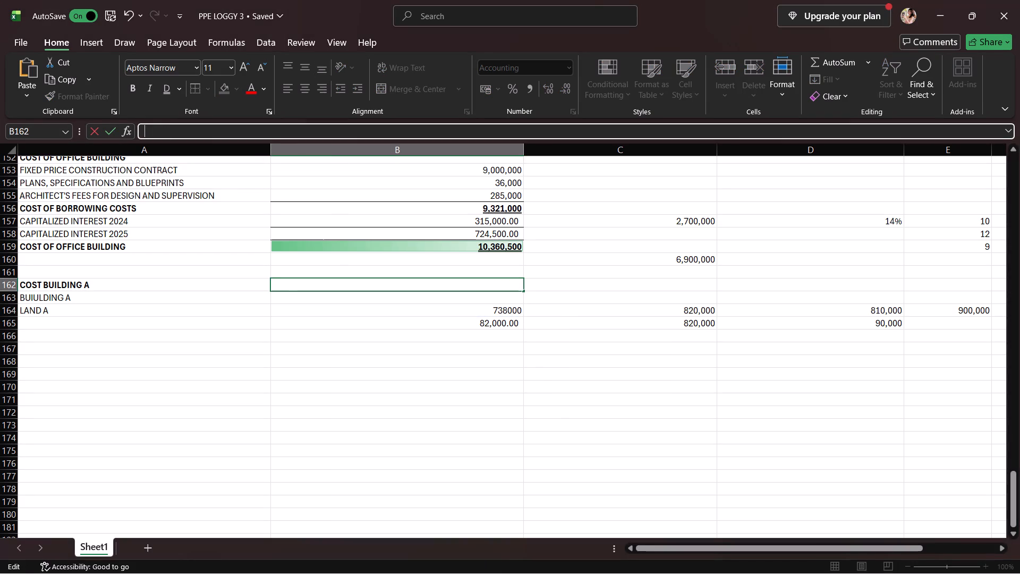
pyautogui.click(449, 317)
pyautogui.click(450, 316)
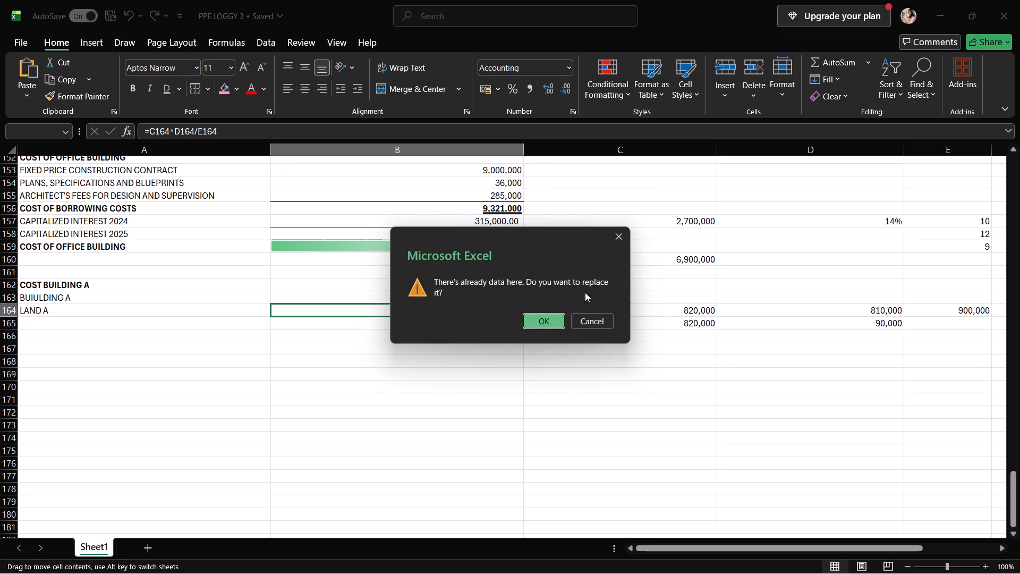
pyautogui.click(617, 237)
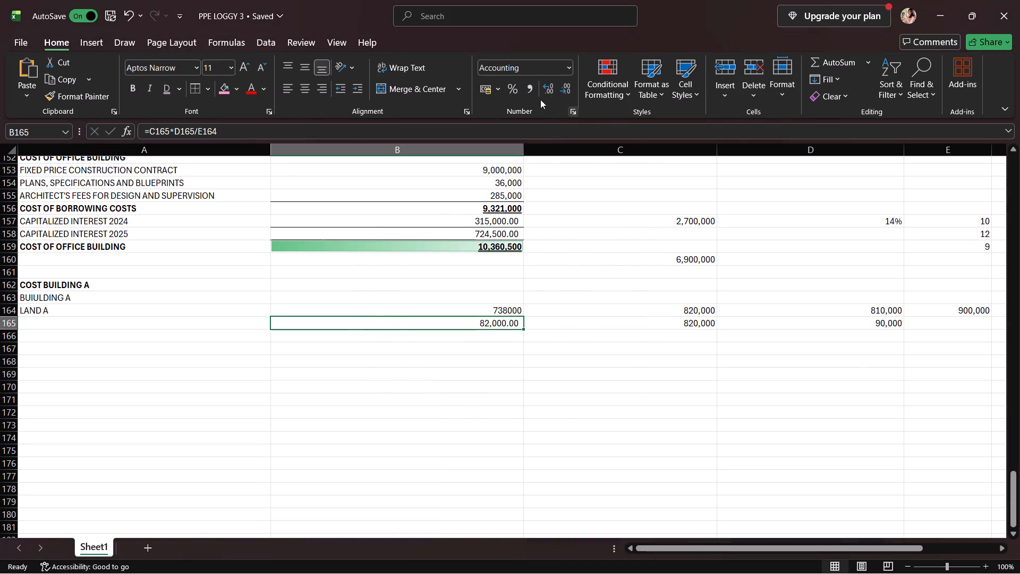
# Apply the comma number format to the allocated cost in B164.
pyautogui.click(526, 79)
pyautogui.click(519, 320)
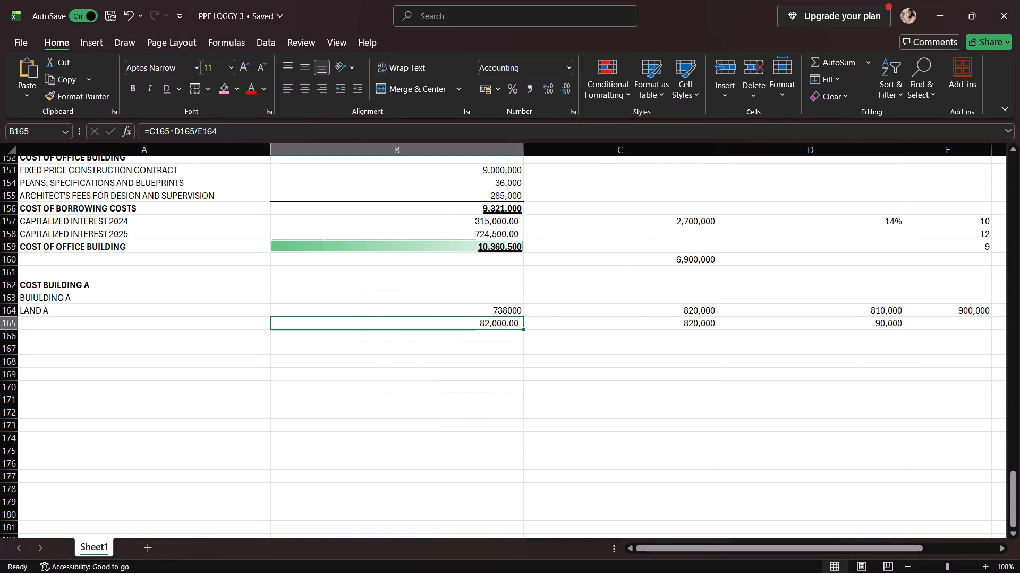
pyautogui.click(520, 314)
pyautogui.click(529, 85)
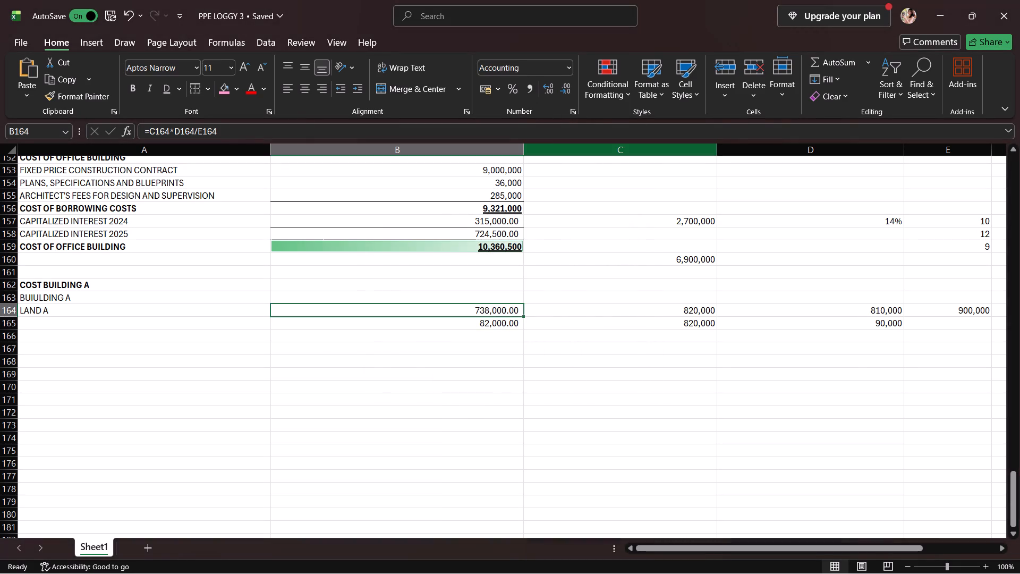
pyautogui.click(500, 320)
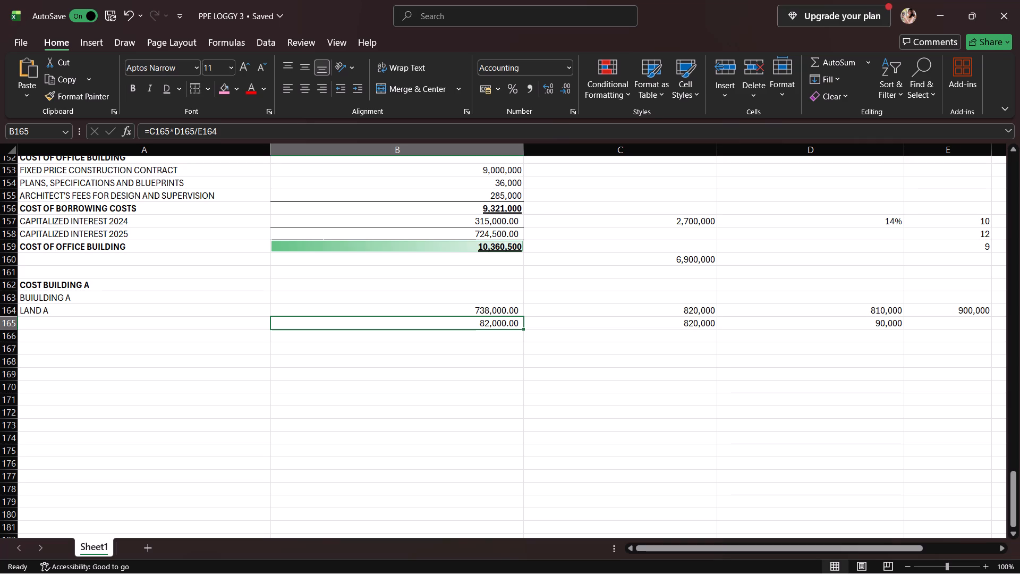
# Paste the allocated cost formula =C164*D164/E164 into B163, beside the BUIULDING A label.
pyautogui.click(147, 298)
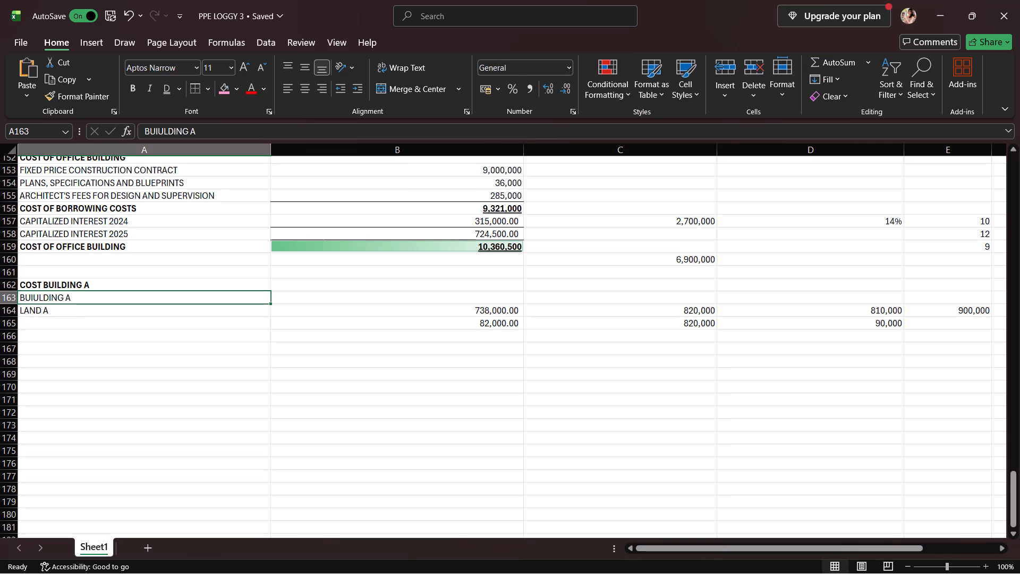
pyautogui.moveTo(319, 289); pyautogui.dragTo(322, 293)
pyautogui.click(337, 306)
pyautogui.click(364, 320)
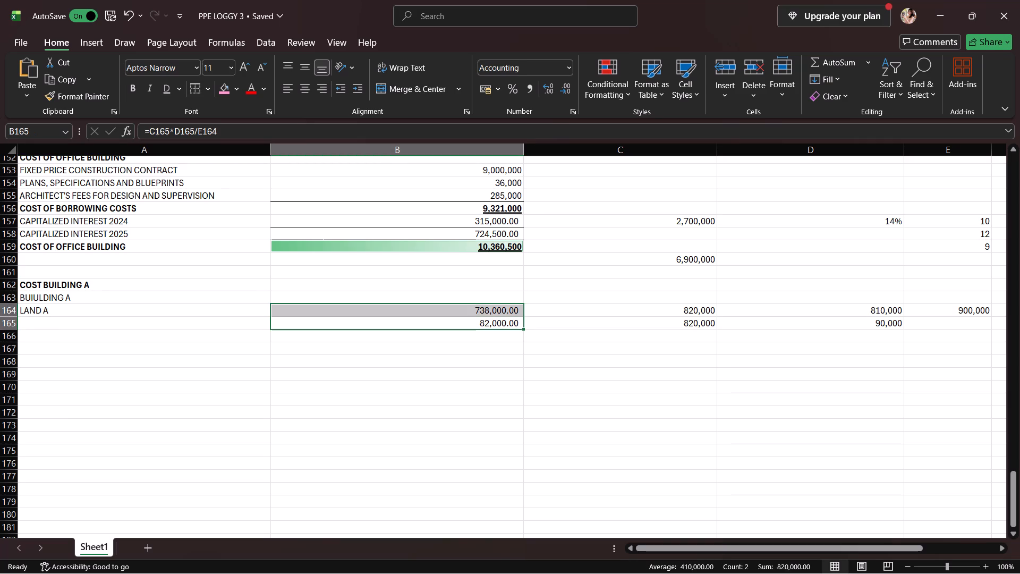
pyautogui.click(369, 301)
pyautogui.rightClick(369, 300)
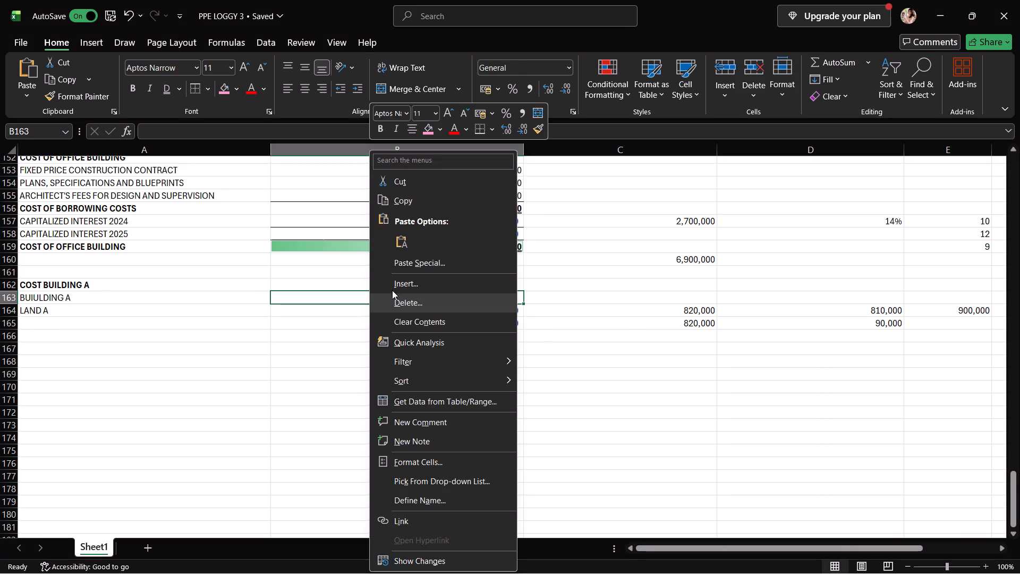
pyautogui.click(394, 238)
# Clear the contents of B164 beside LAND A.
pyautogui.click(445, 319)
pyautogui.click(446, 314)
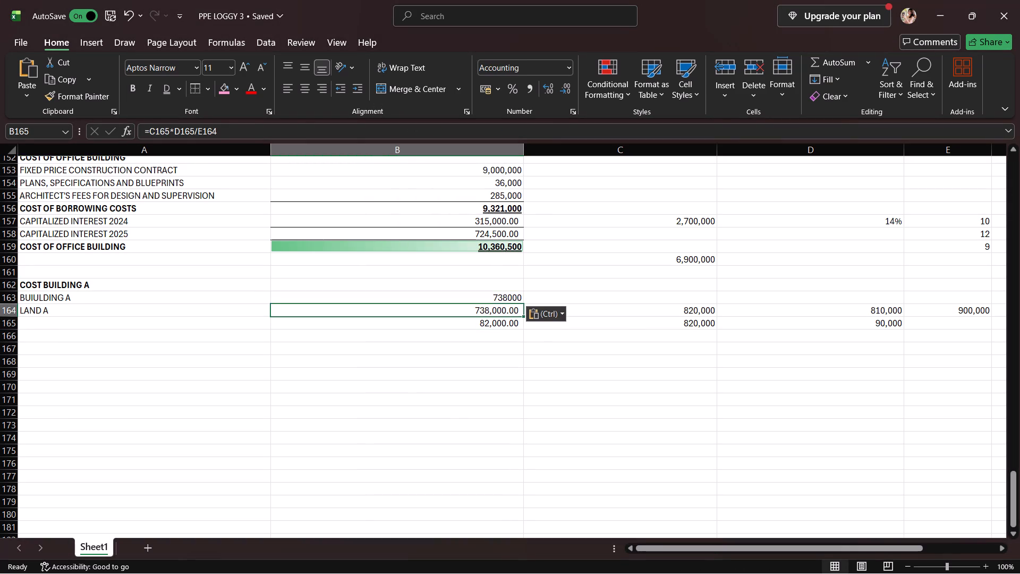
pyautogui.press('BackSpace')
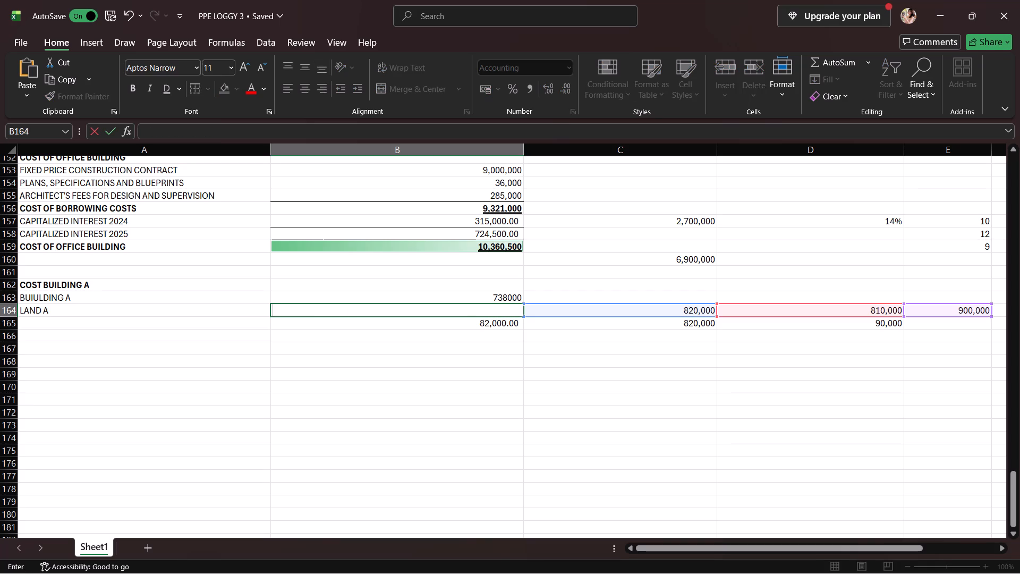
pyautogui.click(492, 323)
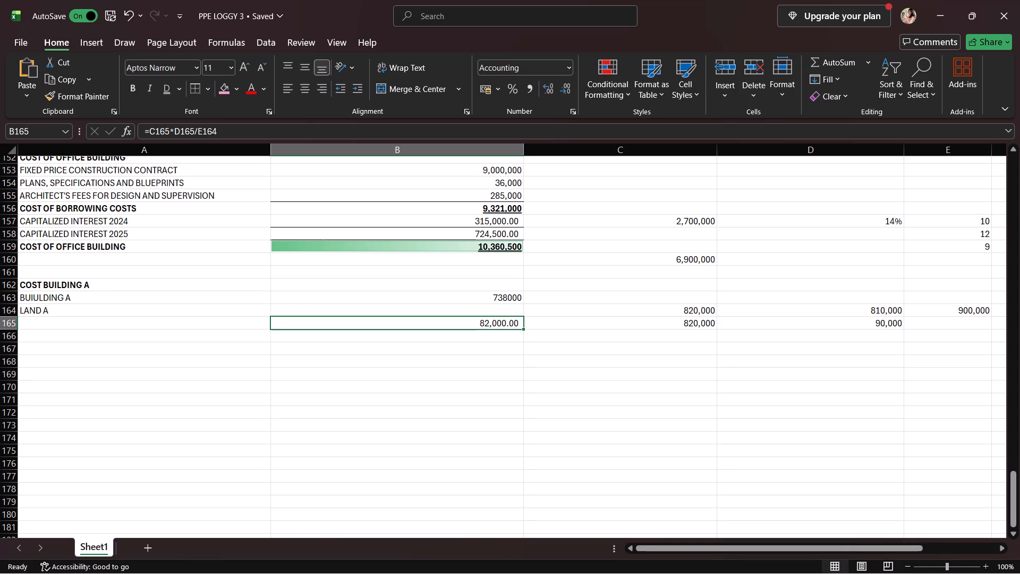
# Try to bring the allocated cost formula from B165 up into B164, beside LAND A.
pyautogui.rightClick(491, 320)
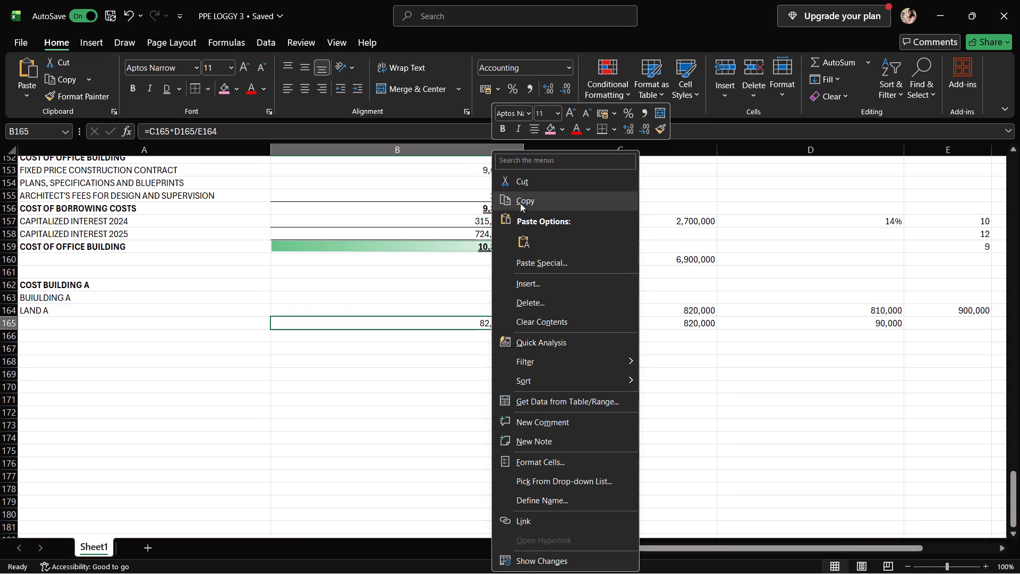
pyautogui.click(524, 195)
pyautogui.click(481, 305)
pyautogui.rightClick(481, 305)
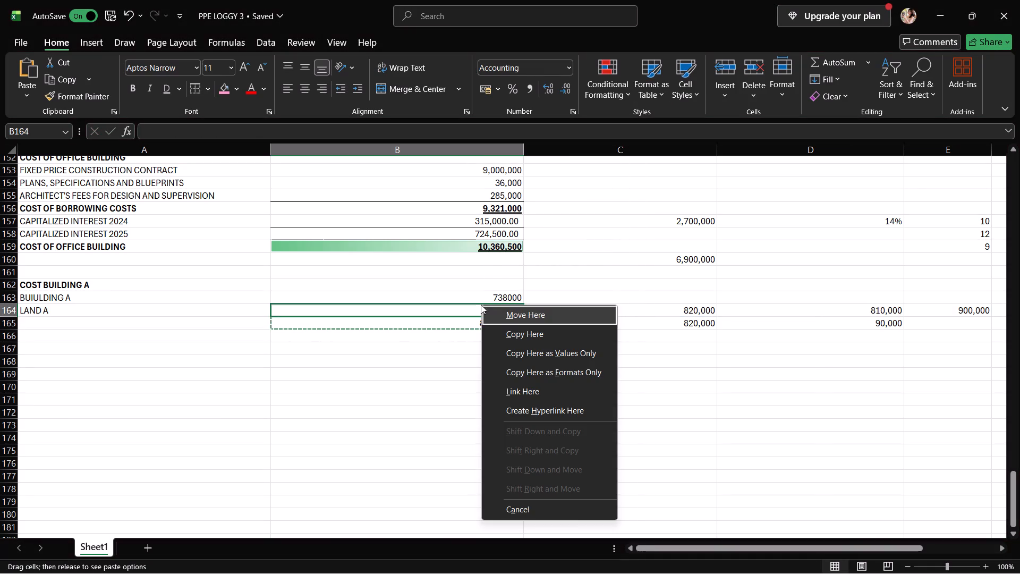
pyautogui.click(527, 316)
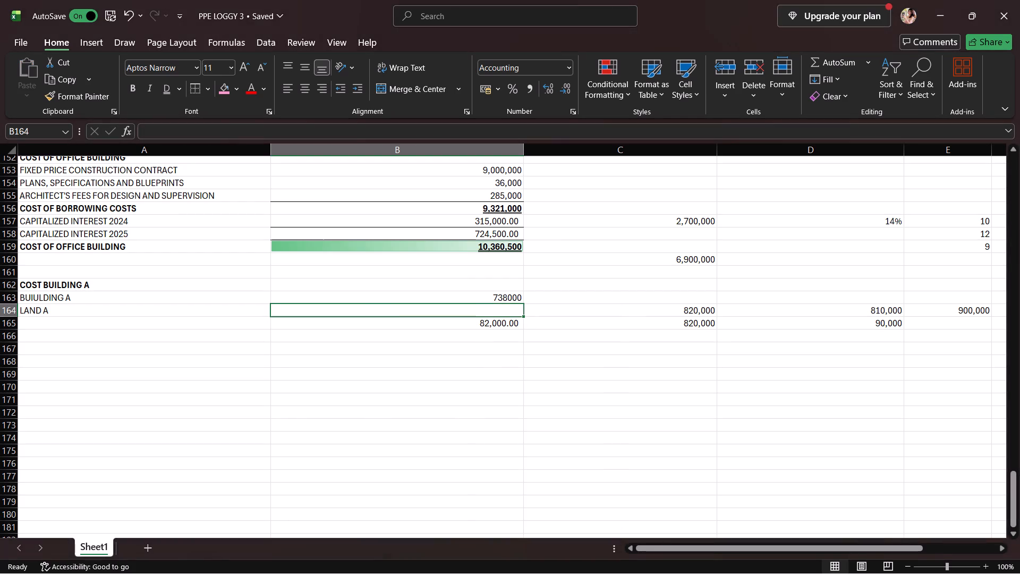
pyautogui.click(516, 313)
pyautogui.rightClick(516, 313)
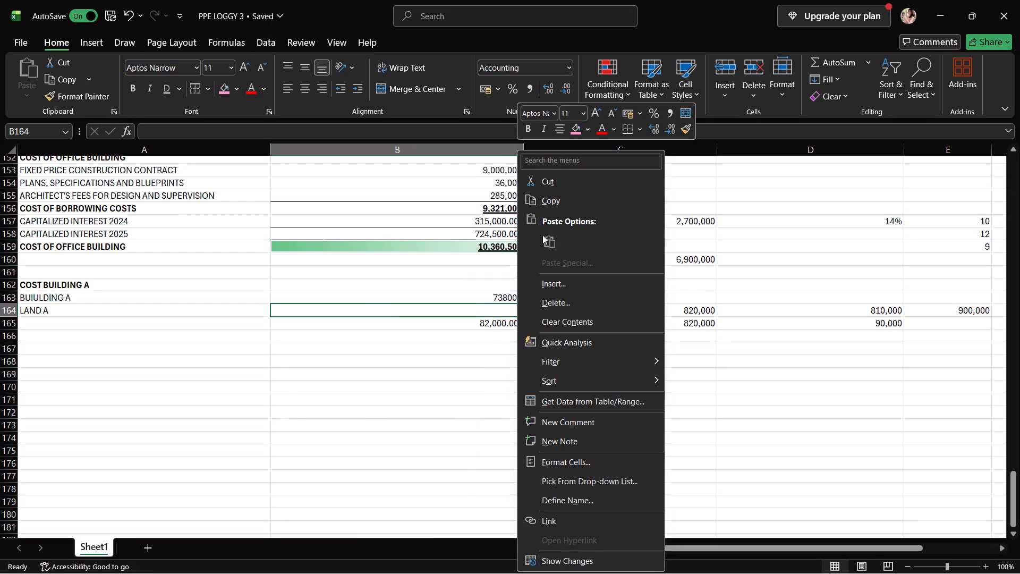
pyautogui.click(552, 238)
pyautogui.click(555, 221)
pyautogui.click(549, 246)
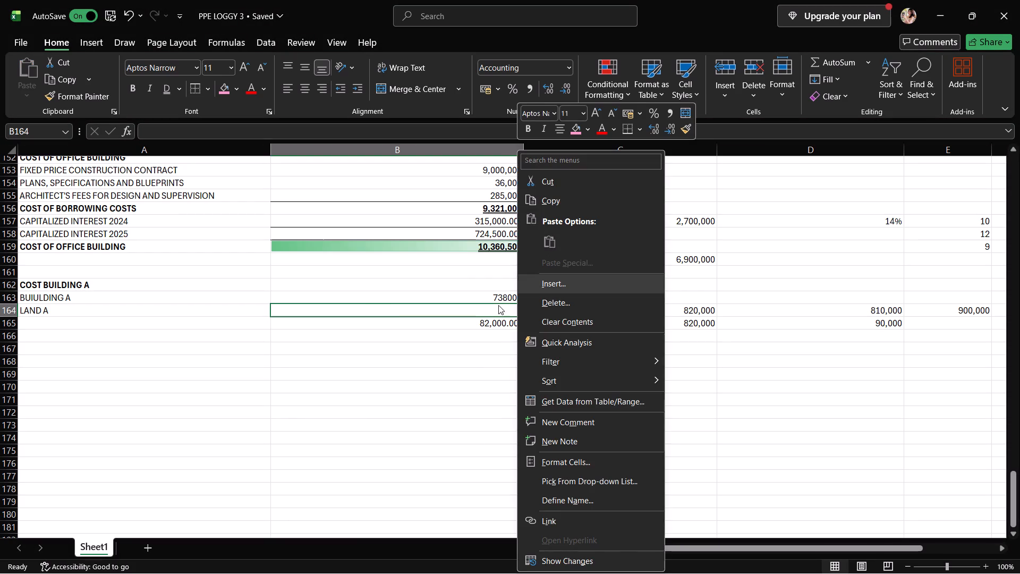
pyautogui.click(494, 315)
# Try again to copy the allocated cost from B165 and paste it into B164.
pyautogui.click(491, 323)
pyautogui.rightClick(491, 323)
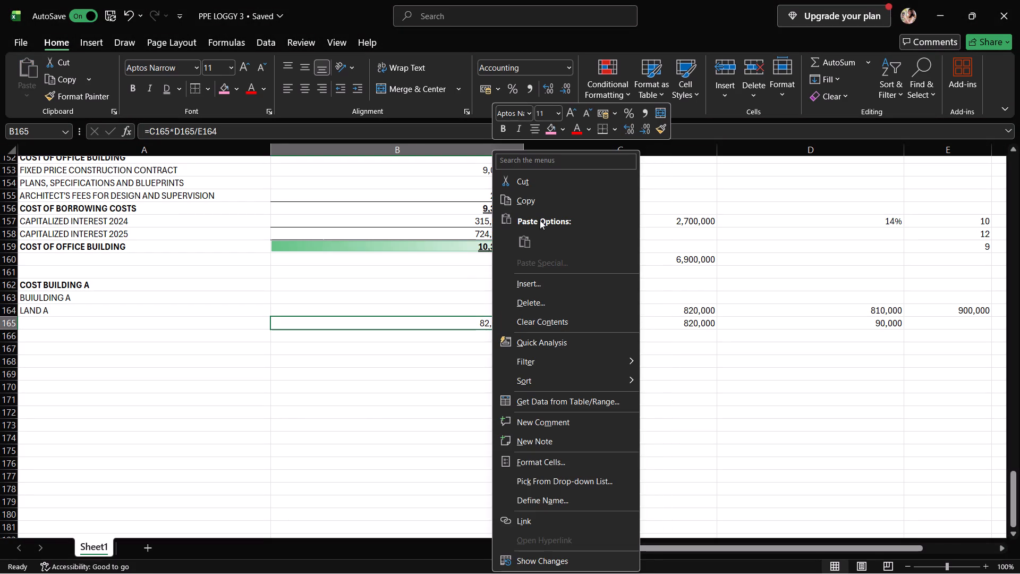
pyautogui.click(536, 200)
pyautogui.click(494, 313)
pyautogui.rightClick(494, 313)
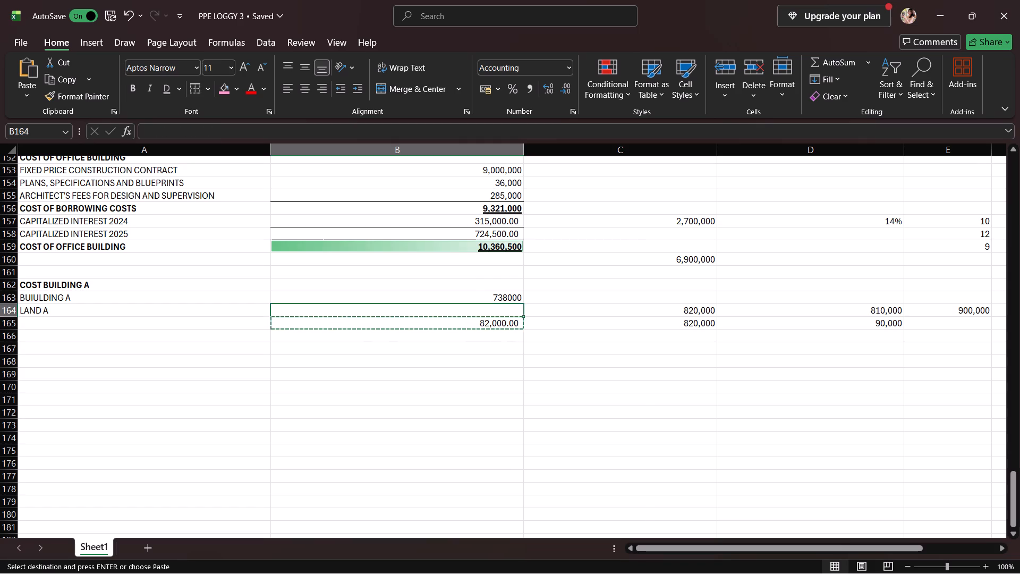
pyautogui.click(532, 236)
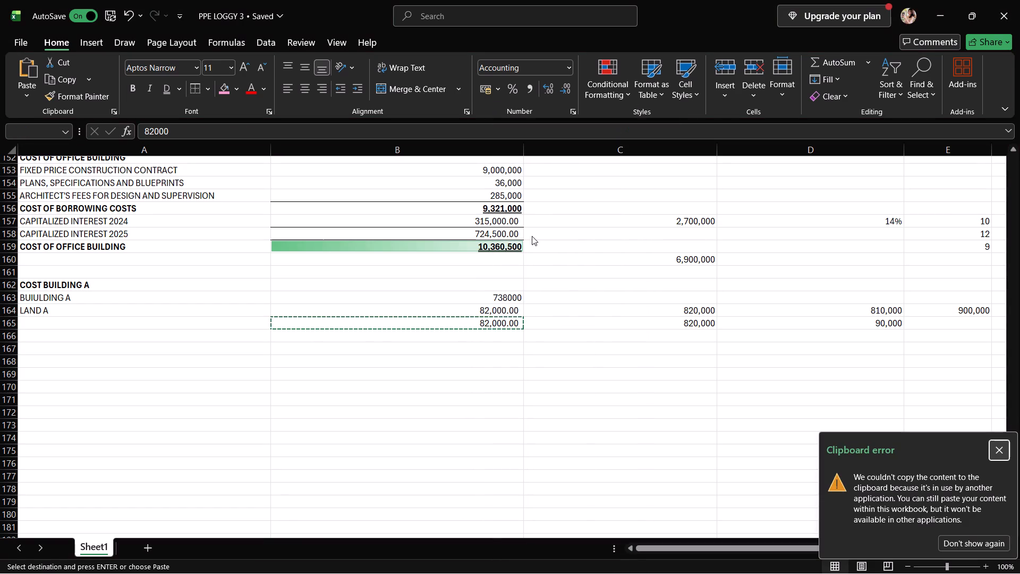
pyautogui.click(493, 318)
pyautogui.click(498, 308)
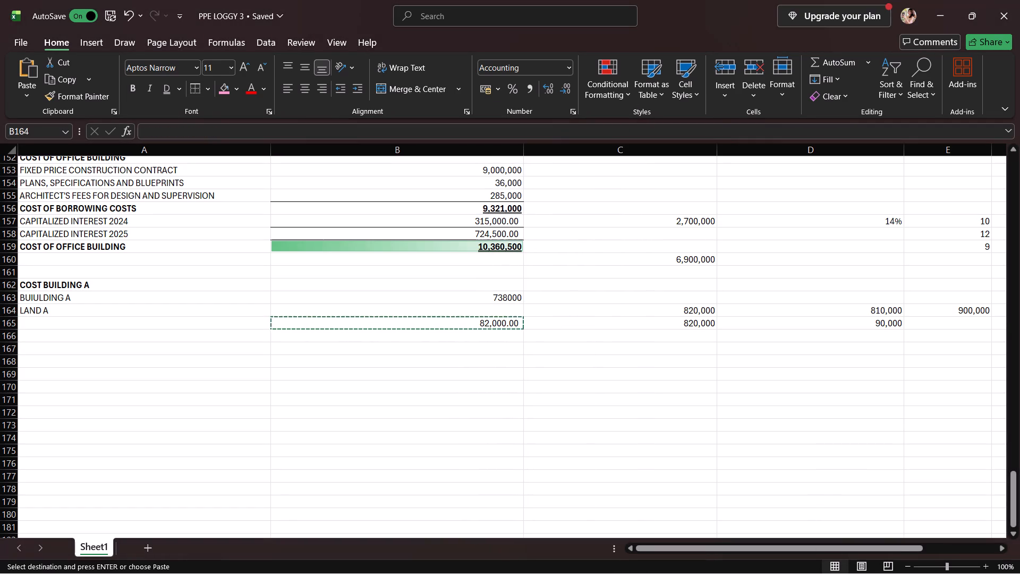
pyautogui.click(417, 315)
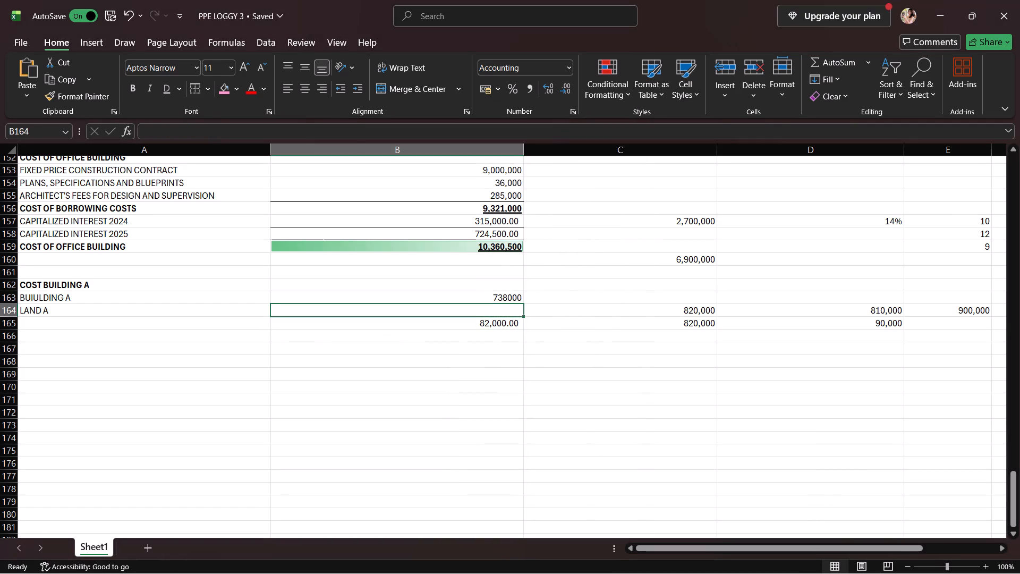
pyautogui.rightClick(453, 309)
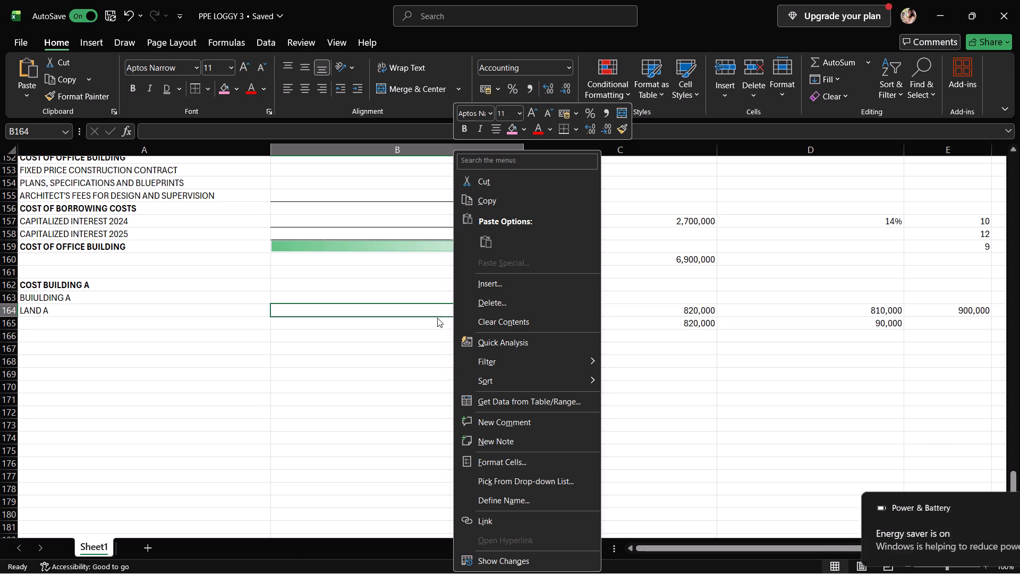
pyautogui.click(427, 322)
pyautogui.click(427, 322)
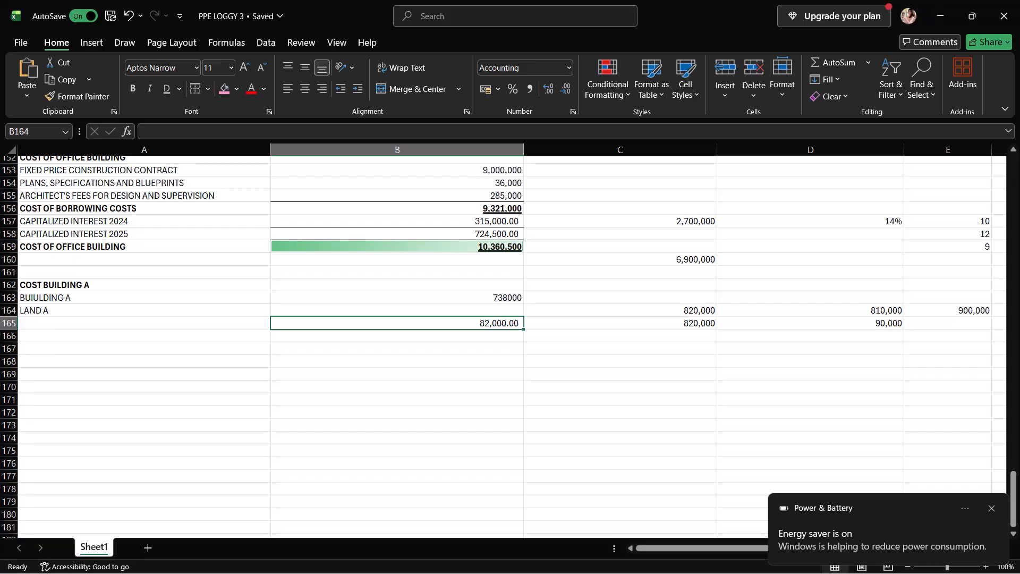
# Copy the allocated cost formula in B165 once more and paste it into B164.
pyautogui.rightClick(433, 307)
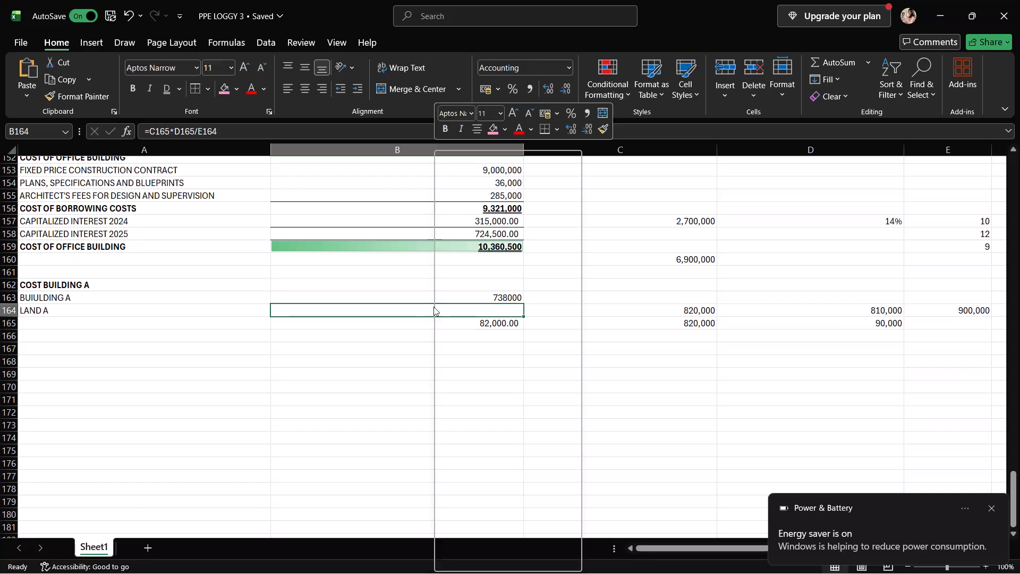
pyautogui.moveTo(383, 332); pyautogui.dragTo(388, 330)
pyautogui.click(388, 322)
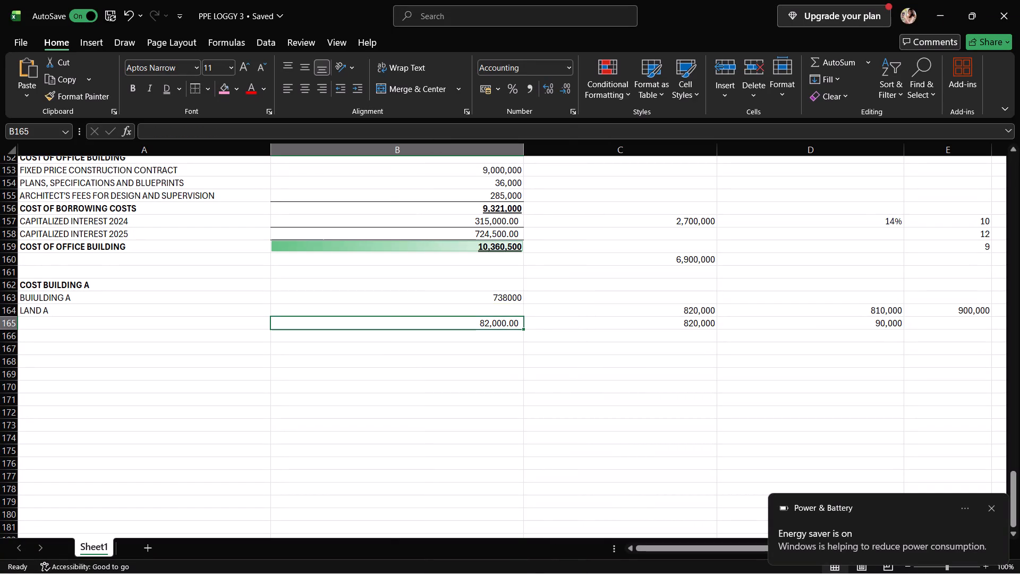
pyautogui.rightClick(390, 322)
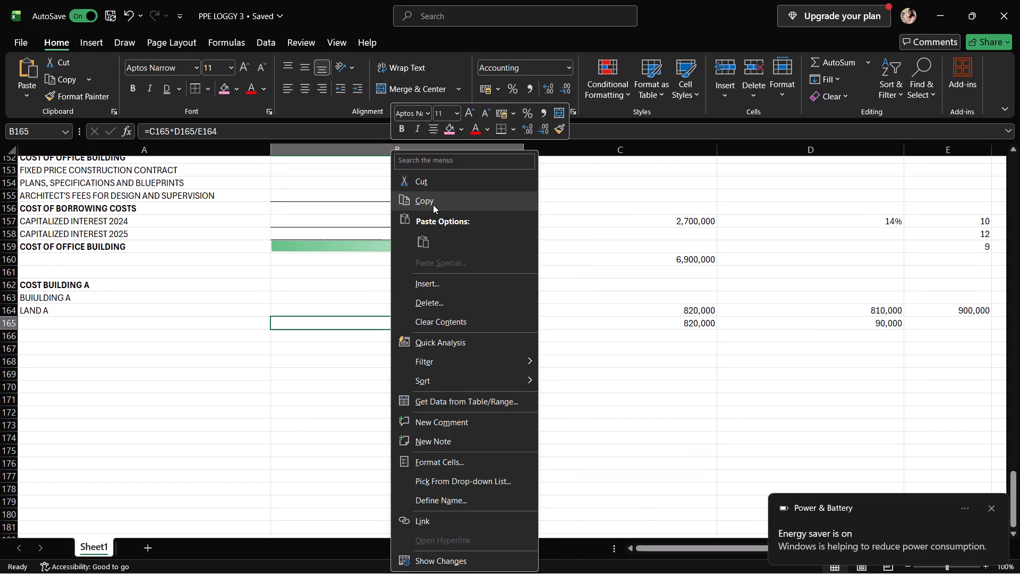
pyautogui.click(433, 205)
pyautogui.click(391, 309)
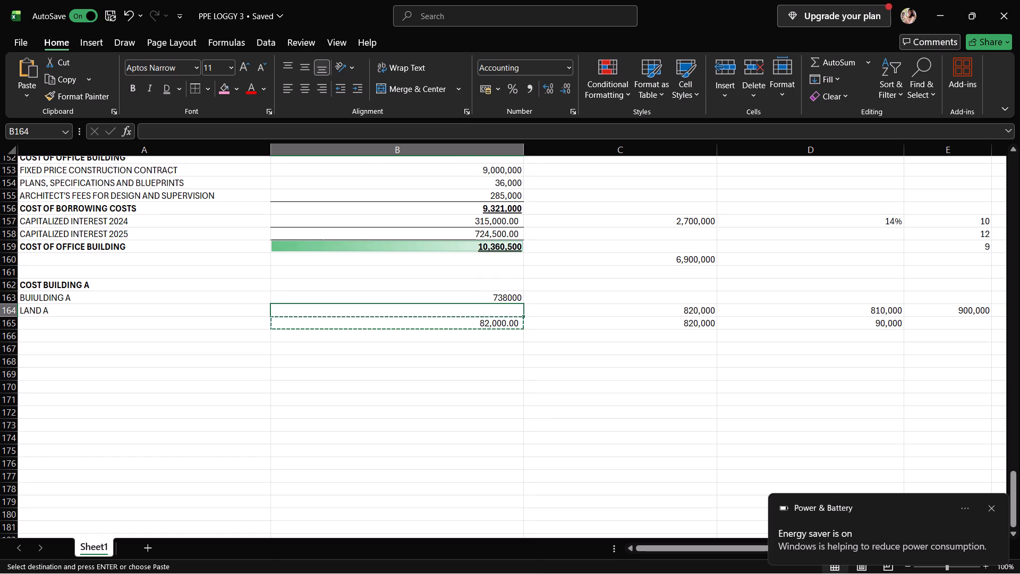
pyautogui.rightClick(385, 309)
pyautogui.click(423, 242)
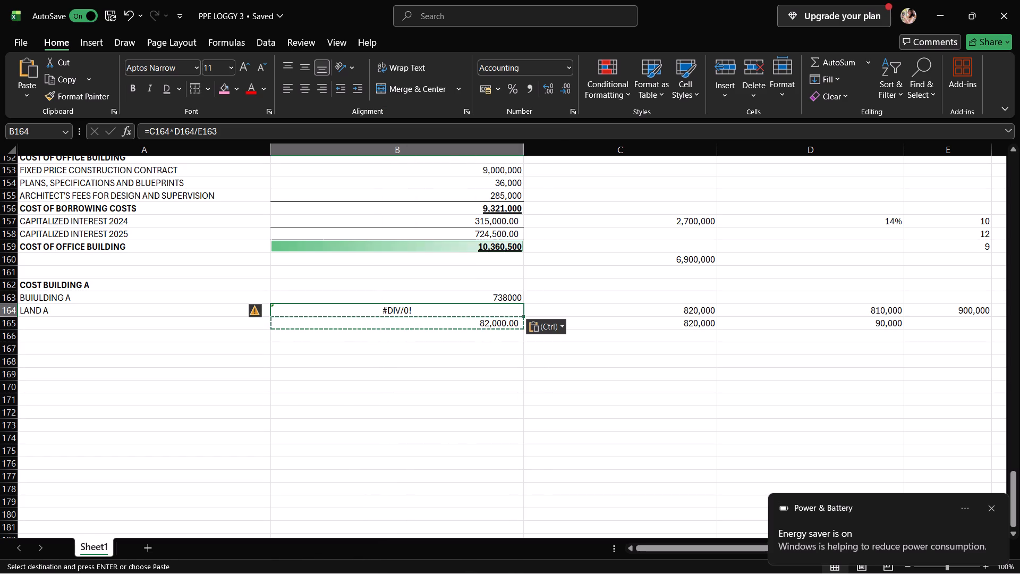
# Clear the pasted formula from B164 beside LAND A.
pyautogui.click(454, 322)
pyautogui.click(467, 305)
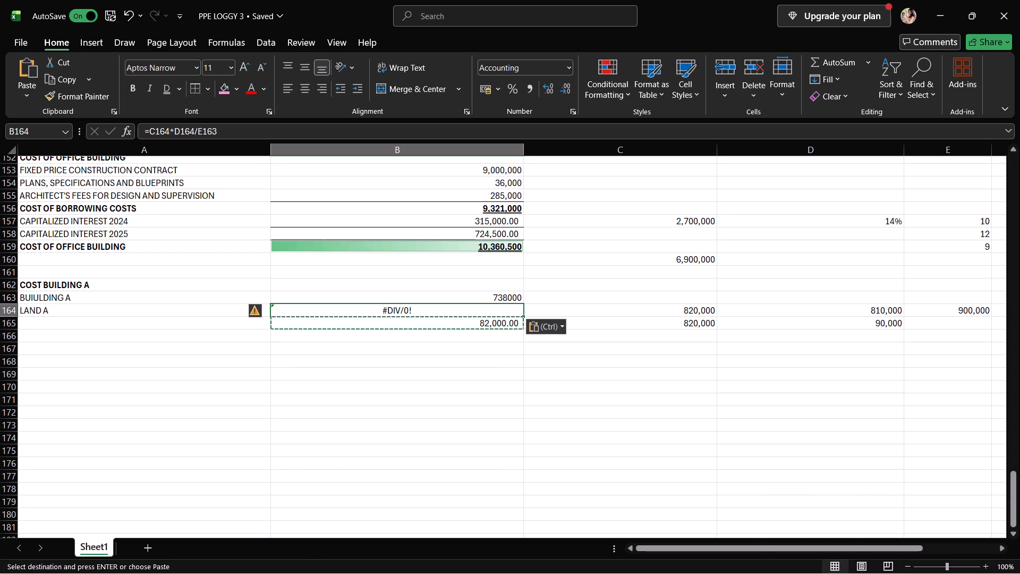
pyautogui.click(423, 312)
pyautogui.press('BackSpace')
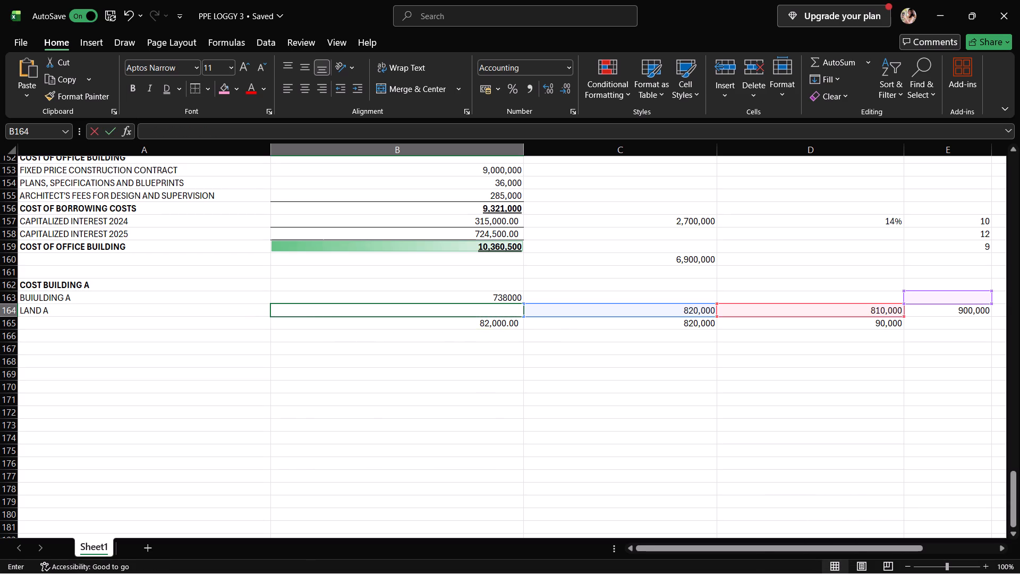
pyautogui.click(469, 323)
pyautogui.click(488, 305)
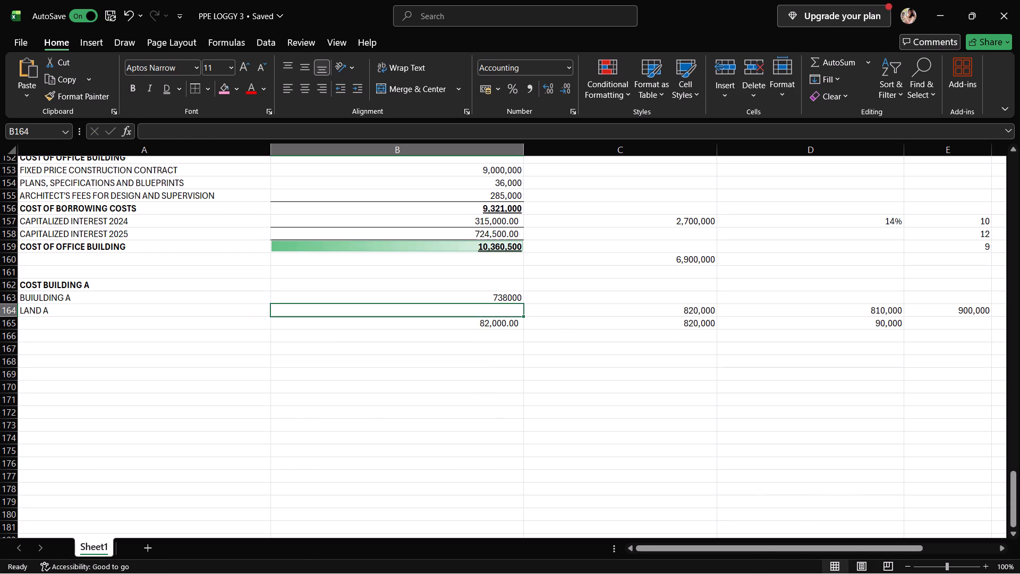
# Clear the allocated cost formula from B165, below the LAND A row.
pyautogui.click(482, 324)
pyautogui.press('BackSpace')
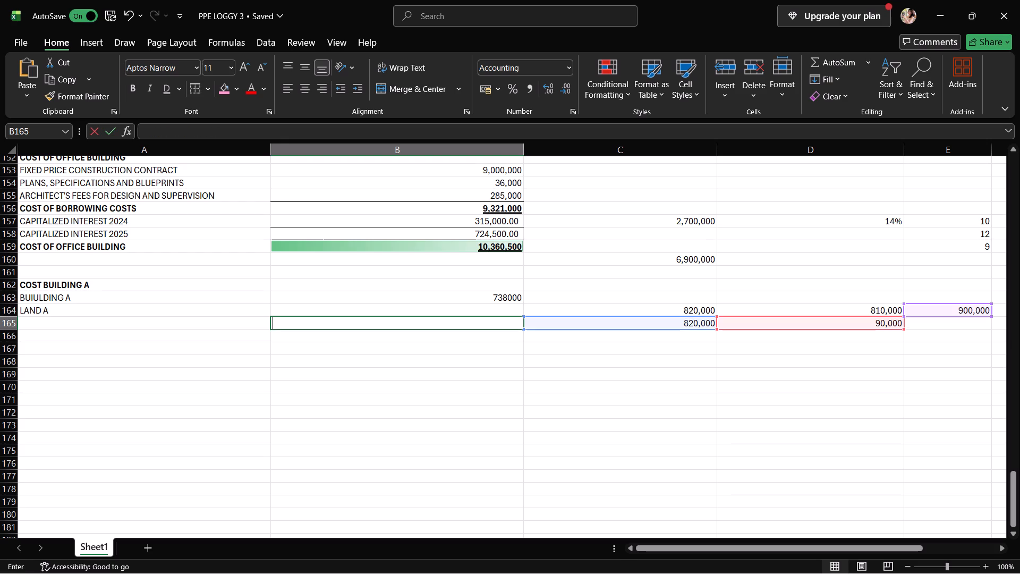
# Enter the formula =C165*D165/E164 in B164 for the cost allocated to LAND A.
pyautogui.click(492, 307)
pyautogui.press('=')
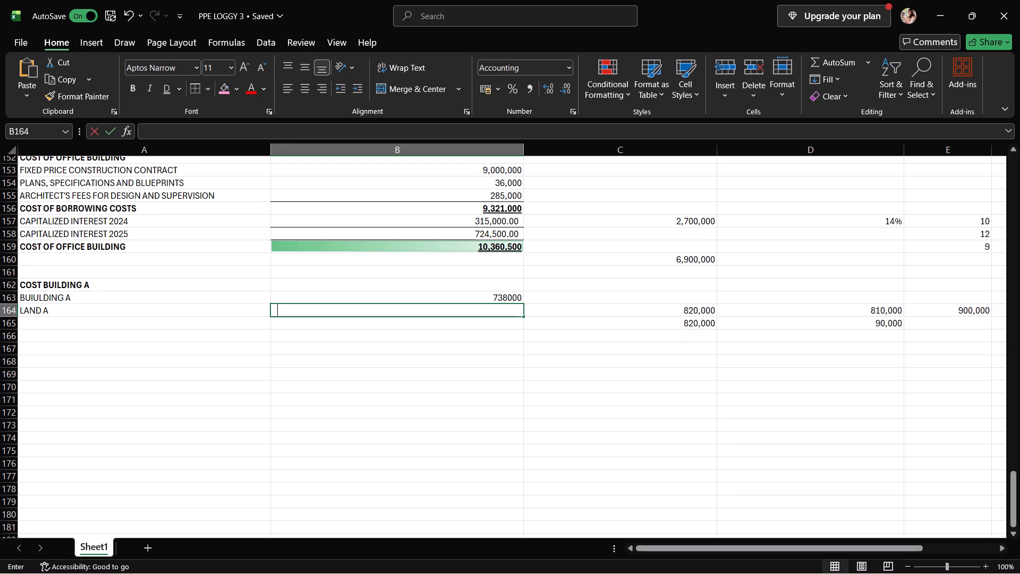
pyautogui.click(577, 325)
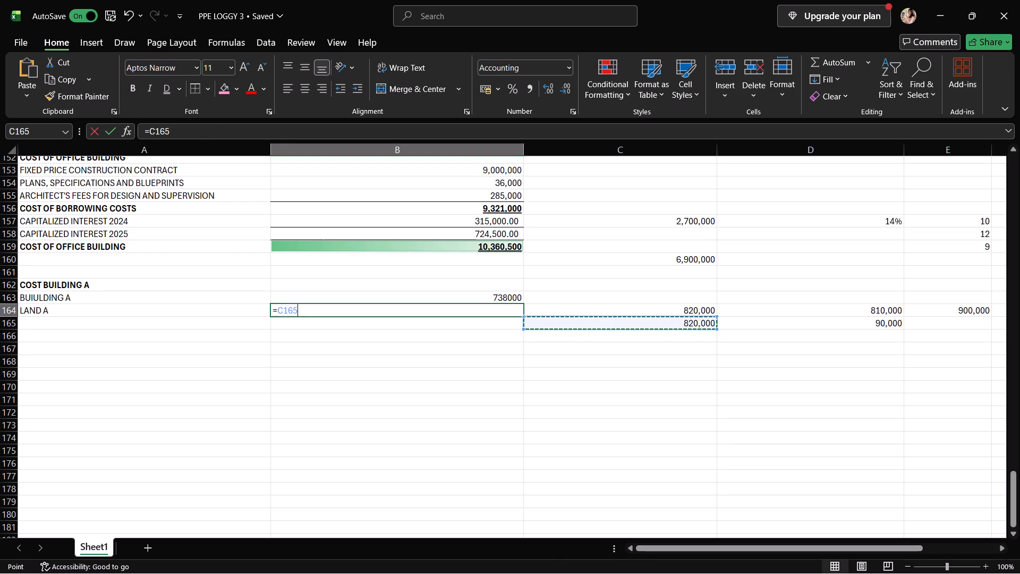
pyautogui.press('*')
pyautogui.click(829, 323)
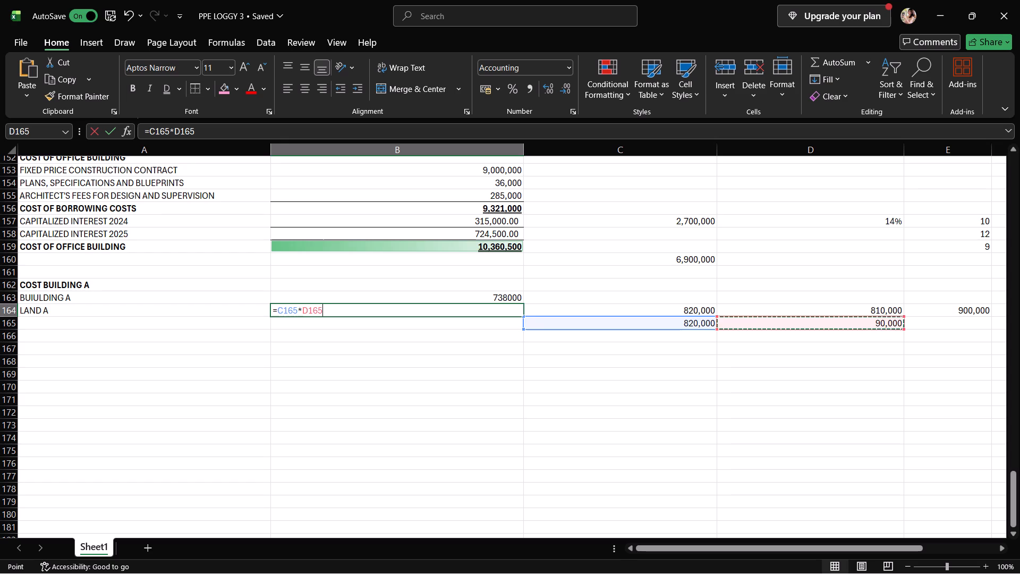
pyautogui.press('/')
pyautogui.click(943, 309)
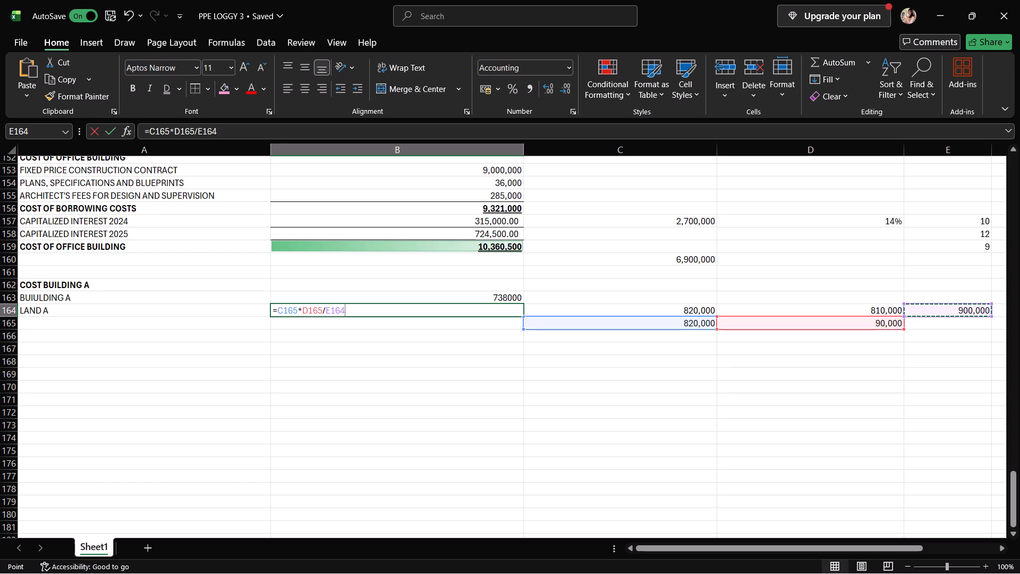
pyautogui.press('Return')
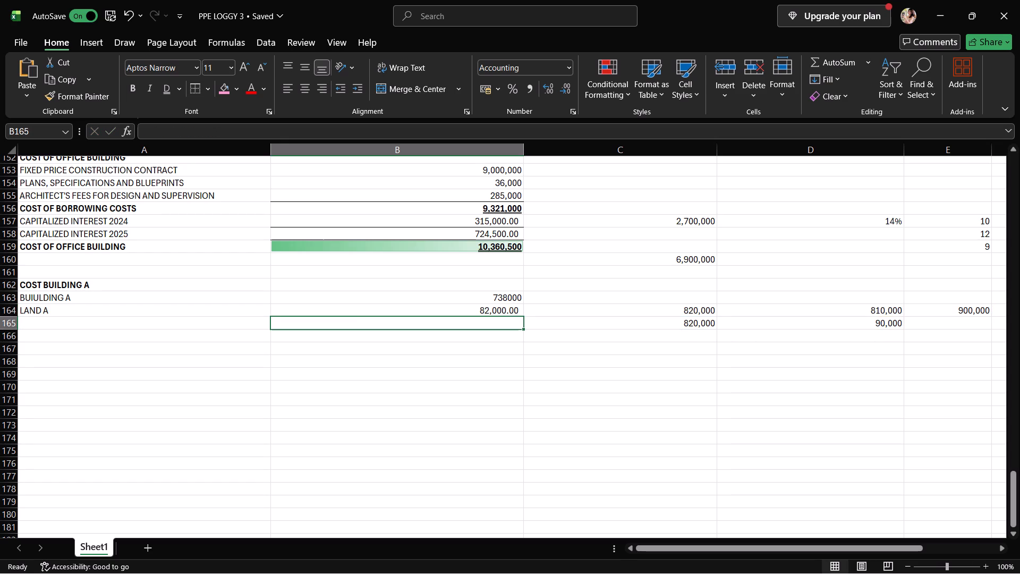
# Apply the comma number format to the BUIULDING A allocated cost in B163.
pyautogui.click(473, 302)
pyautogui.click(523, 94)
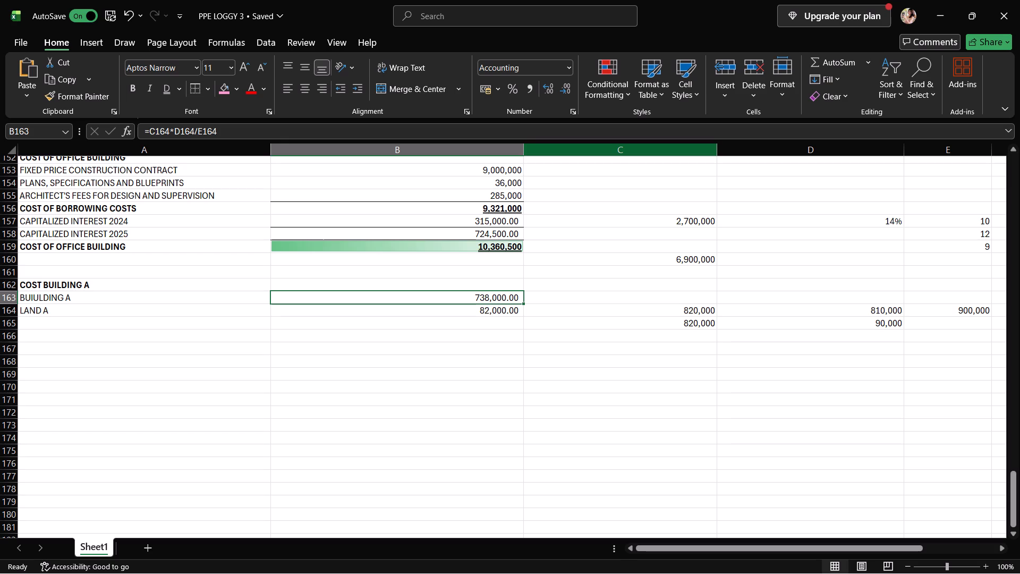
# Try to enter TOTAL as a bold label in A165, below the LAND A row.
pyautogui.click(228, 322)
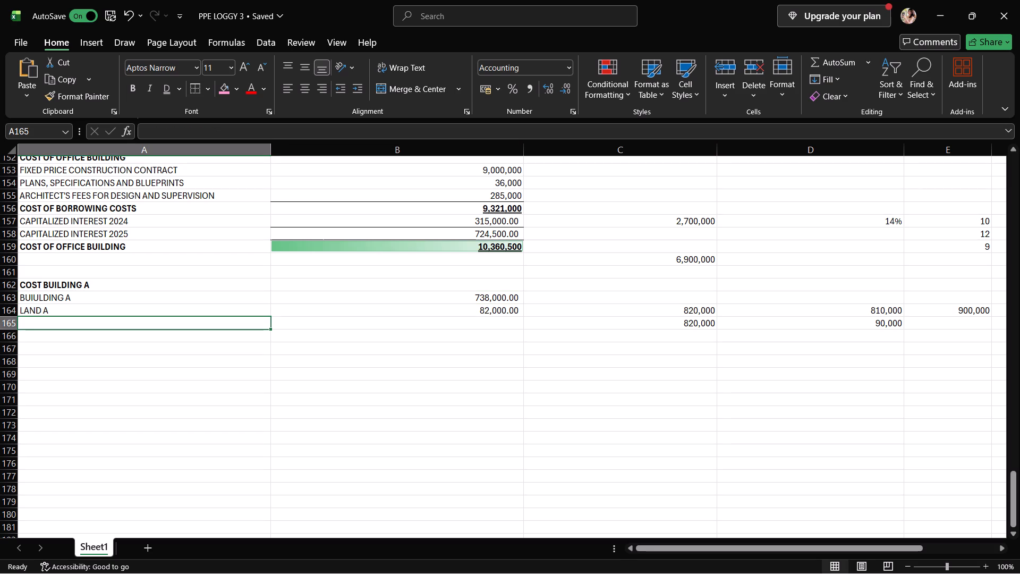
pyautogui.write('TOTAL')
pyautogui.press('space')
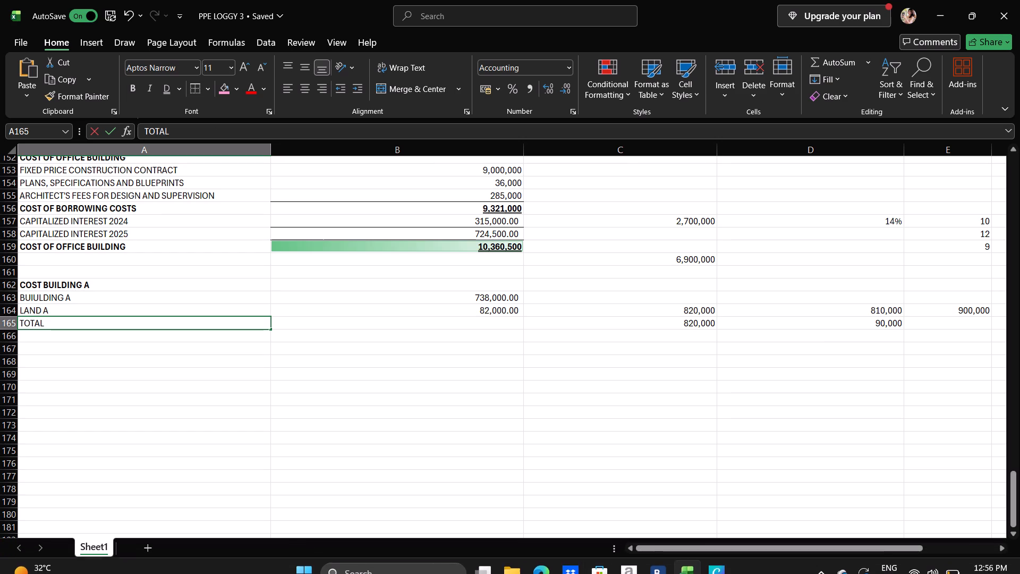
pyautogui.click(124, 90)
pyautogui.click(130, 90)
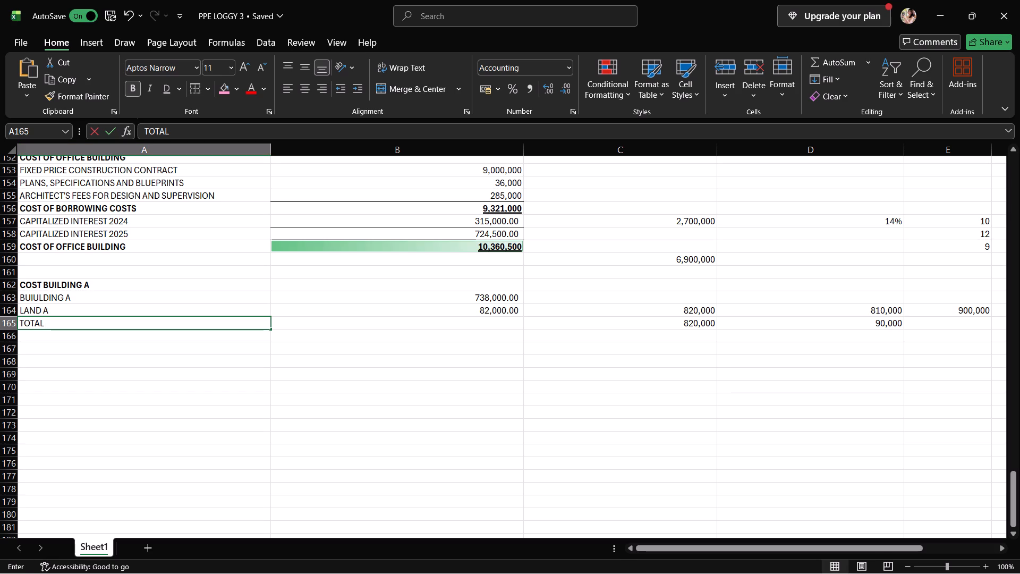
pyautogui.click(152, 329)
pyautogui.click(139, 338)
# Make A165 bold and enter the label TOTAL in it, below LAND A.
pyautogui.click(141, 327)
pyautogui.click(130, 85)
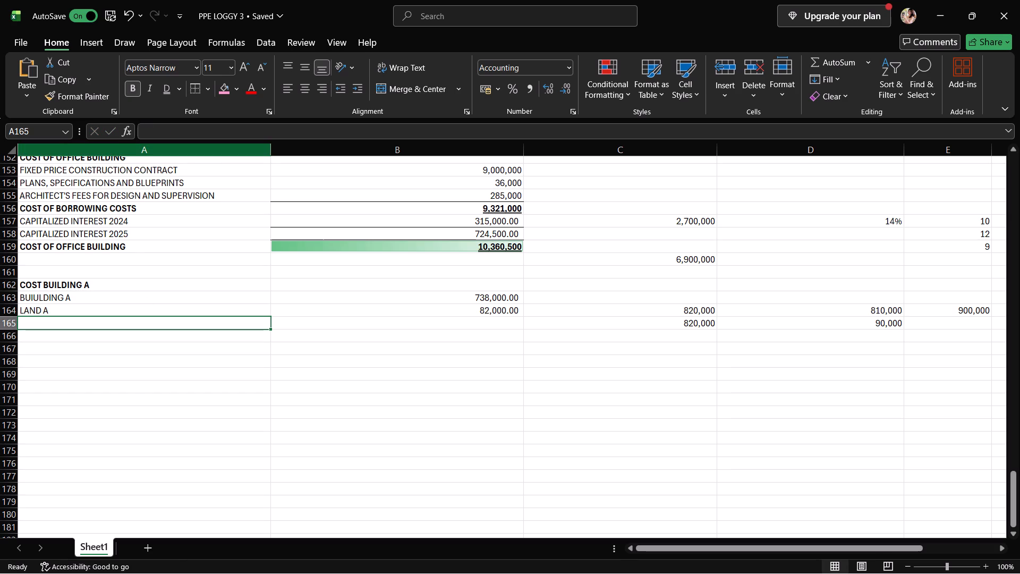
pyautogui.write('TOT')
pyautogui.write('AL')
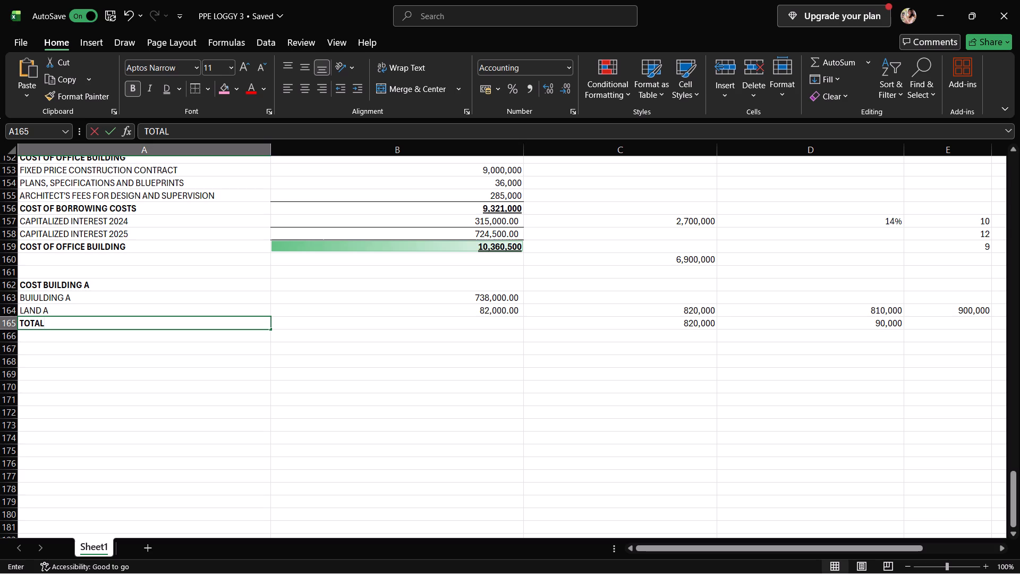
# Apply a cell border to B165, the total amount cell beside TOTAL.
pyautogui.click(344, 325)
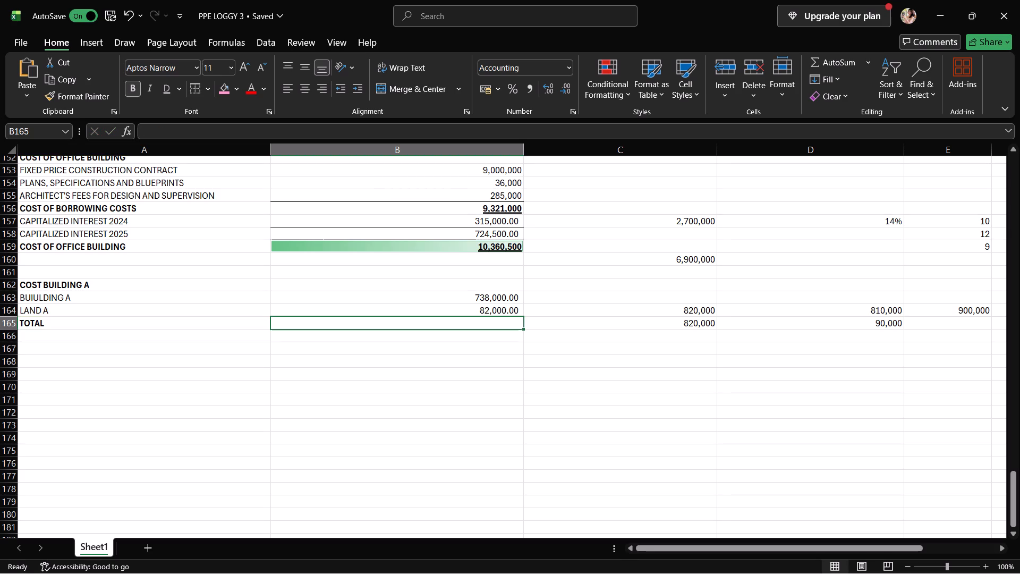
pyautogui.click(191, 95)
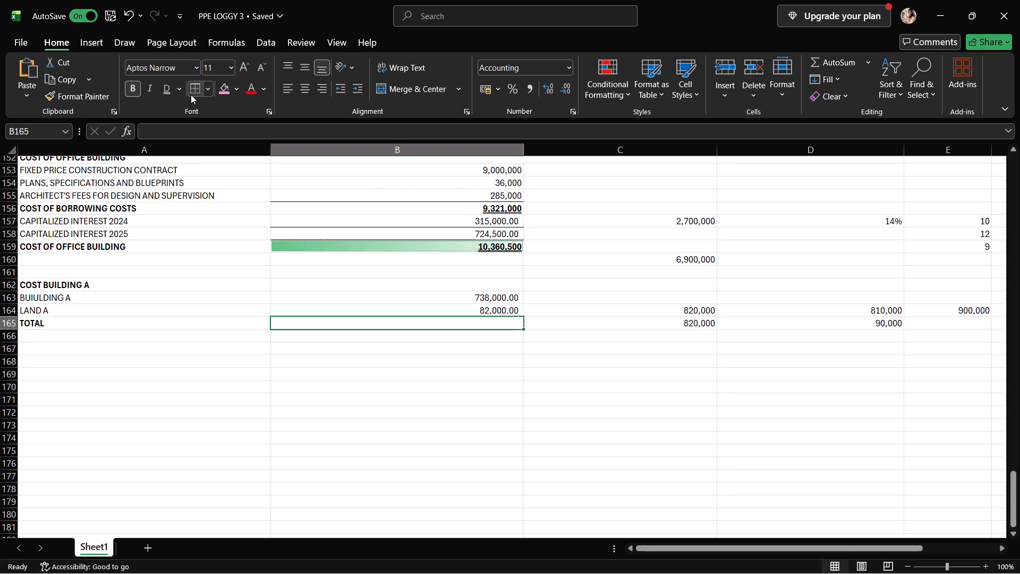
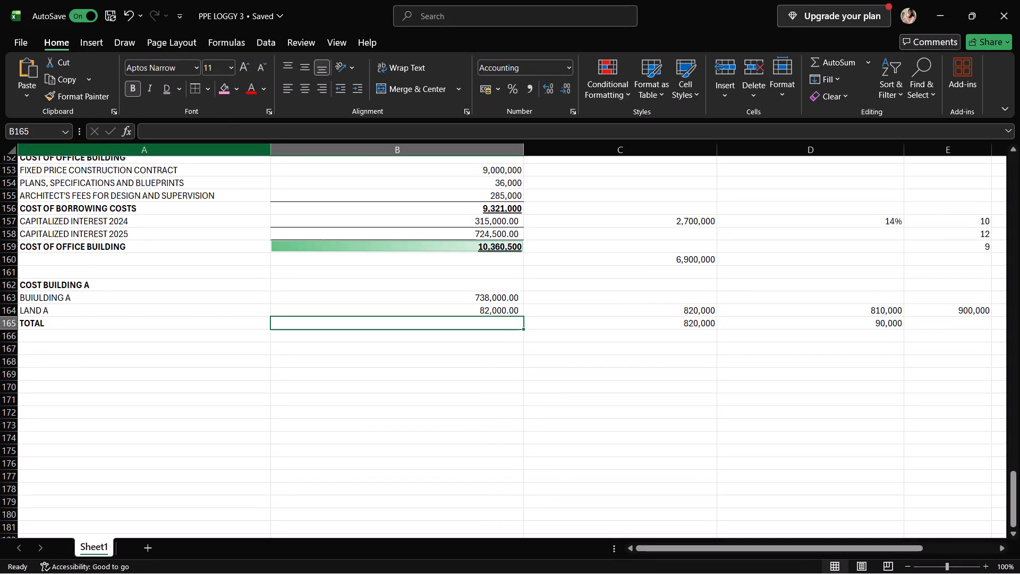
# Enter a formula in B165 that adds the BUIULDING A and LAND A costs, =B163+B164.
pyautogui.press('=')
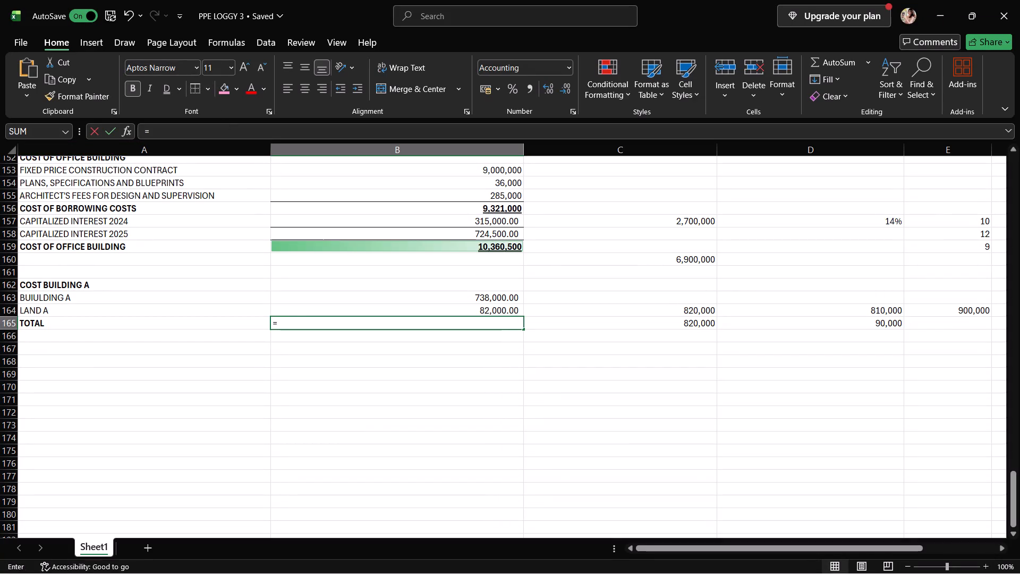
pyautogui.click(504, 299)
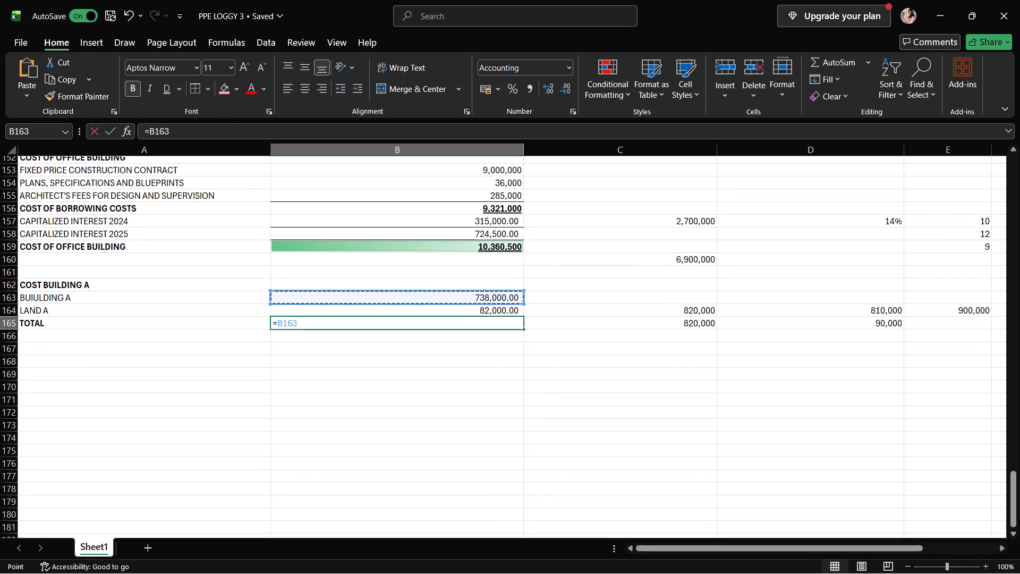
pyautogui.press('+')
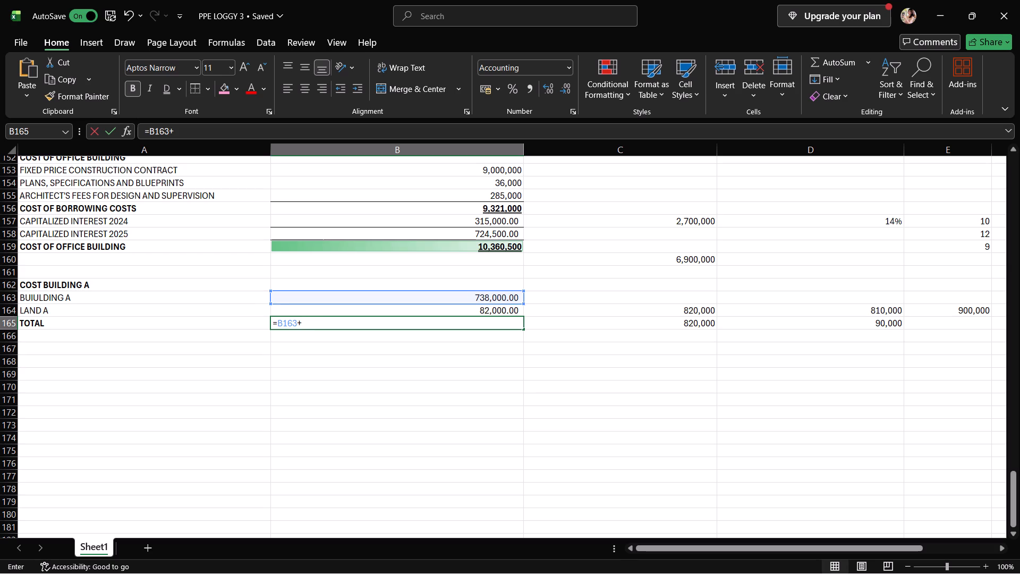
pyautogui.click(509, 309)
pyautogui.press('Return')
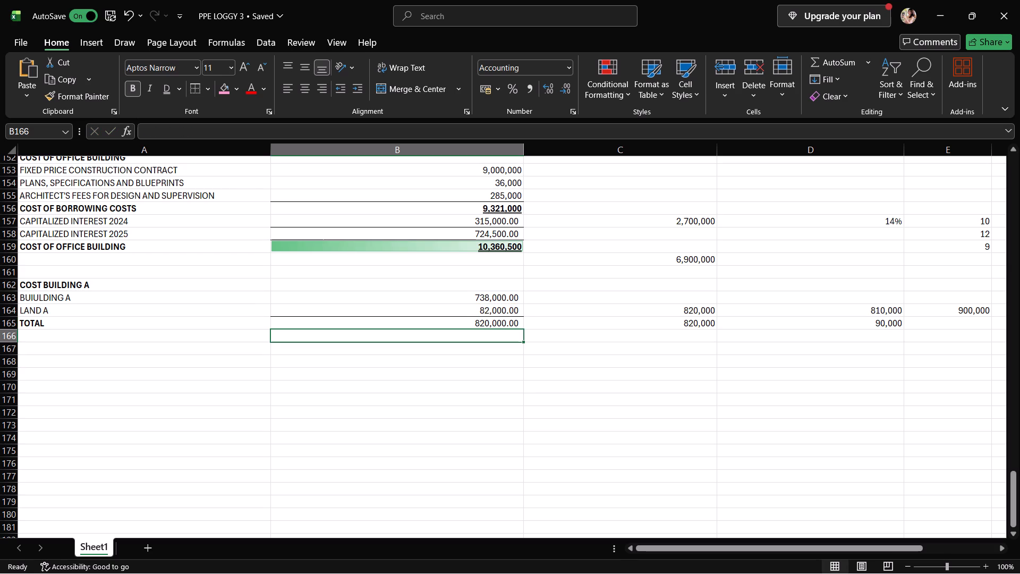
# Format the TOTAL amount in B165 as bold with a double underline.
pyautogui.click(496, 323)
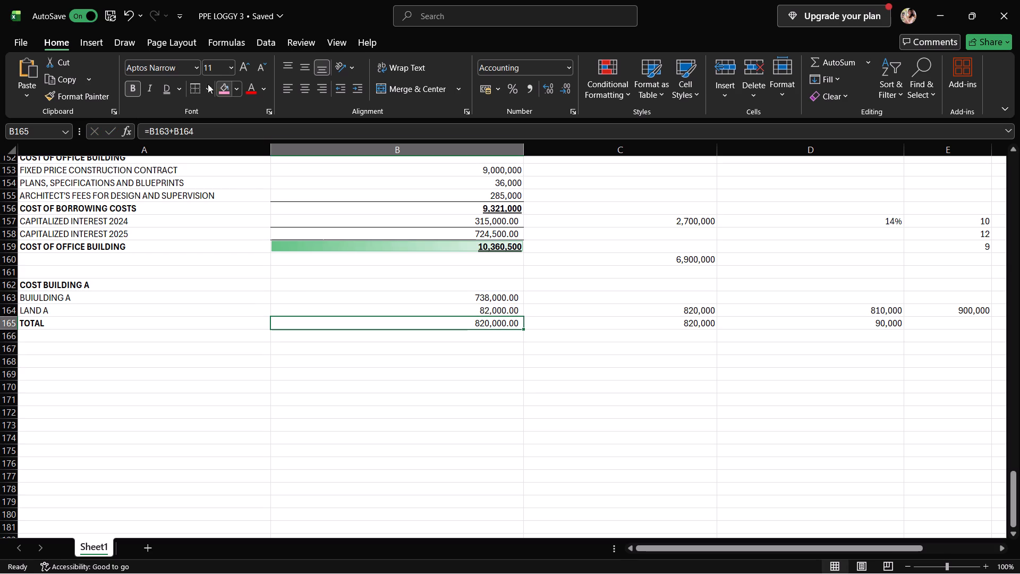
pyautogui.click(130, 80)
pyautogui.click(134, 85)
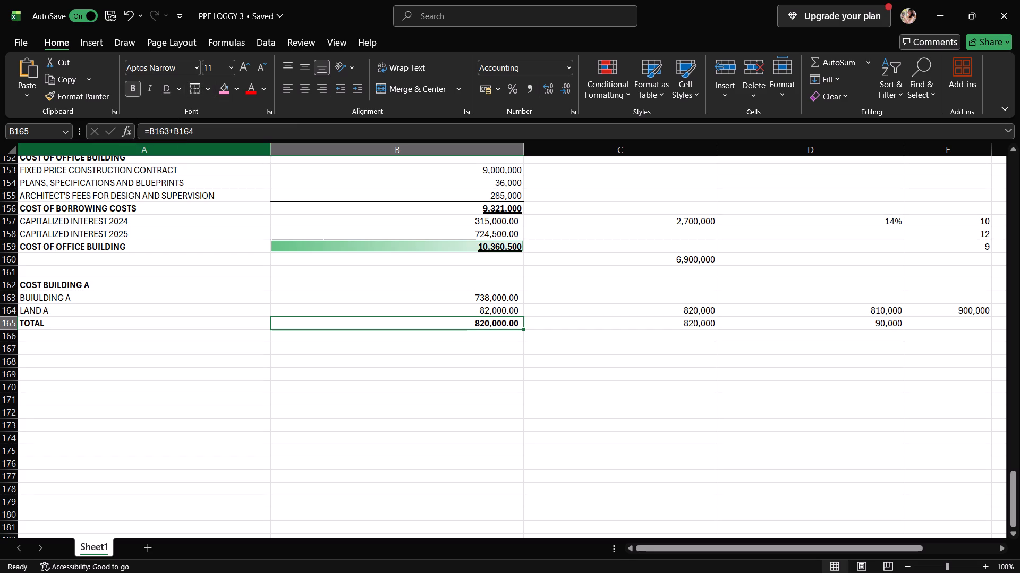
pyautogui.click(168, 91)
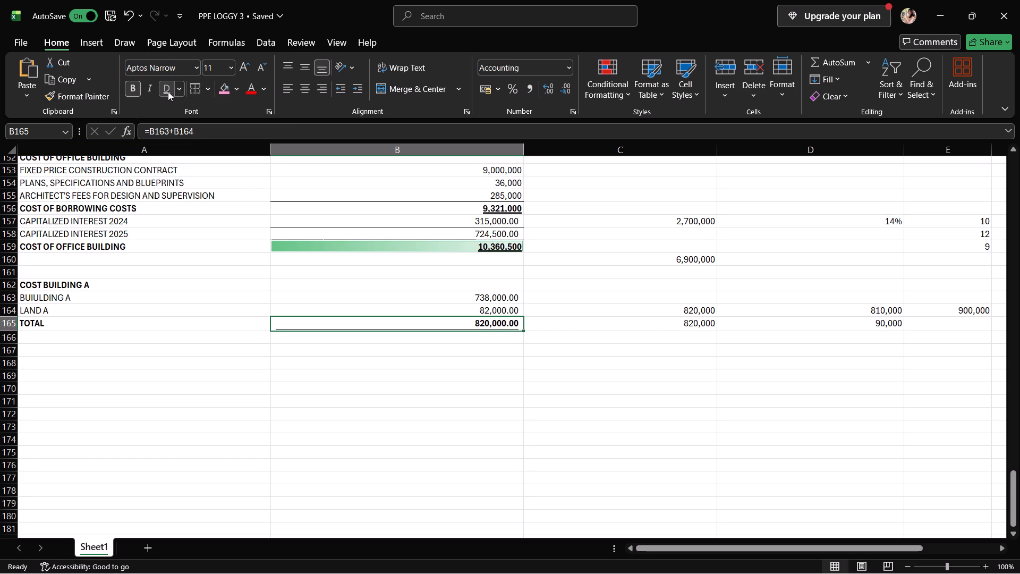
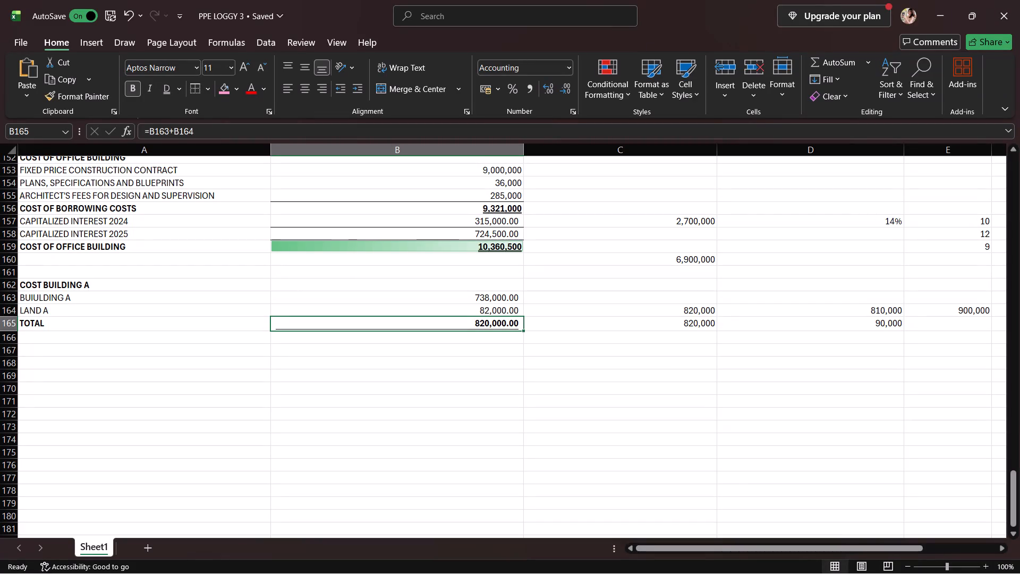
# Apply a green gradient data bar to the TOTAL amount in B165, matching the COST OF OFFICE BUILDING total.
pyautogui.click(603, 89)
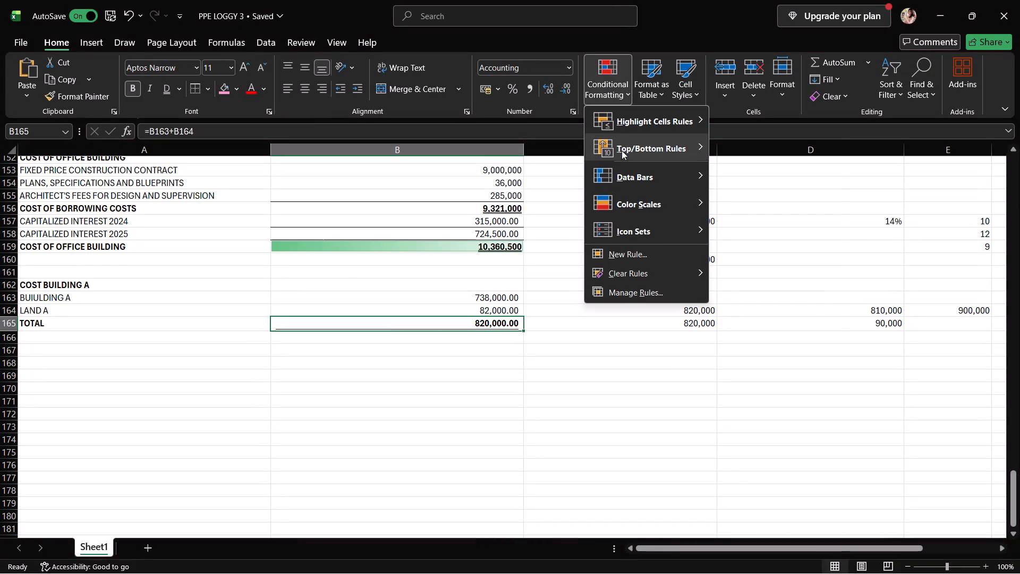
pyautogui.click(743, 188)
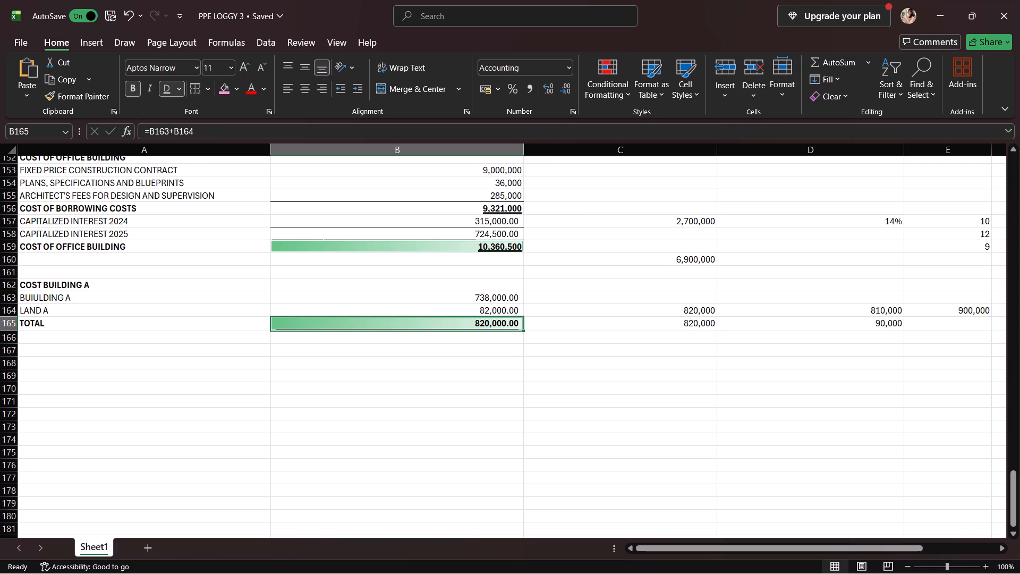
# Select the empty cell A167 below the COST BUILDING A schedule.
pyautogui.scroll(-1, 368, 339)
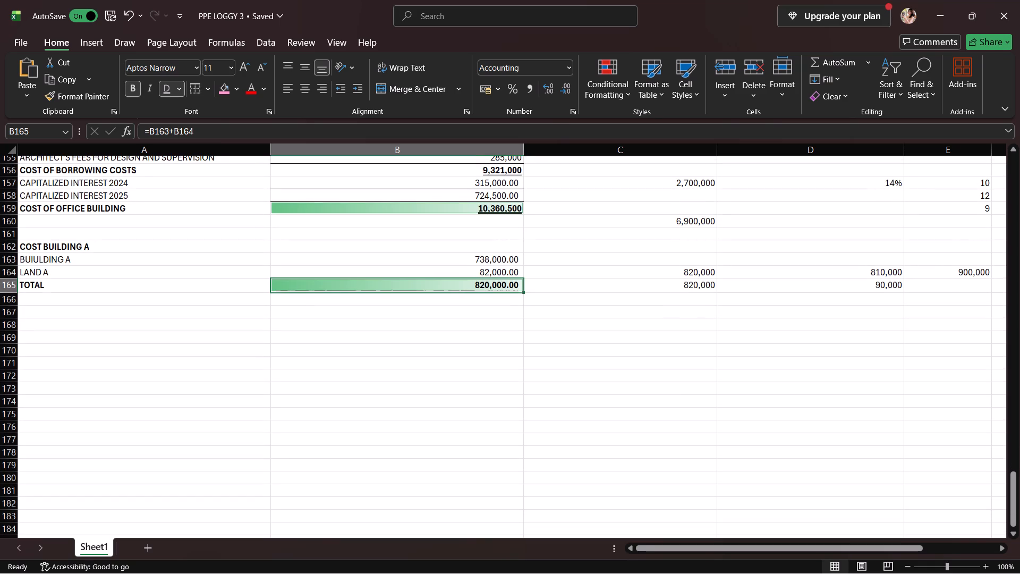
pyautogui.click(229, 311)
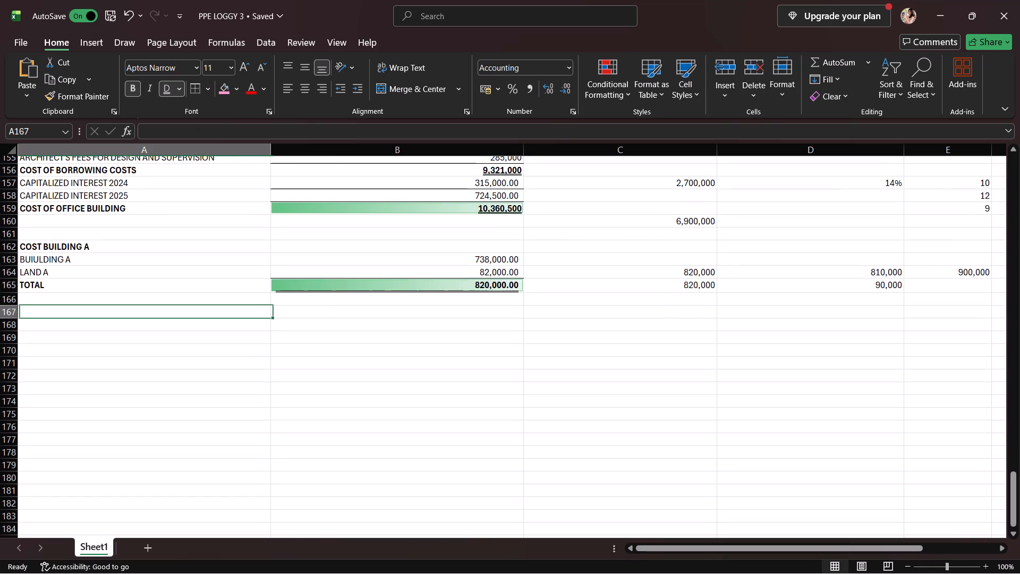
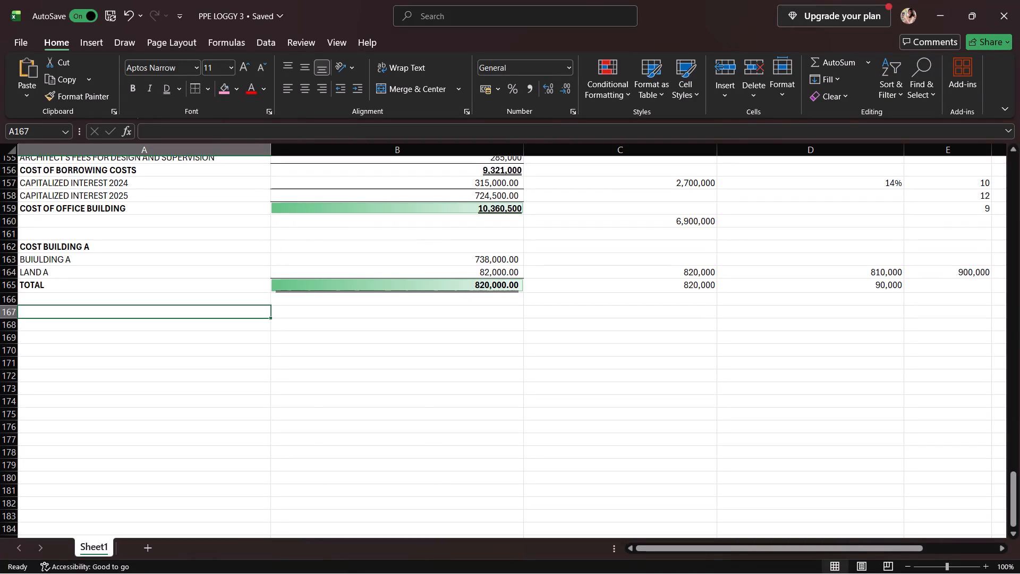
# Replace the COST BUILDING A total formula in B165 with a reference to only the building amount in B163.
pyautogui.click(294, 290)
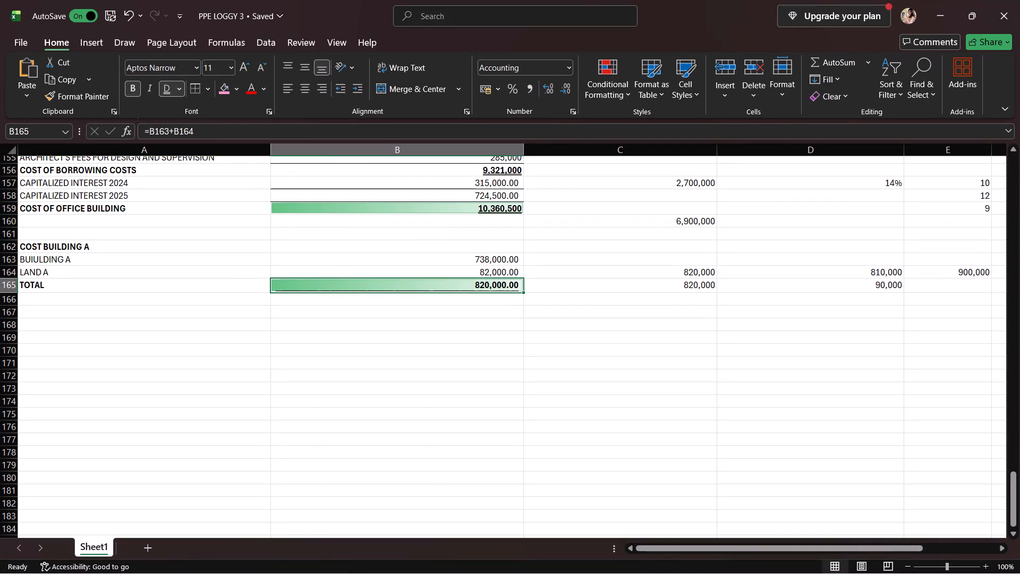
pyautogui.press('BackSpace')
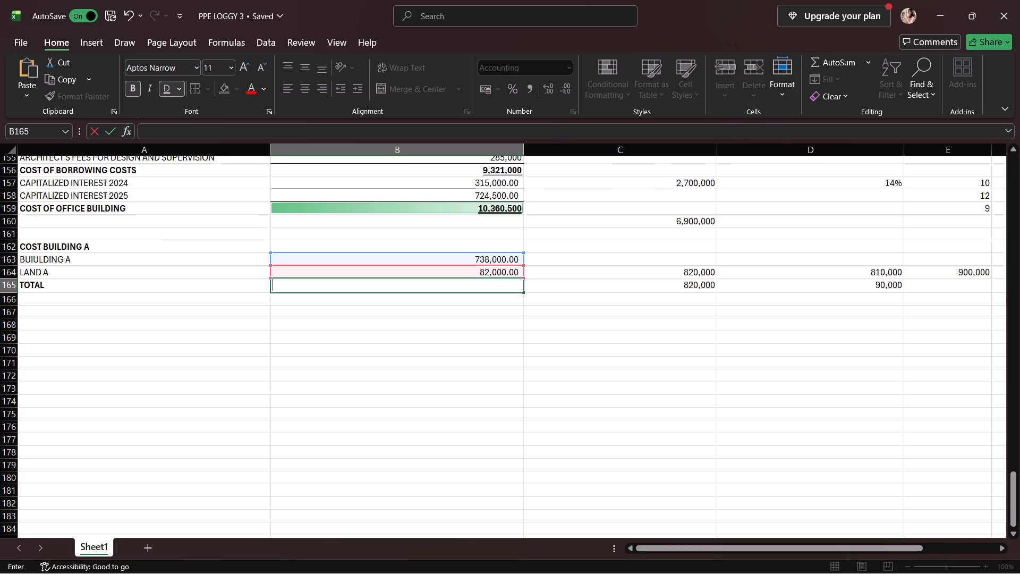
pyautogui.press('=')
pyautogui.click(321, 262)
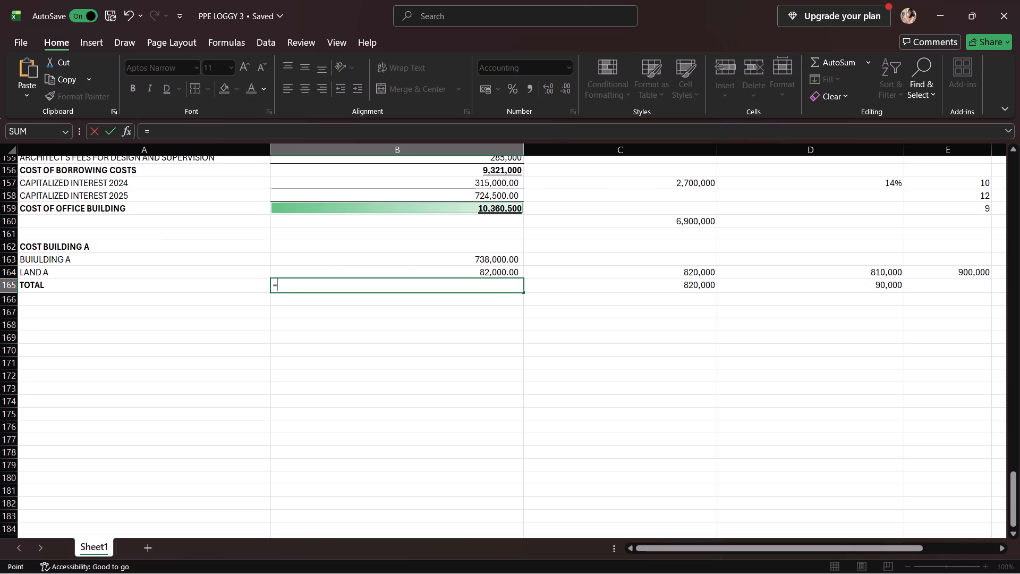
pyautogui.press('Return')
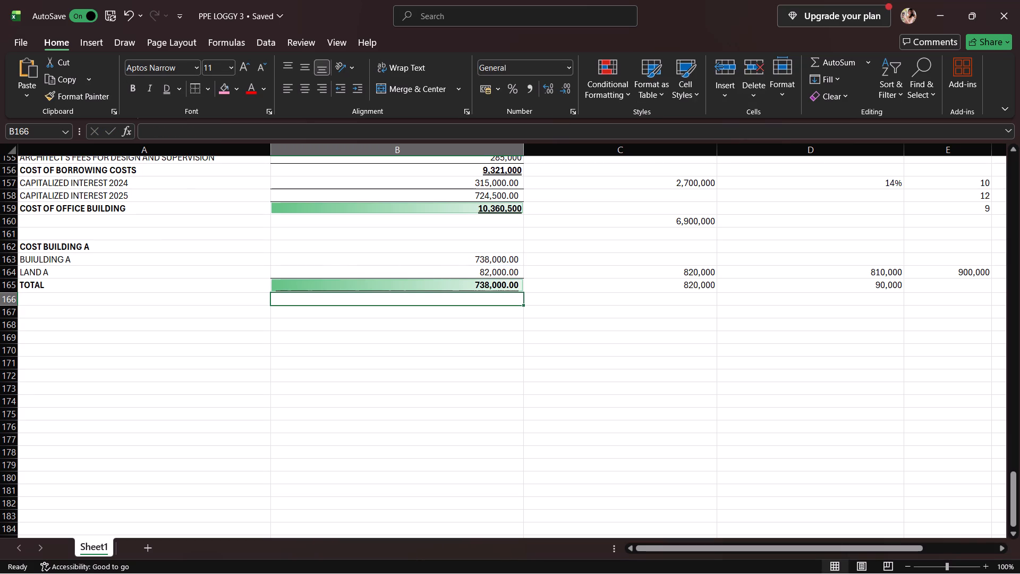
# Enter the heading "COST OF LAND B" in A167 and make it bold.
pyautogui.click(199, 311)
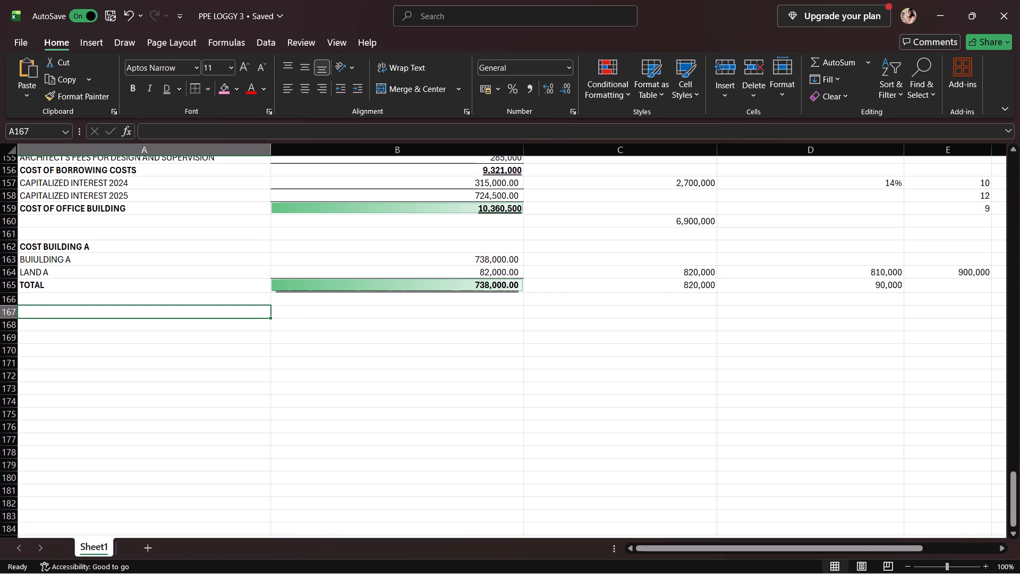
pyautogui.write('COST OF')
pyautogui.press('space')
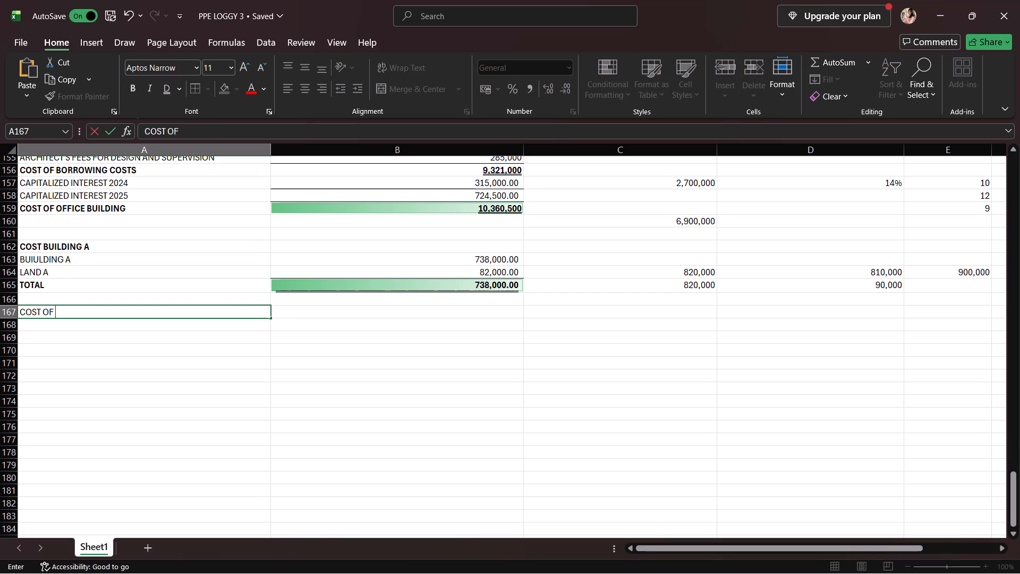
pyautogui.write('LAND B')
pyautogui.press('Return')
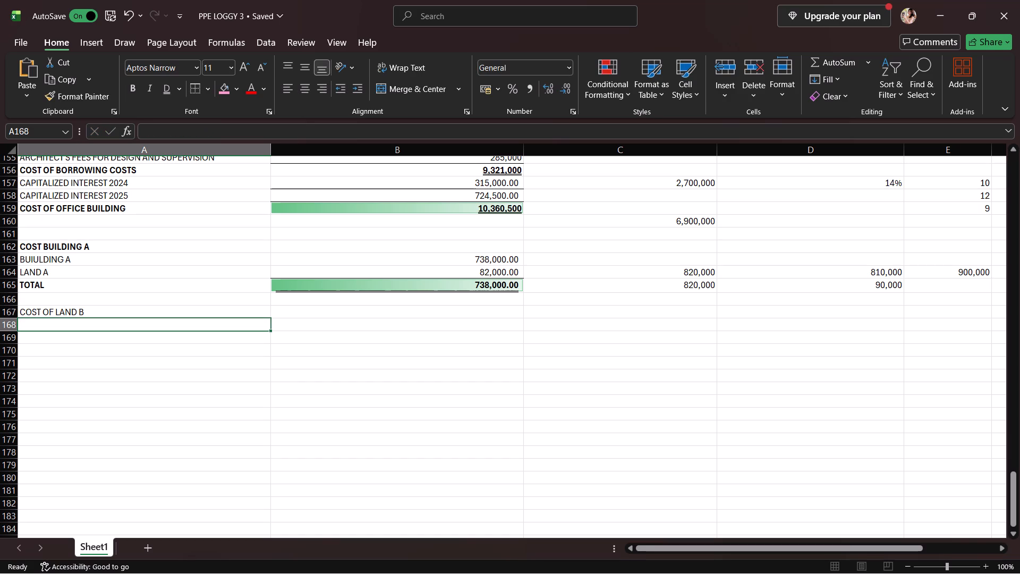
pyautogui.click(209, 314)
pyautogui.click(130, 92)
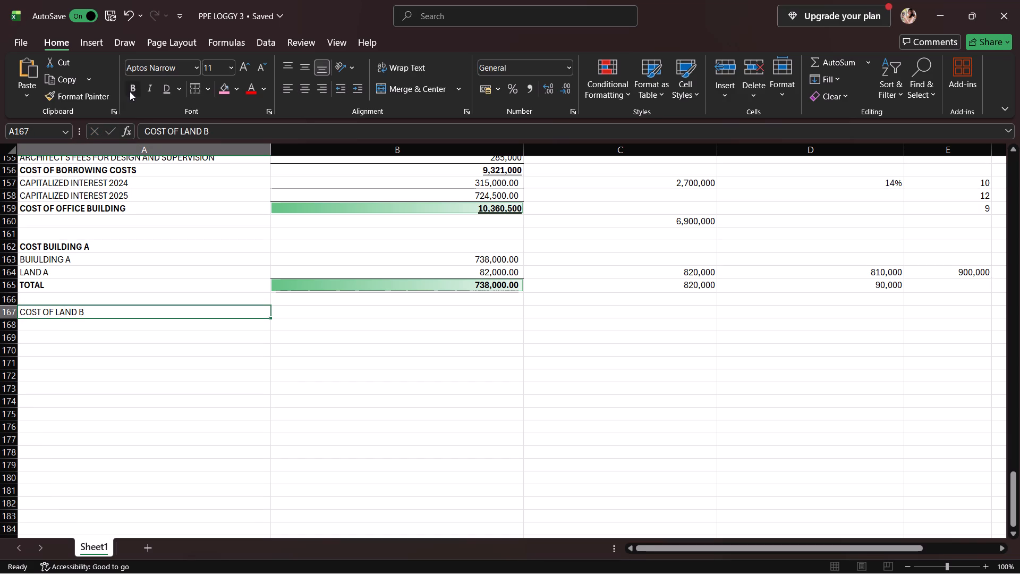
pyautogui.click(303, 309)
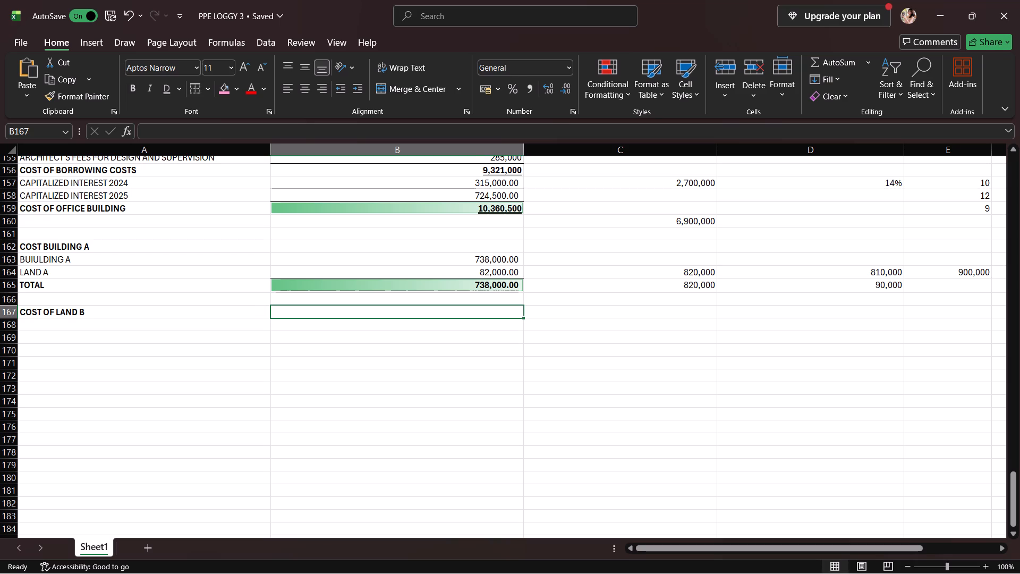
# Enter the row label "SHARES ISSUED" in A168 under the COST OF LAND B heading.
pyautogui.click(146, 320)
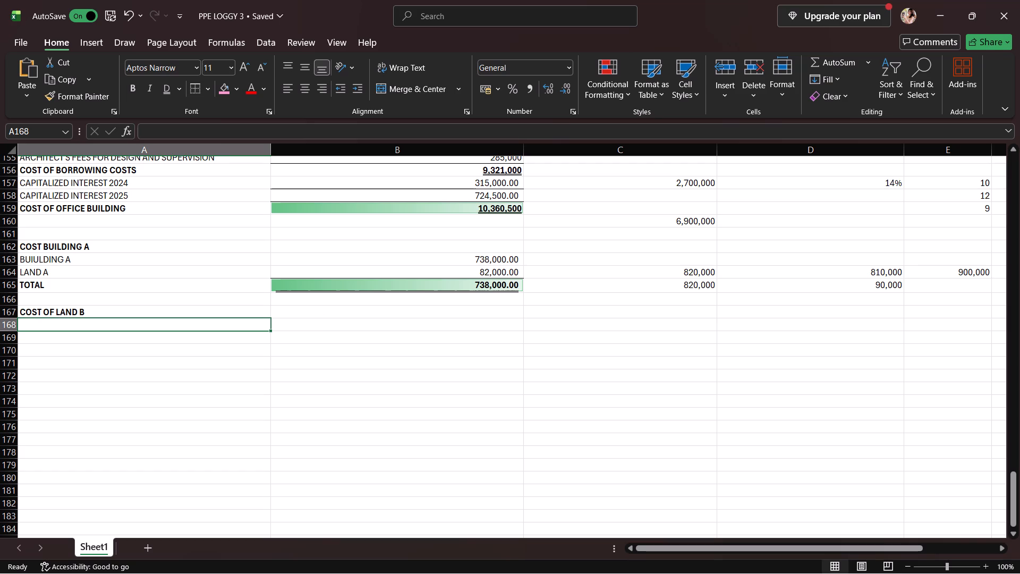
pyautogui.write('SHARES ISSUED')
pyautogui.press('space')
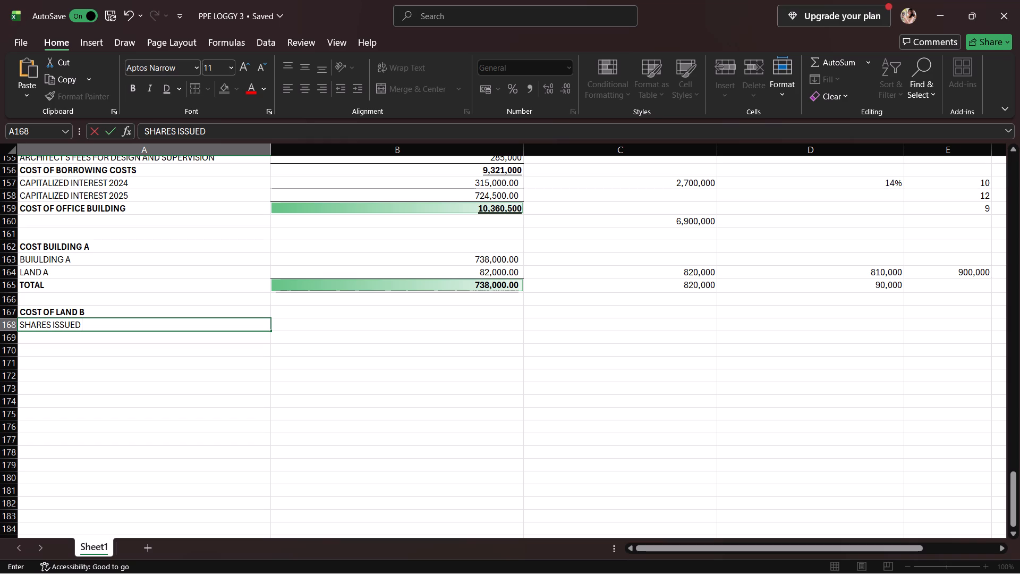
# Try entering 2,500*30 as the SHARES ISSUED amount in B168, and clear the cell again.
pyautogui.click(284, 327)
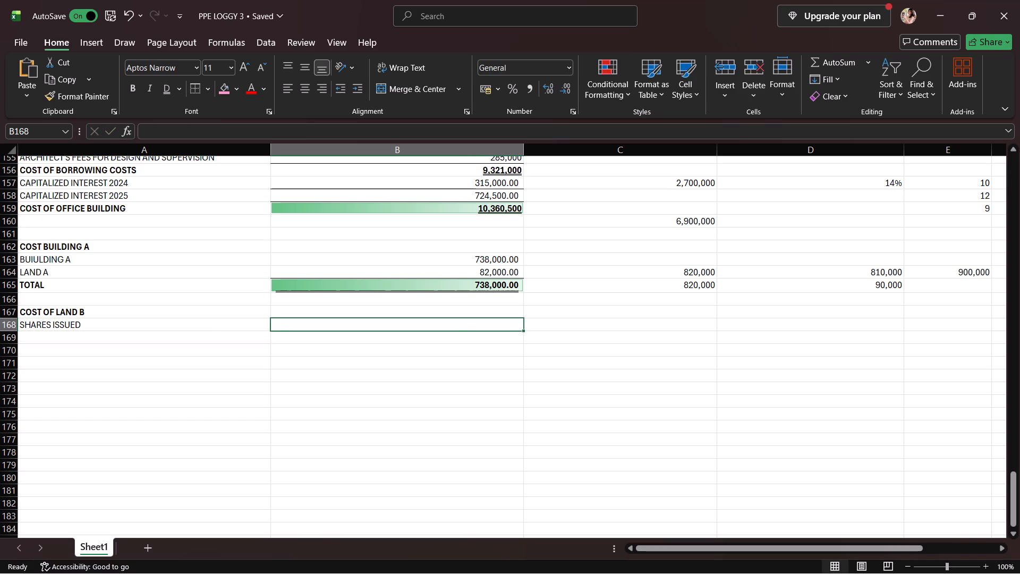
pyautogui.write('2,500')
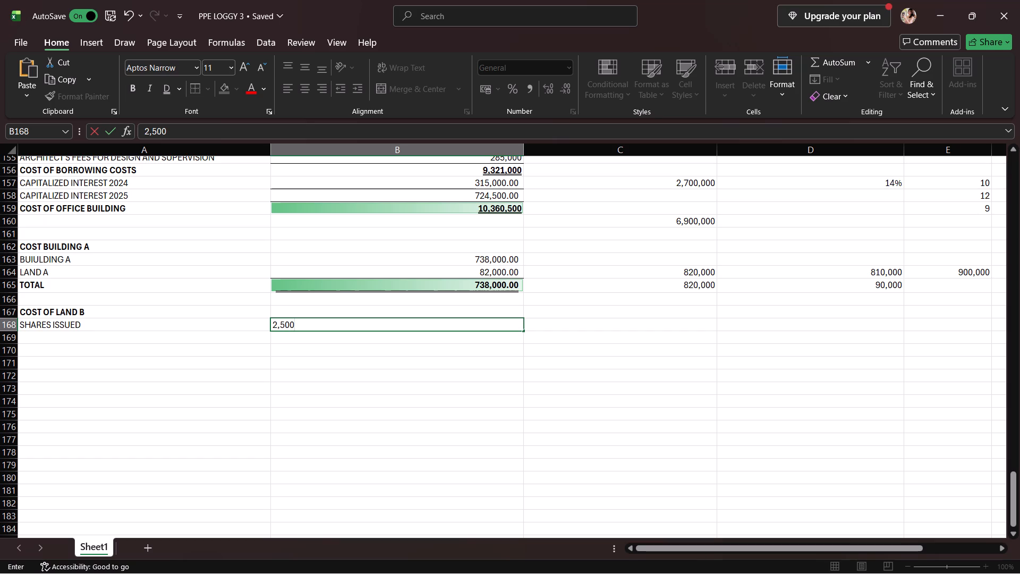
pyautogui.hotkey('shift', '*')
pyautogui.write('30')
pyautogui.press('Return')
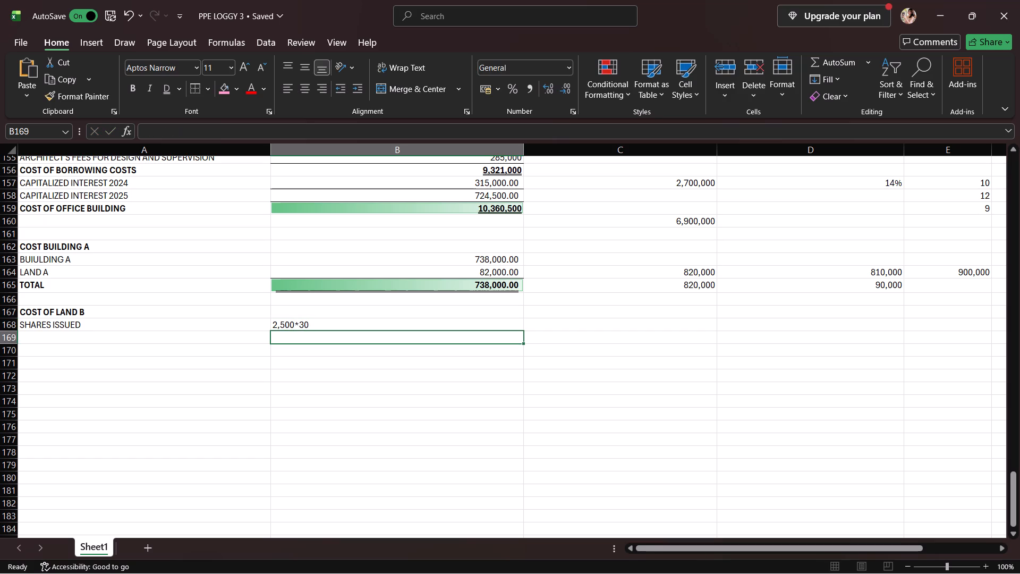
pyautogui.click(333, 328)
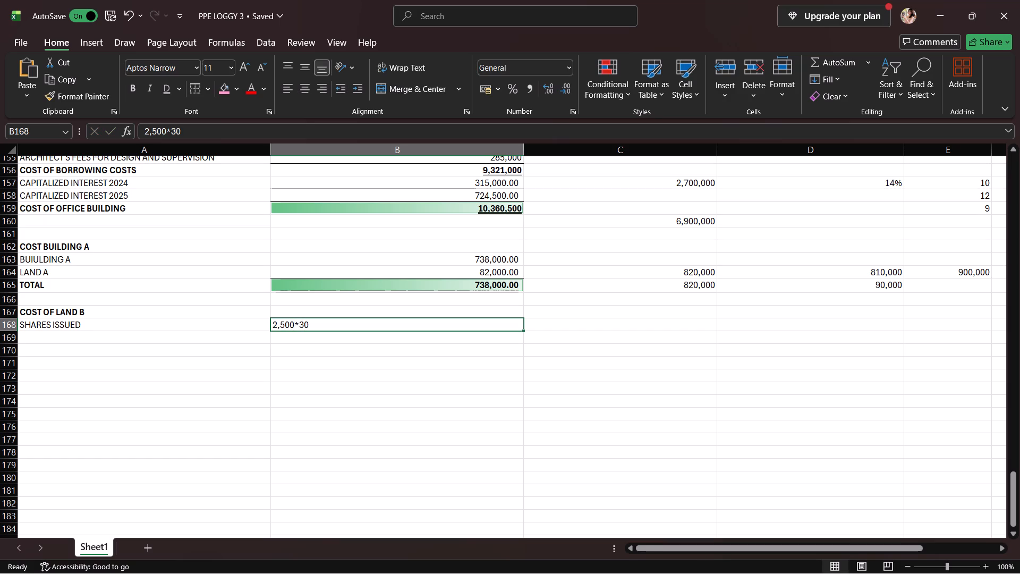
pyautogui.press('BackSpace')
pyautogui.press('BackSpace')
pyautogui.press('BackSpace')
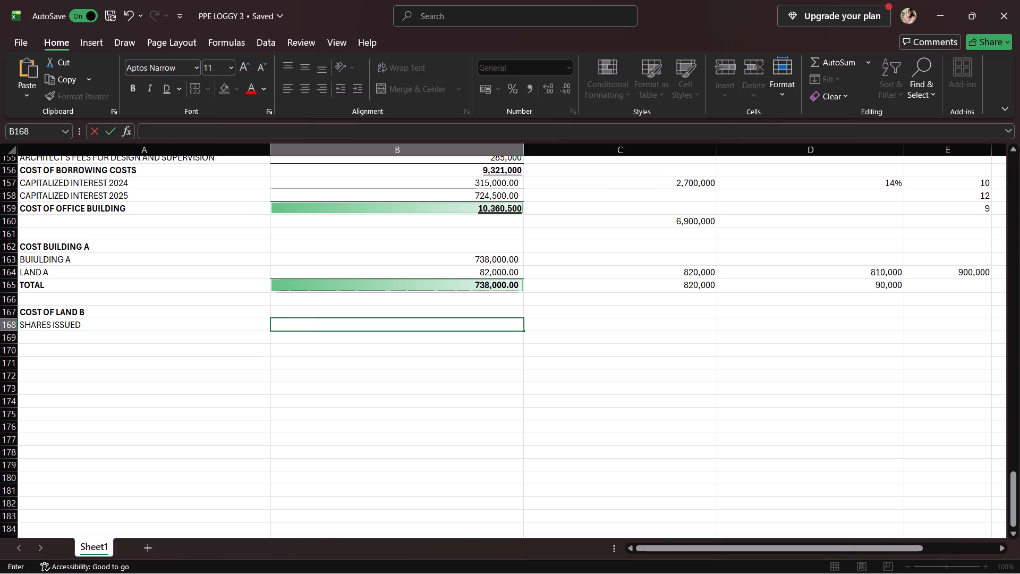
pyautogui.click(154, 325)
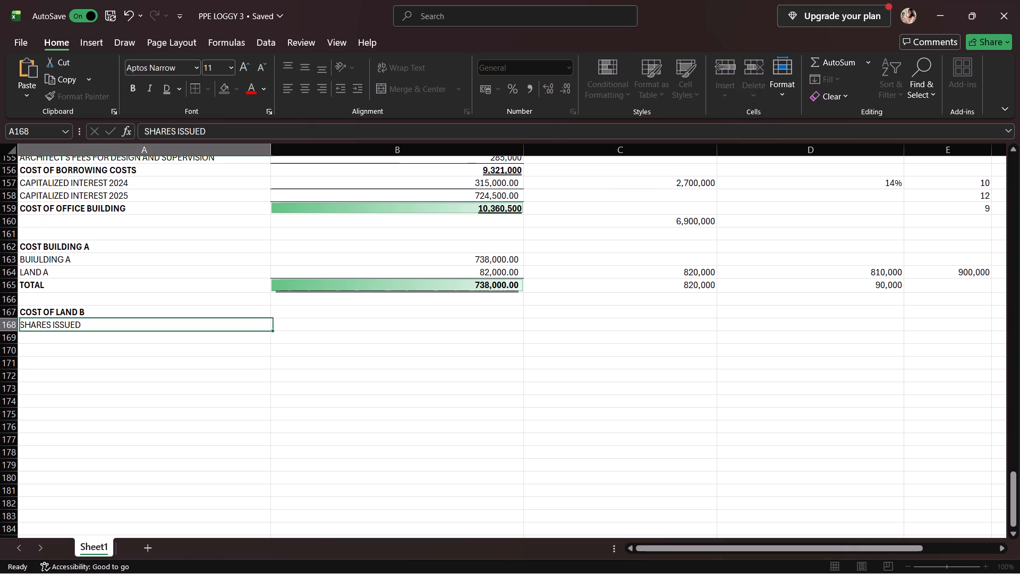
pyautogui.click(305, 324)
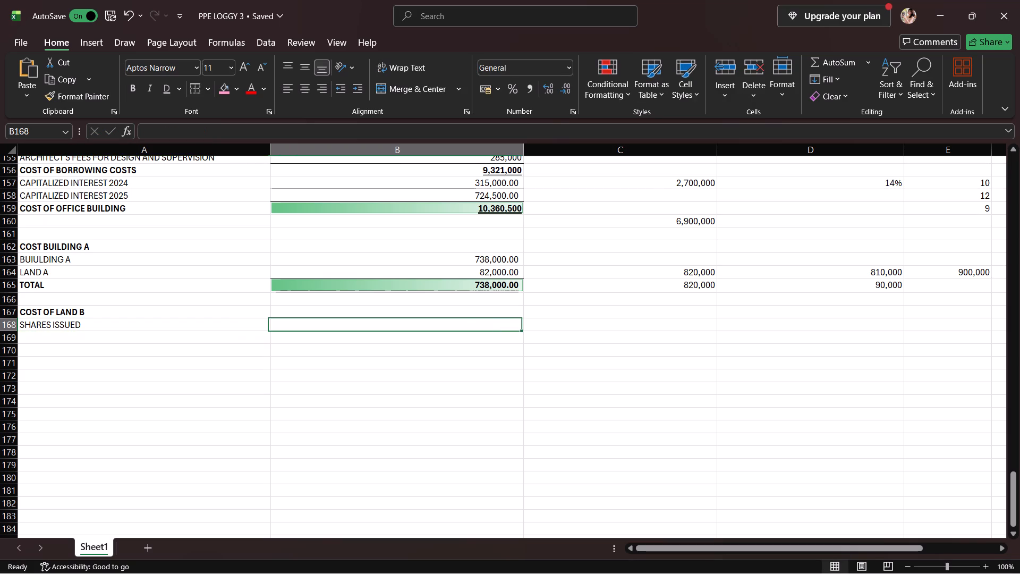
# Enter 2,500 in C168 and 30 in D168 as the inputs for the SHARES ISSUED row.
pyautogui.click(563, 327)
pyautogui.write('2,500')
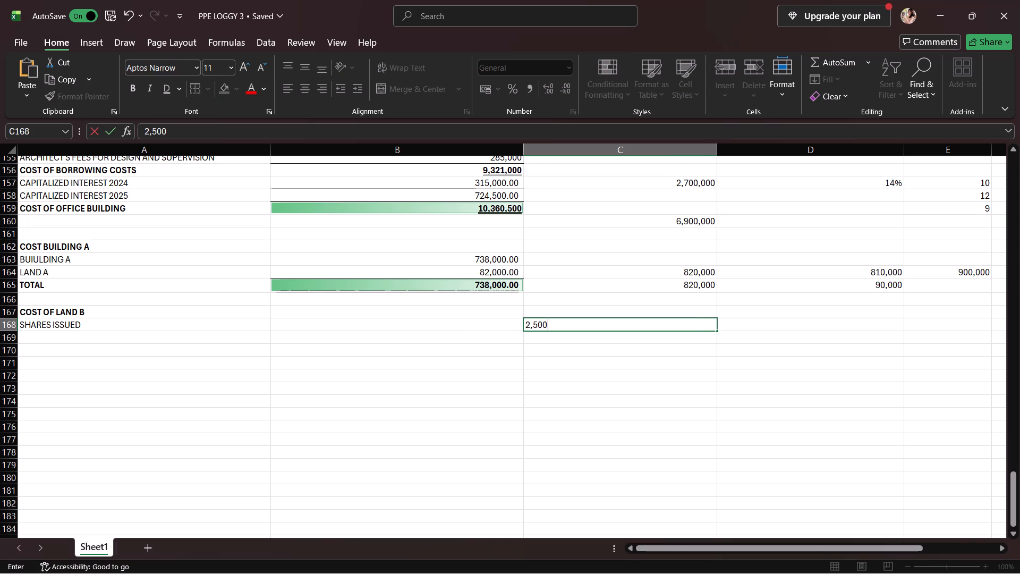
pyautogui.click(722, 321)
pyautogui.write('30')
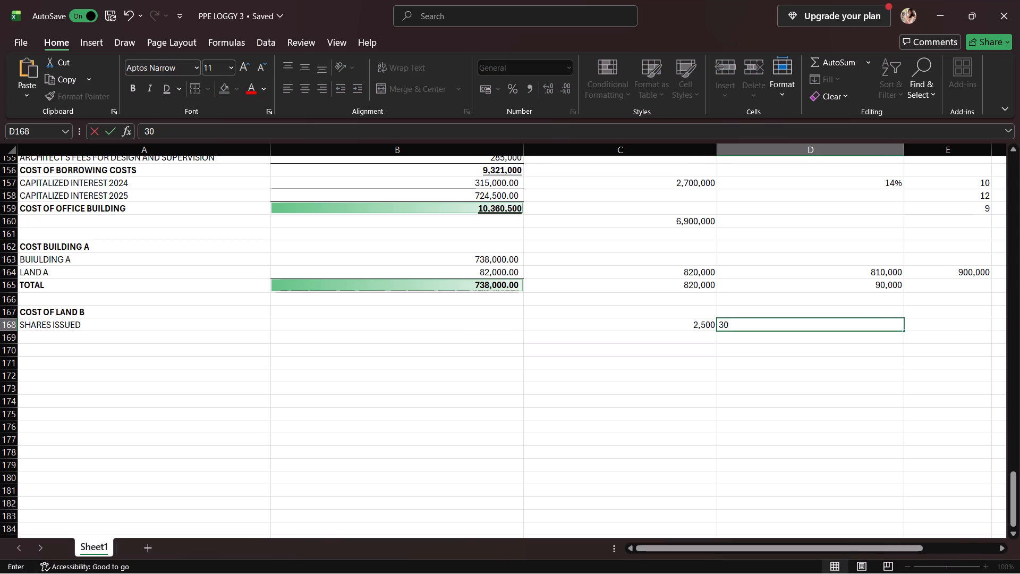
pyautogui.press('Right')
# Calculate the SHARES ISSUED amount in B168 with the formula =C168*D168.
pyautogui.press('Left')
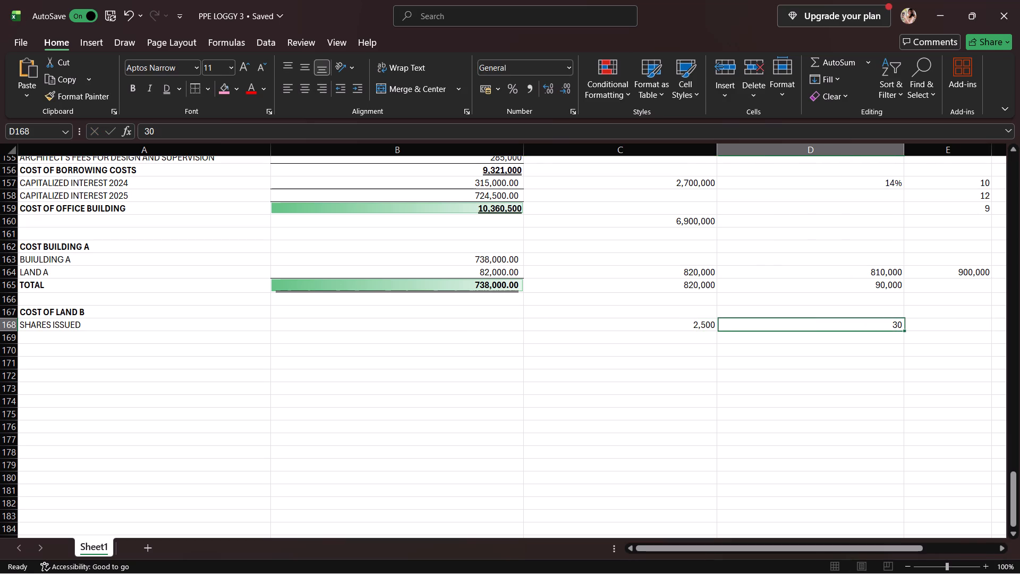
pyautogui.press('Left')
pyautogui.press('Left')
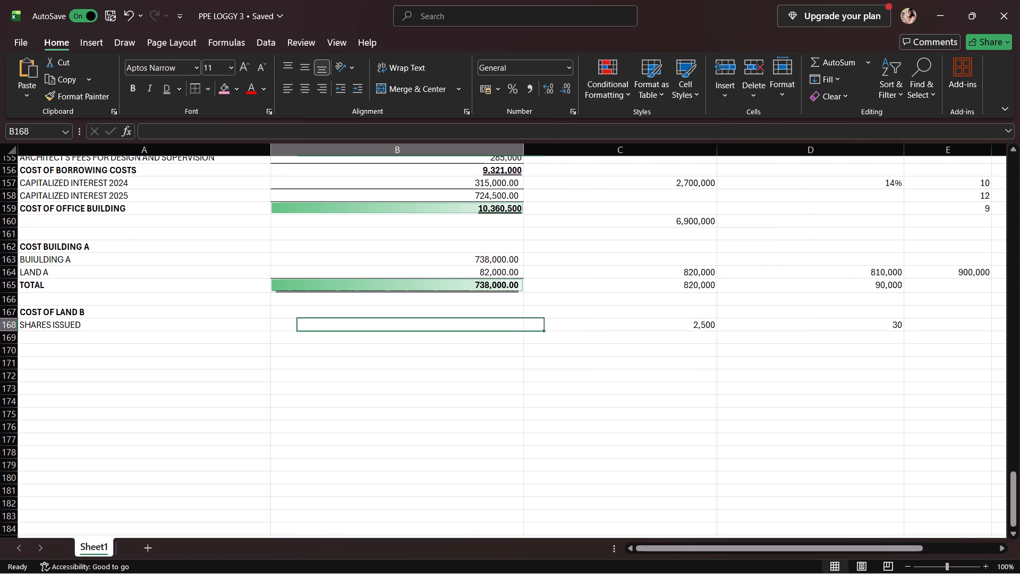
pyautogui.press('=')
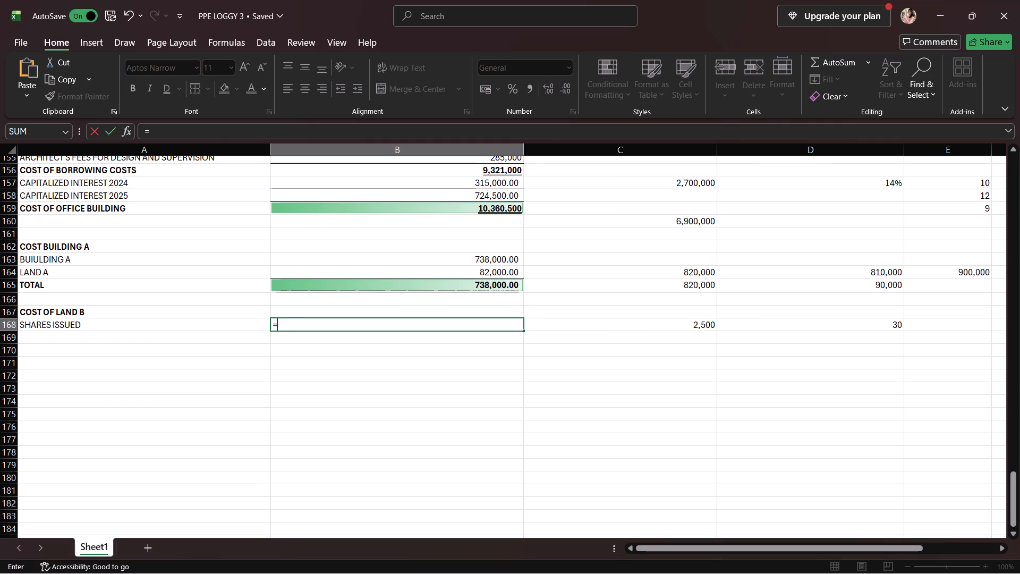
pyautogui.press('2')
pyautogui.press('BackSpace')
pyautogui.press('Right')
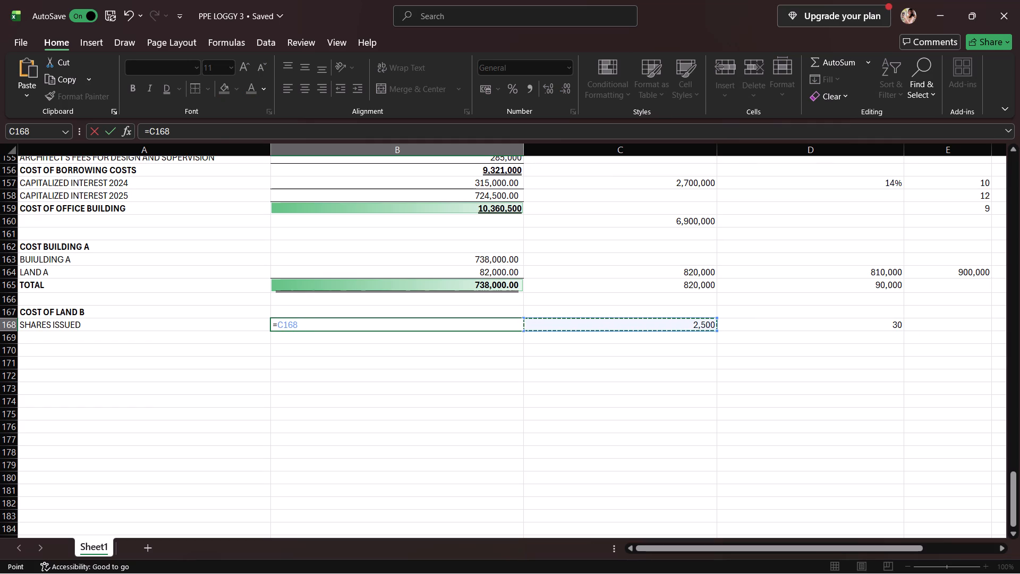
pyautogui.press('*')
pyautogui.press('Right')
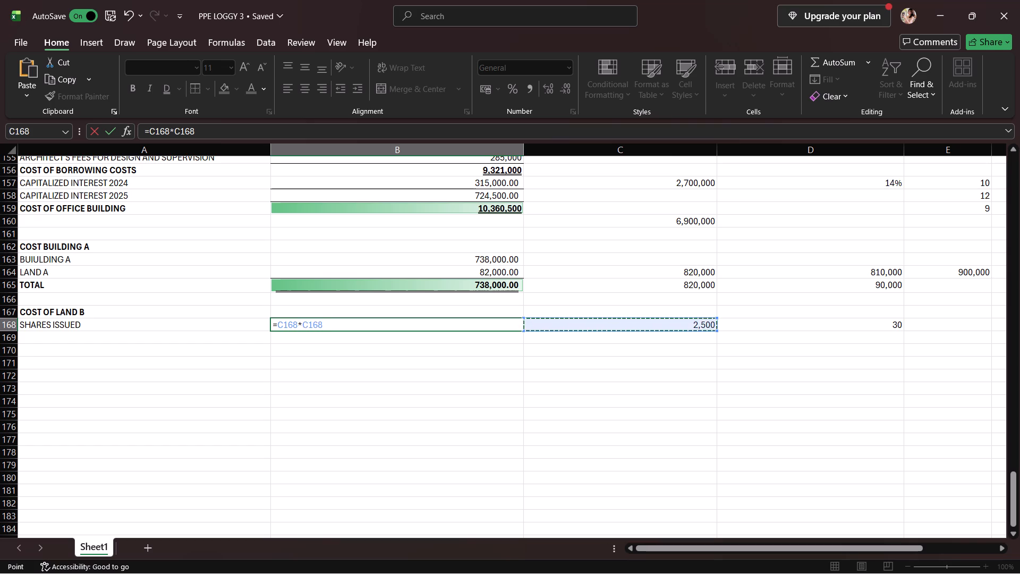
pyautogui.press('Right')
pyautogui.press('Return')
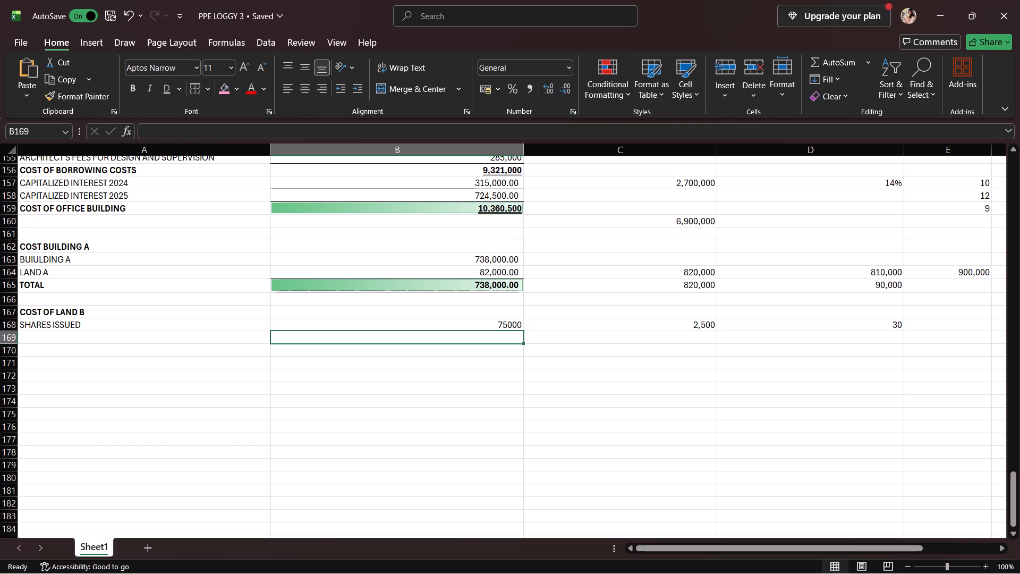
# Format the SHARES ISSUED amount in B168 with the comma style.
pyautogui.press('Up')
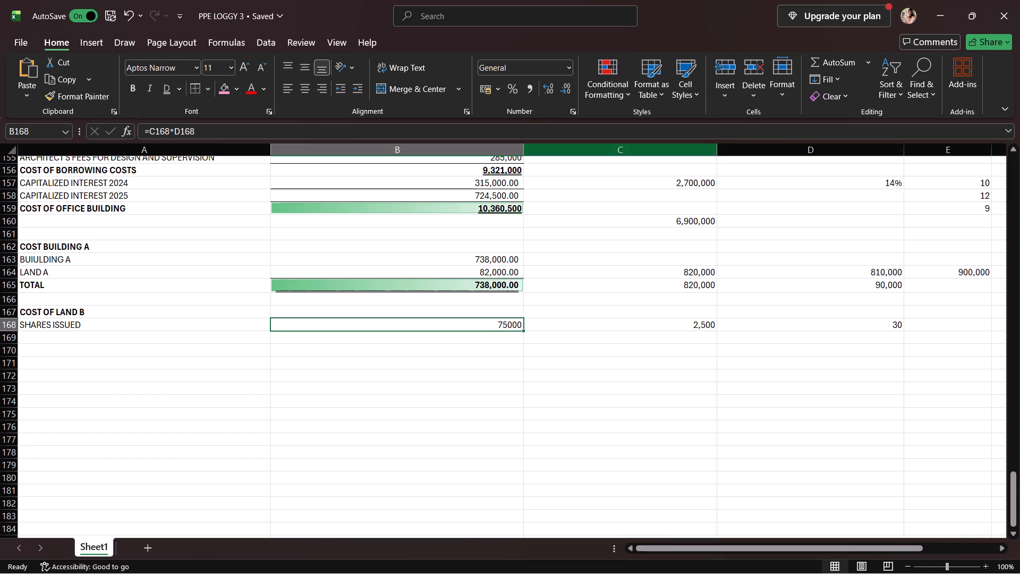
pyautogui.click(533, 86)
pyautogui.click(448, 326)
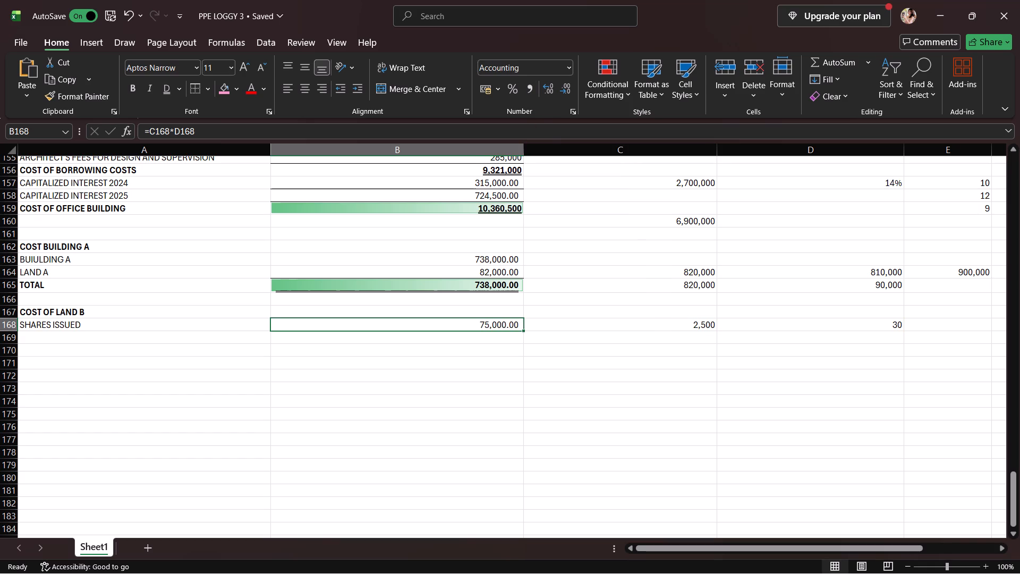
# Enter the label "DEMOLITION OF EXISTING BUILDING ON LAND" in A169 and remove its bold formatting.
pyautogui.click(265, 334)
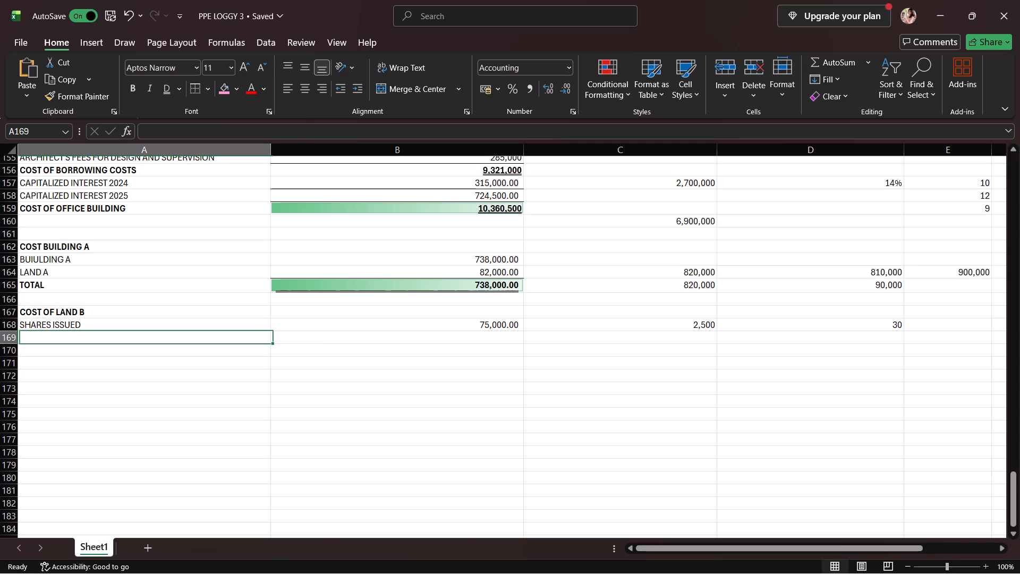
pyautogui.write('DEMOLITION OF')
pyautogui.press('space')
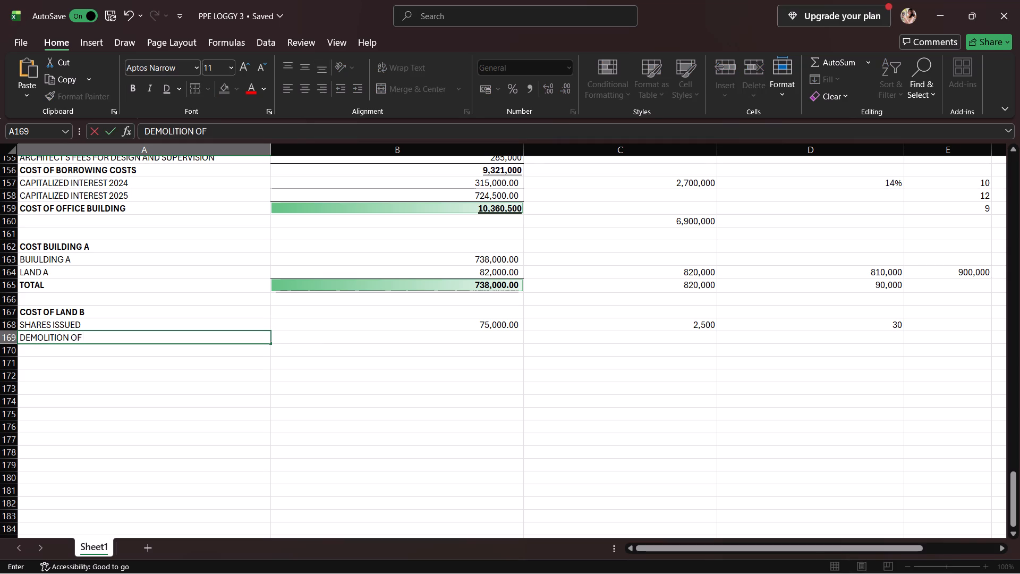
pyautogui.write('EXISTING BUILDING ON LAND')
pyautogui.press('Return')
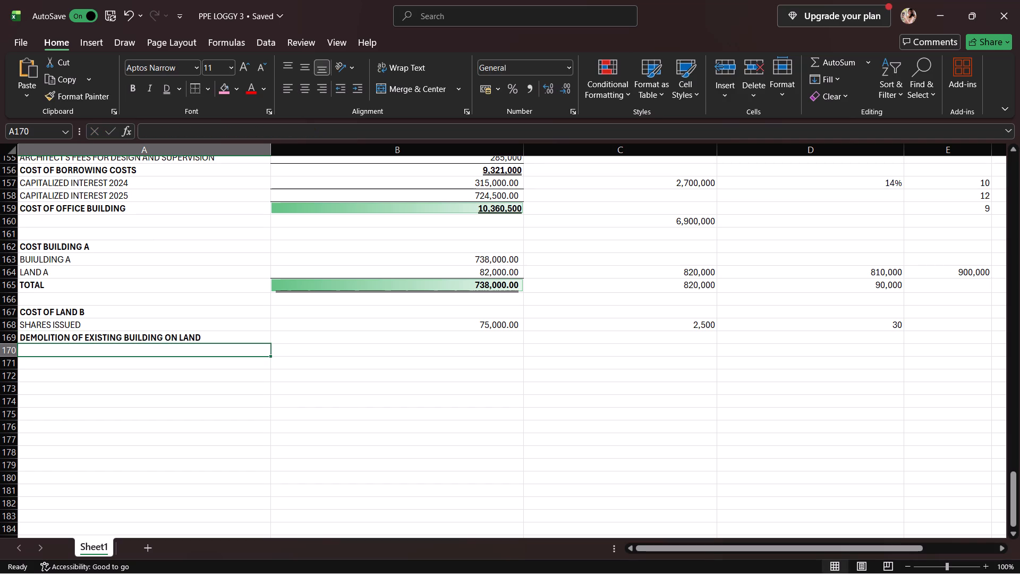
pyautogui.click(265, 334)
pyautogui.click(135, 92)
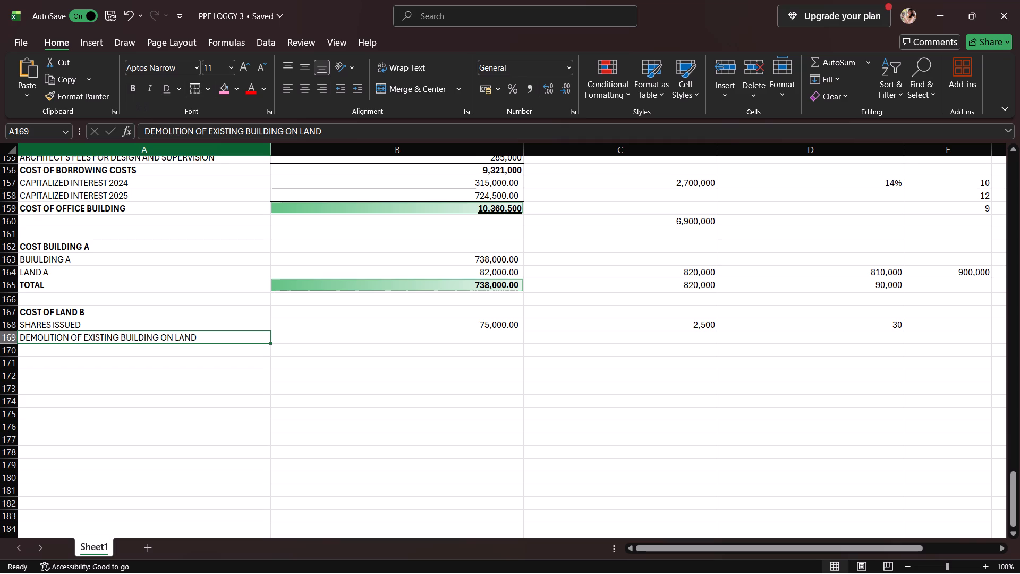
# Enter 16,000 in B169 as the amount for demolition of the existing building on land.
pyautogui.click(329, 341)
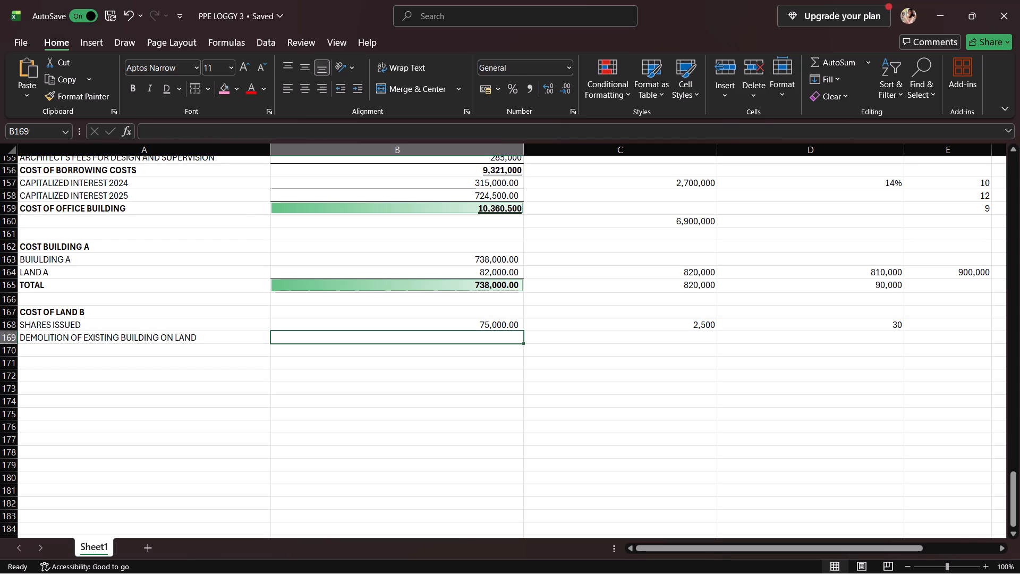
pyautogui.write('16,000')
pyautogui.press('Return')
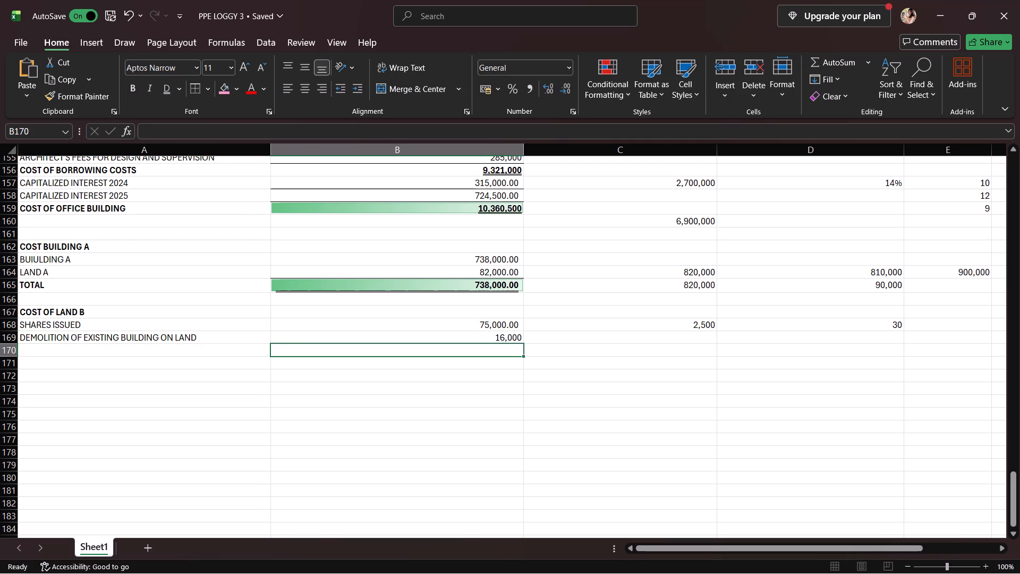
# Enter the total label "COST OF LAND B" in A170 and make it bold.
pyautogui.click(163, 353)
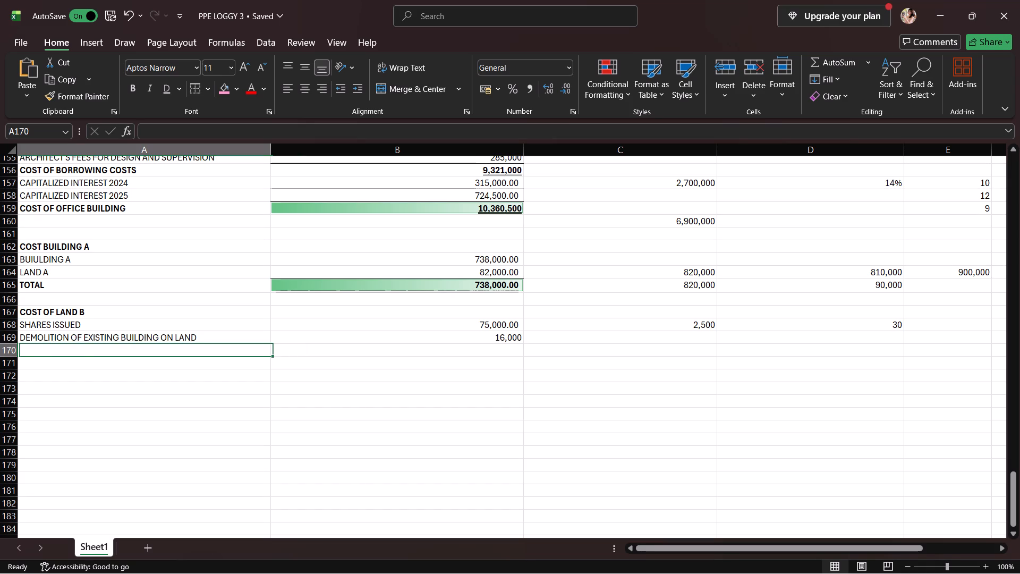
pyautogui.write('COST')
pyautogui.press('space')
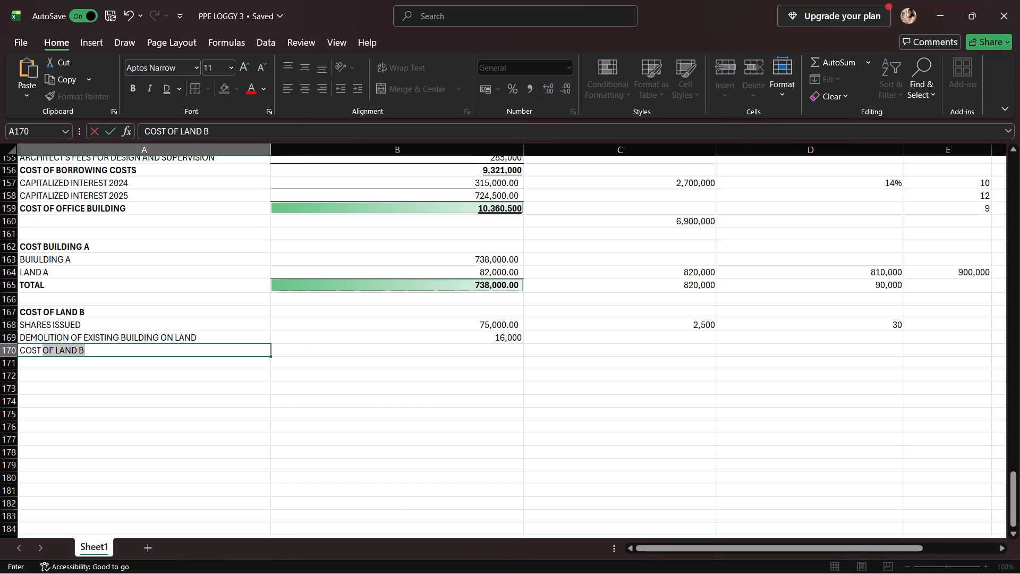
pyautogui.press('Return')
pyautogui.click(163, 353)
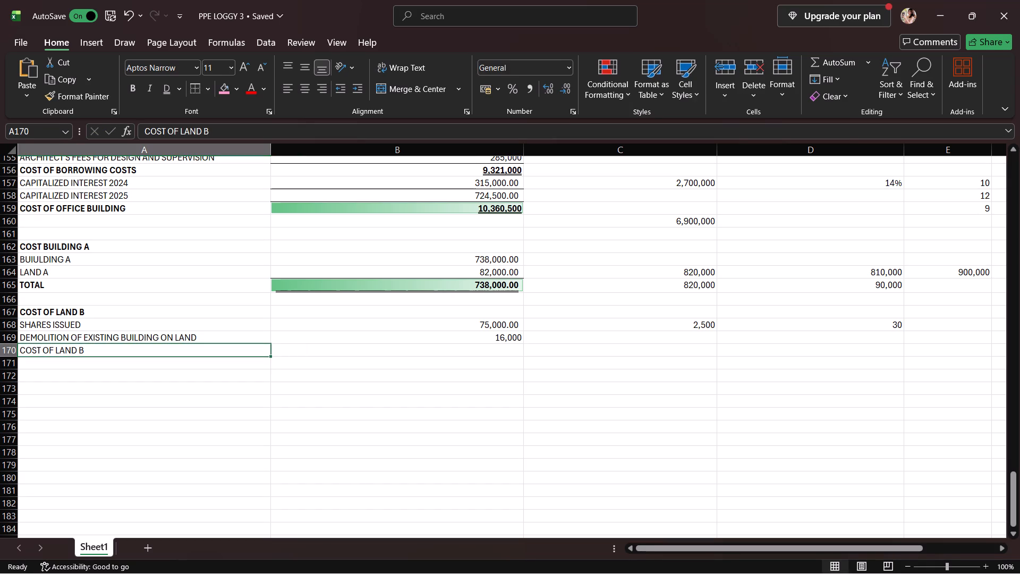
pyautogui.click(133, 92)
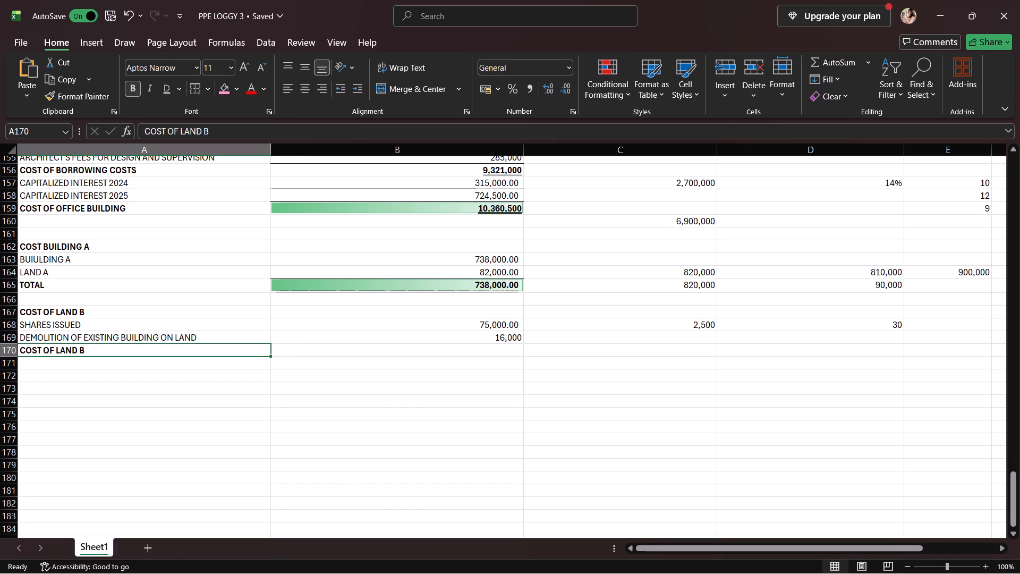
# Add a top border to the COST OF LAND B total cell, B170.
pyautogui.press('Right')
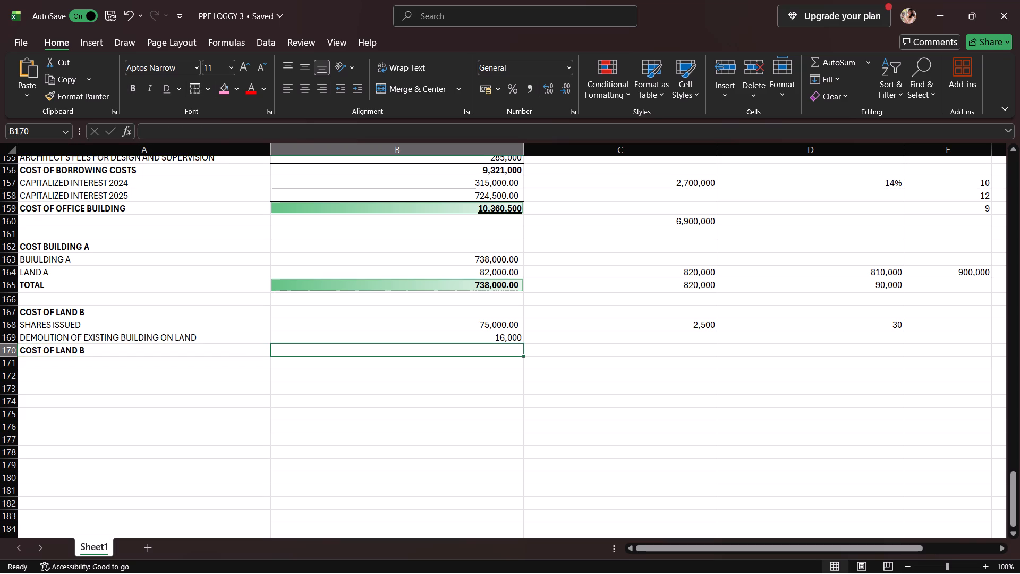
pyautogui.click(198, 84)
# Calculate the COST OF LAND B total in B170 with the formula =B168+B169.
pyautogui.press('=')
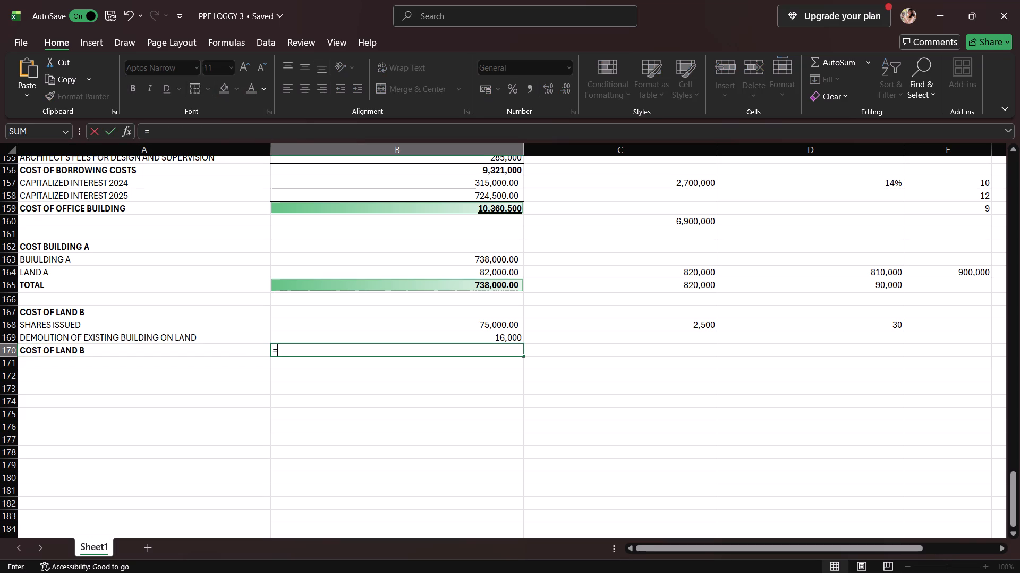
pyautogui.click(409, 322)
pyautogui.press('+')
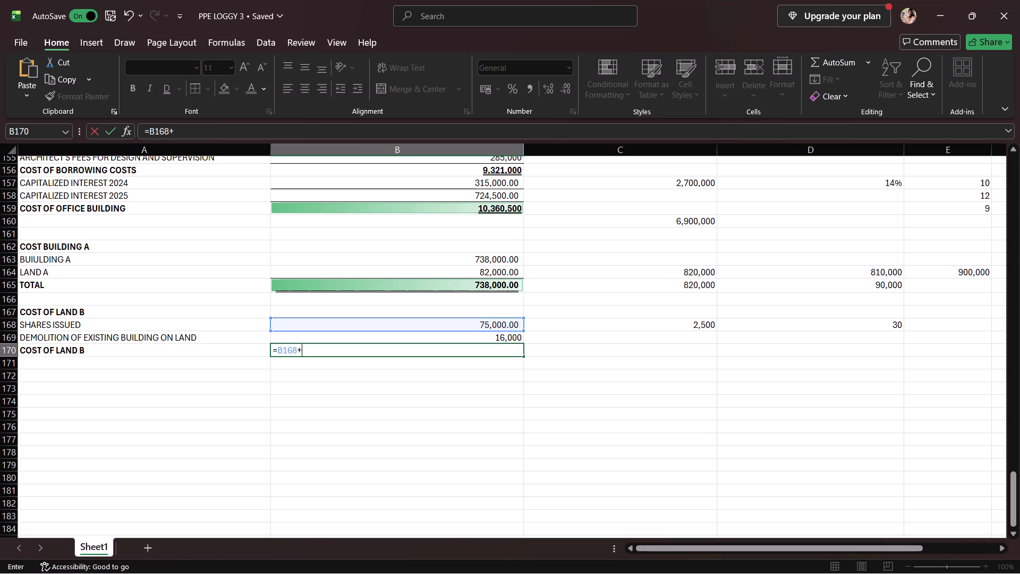
pyautogui.click(412, 336)
pyautogui.press('Return')
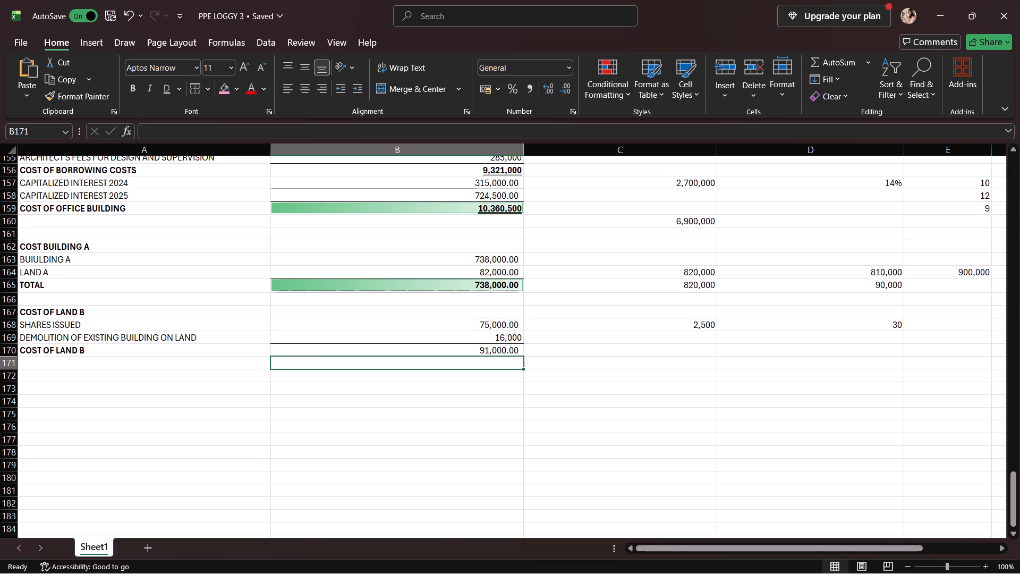
# Format the COST OF LAND B total in B170 as bold with a double underline.
pyautogui.click(423, 346)
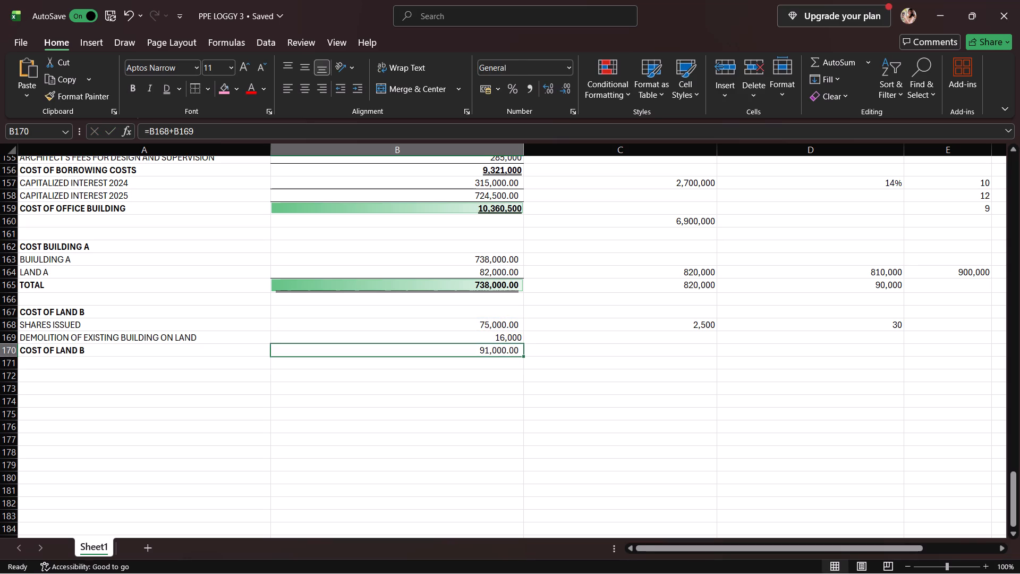
pyautogui.click(131, 85)
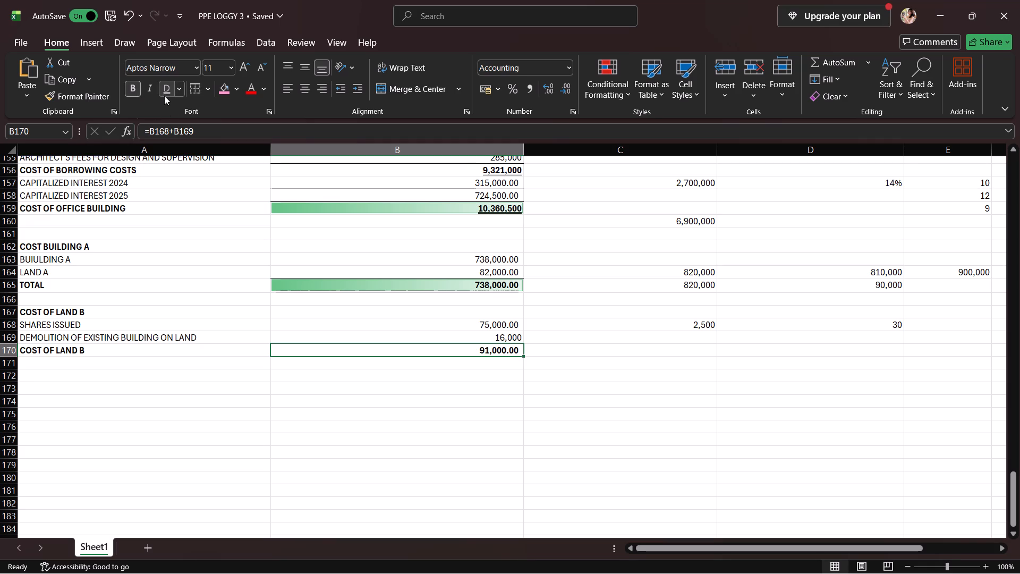
pyautogui.click(164, 96)
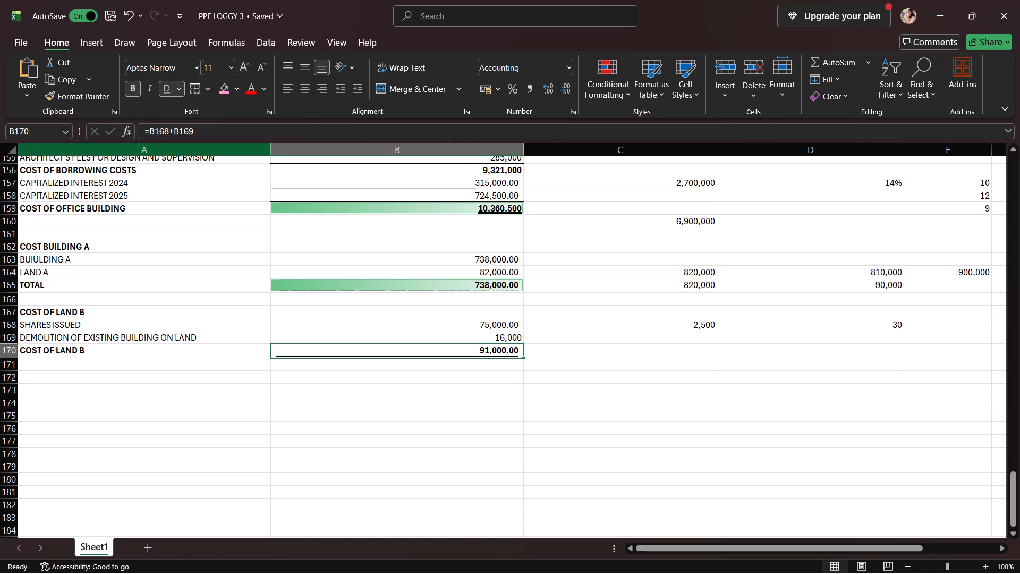
pyautogui.press('Up')
pyautogui.press('Down')
pyautogui.press('Up')
pyautogui.press('Down')
# Enter the schedule heading "COST OF MACHINE B" in A172, leaving row 171 blank.
pyautogui.press('Left')
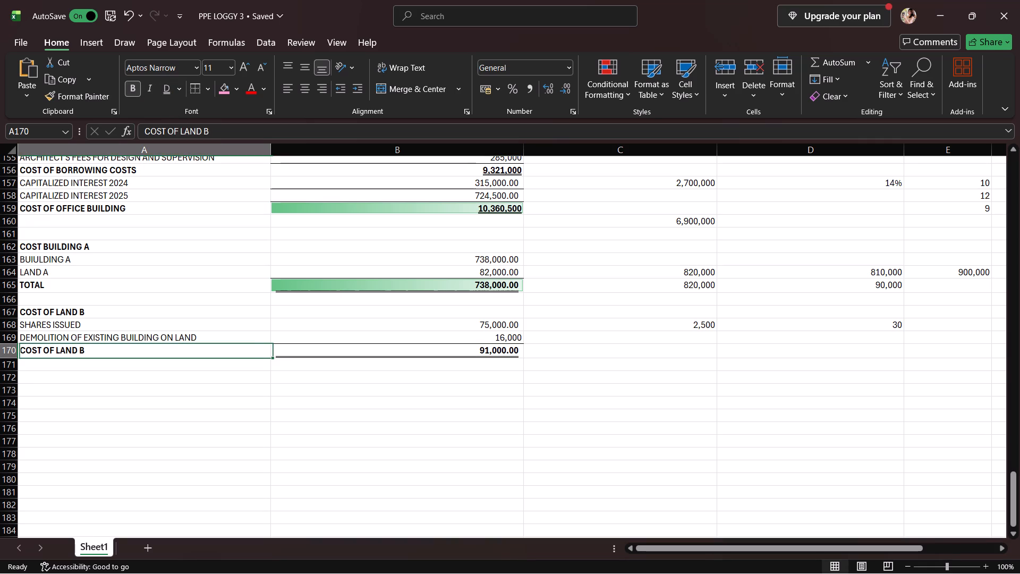
pyautogui.press('Down')
pyautogui.press('Down')
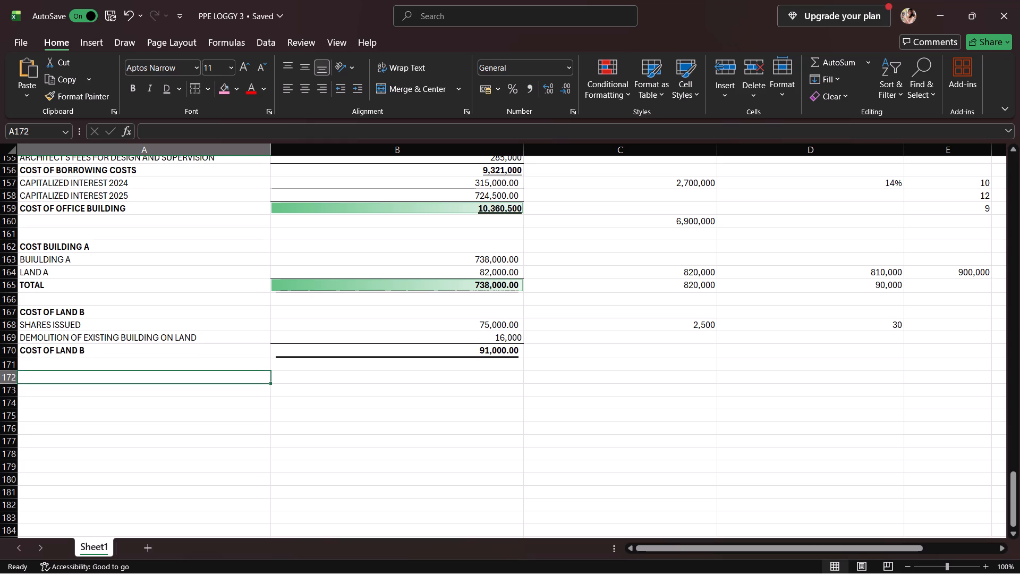
pyautogui.write('COST MACHINE')
pyautogui.press('space')
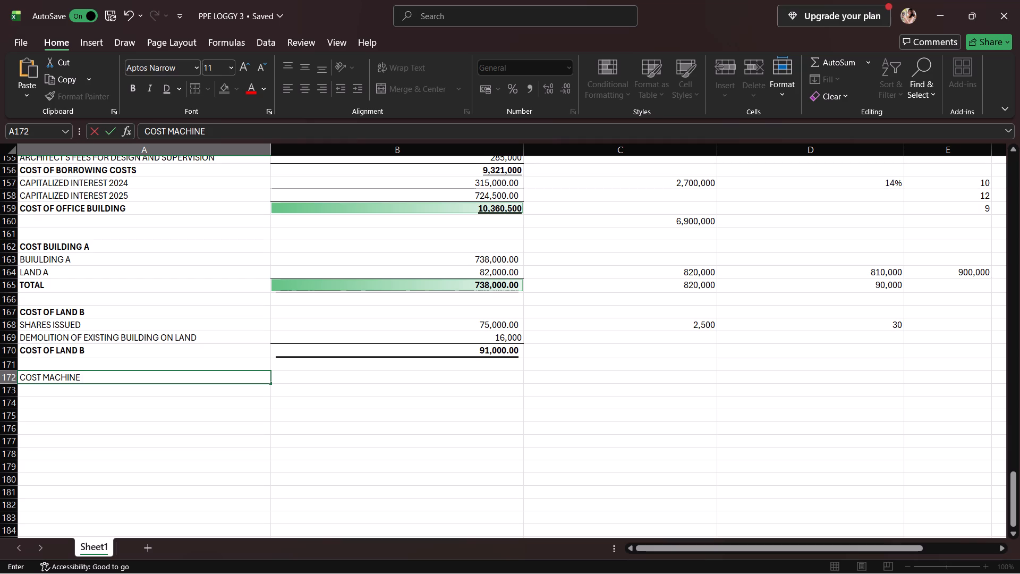
pyautogui.press('BackSpace')
pyautogui.press('BackSpace')
pyautogui.press('BackSpace')
pyautogui.press('BackSpace')
pyautogui.press('BackSpace')
pyautogui.press('BackSpace')
pyautogui.press('BackSpace')
pyautogui.press('BackSpace')
pyautogui.write('OF MACHINE')
pyautogui.press('space')
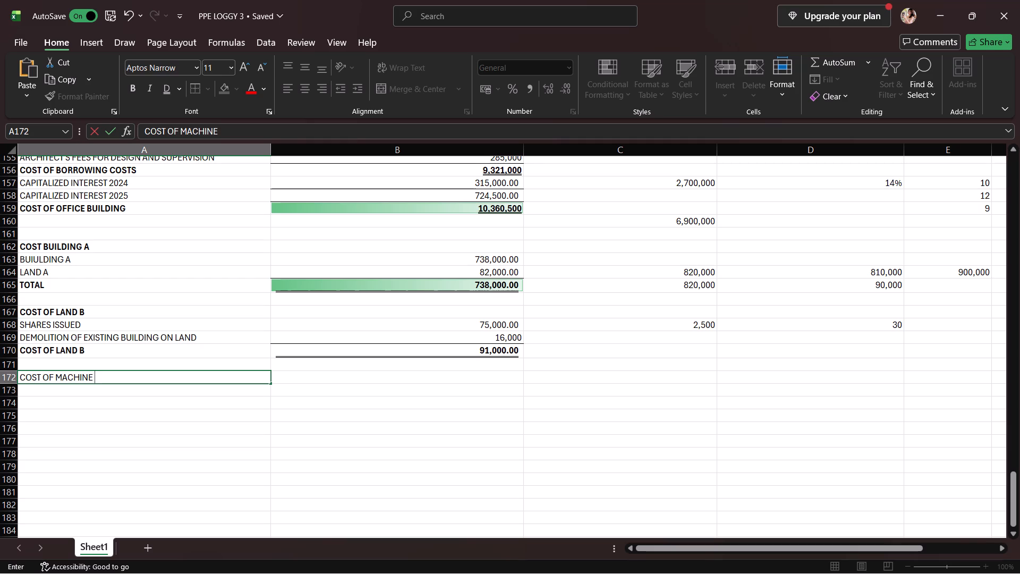
pyautogui.press('b')
pyautogui.press('Return')
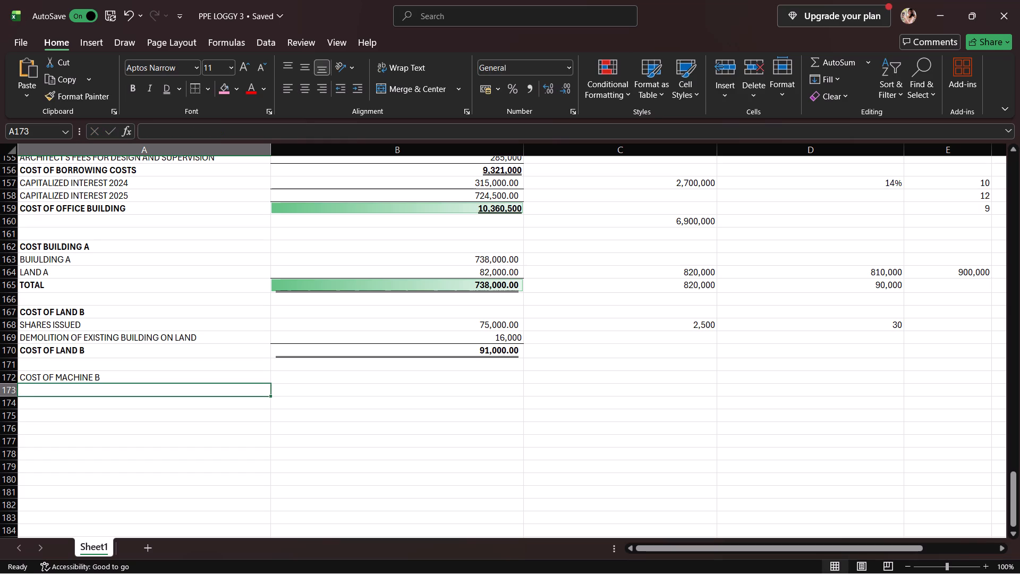
# Enter the row labels "DOWN PAYMENT" in A173 and "PV OF ANNUITY DUE" in A174.
pyautogui.write('DOWN PAYMENT')
pyautogui.press('Return')
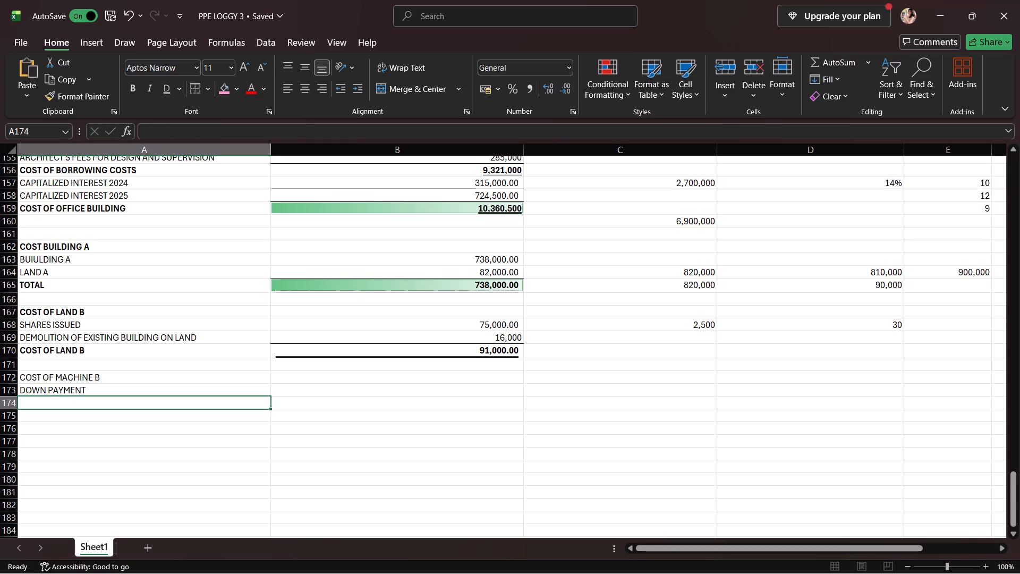
pyautogui.write('PV OF')
pyautogui.press('space')
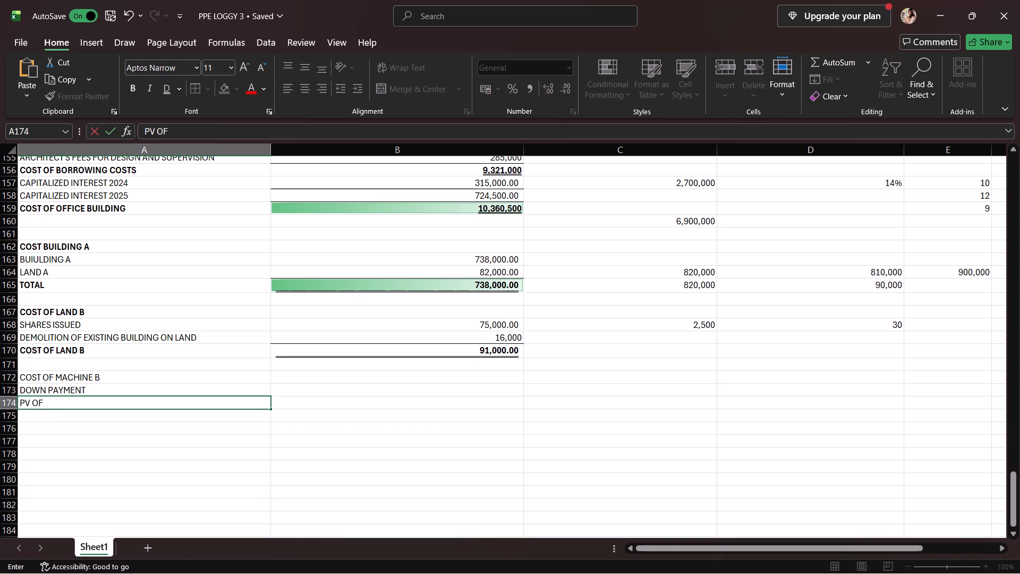
pyautogui.write('ANNUITY')
pyautogui.press('space')
pyautogui.write('DUE')
pyautogui.press('space')
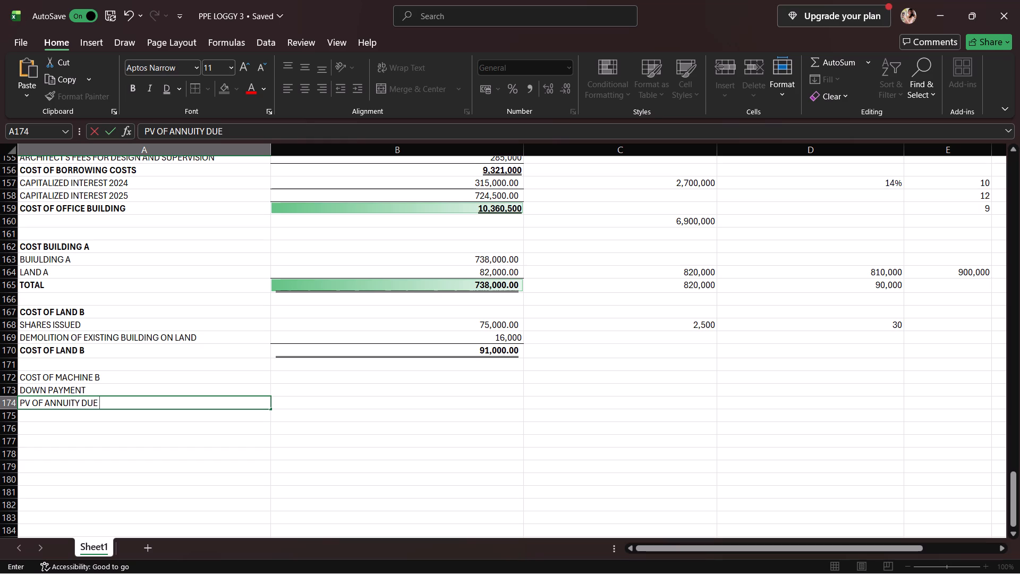
# Enter 6,000 in C174 and 7.710 in D174 as the inputs for the PV OF ANNUITY DUE row.
pyautogui.click(551, 406)
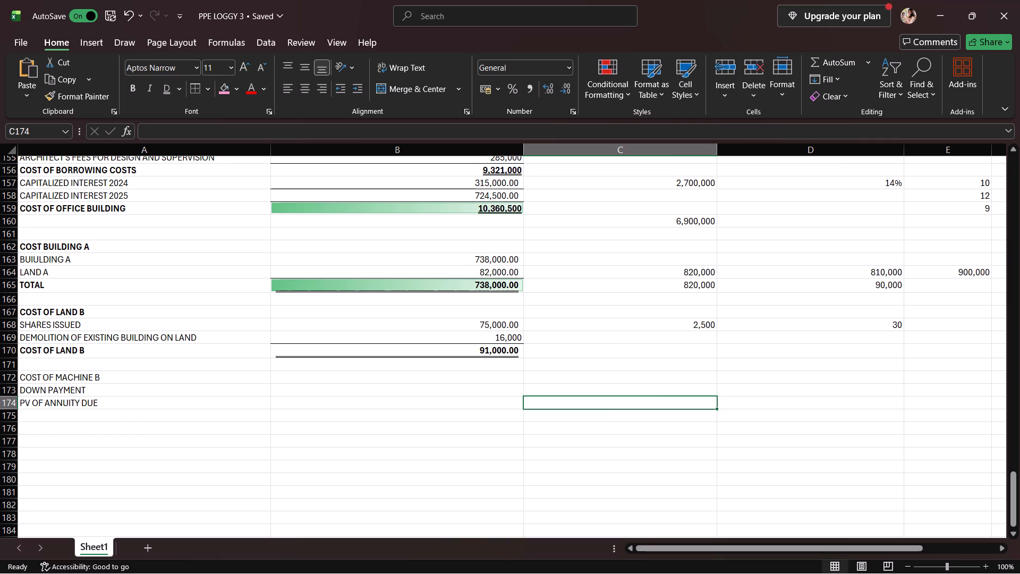
pyautogui.write('6,000')
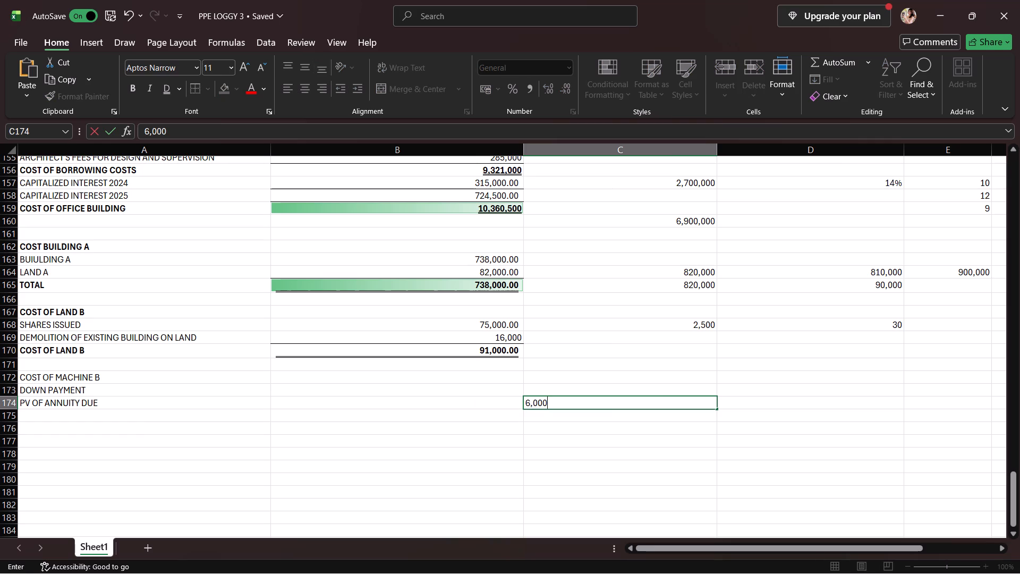
pyautogui.click(793, 406)
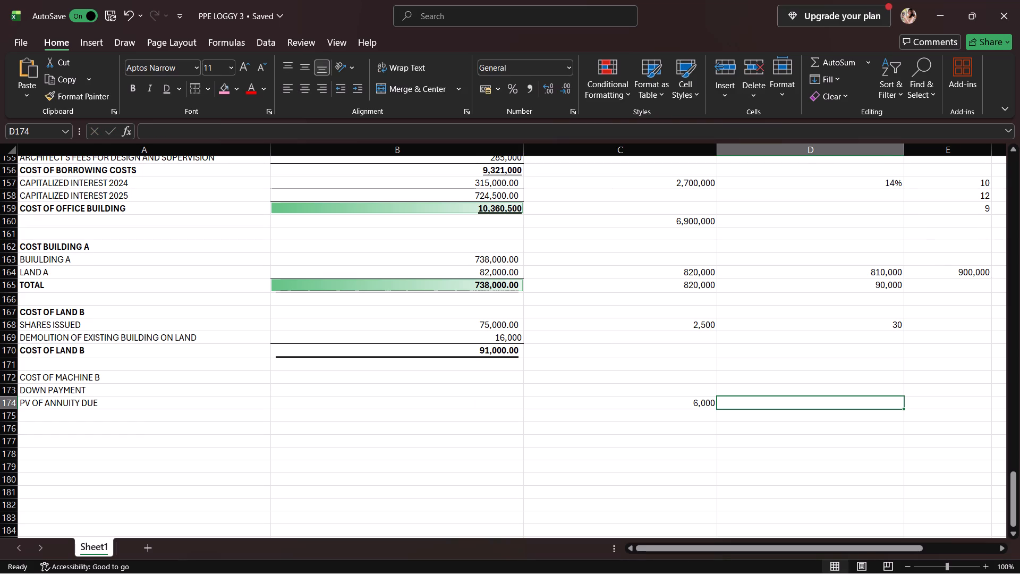
pyautogui.write('7.')
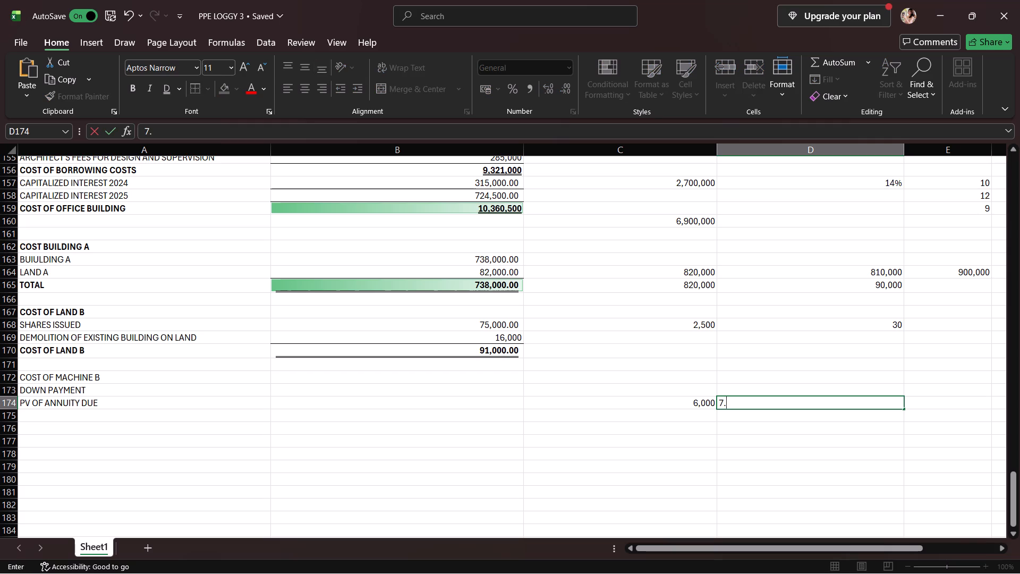
pyautogui.write('710')
pyautogui.press('Return')
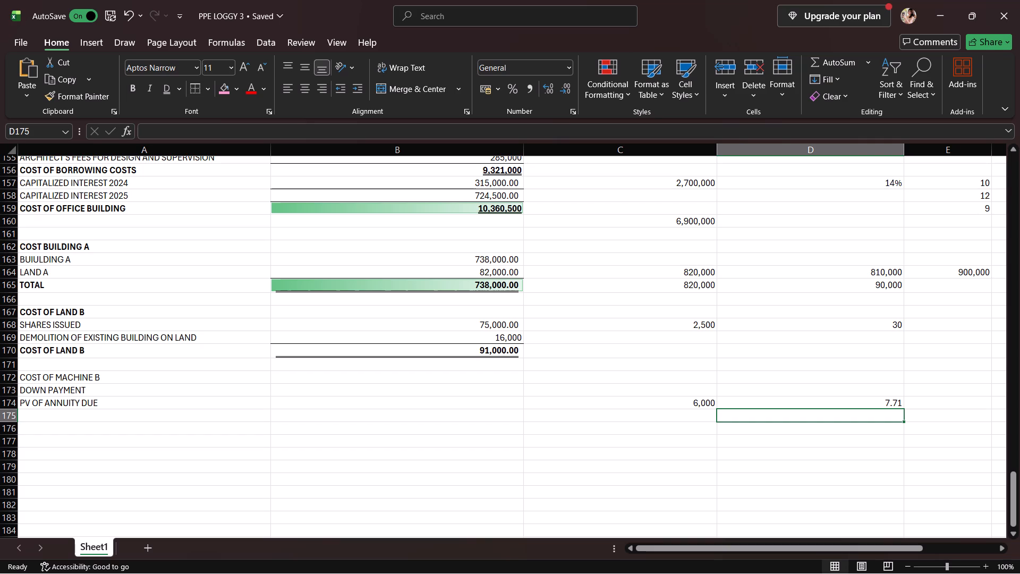
# Enter 75,000 in B173 as the DOWN PAYMENT amount.
pyautogui.click(305, 384)
pyautogui.click(186, 391)
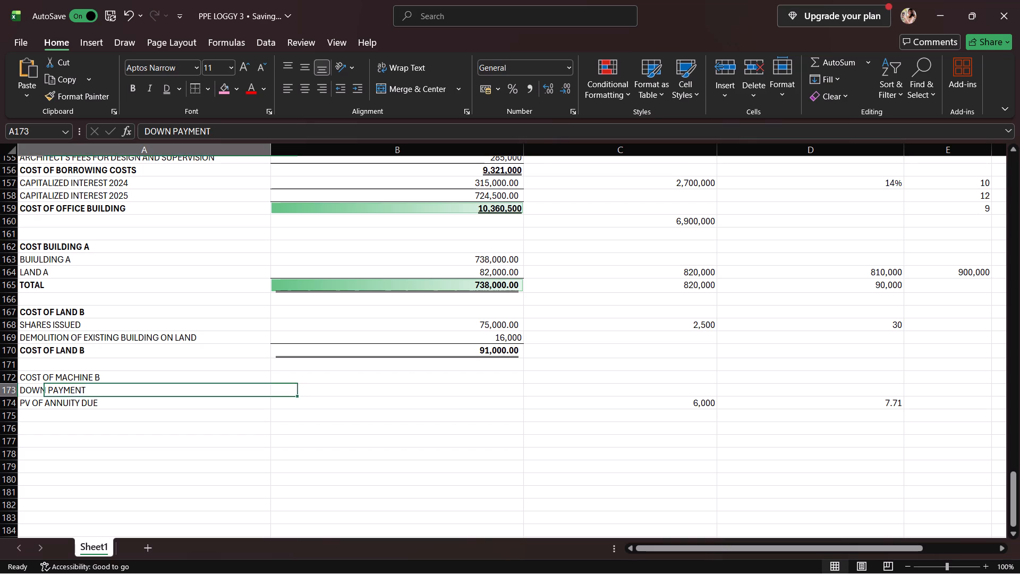
pyautogui.click(282, 394)
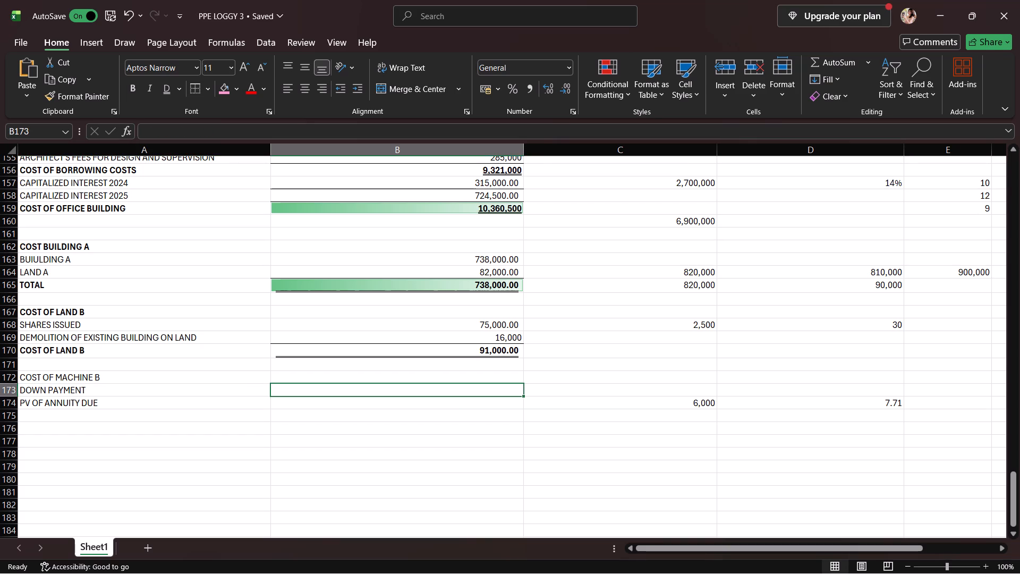
pyautogui.write('75')
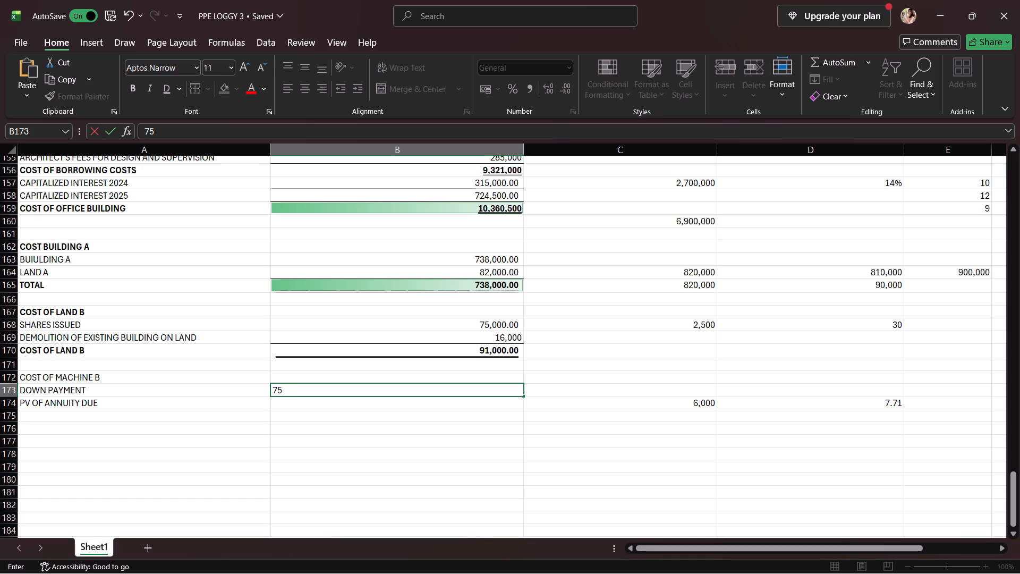
pyautogui.write(',000')
pyautogui.press('Return')
# Calculate the PV OF ANNUITY DUE amount in B174 with the formula =C174*D174.
pyautogui.press('=')
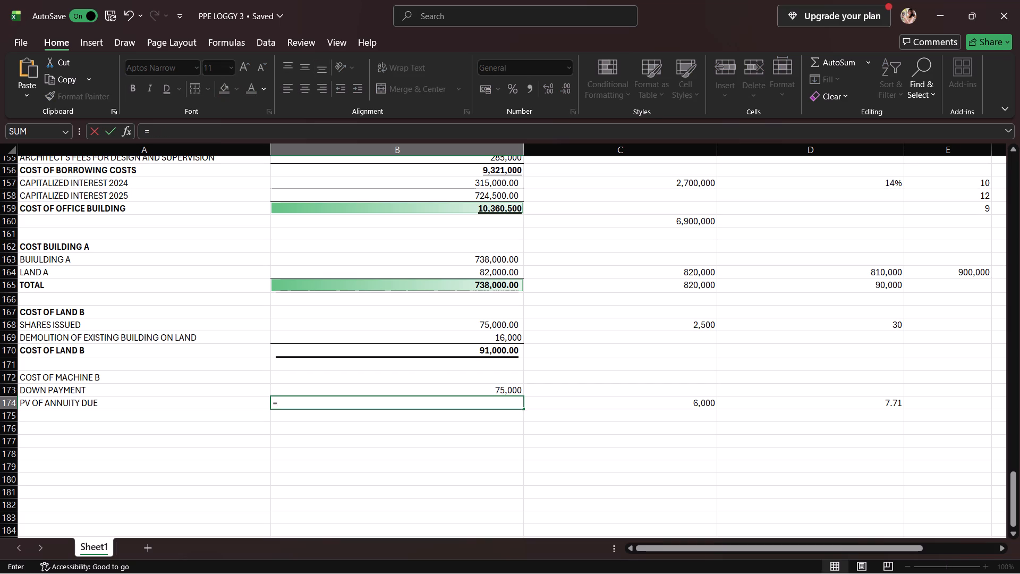
pyautogui.click(564, 406)
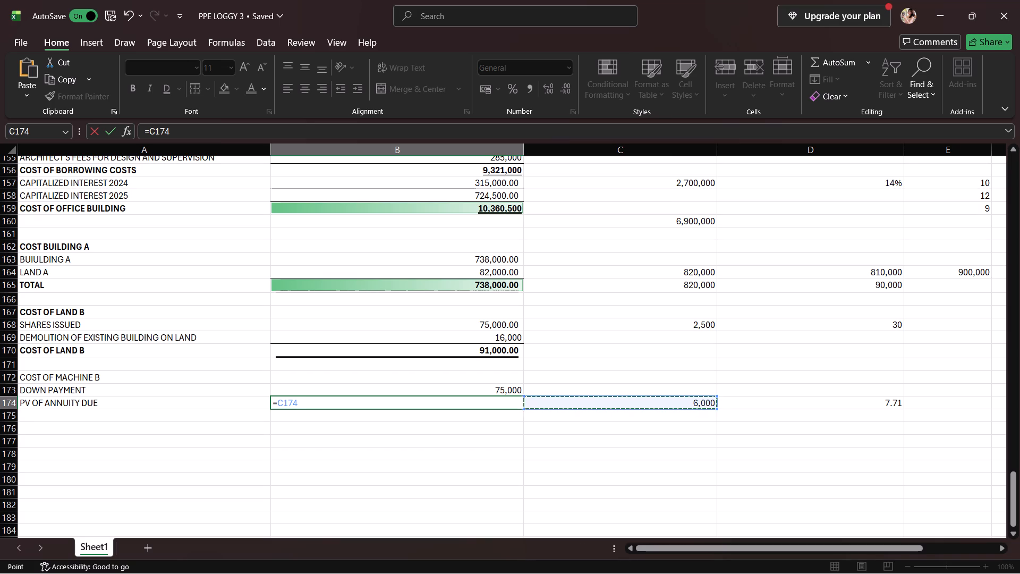
pyautogui.press('*')
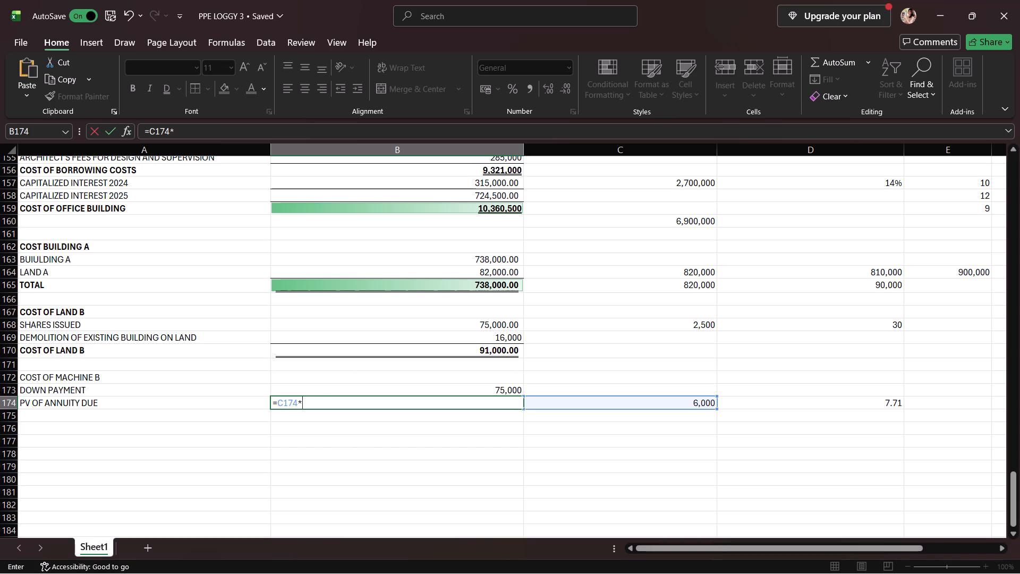
pyautogui.moveTo(727, 399); pyautogui.dragTo(733, 399)
pyautogui.press('Return')
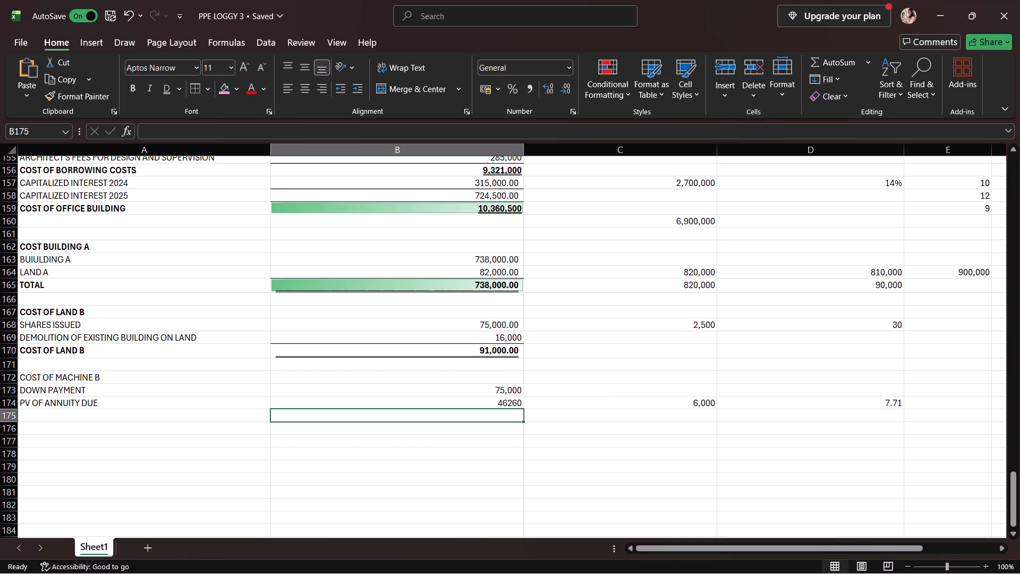
# Apply the comma number style to the PV OF ANNUITY DUE amount in B174.
pyautogui.click(517, 404)
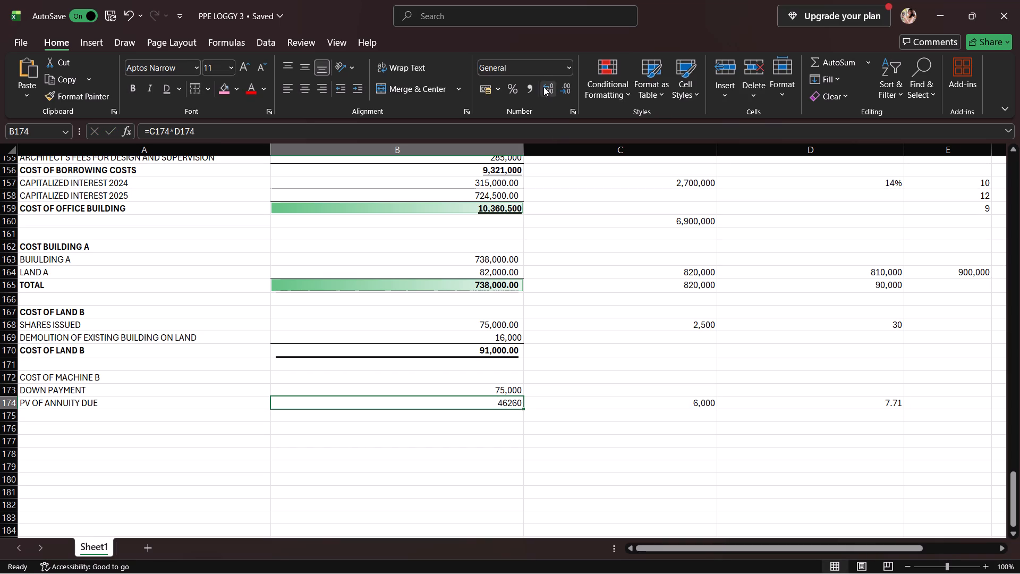
pyautogui.click(528, 92)
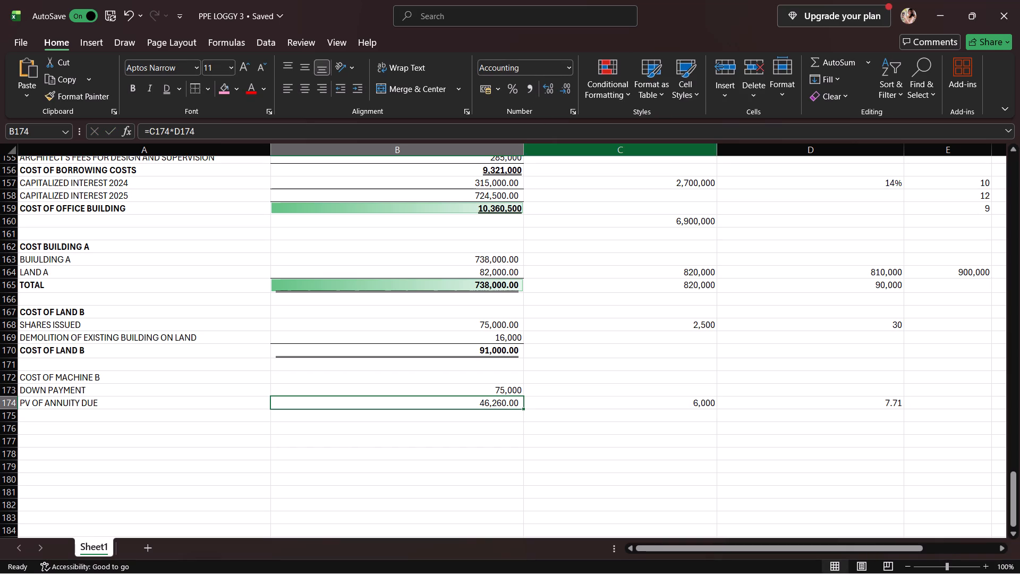
pyautogui.click(549, 402)
pyautogui.click(520, 410)
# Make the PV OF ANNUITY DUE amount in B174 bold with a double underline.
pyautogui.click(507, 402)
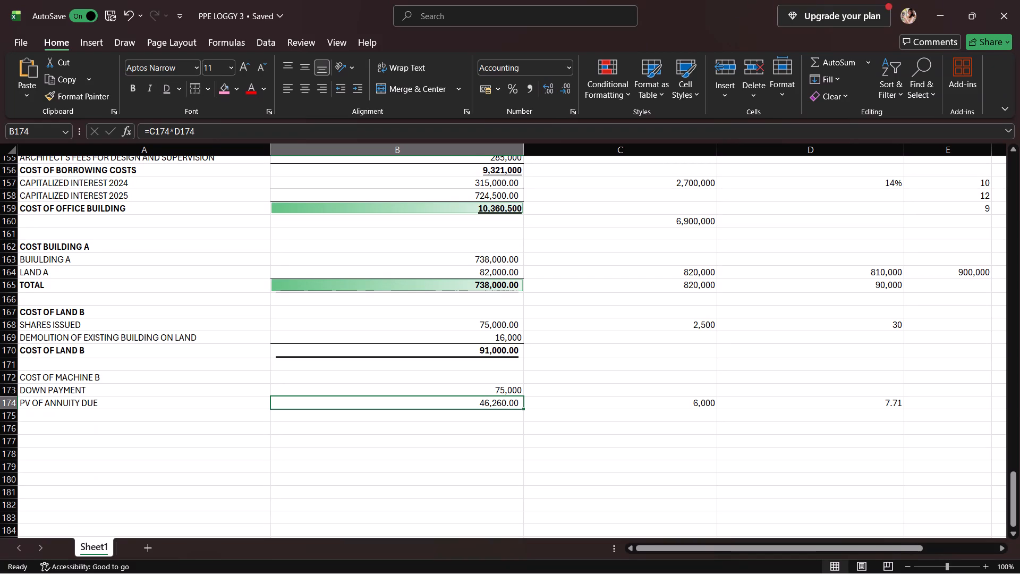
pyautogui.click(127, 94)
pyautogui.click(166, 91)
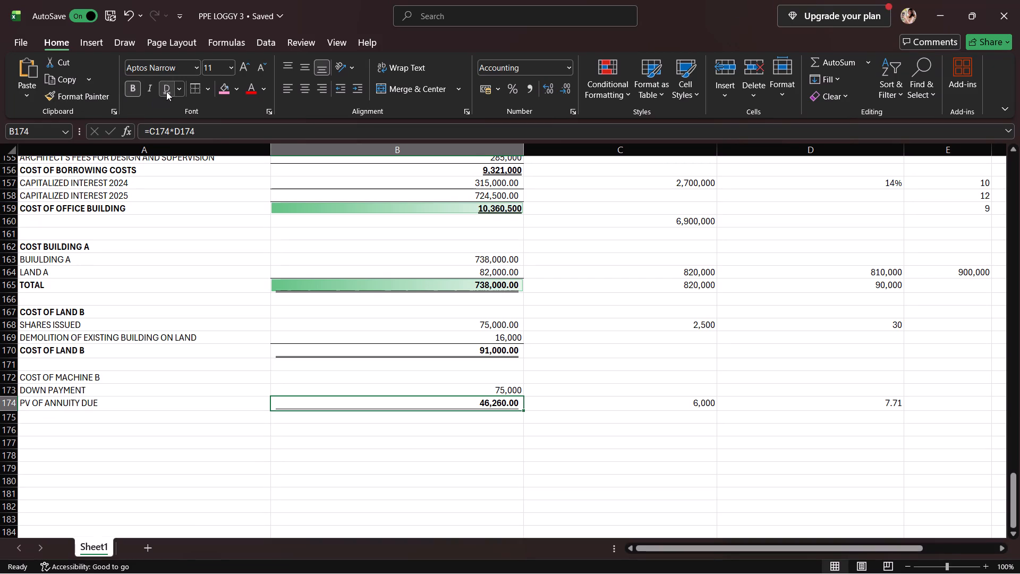
# Enter the total row label "COST OF MACHINE B" in A175.
pyautogui.scroll(-2, 345, 450)
pyautogui.click(367, 350)
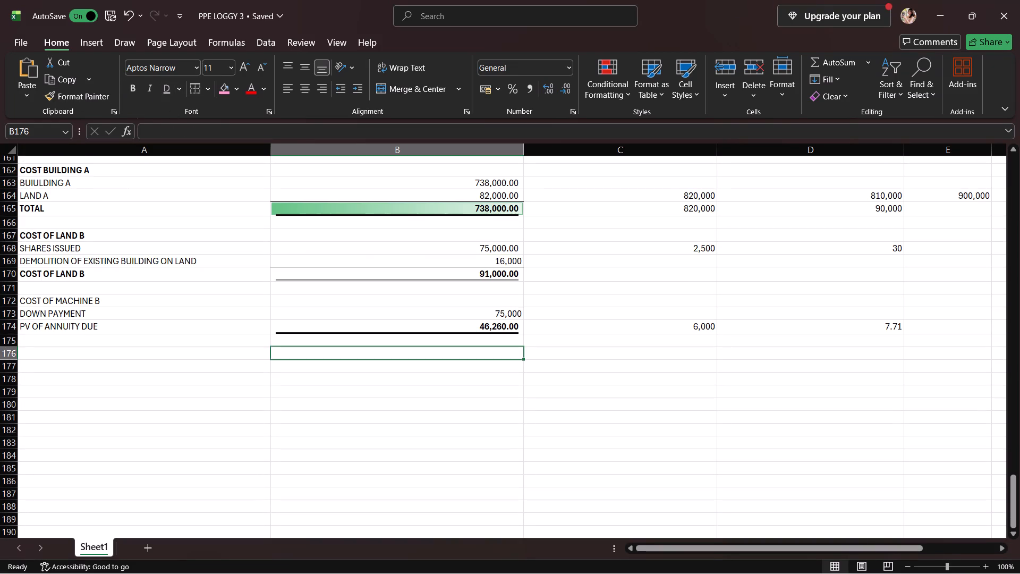
pyautogui.click(366, 343)
pyautogui.click(230, 345)
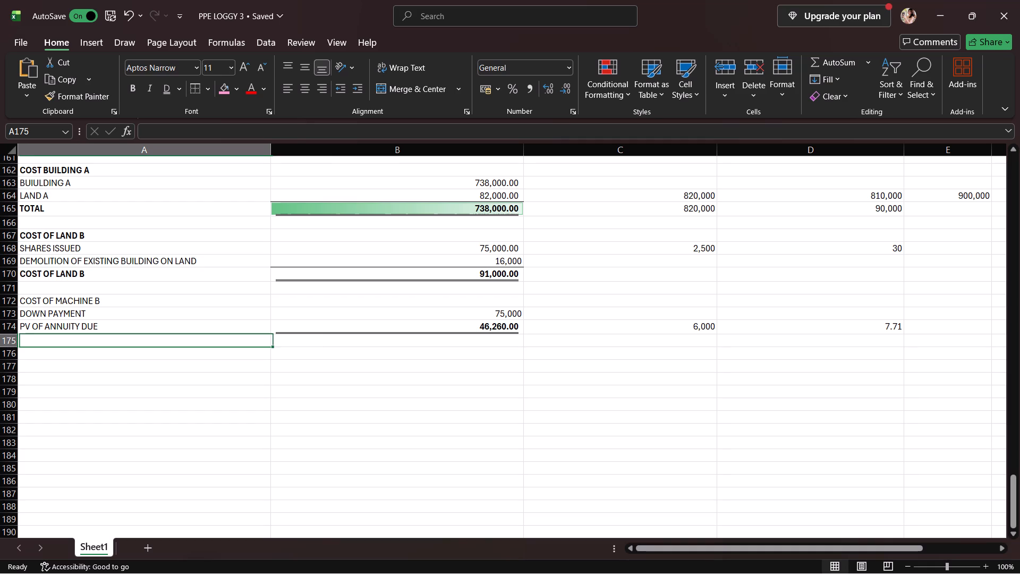
pyautogui.write('COST')
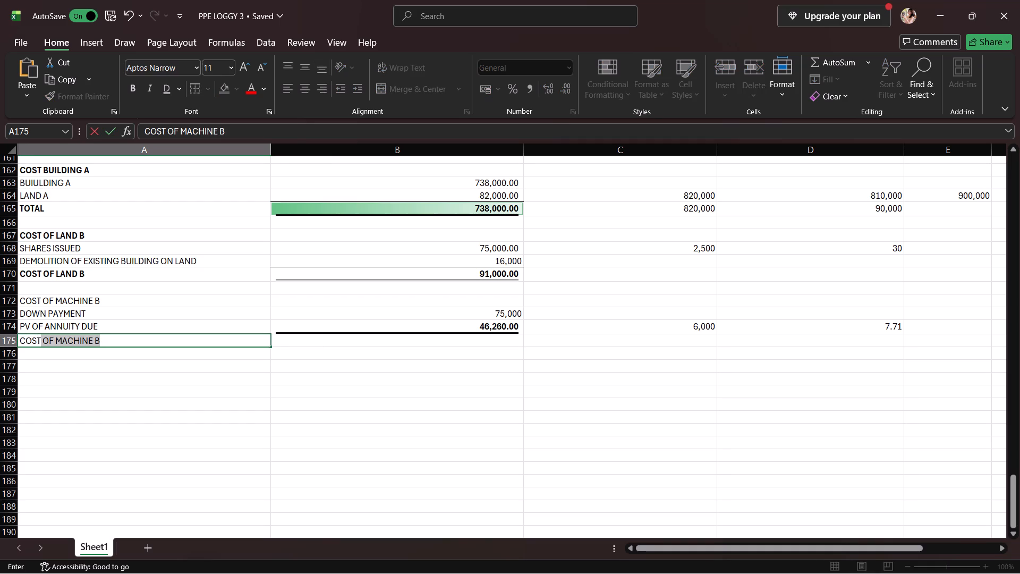
pyautogui.press('space')
pyautogui.press('Return')
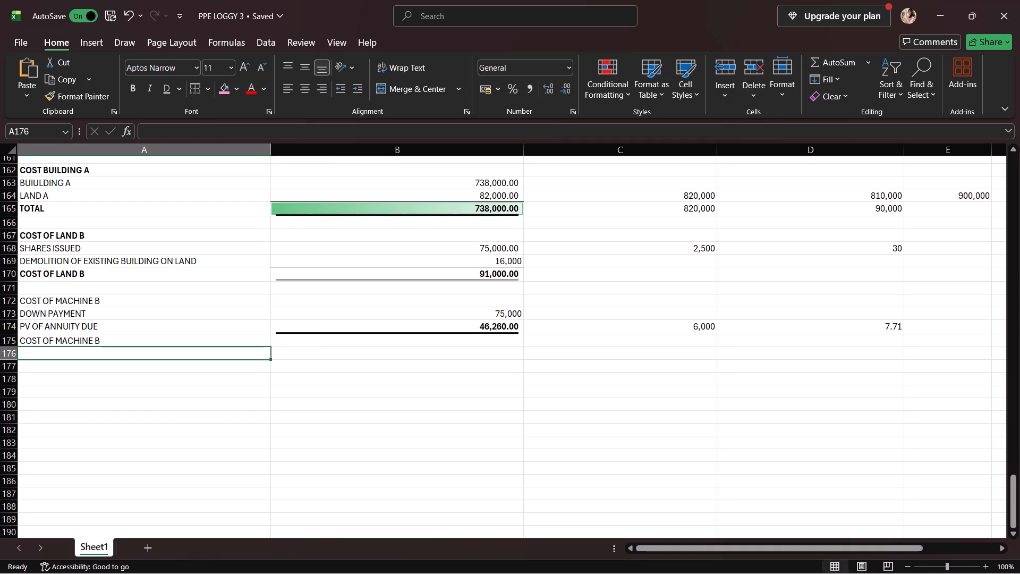
# Make the COST OF MACHINE B total label in A175 bold without an underline.
pyautogui.click(189, 341)
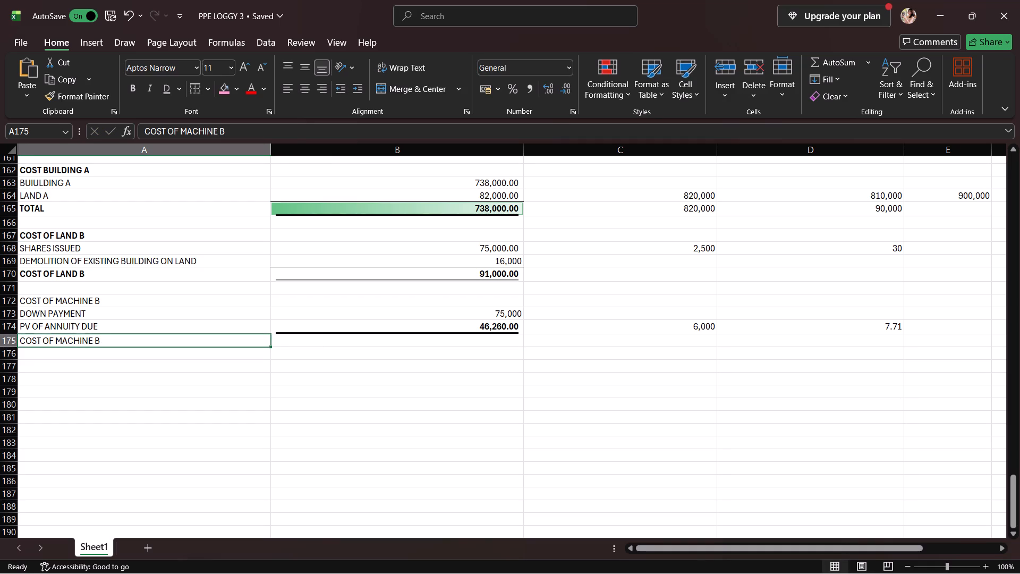
pyautogui.click(129, 87)
pyautogui.click(165, 91)
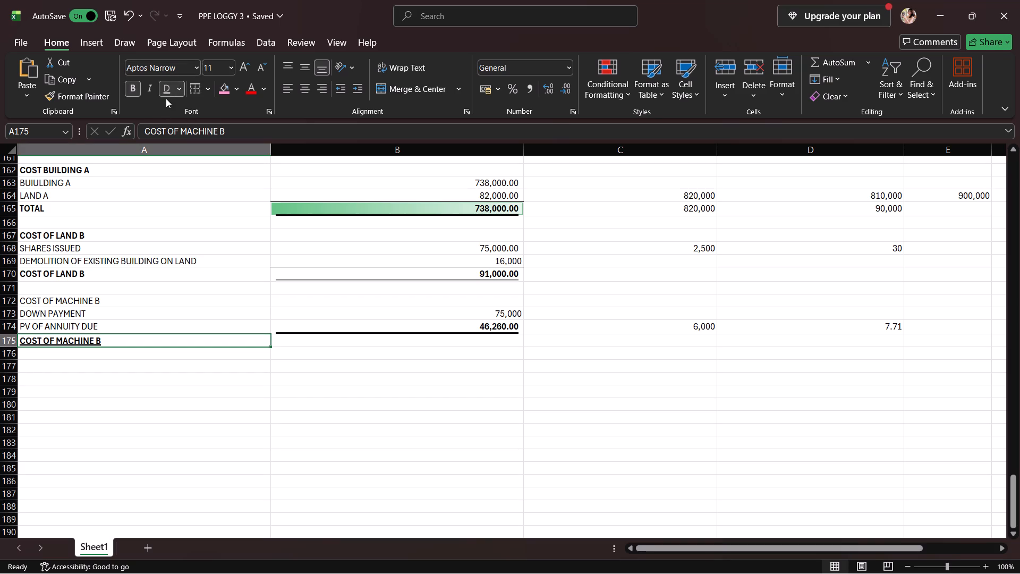
pyautogui.click(166, 88)
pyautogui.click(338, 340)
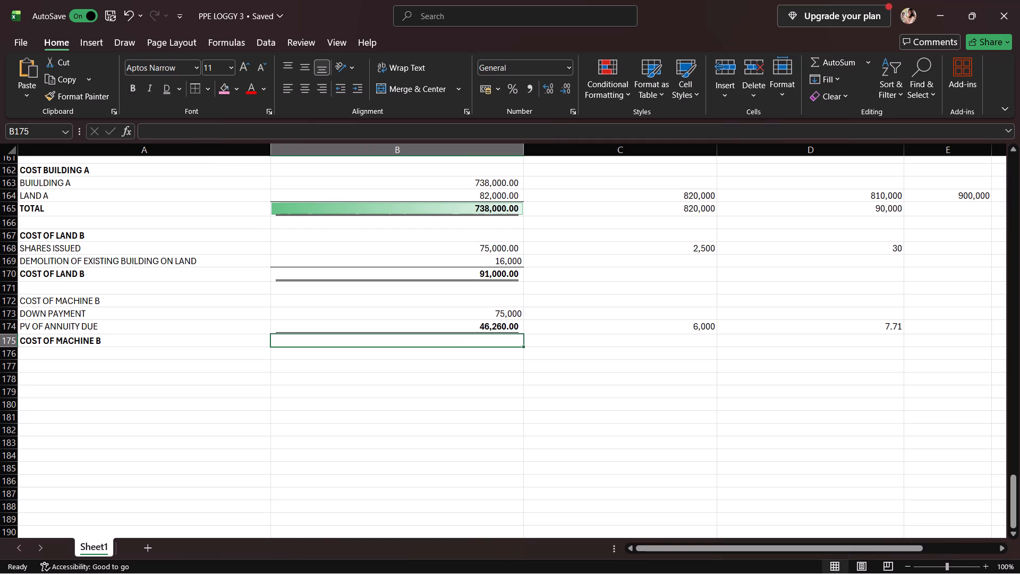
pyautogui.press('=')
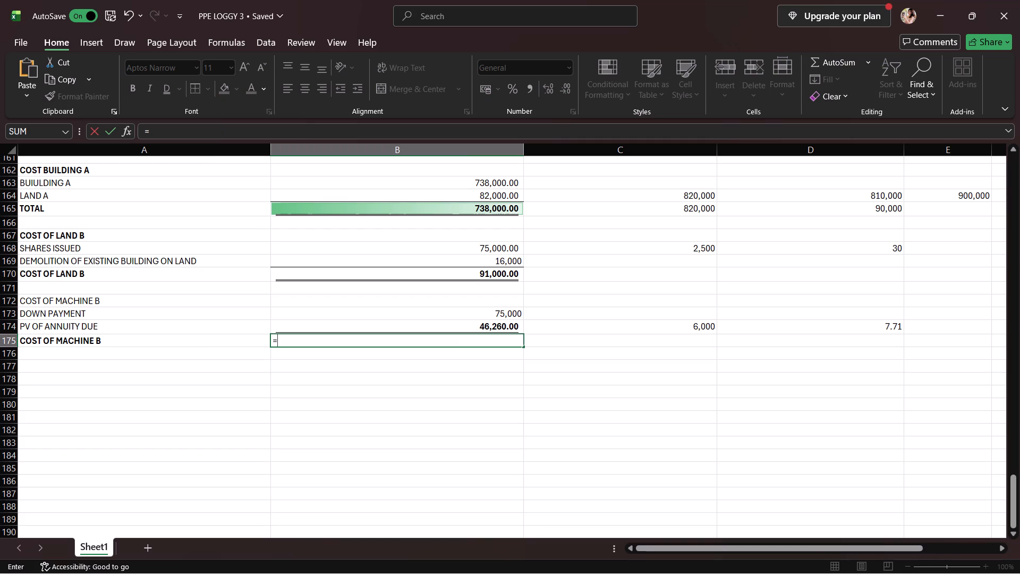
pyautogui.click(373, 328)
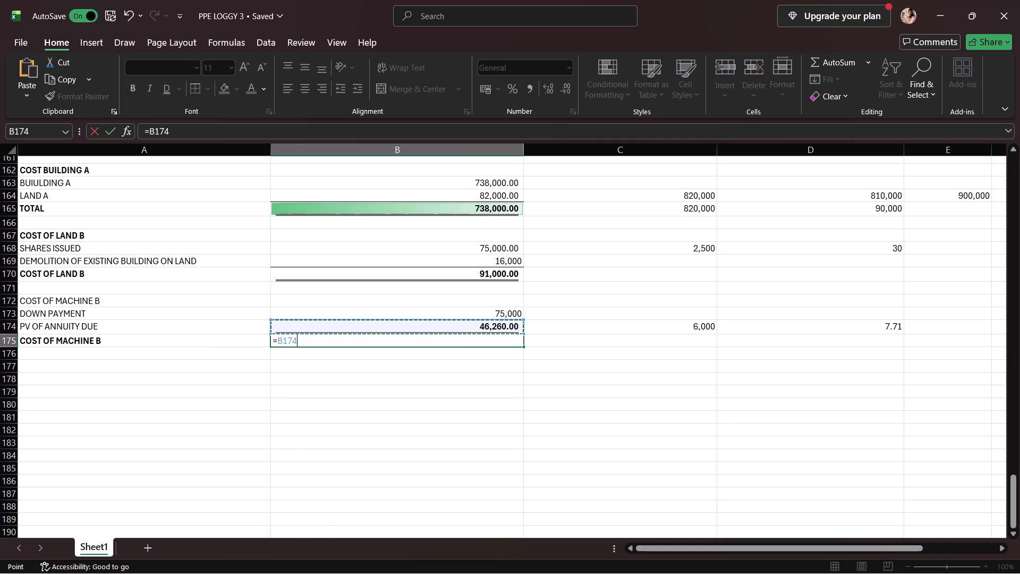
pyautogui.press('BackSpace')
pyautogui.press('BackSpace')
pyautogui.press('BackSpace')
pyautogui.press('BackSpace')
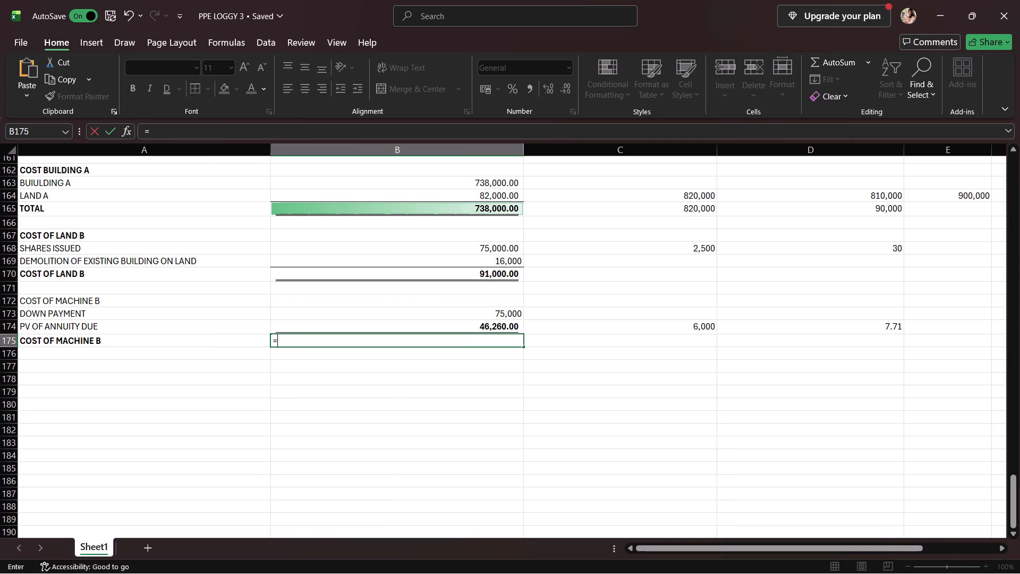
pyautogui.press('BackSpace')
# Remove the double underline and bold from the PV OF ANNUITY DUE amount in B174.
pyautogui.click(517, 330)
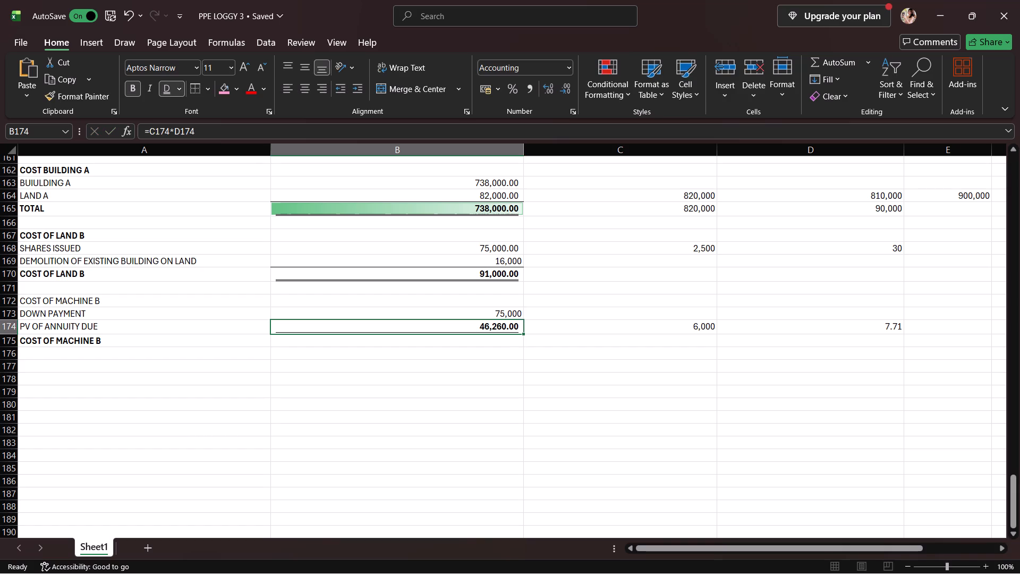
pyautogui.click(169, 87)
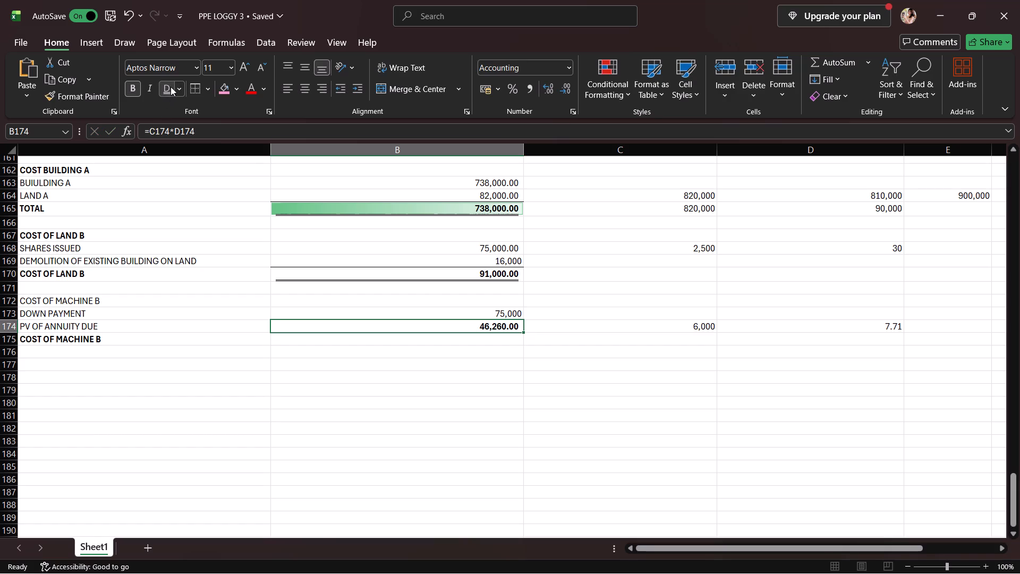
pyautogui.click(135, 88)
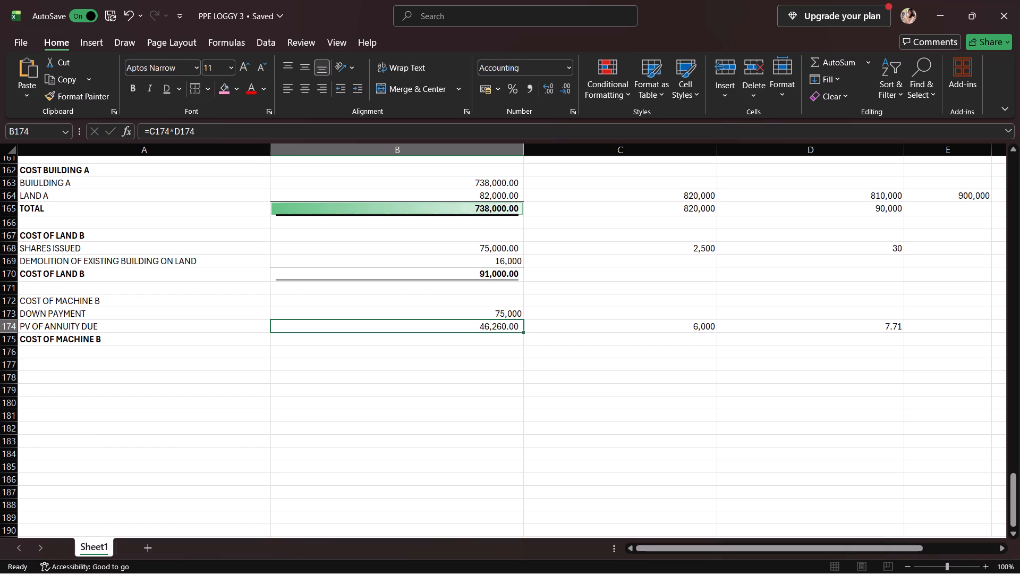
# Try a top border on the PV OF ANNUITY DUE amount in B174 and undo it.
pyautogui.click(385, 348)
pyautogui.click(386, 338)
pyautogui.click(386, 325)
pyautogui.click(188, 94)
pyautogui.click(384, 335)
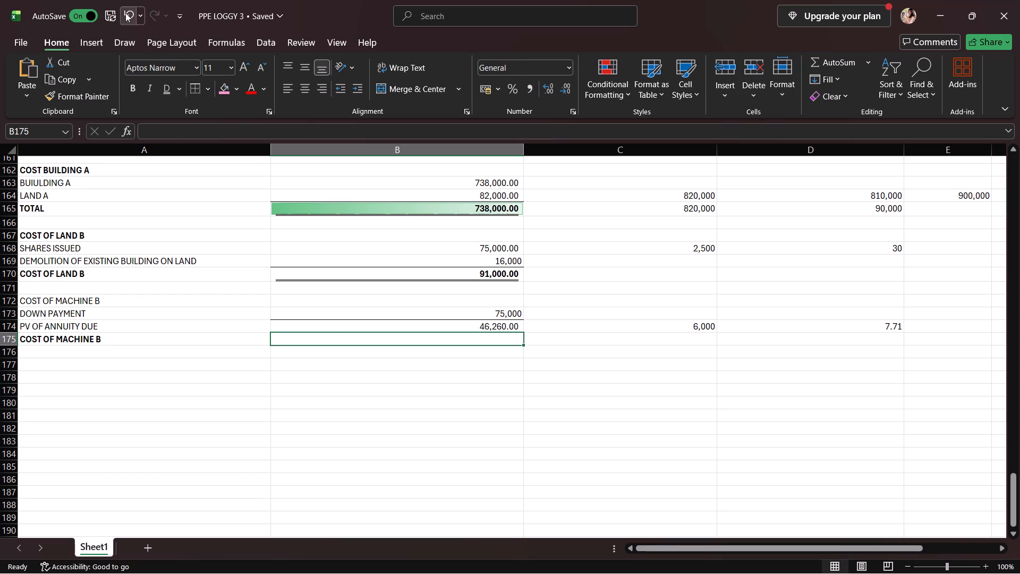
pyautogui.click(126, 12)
# Add a top border to the COST OF MACHINE B total cell, B175.
pyautogui.press('Return')
pyautogui.click(194, 90)
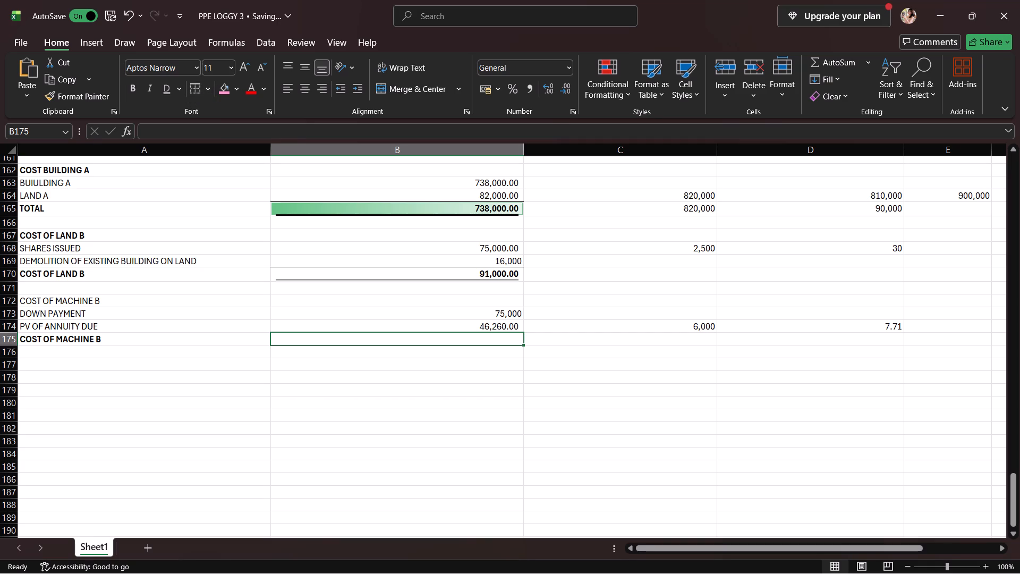
# Calculate the COST OF MACHINE B total in B175 with the formula =B173+B174.
pyautogui.press('=')
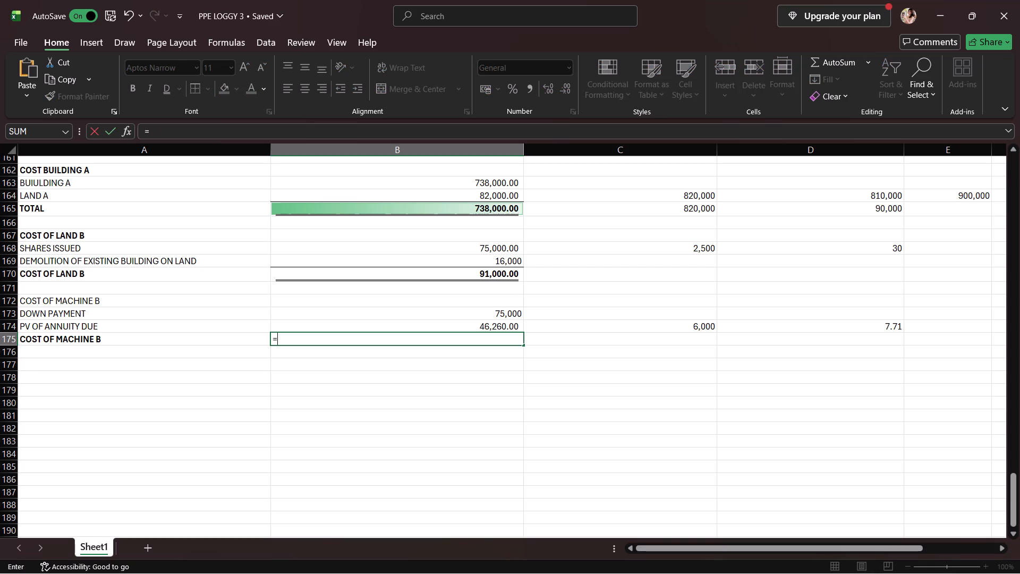
pyautogui.click(433, 309)
pyautogui.press('+')
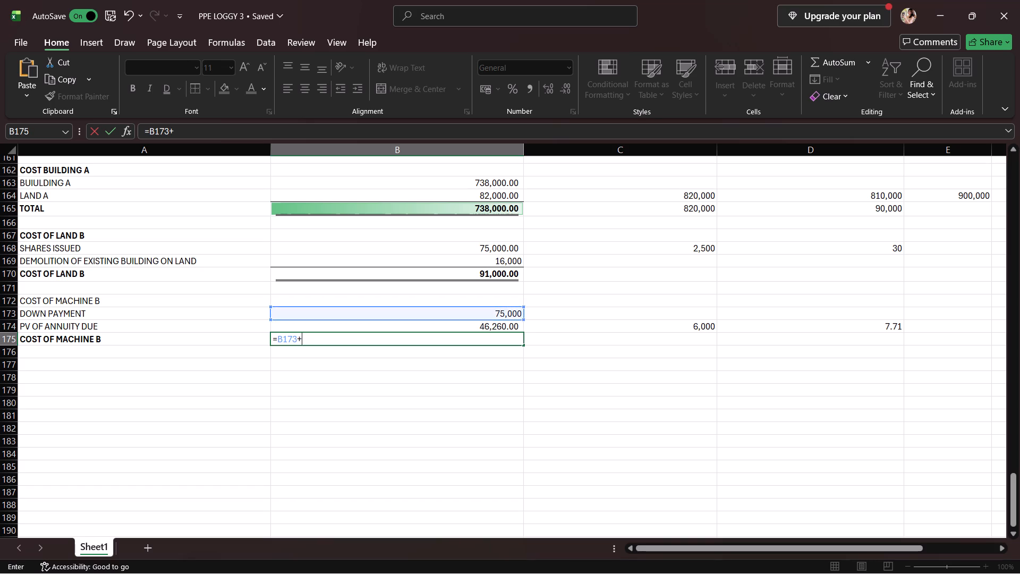
pyautogui.click(469, 327)
pyautogui.press('Return')
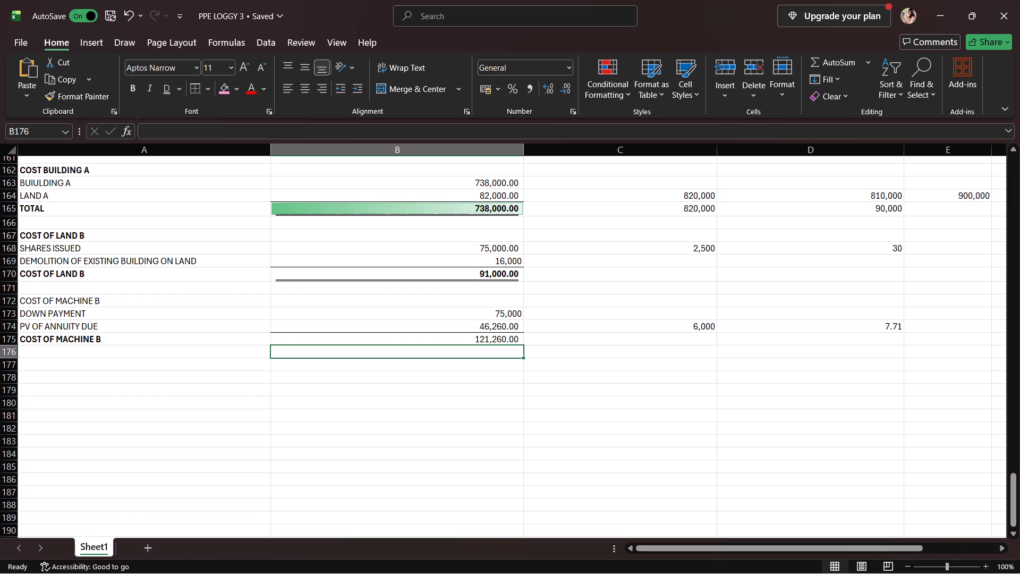
# Replace the DOWN PAYMENT amount in B173 with 5,740.
pyautogui.click(480, 313)
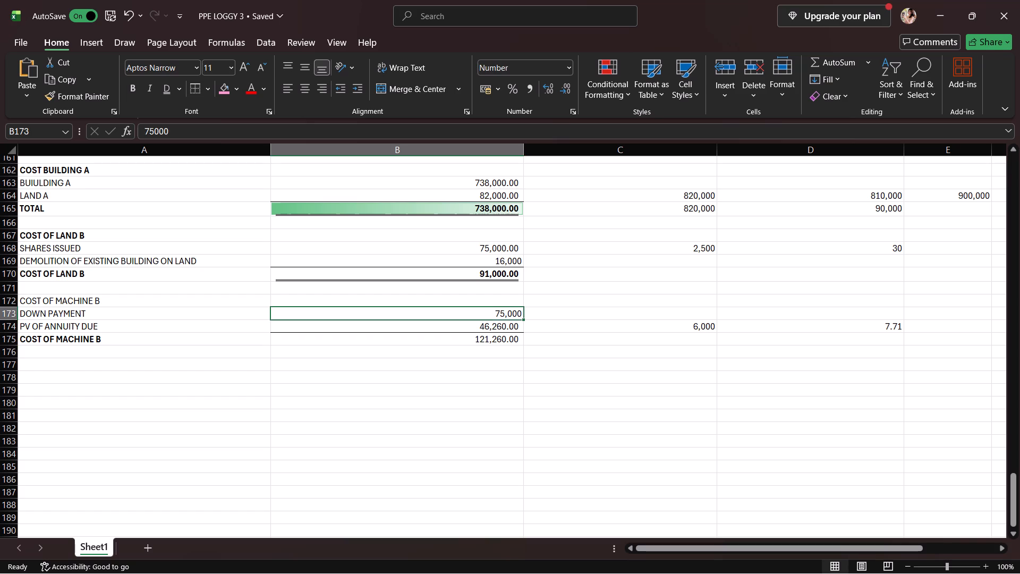
pyautogui.press('BackSpace')
pyautogui.press('BackSpace')
pyautogui.press('BackSpace')
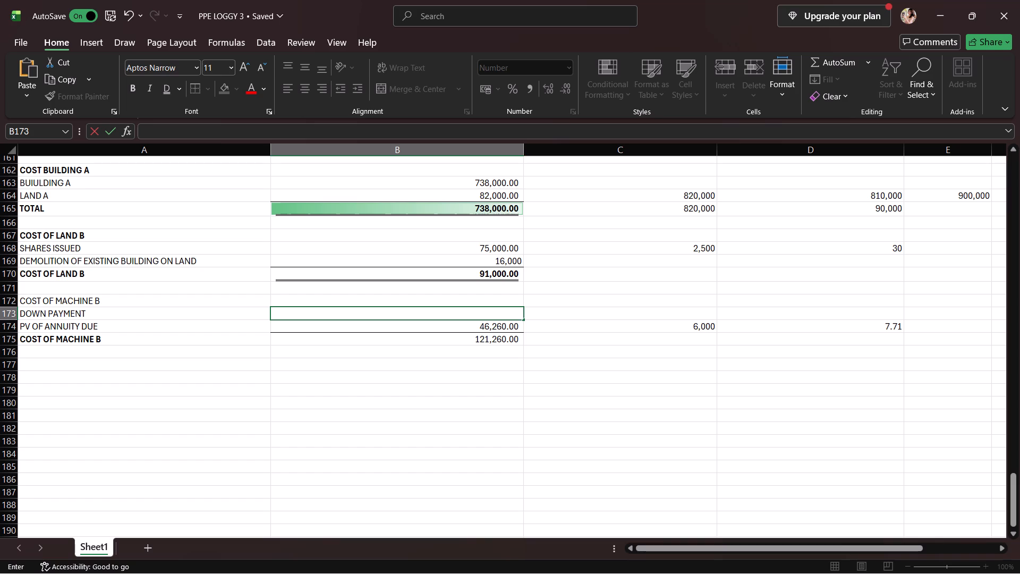
pyautogui.press('5')
pyautogui.write(',7')
pyautogui.write('40')
pyautogui.press('Return')
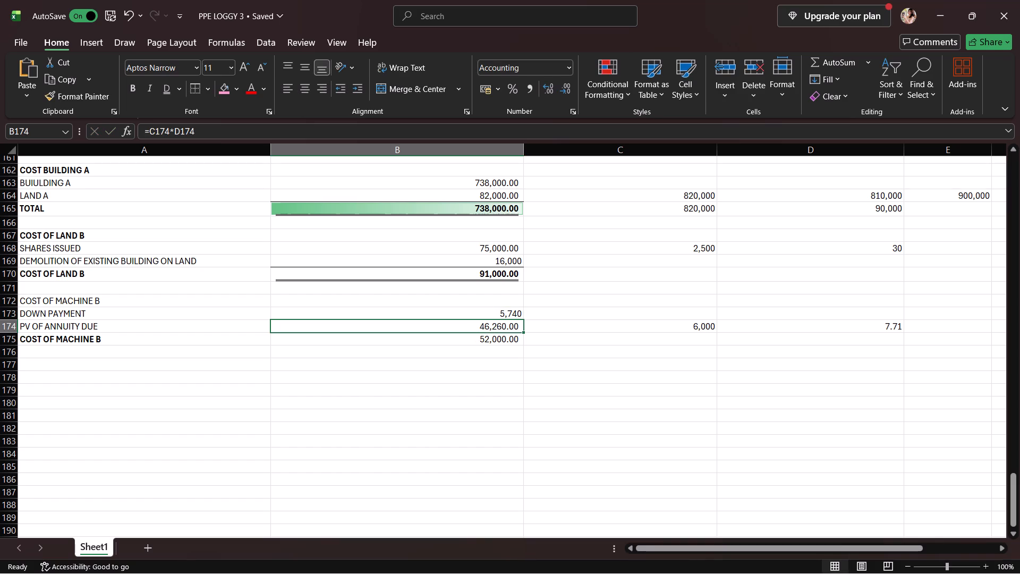
# Make the COST OF MACHINE B total in B175 bold with a double accounting underline, matching the COST OF LAND B total.
pyautogui.click(456, 341)
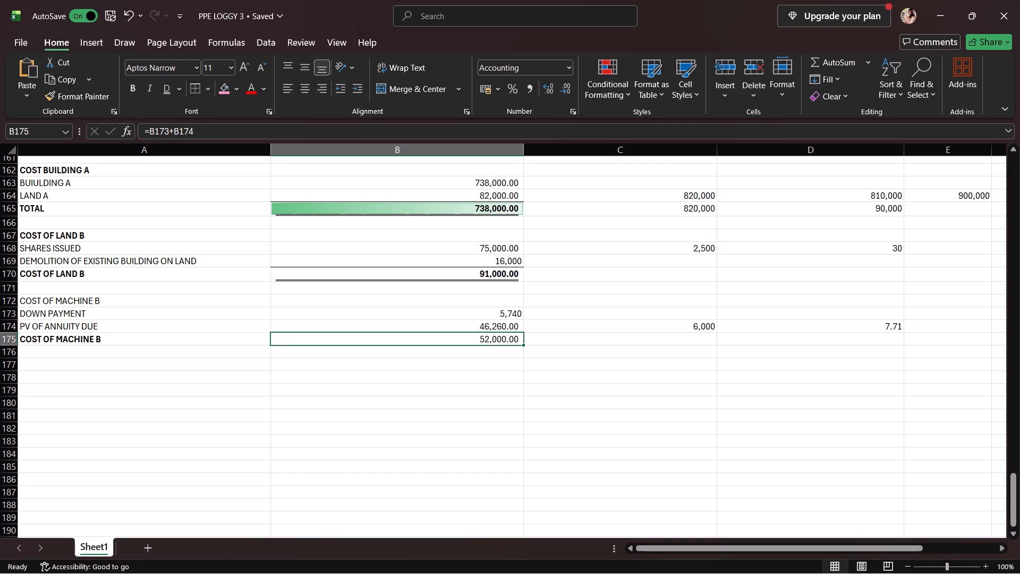
pyautogui.scroll(-2, 461, 342)
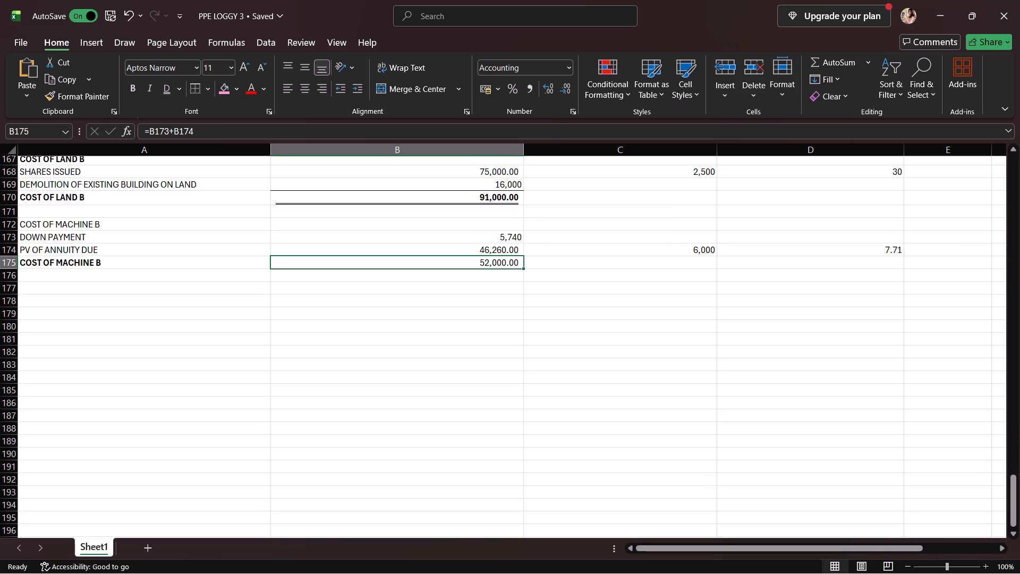
pyautogui.click(495, 277)
pyautogui.click(500, 263)
pyautogui.click(127, 88)
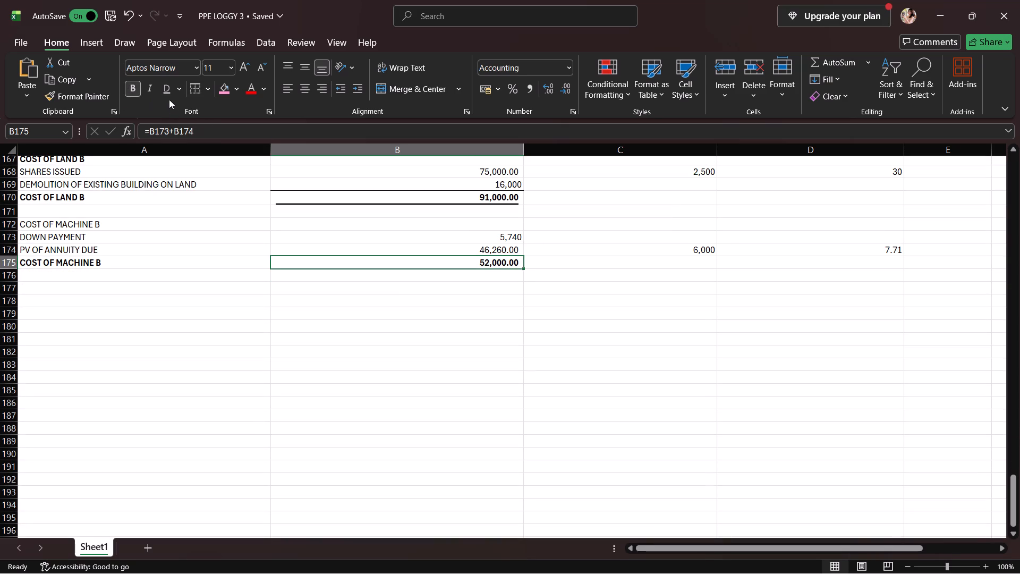
pyautogui.click(169, 96)
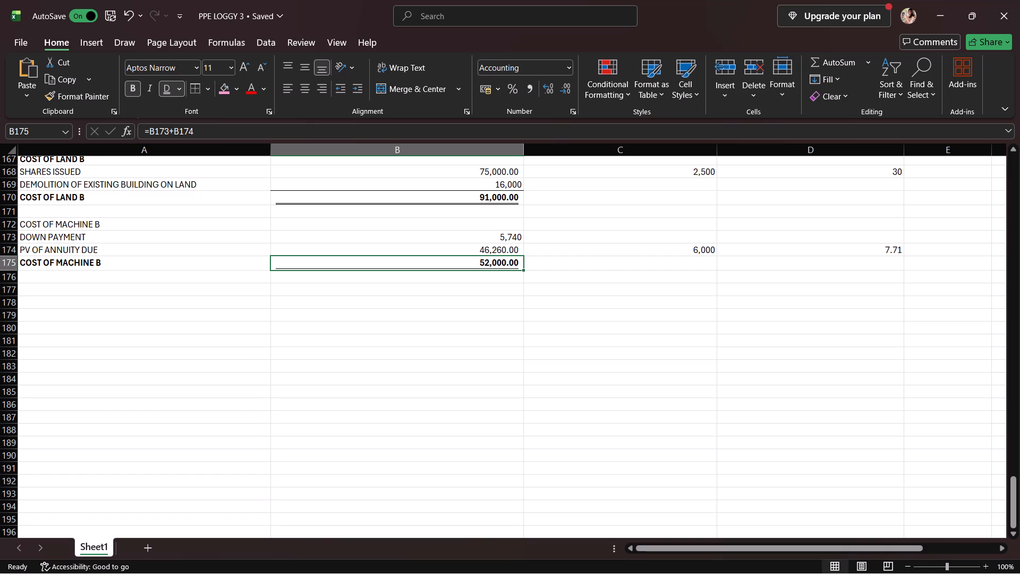
pyautogui.click(507, 282)
pyautogui.click(505, 287)
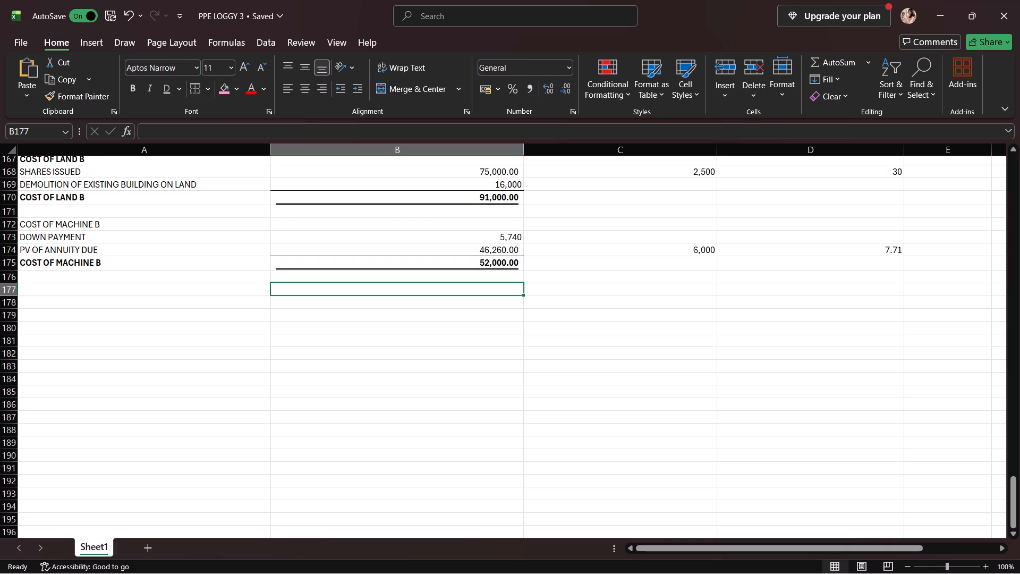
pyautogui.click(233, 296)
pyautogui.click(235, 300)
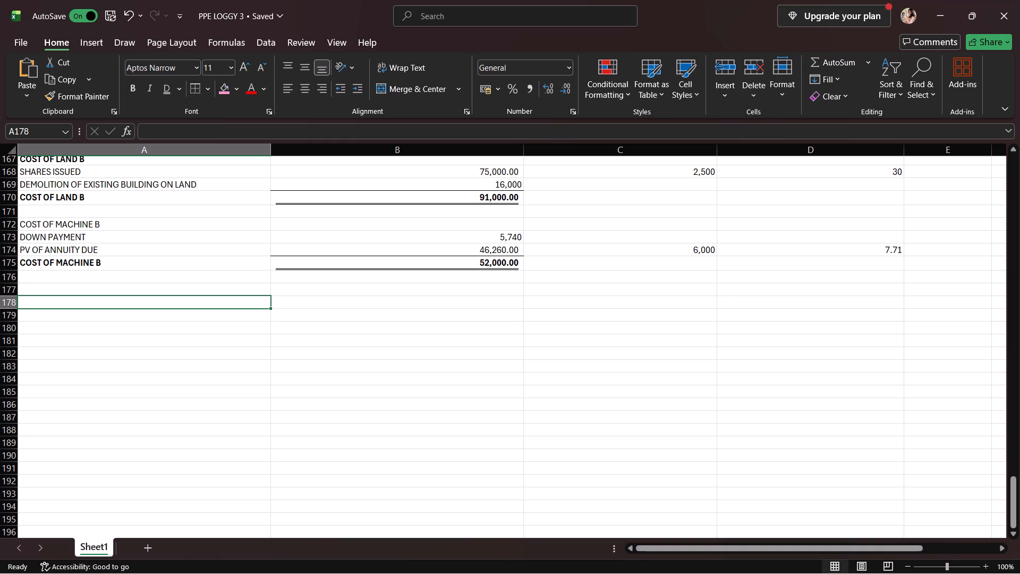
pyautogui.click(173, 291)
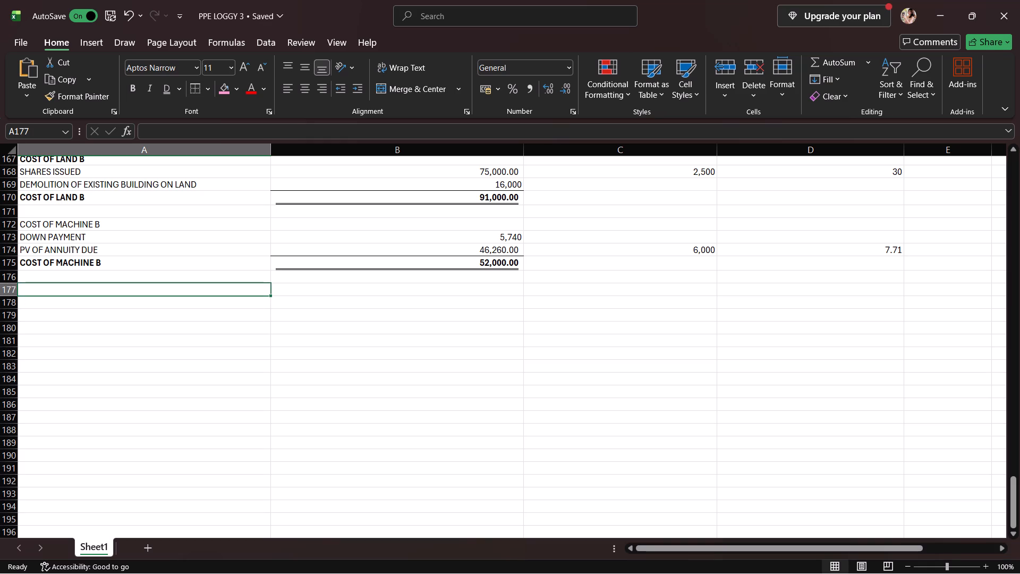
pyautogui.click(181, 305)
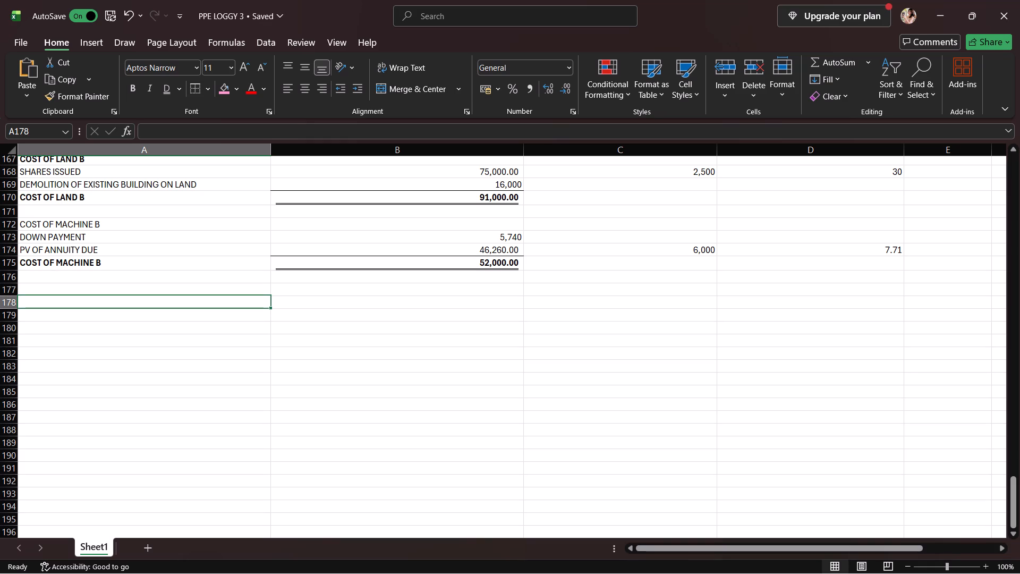
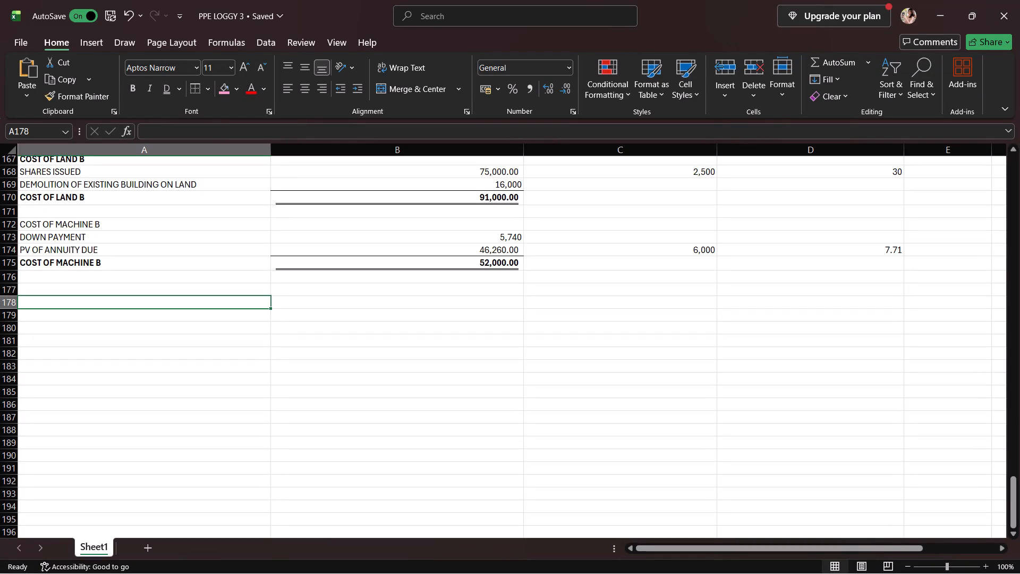
# Enter the heading "TOTAL DEPRECIATION EXPENSE YEAR" in A178, below the COST OF MACHINE B schedule.
pyautogui.write('TOTAL')
pyautogui.press('space')
pyautogui.write('DEPRECIATION')
pyautogui.press('space')
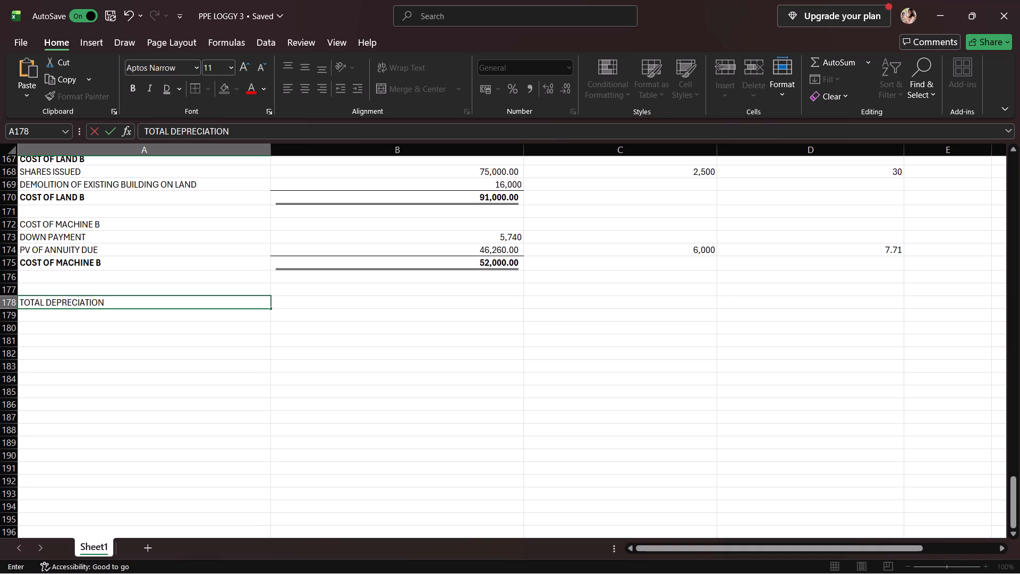
pyautogui.write('EXPENSE')
pyautogui.press('space')
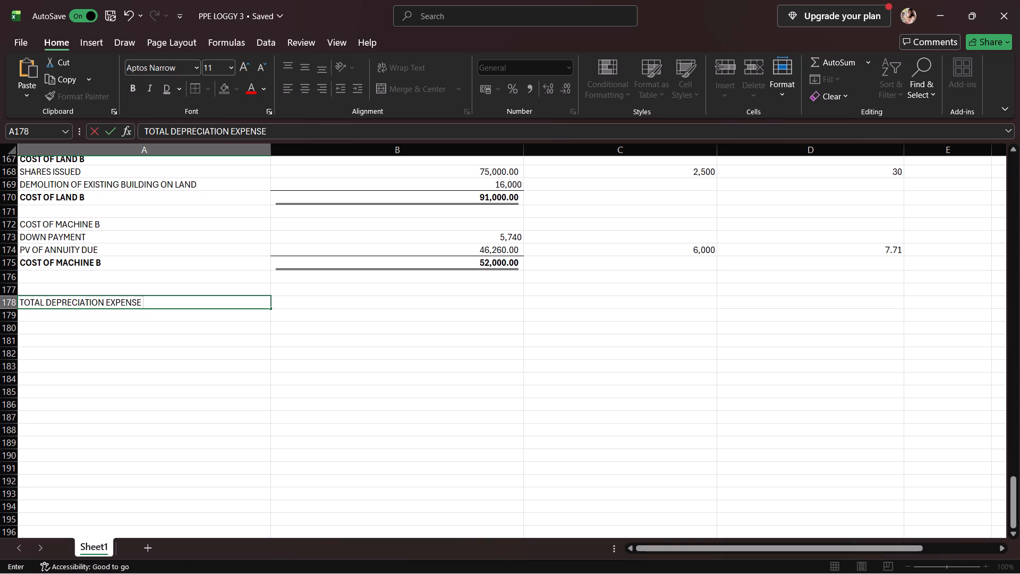
pyautogui.write('YEAR')
pyautogui.press('space')
pyautogui.press('Return')
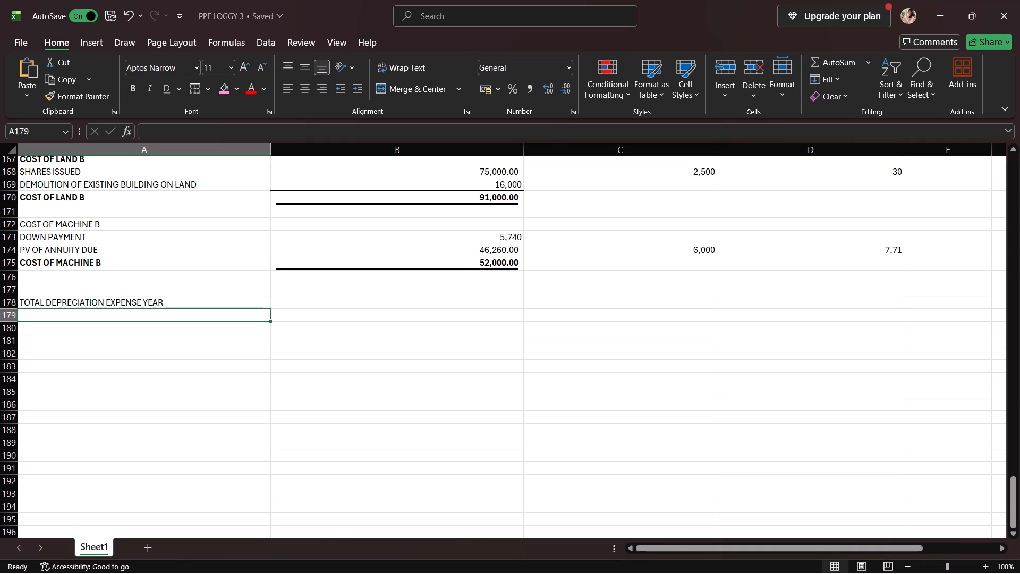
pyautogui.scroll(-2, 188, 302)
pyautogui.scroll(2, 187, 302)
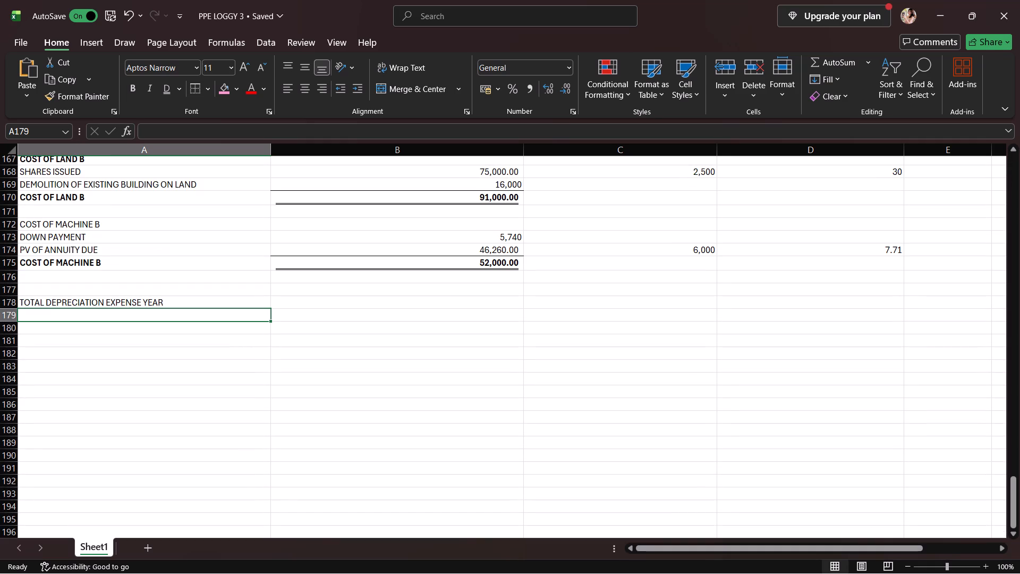
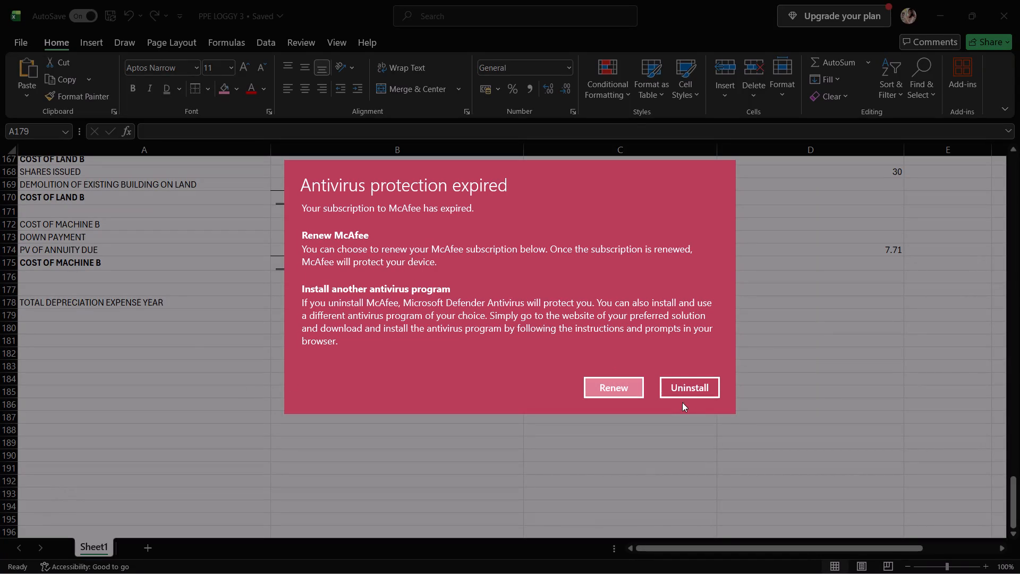
# Dismiss the expired McAfee antivirus notice and close the Settings window to get back to the workbook.
pyautogui.click(688, 374)
pyautogui.click(687, 380)
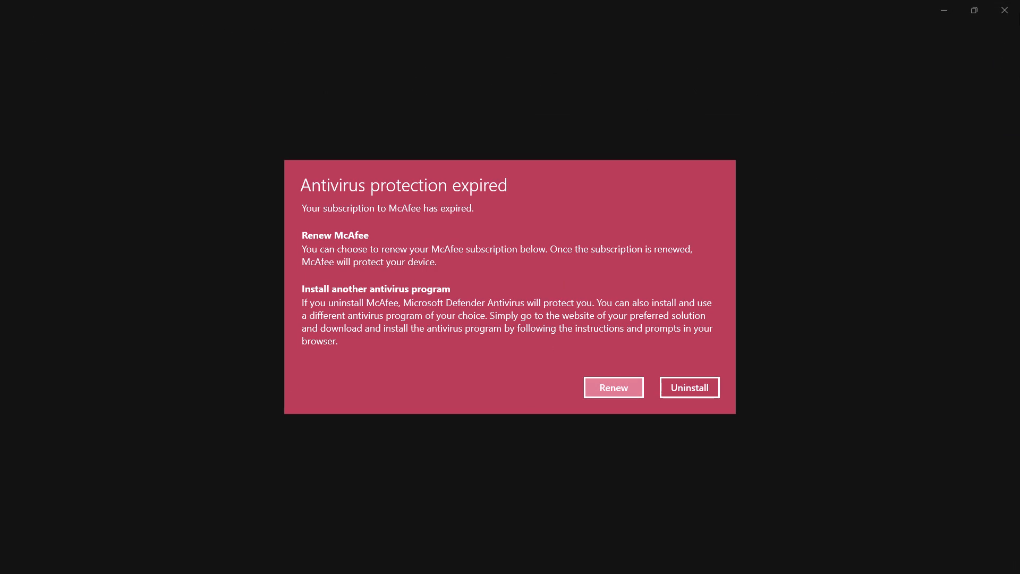
pyautogui.click(1007, 4)
pyautogui.click(618, 383)
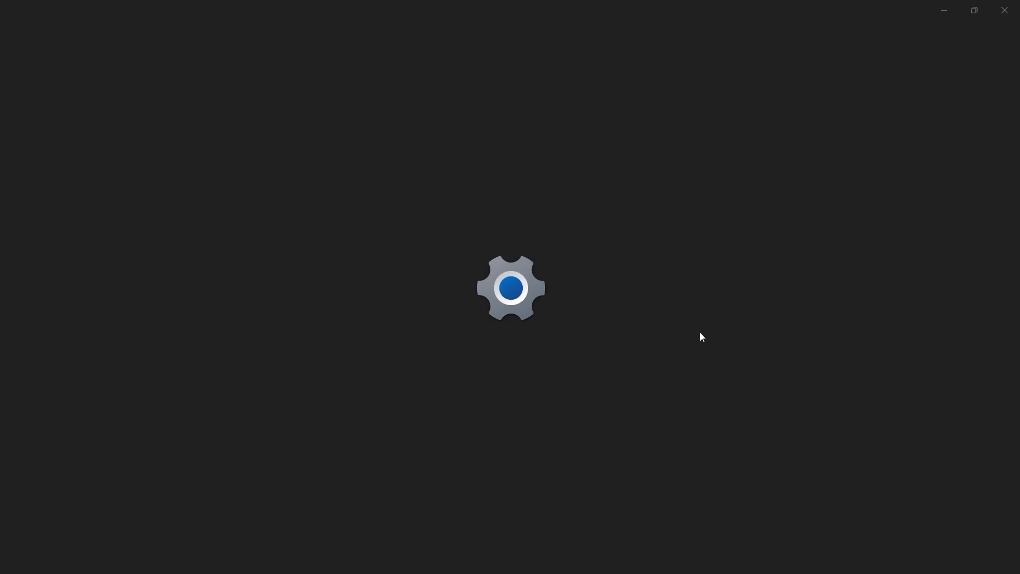
pyautogui.click(1011, 18)
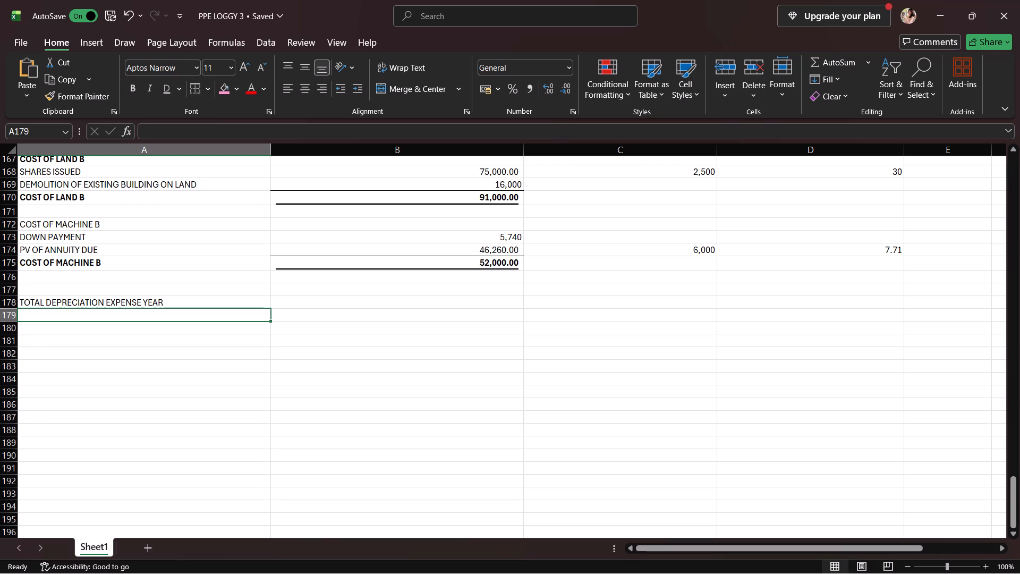
# Extend the heading in A178 to read "TOTAL DEPRECIATION EXPENSE YEAR ENDED SEP 30, 2025".
pyautogui.click(225, 296)
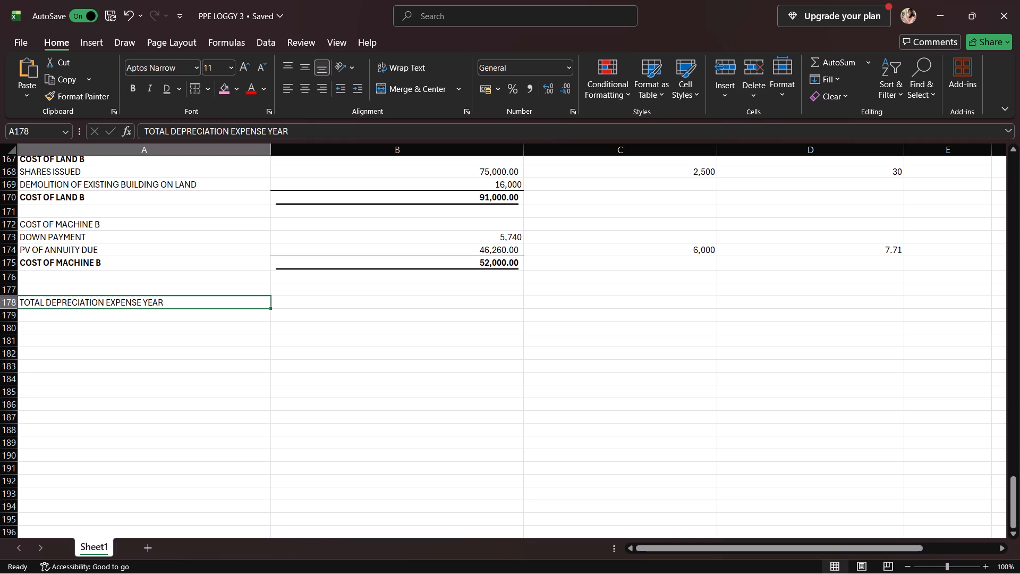
pyautogui.click(378, 129)
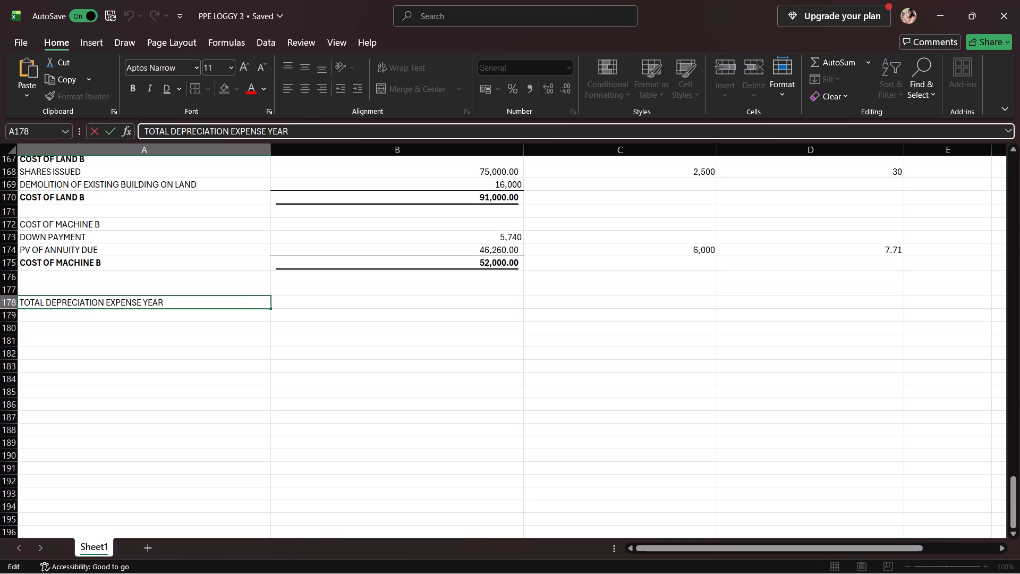
pyautogui.write('EDED')
pyautogui.press('space')
pyautogui.press('BackSpace')
pyautogui.press('BackSpace')
pyautogui.press('BackSpace')
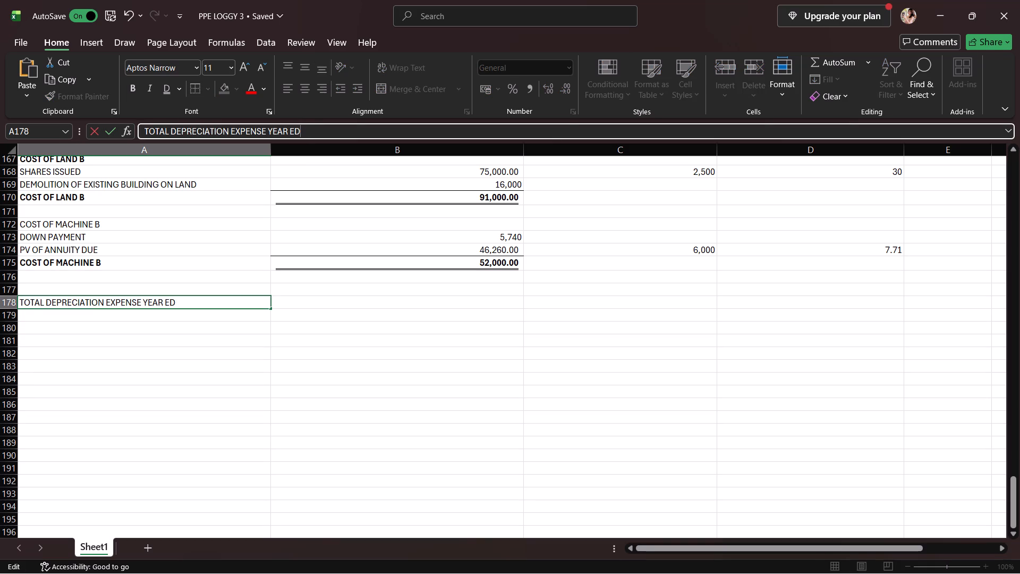
pyautogui.press('BackSpace')
pyautogui.write('NDED')
pyautogui.press('space')
pyautogui.write('SEP 30')
pyautogui.press(',')
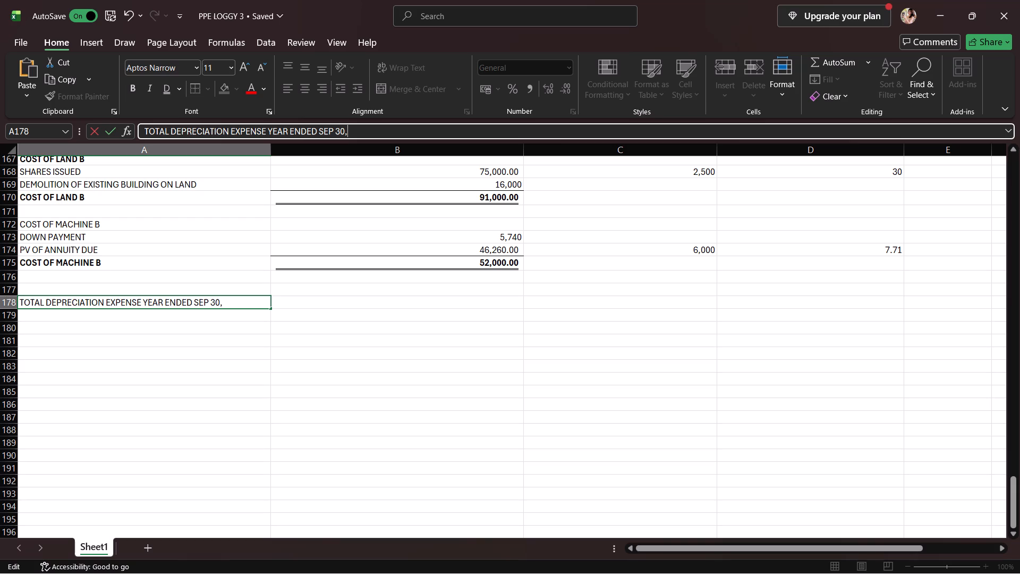
pyautogui.press('space')
pyautogui.write('2025')
pyautogui.press('Return')
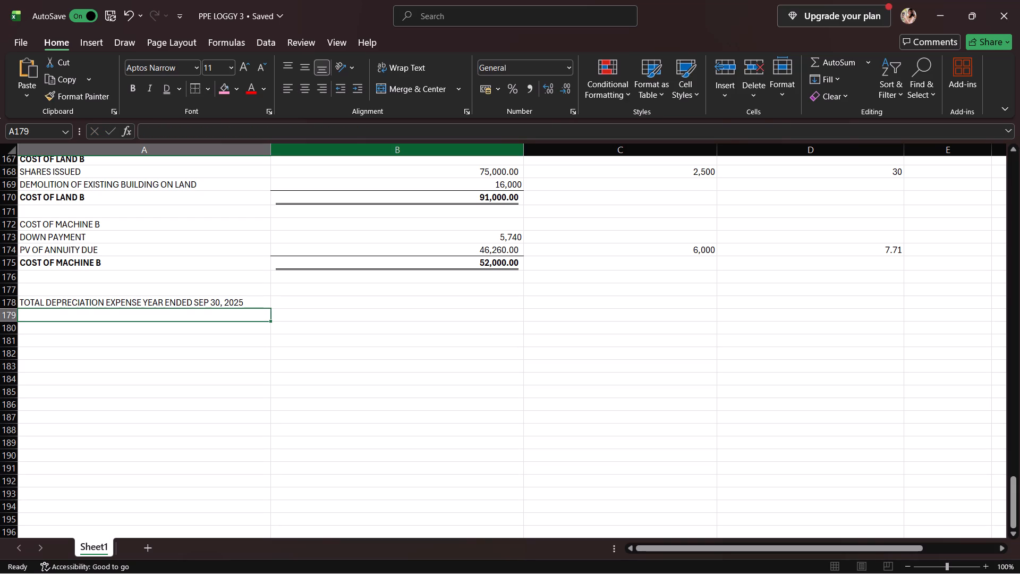
# Make the total depreciation expense heading in A178 bold.
pyautogui.click(237, 308)
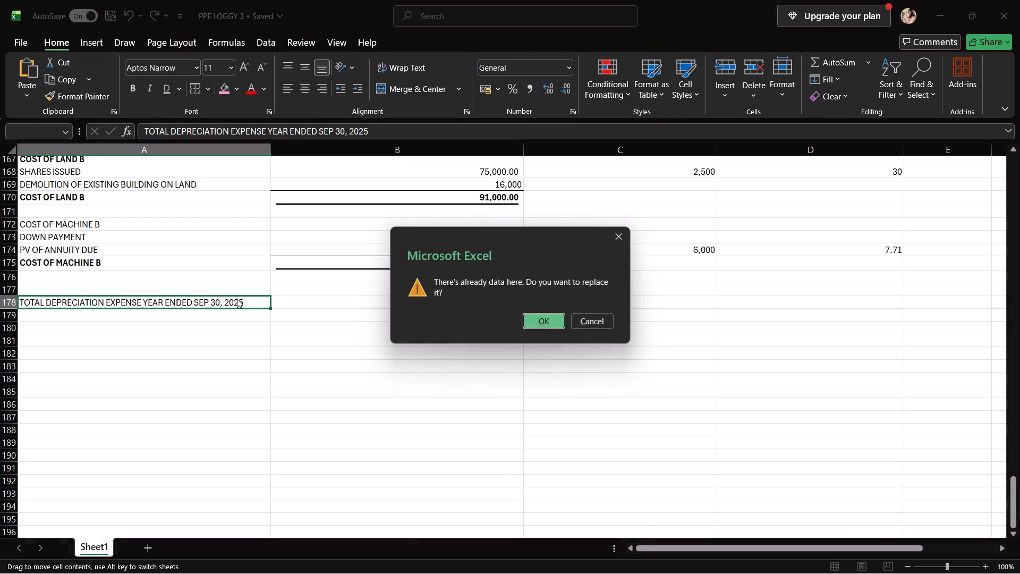
pyautogui.click(619, 242)
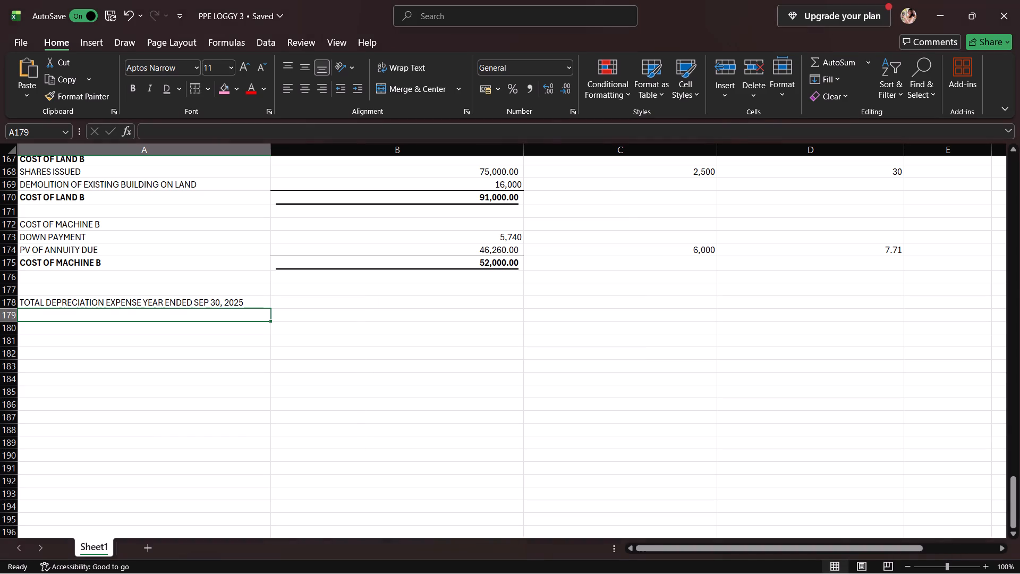
pyautogui.click(261, 300)
pyautogui.click(129, 90)
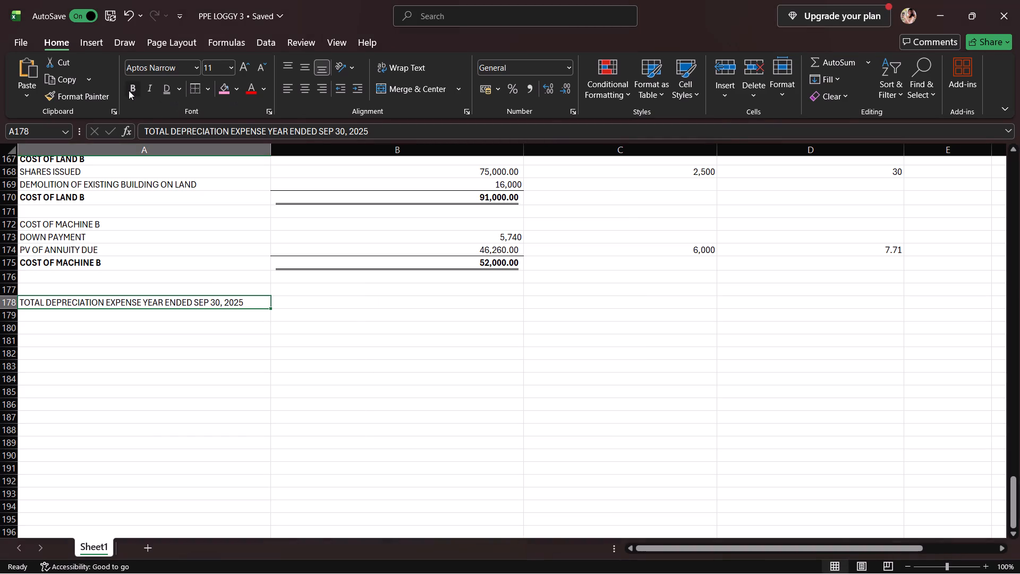
# Fill row 179 with the label "BULDING A" in A, 738,000 in C, 40,000 in D and 40 in E.
pyautogui.press('Return')
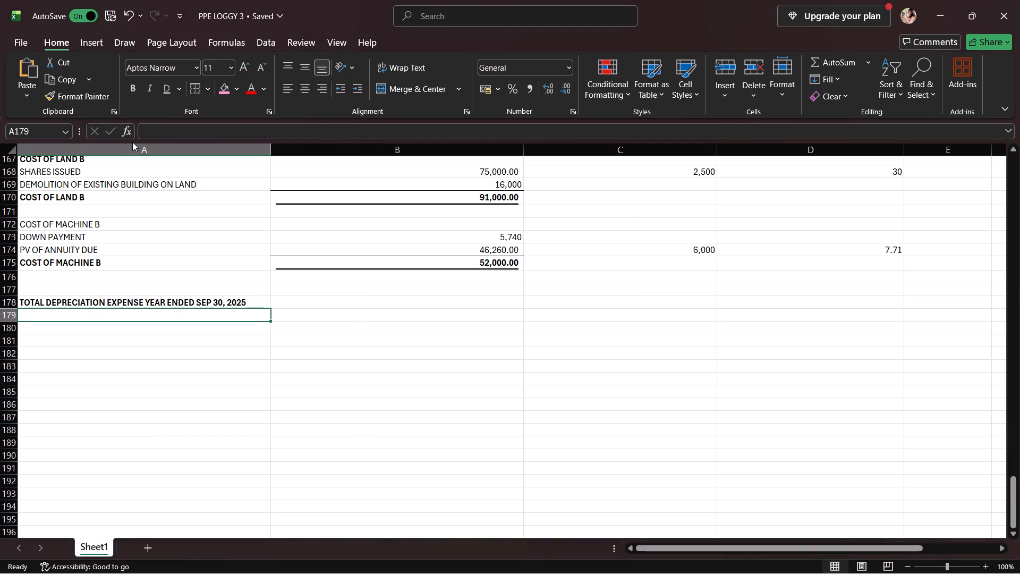
pyautogui.write('BULDING A')
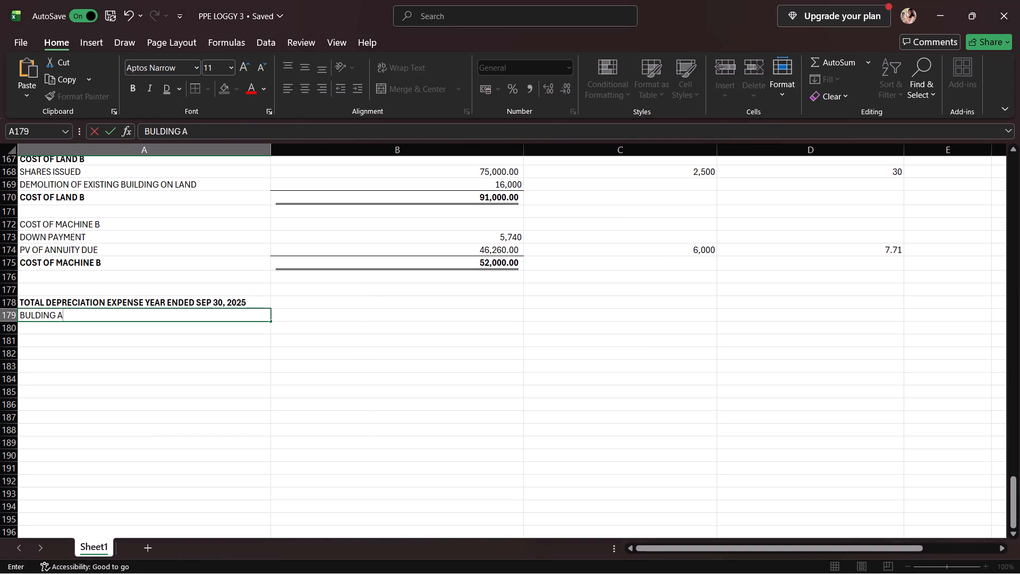
pyautogui.click(586, 315)
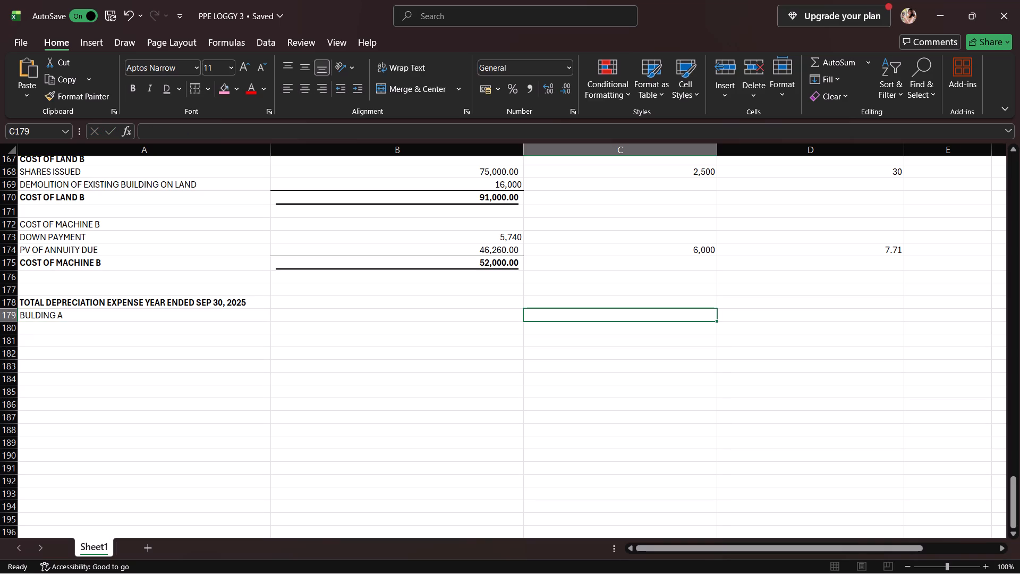
pyautogui.press('7')
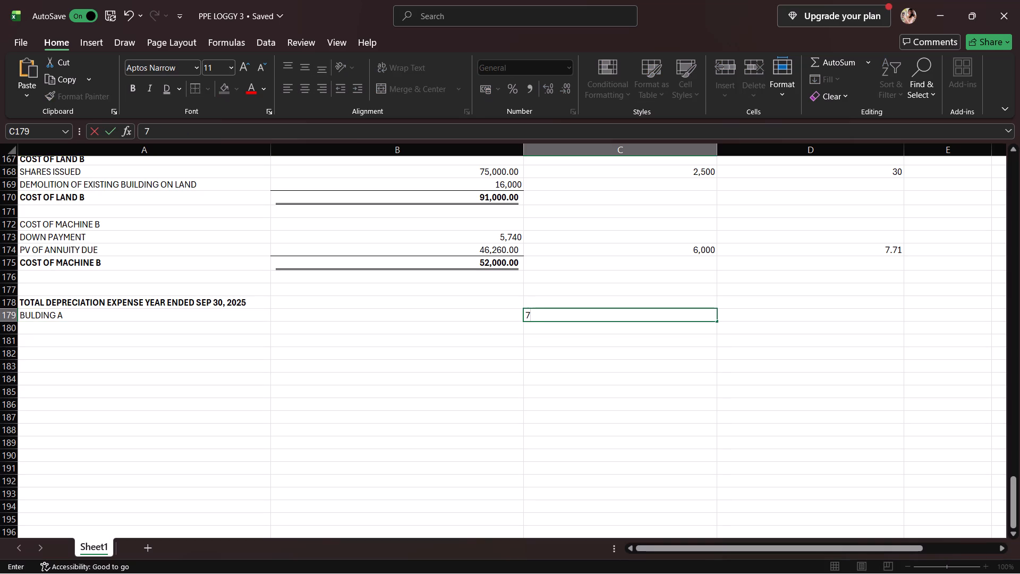
pyautogui.write('38')
pyautogui.write(',000')
pyautogui.click(777, 323)
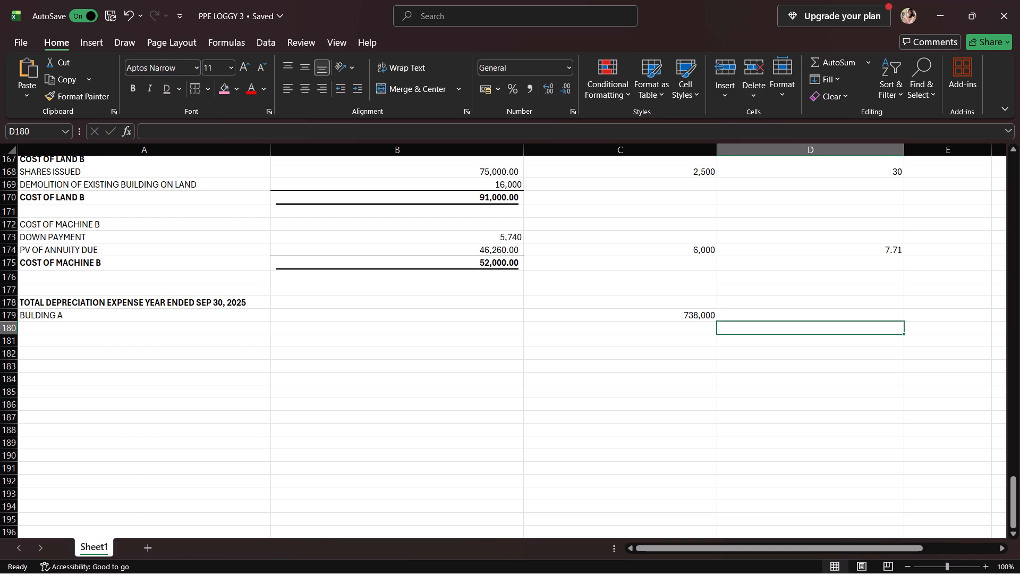
pyautogui.click(779, 314)
pyautogui.write('40,000')
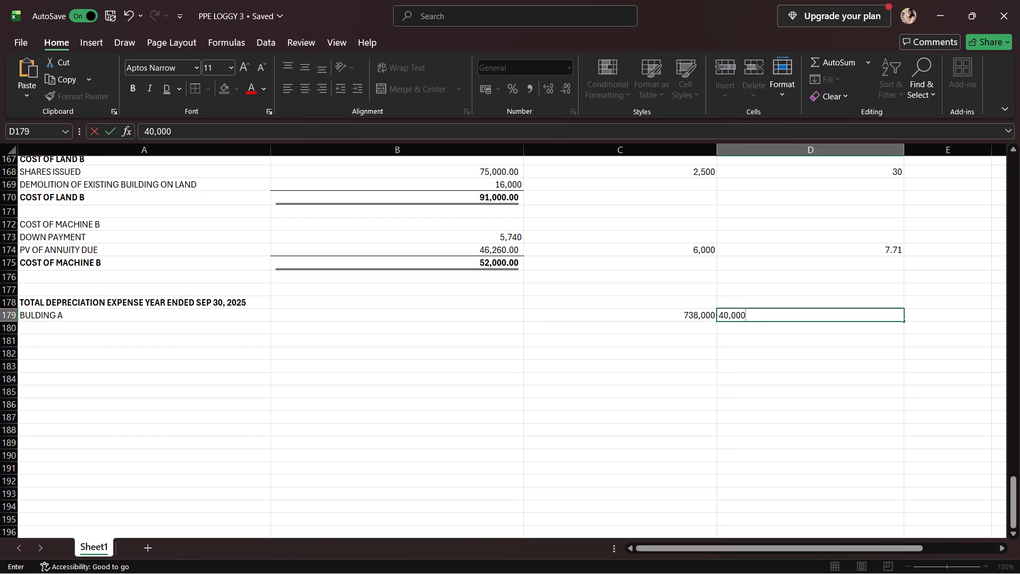
pyautogui.click(916, 314)
pyautogui.write('40')
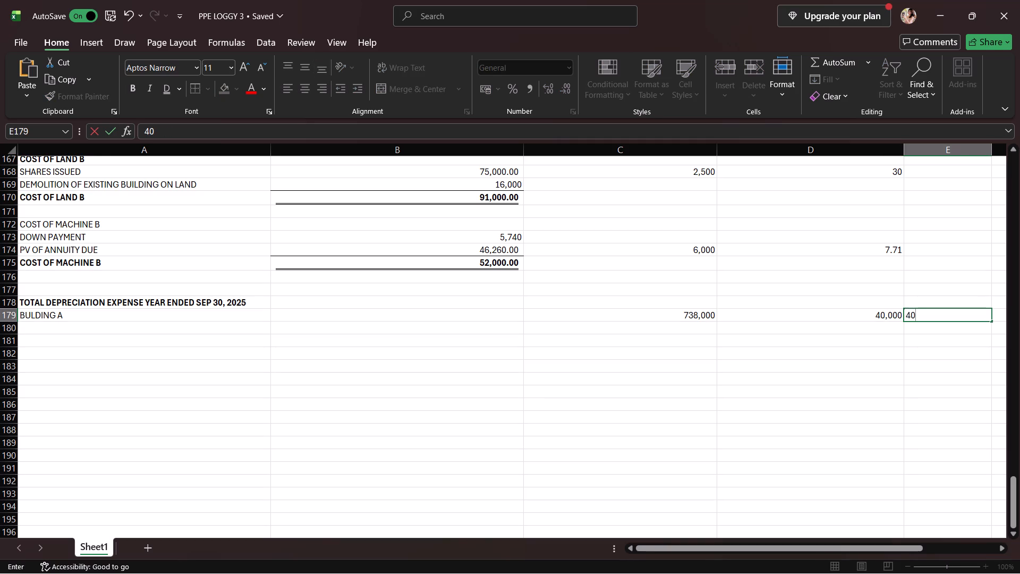
# Enter the formula =C179-D179/E179 in B179 for Building A's depreciation.
pyautogui.click(341, 318)
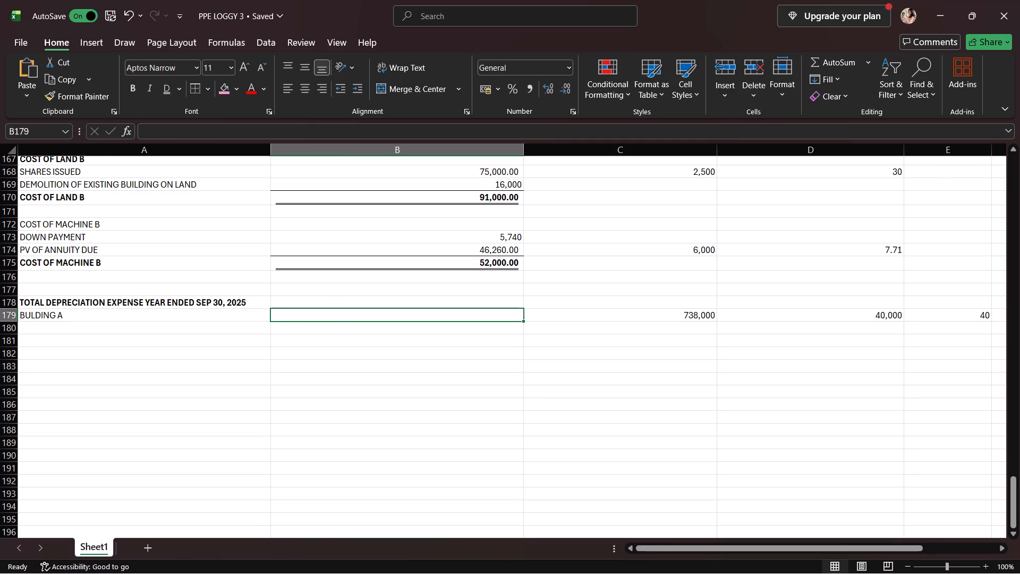
pyautogui.press('=')
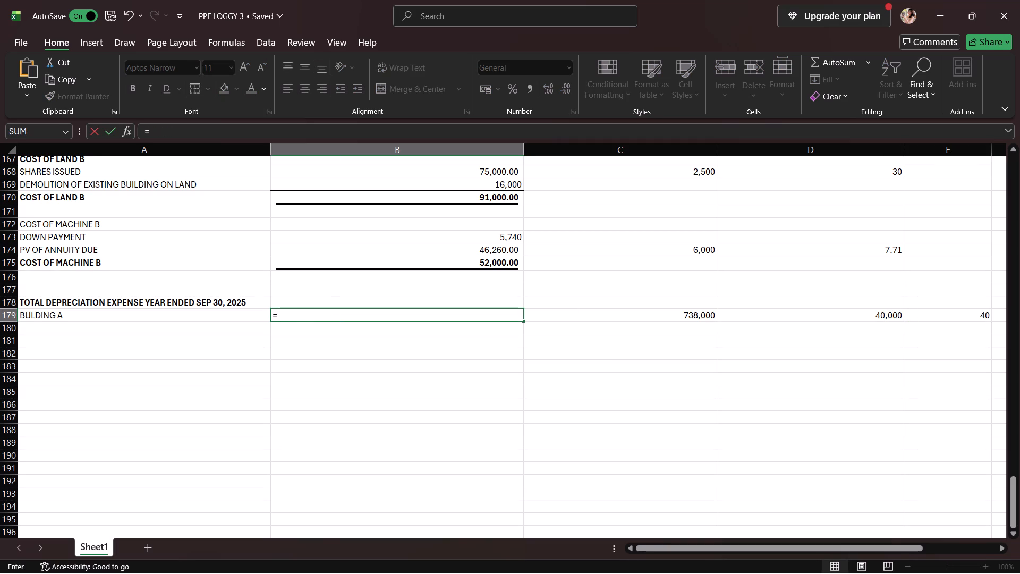
pyautogui.click(619, 318)
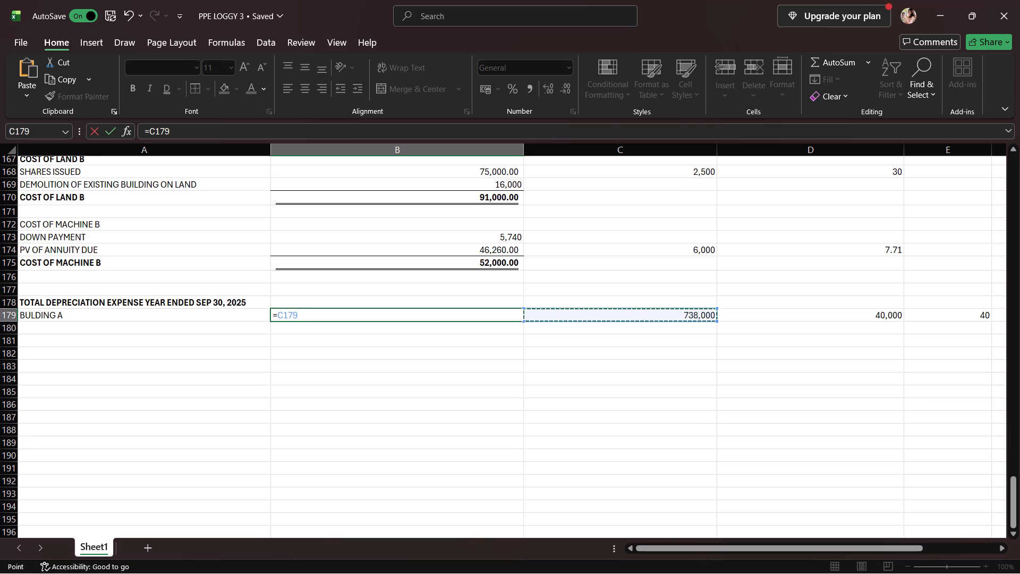
pyautogui.press('-')
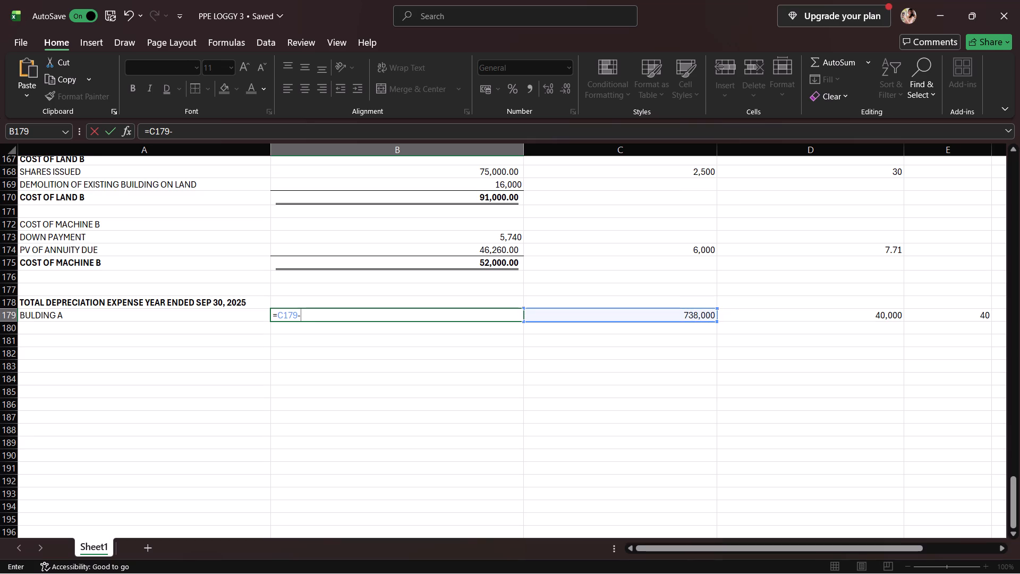
pyautogui.click(788, 314)
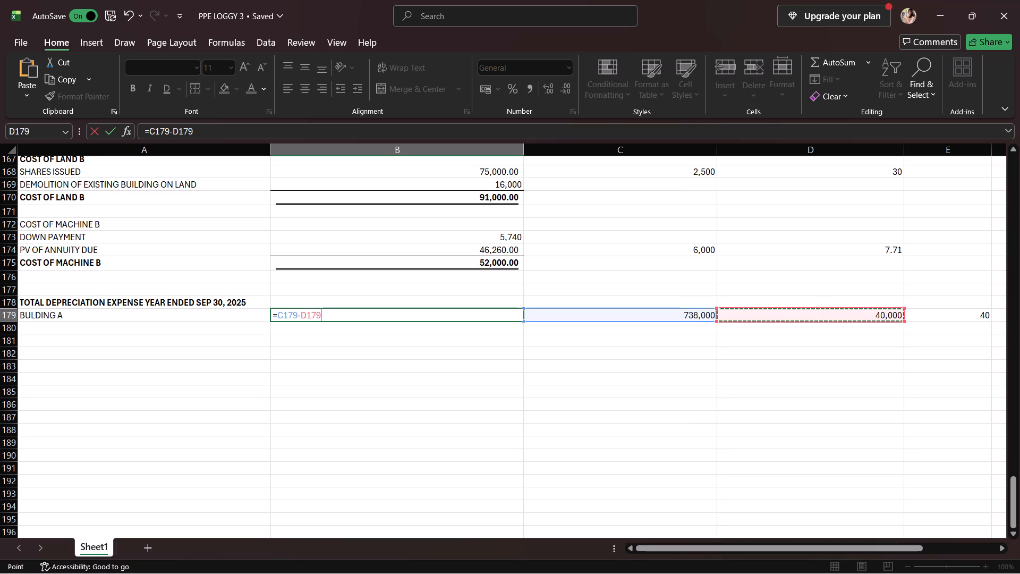
pyautogui.press('/')
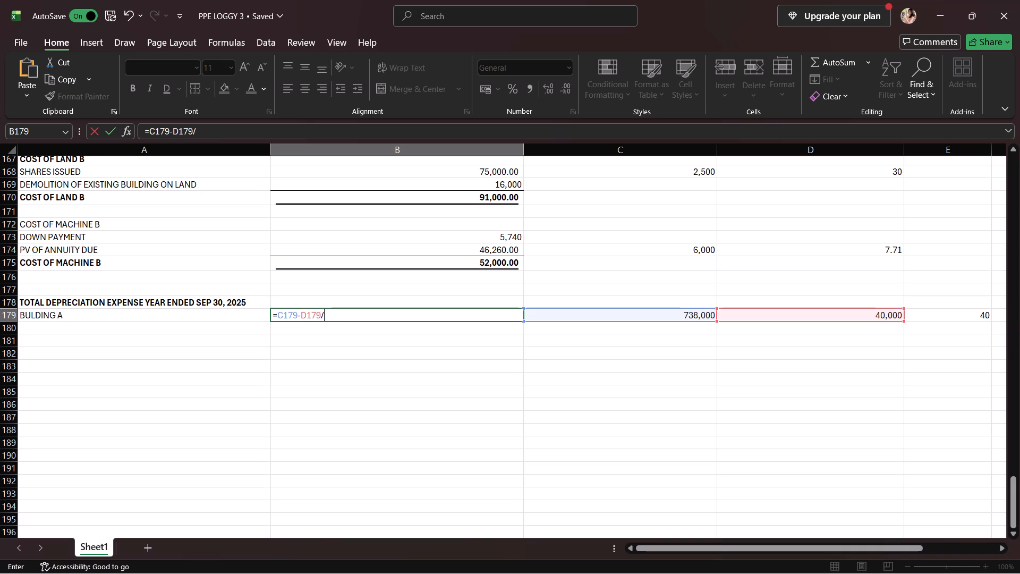
pyautogui.click(971, 313)
pyautogui.press('Return')
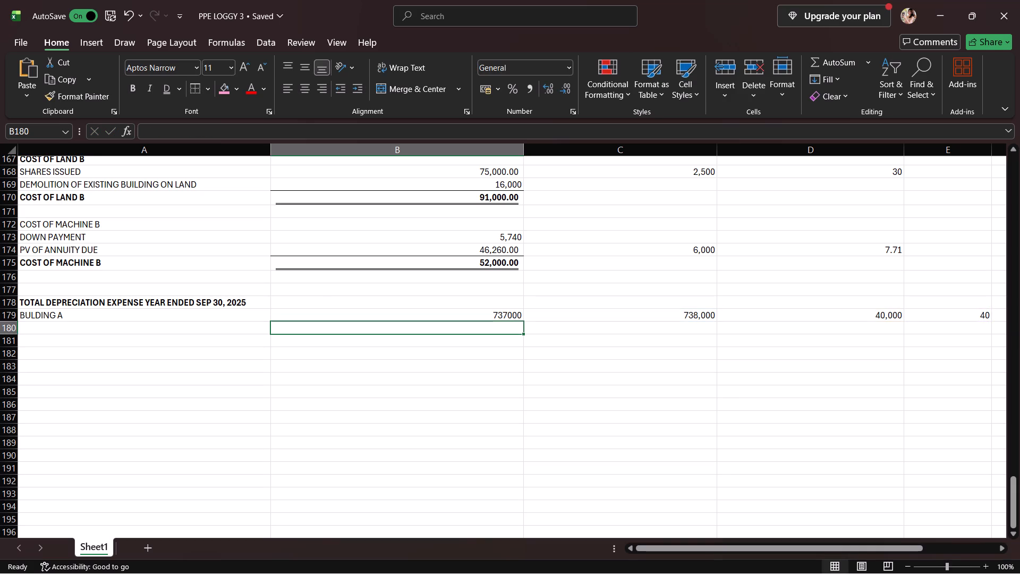
# Correct Building A's depreciation formula in B179 to =(C179-D179)/E179.
pyautogui.click(463, 316)
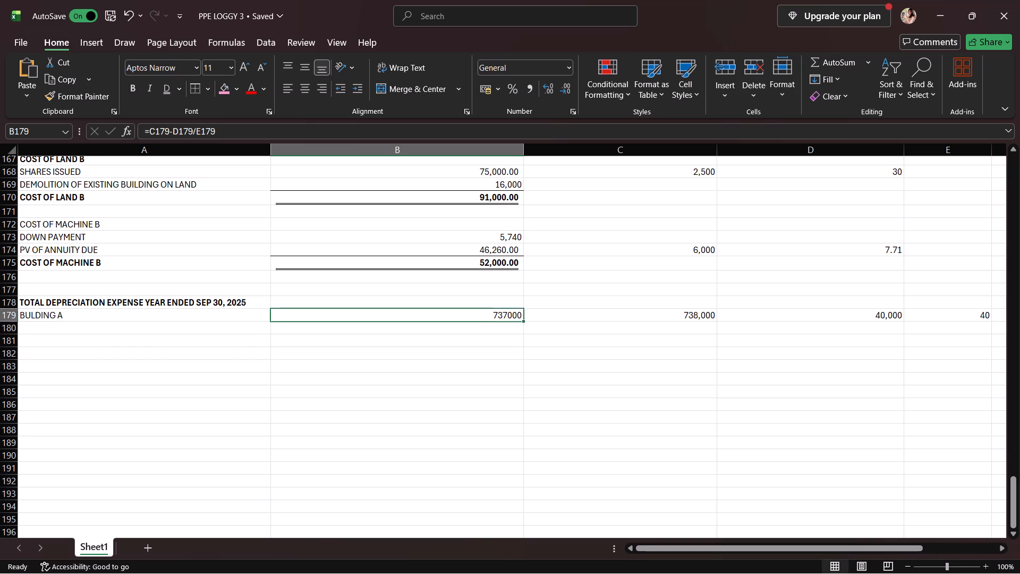
pyautogui.click(147, 131)
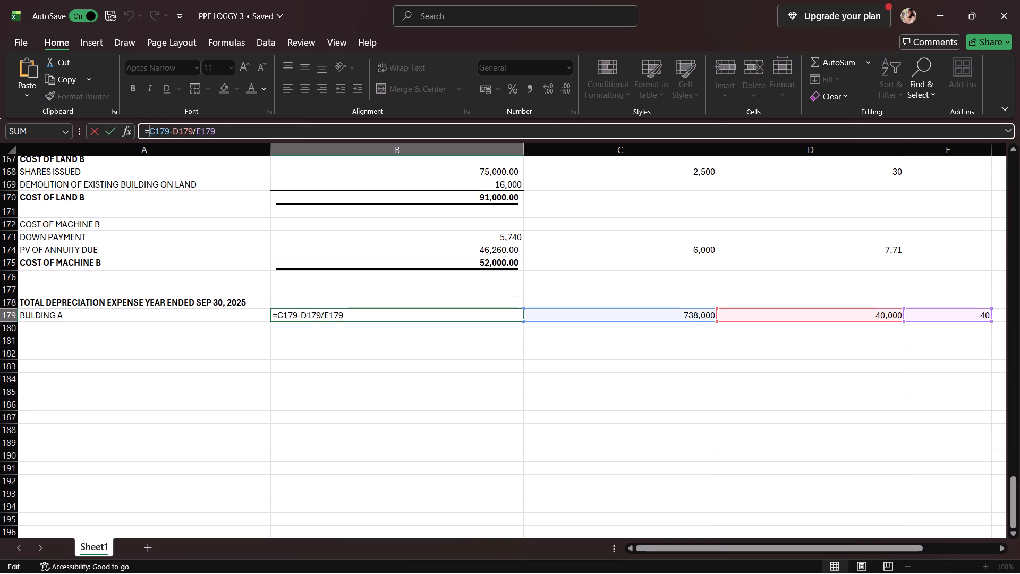
pyautogui.hotkey('shift', '(')
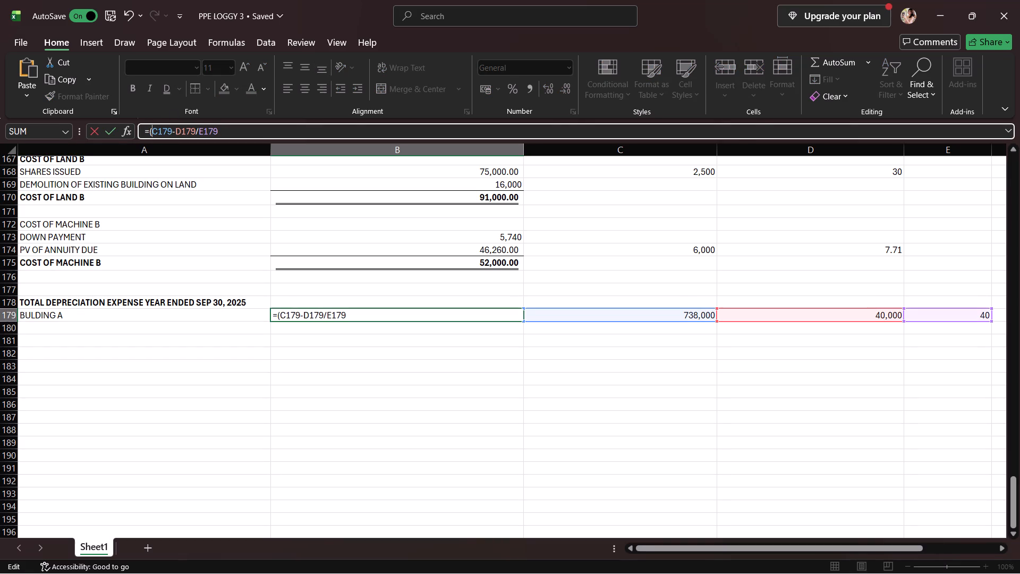
pyautogui.click(196, 135)
pyautogui.press('0')
pyautogui.press('BackSpace')
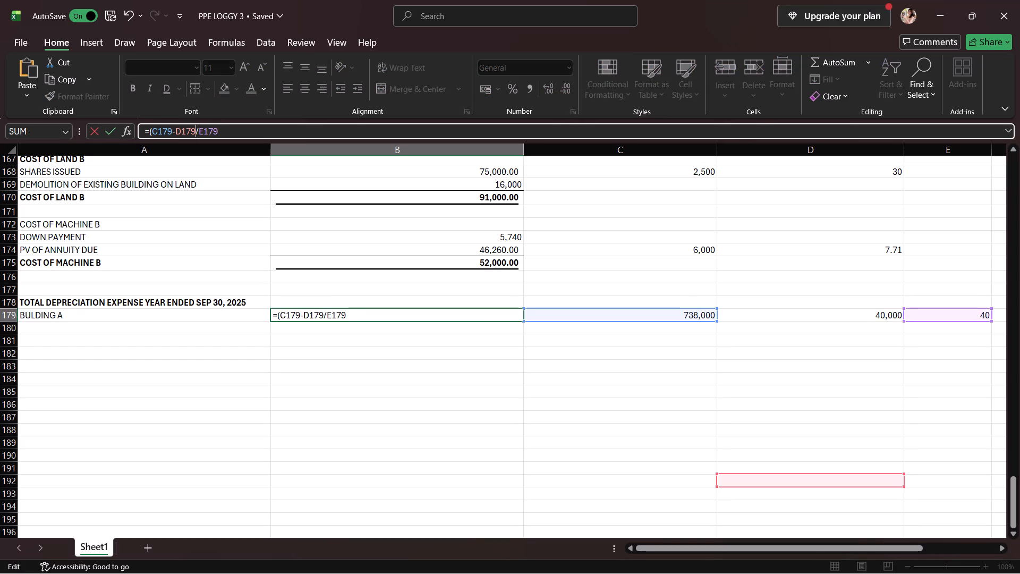
pyautogui.hotkey('shift', ')')
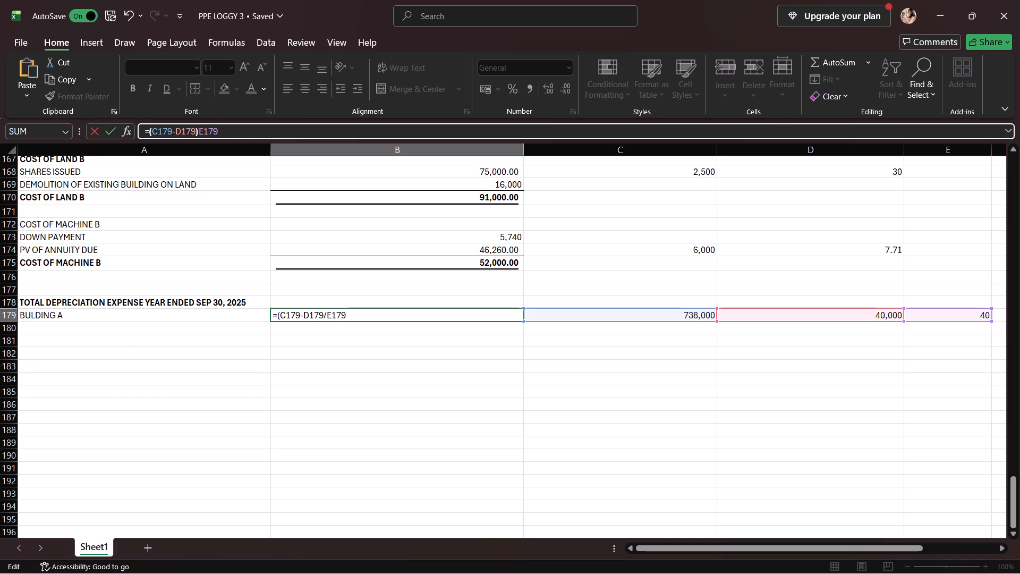
pyautogui.press('Return')
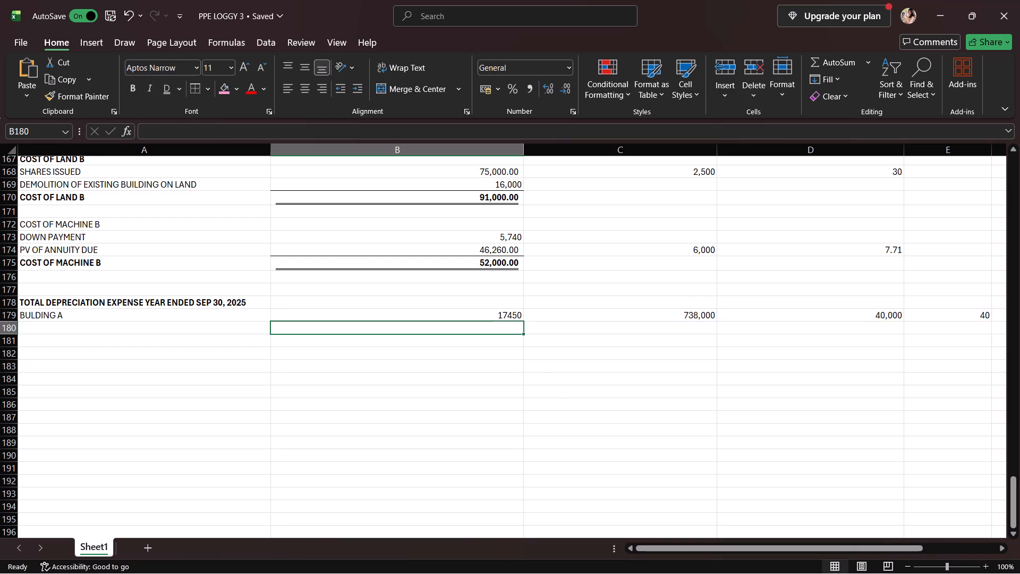
# Apply the comma number style to Building A's depreciation in B179.
pyautogui.click(332, 311)
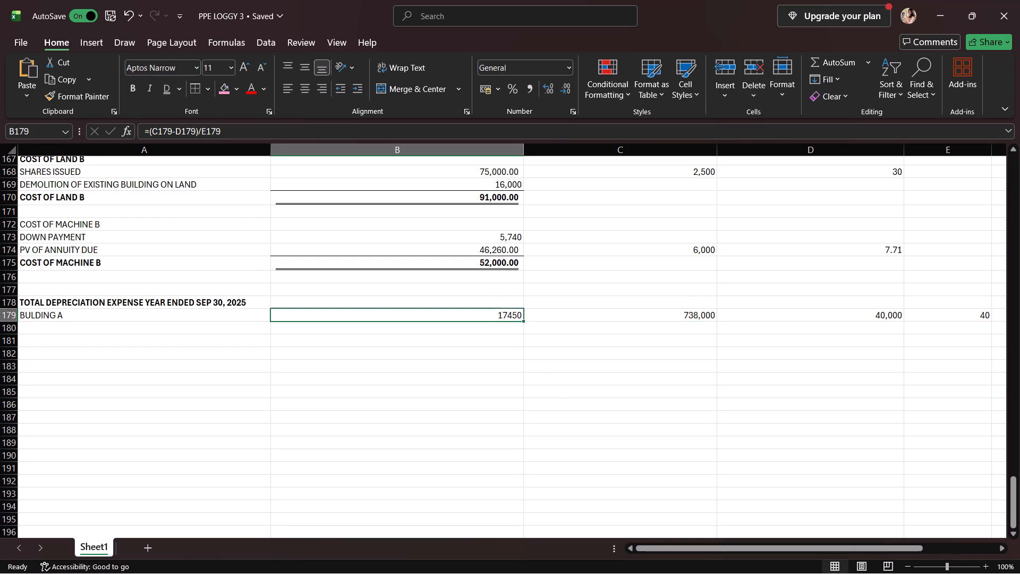
pyautogui.click(525, 87)
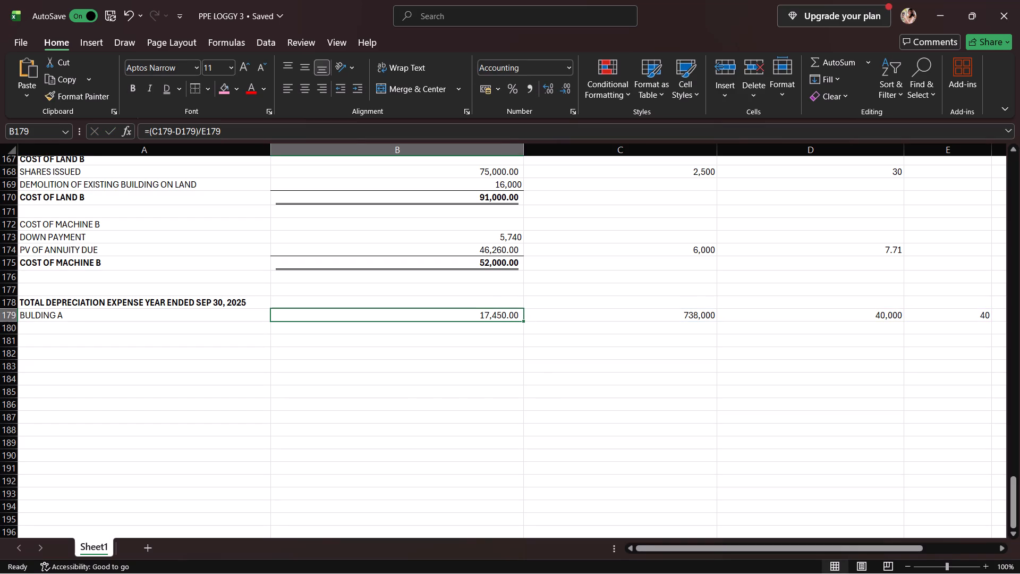
# Enter the label "BUILDING B (UNDER CONSTRUCTION) LAND A, LAND B" in A180.
pyautogui.click(240, 332)
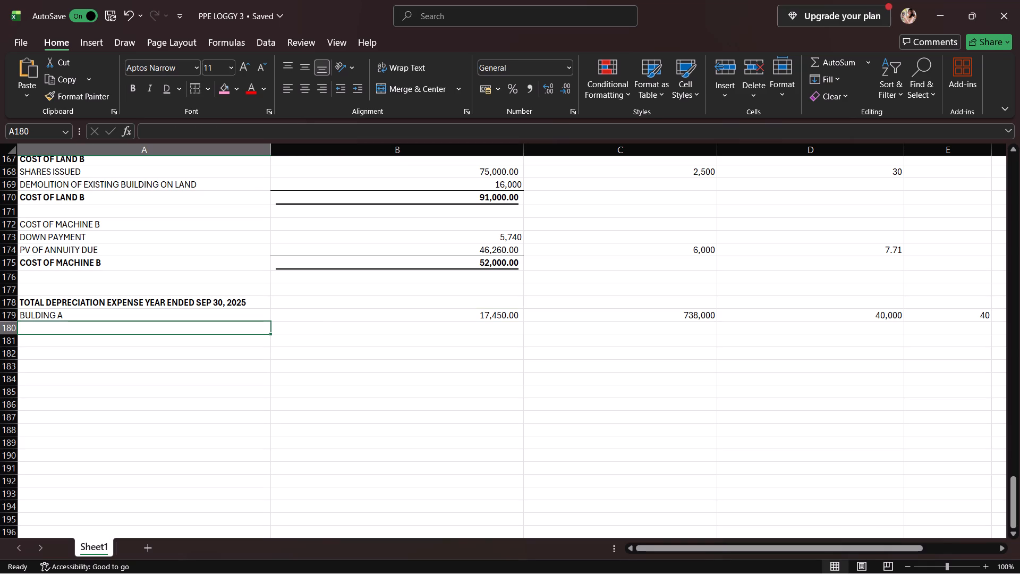
pyautogui.click(235, 326)
pyautogui.write('BUIL')
pyautogui.write('DING')
pyautogui.press('space')
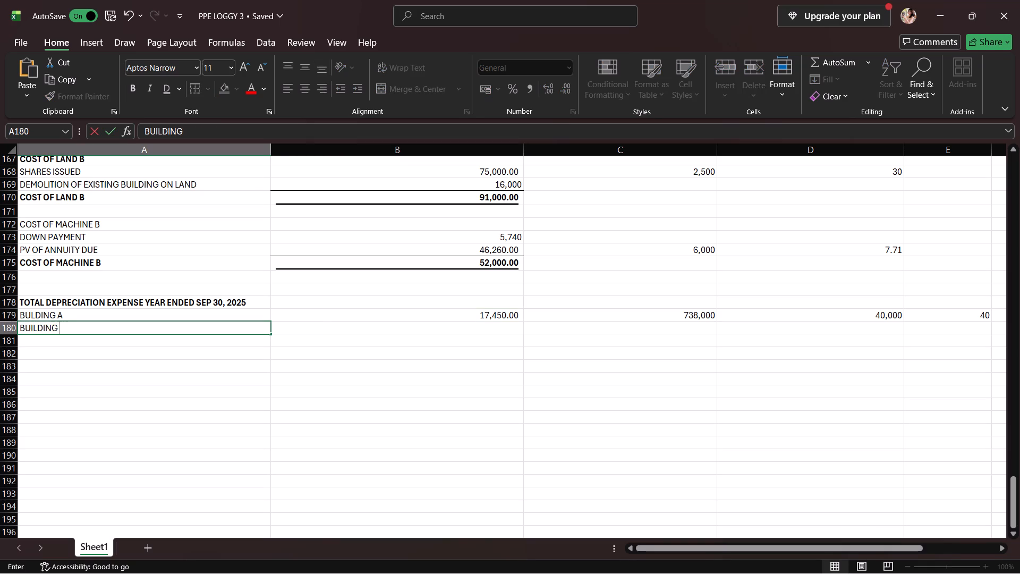
pyautogui.press('n')
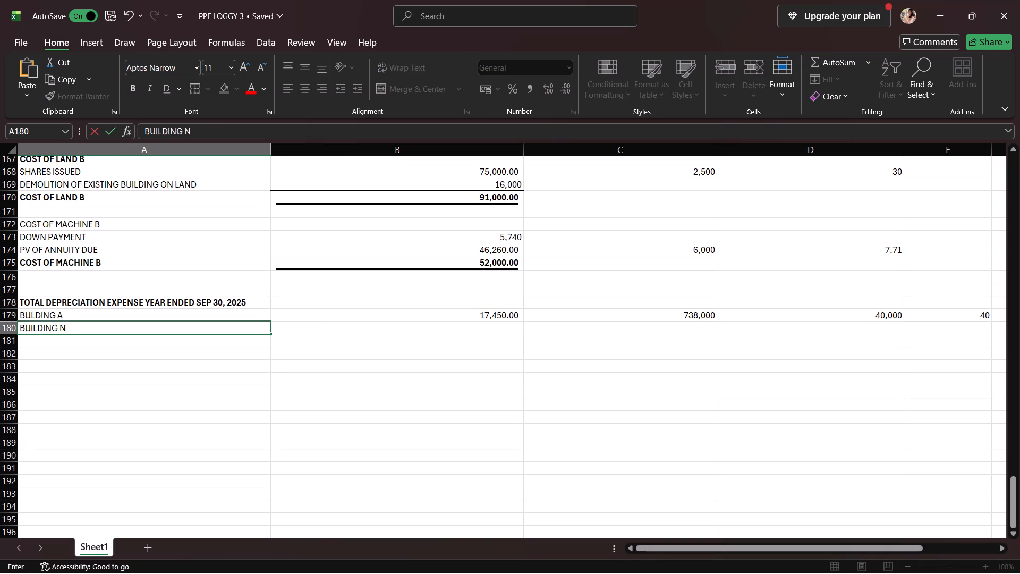
pyautogui.press('BackSpace')
pyautogui.write('B')
pyautogui.press('space')
pyautogui.hotkey('shift', '(')
pyautogui.write('UNDER CONSTRUCTION')
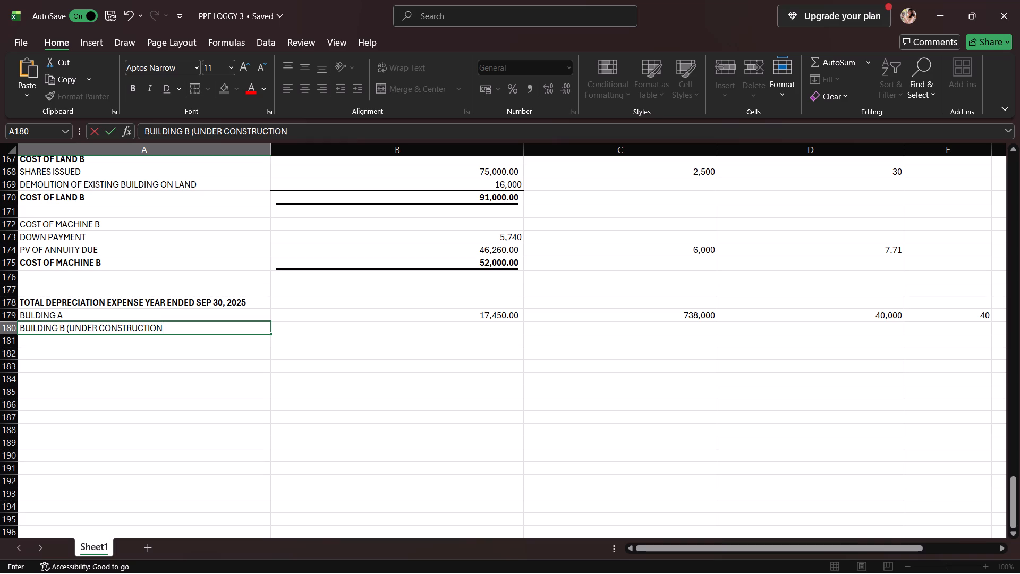
pyautogui.hotkey('shift', ')')
pyautogui.press('space')
pyautogui.write('LAD A, K')
pyautogui.press('BackSpace')
pyautogui.write('LAND B')
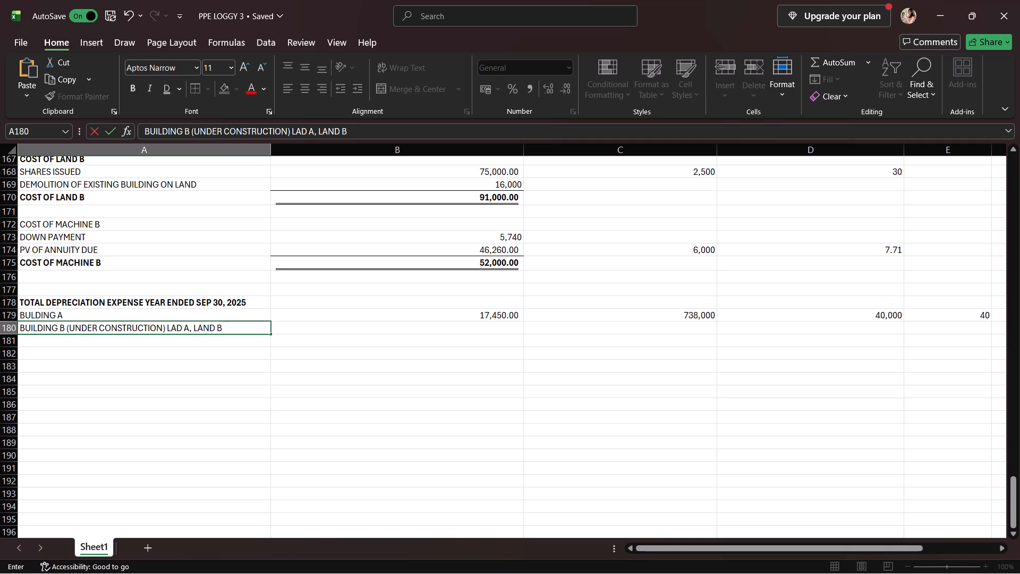
pyautogui.press('BackSpace')
pyautogui.press('BackSpace')
pyautogui.press('BackSpace')
pyautogui.press('BackSpace')
pyautogui.press('BackSpace')
pyautogui.press('BackSpace')
pyautogui.press('BackSpace')
pyautogui.press('BackSpace')
pyautogui.press('BackSpace')
pyautogui.press('BackSpace')
pyautogui.press('BackSpace')
pyautogui.write('ND A')
pyautogui.write(', LAND B')
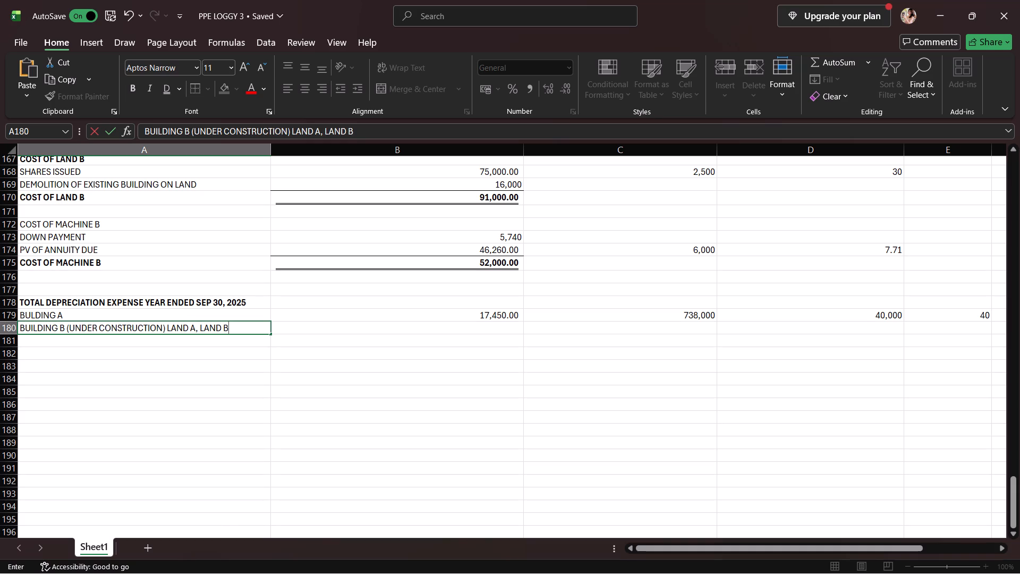
# Enter 0 in B180 as the depreciation for Building B, Land A and Land B.
pyautogui.click(508, 330)
pyautogui.press('0')
pyautogui.press('Return')
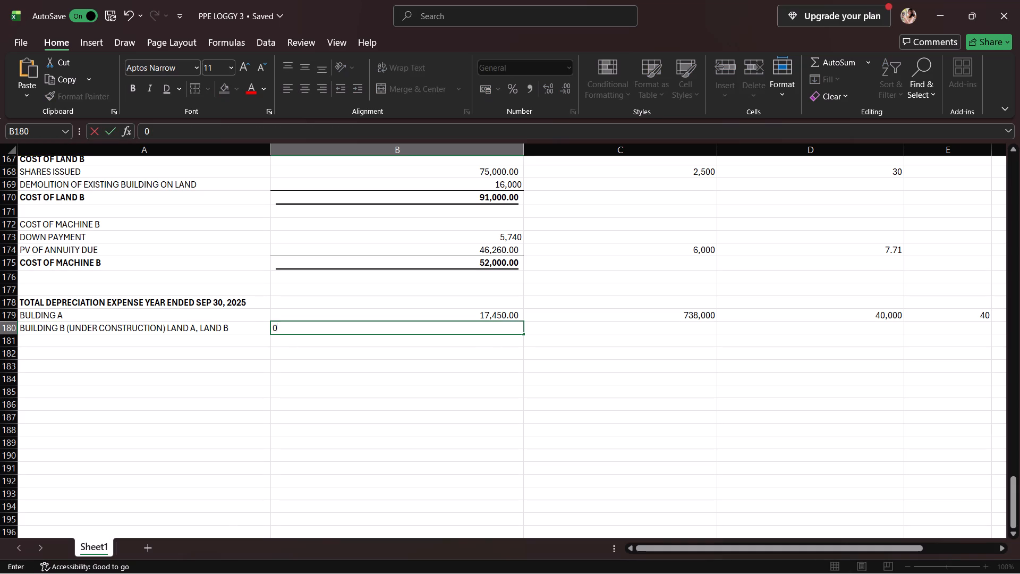
# Enter the label "DONATED EQUIPMENT" in A181 and move to C181 for its figures.
pyautogui.press('Left')
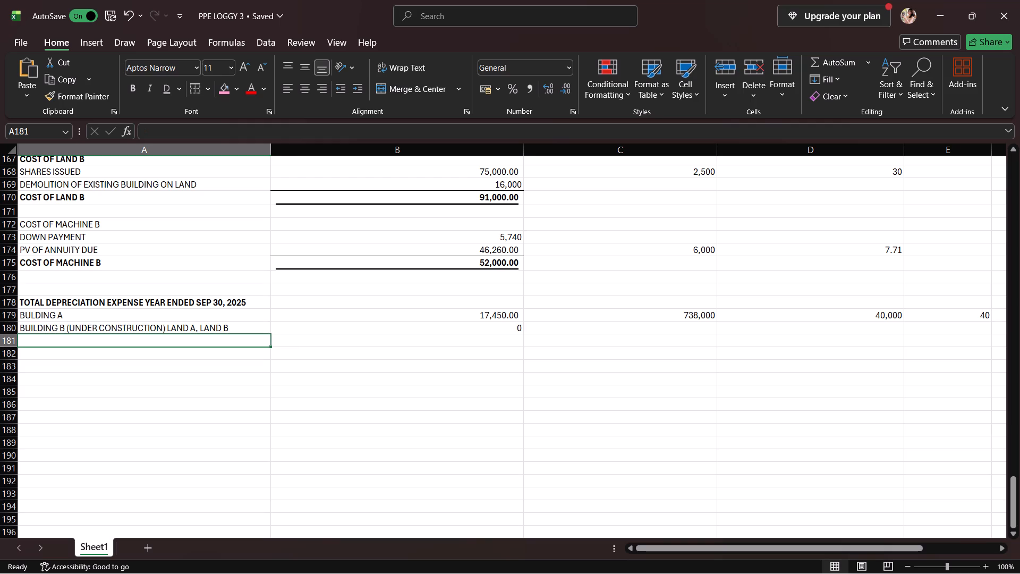
pyautogui.write('DONATED')
pyautogui.press('space')
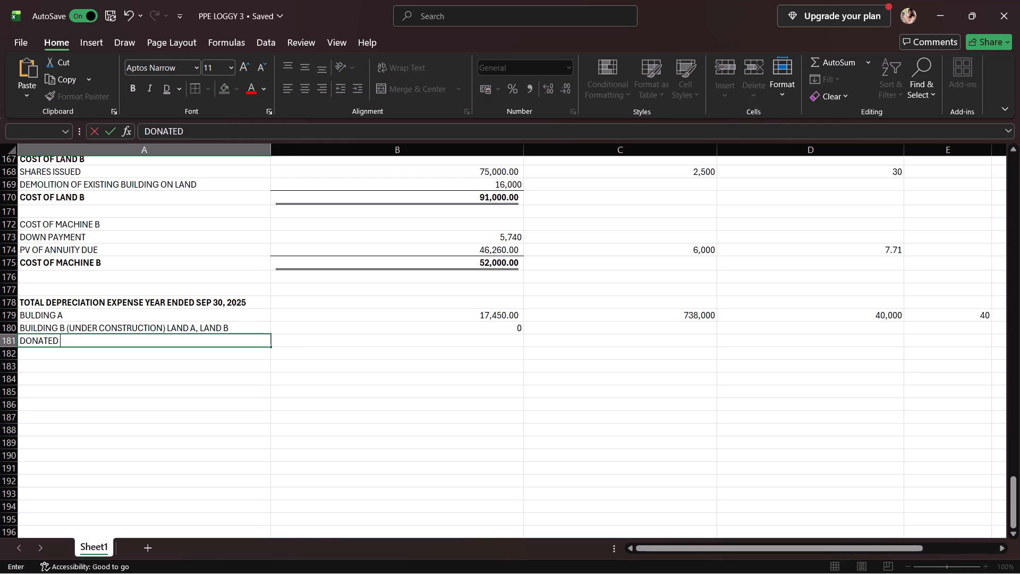
pyautogui.write('EQUI')
pyautogui.write('PMENT')
pyautogui.press('space')
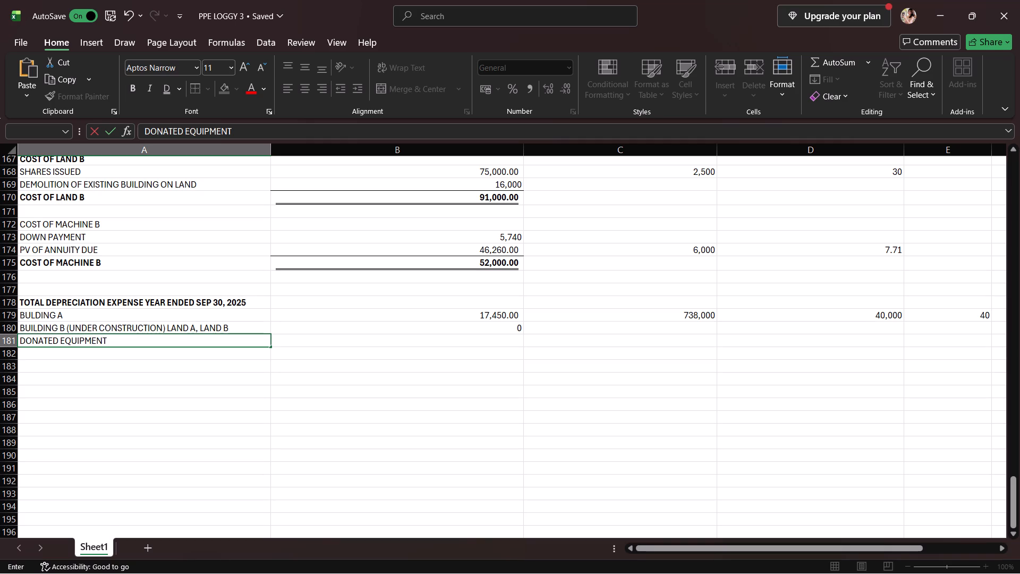
pyautogui.click(620, 333)
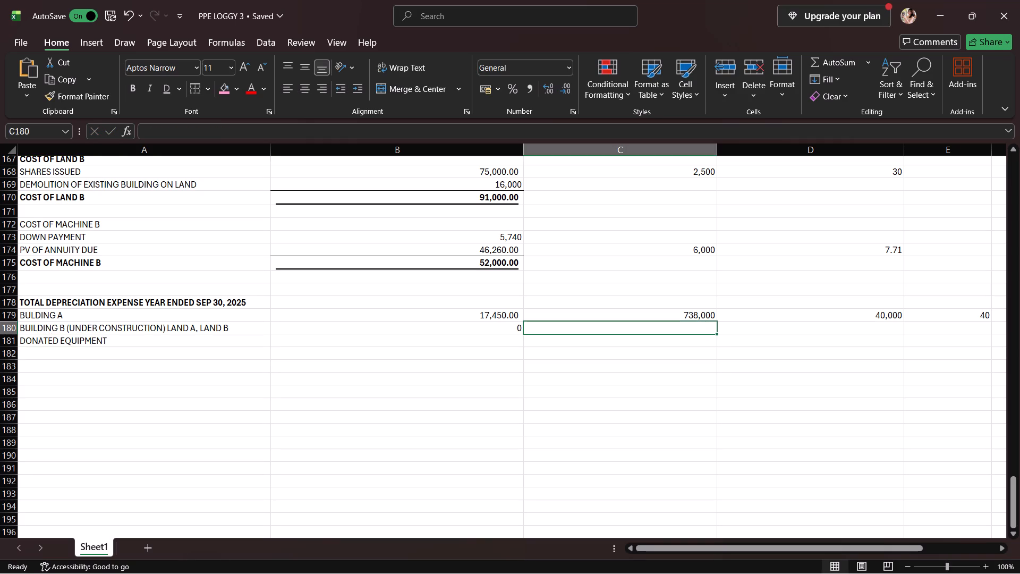
pyautogui.click(625, 343)
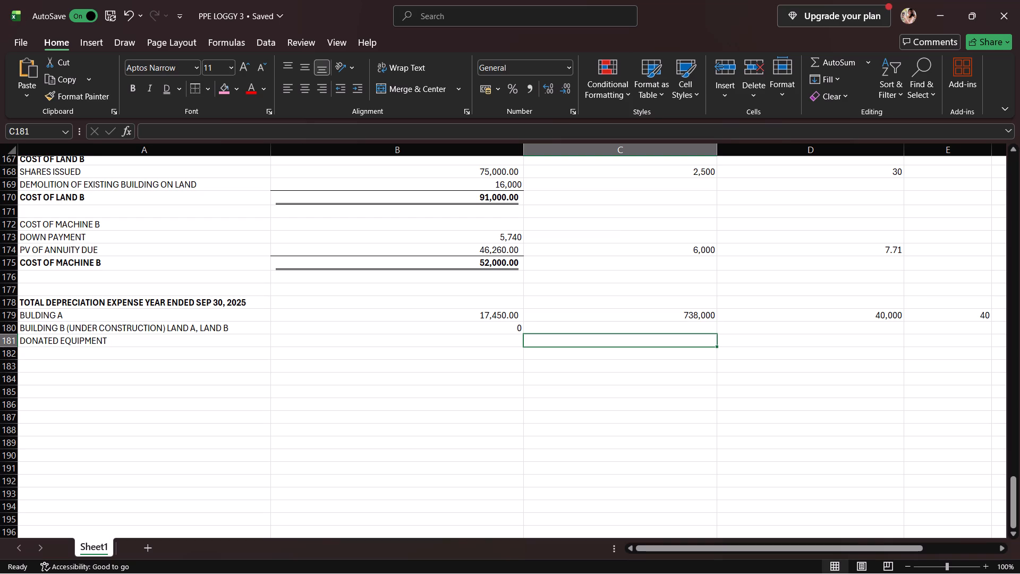
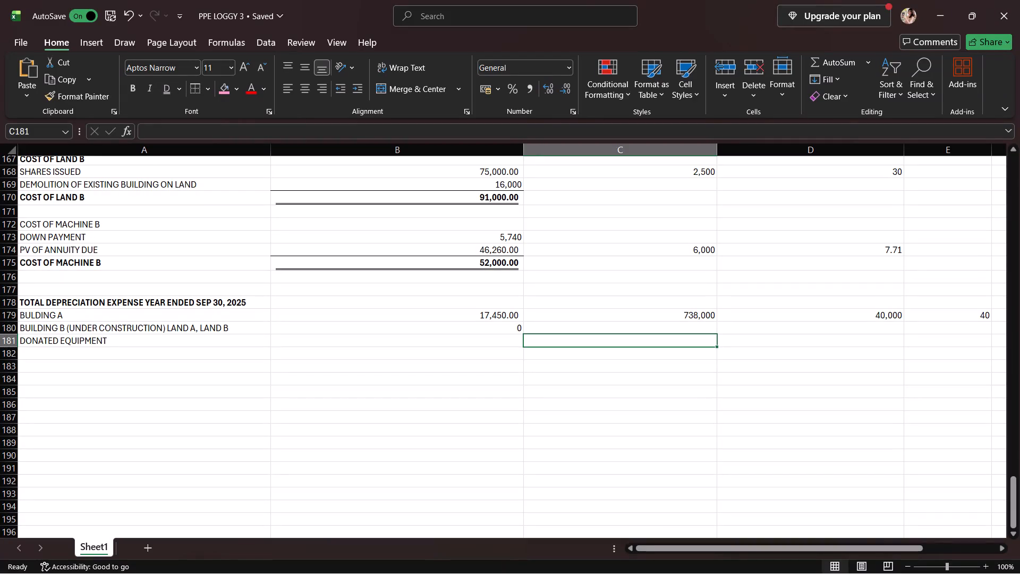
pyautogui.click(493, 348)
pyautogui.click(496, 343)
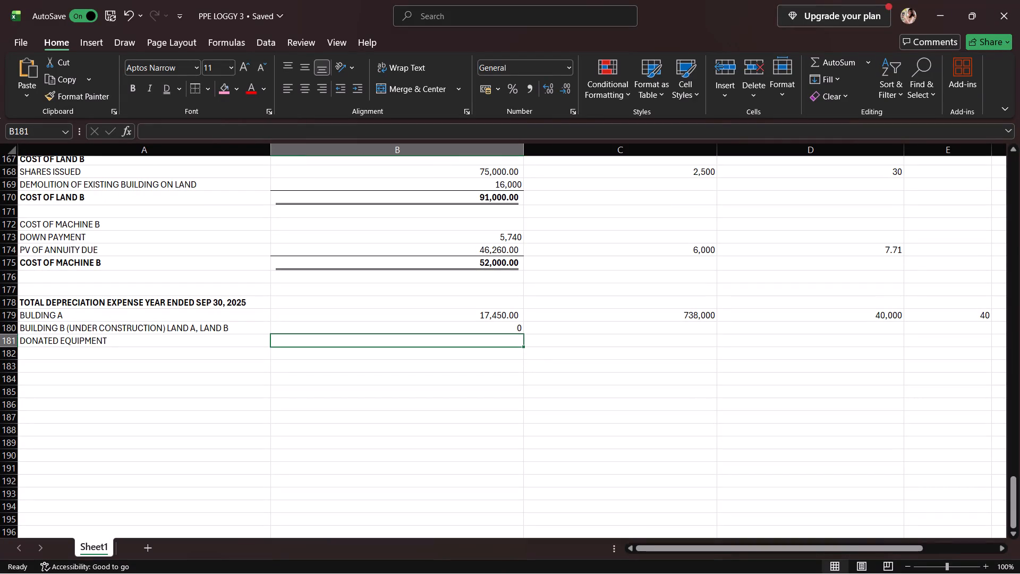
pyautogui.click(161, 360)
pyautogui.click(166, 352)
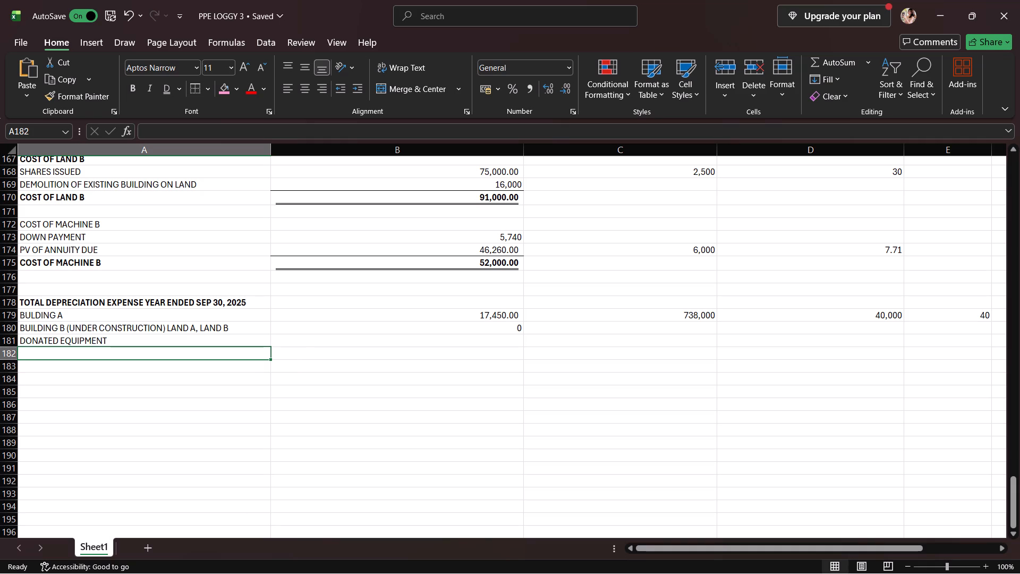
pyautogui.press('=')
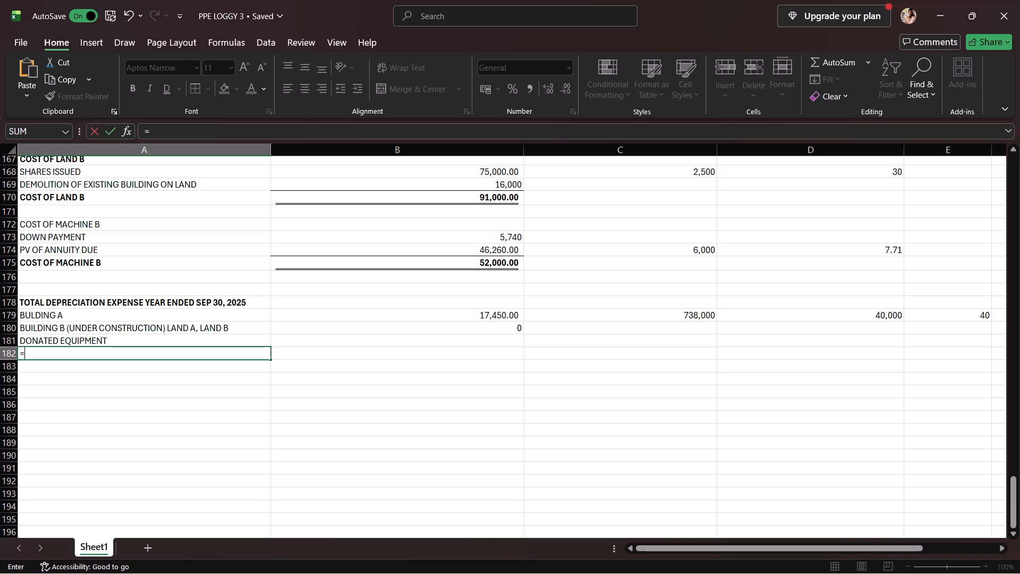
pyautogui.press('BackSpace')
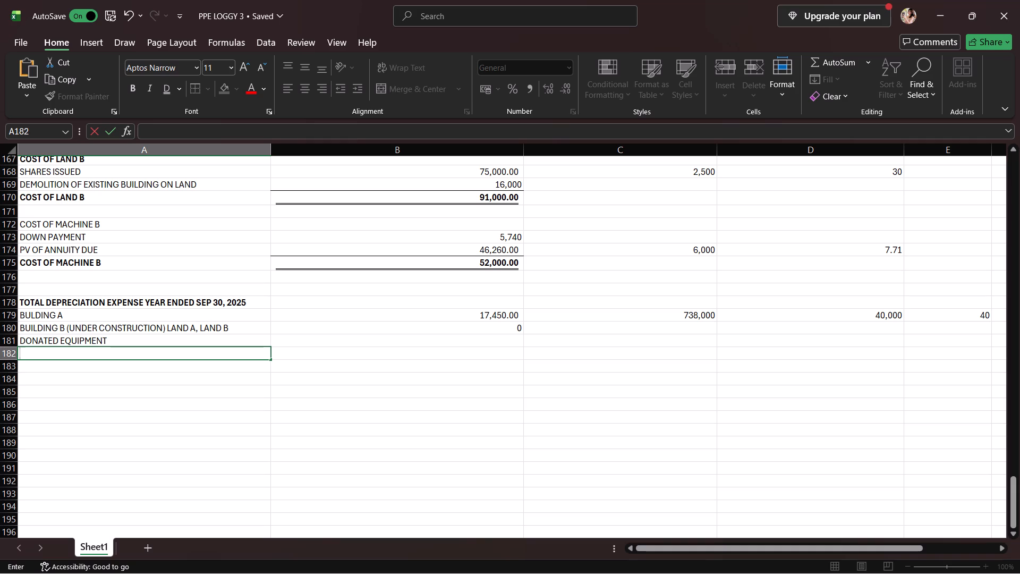
# Enter the donated equipment's figures in row 181: 30,000 in C181, 4,500 in D181 and 15% in E181.
pyautogui.click(545, 343)
pyautogui.write('30,000')
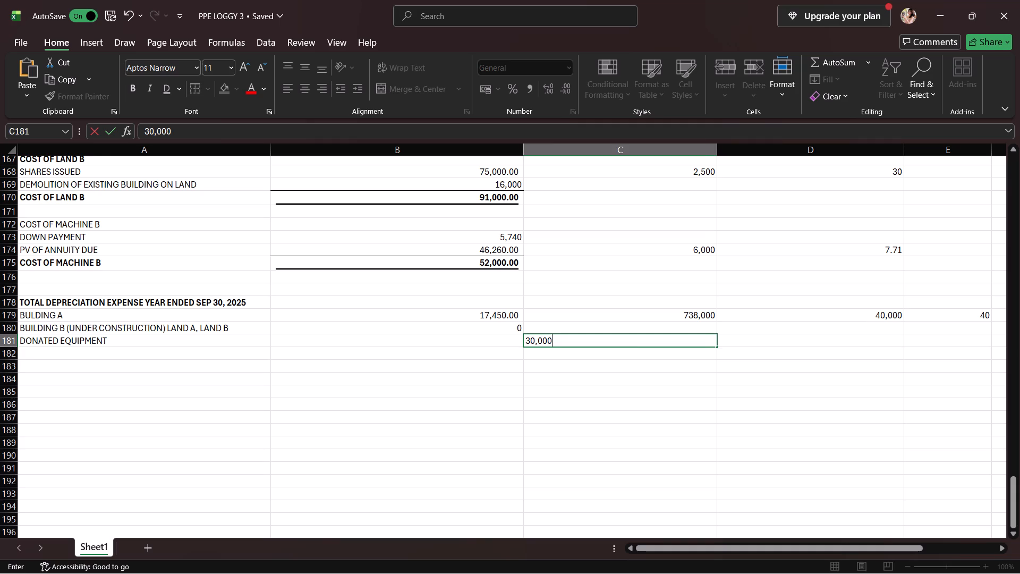
pyautogui.press('Right')
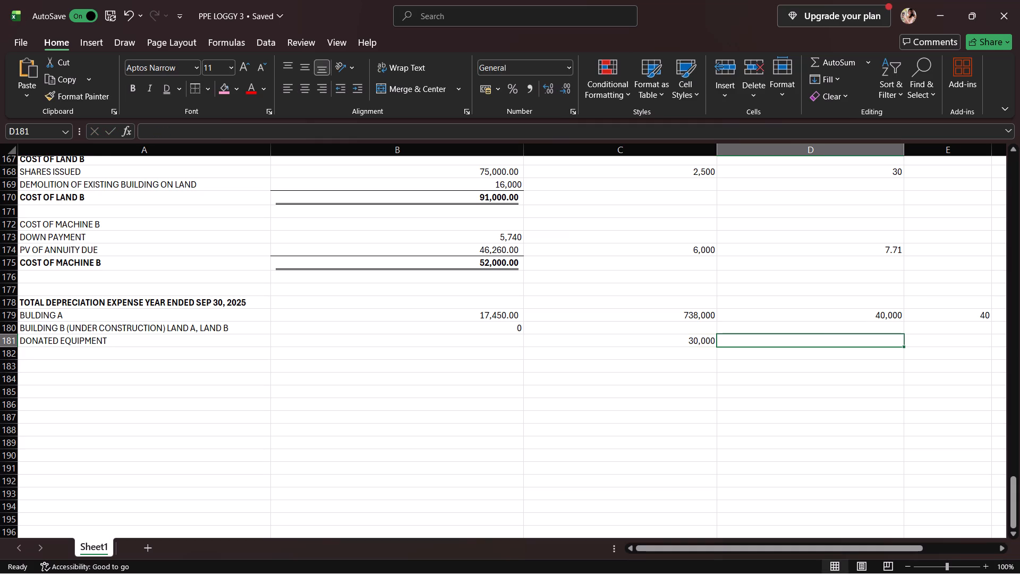
pyautogui.press('4')
pyautogui.write(',500')
pyautogui.press('Right')
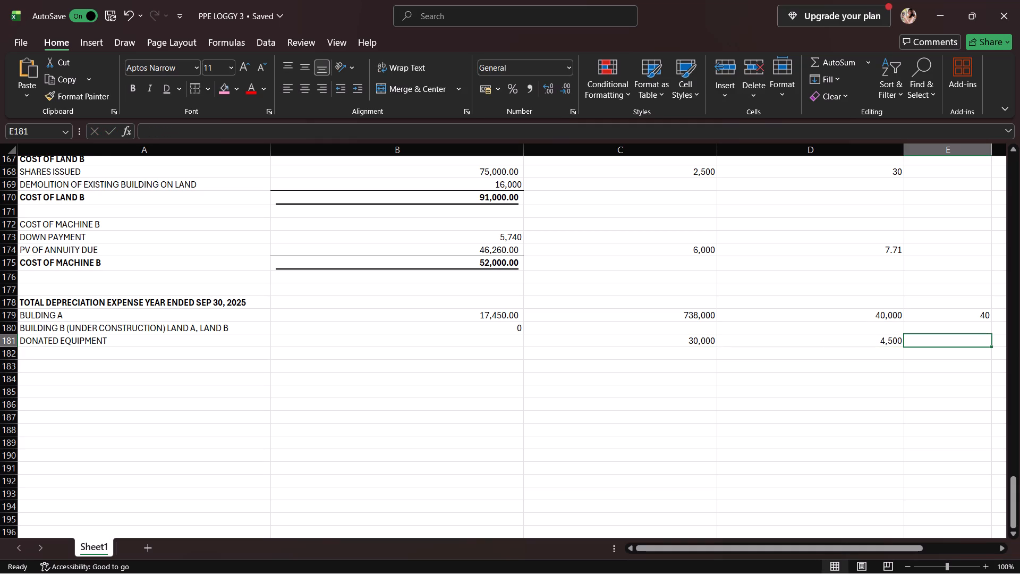
pyautogui.write('15')
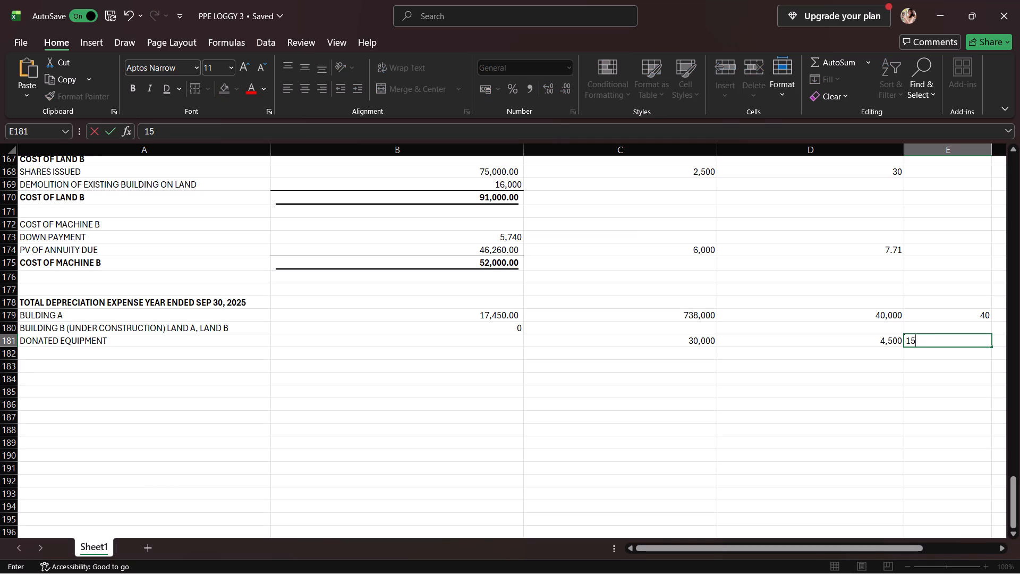
pyautogui.press('5')
pyautogui.press('BackSpace')
pyautogui.hotkey('shift', '%')
pyautogui.press('Left')
# Calculate the donated equipment's depreciation in B181 with the formula =(C181-D181)*E181.
pyautogui.press('Left')
pyautogui.press('Left')
pyautogui.press('=')
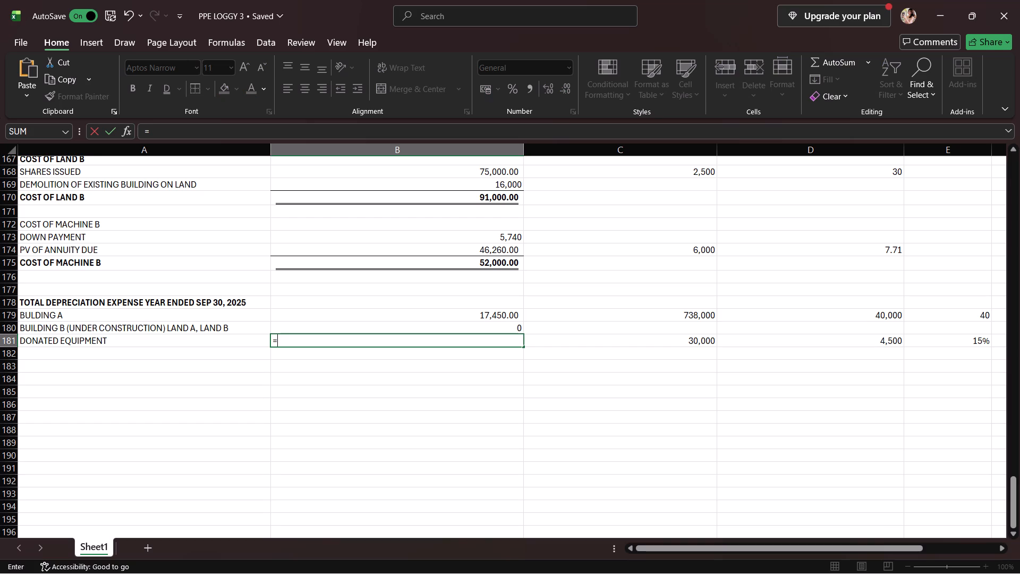
pyautogui.hotkey('shift', '(')
pyautogui.click(549, 340)
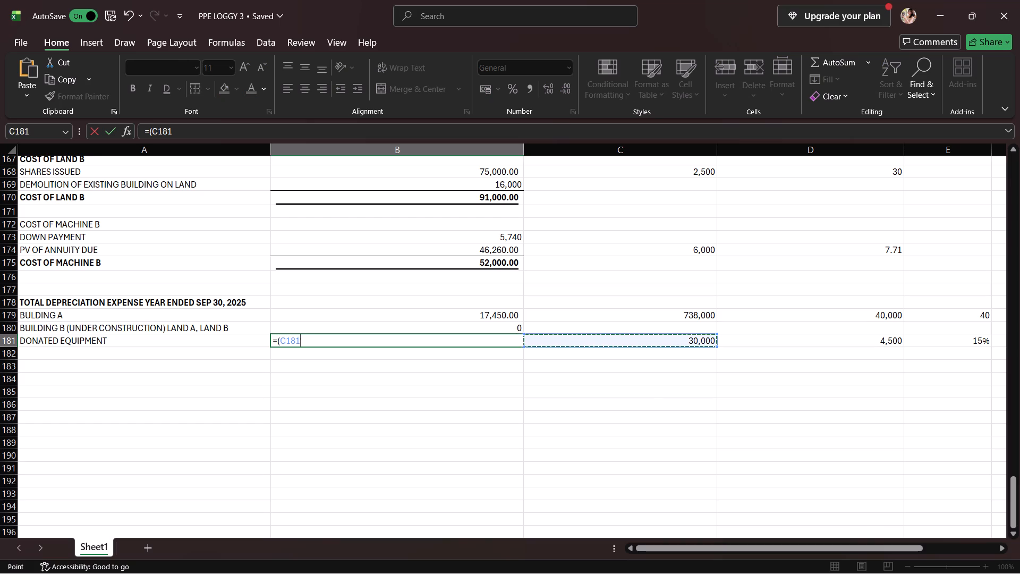
pyautogui.press('-')
pyautogui.press('Right')
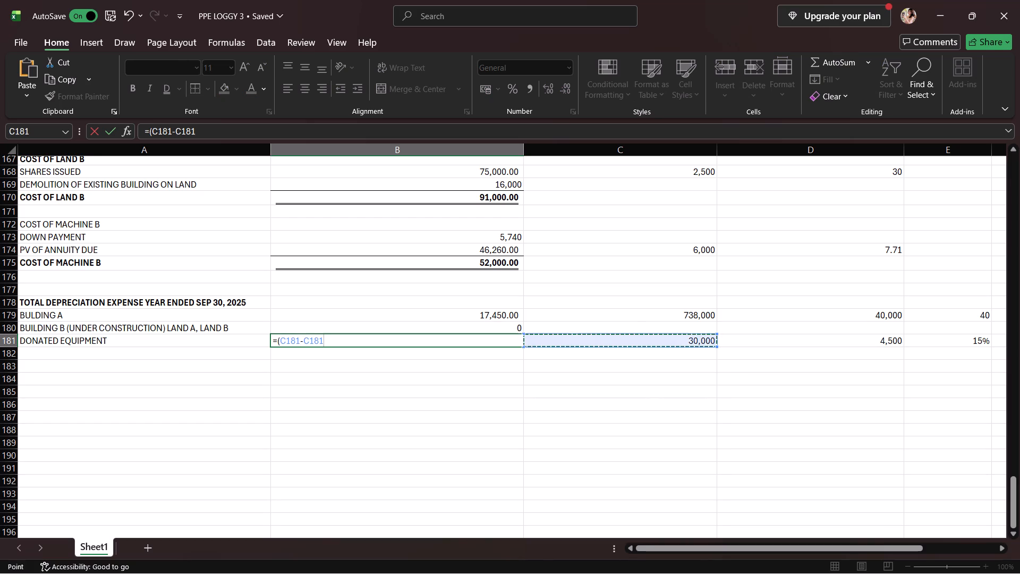
pyautogui.press('Right')
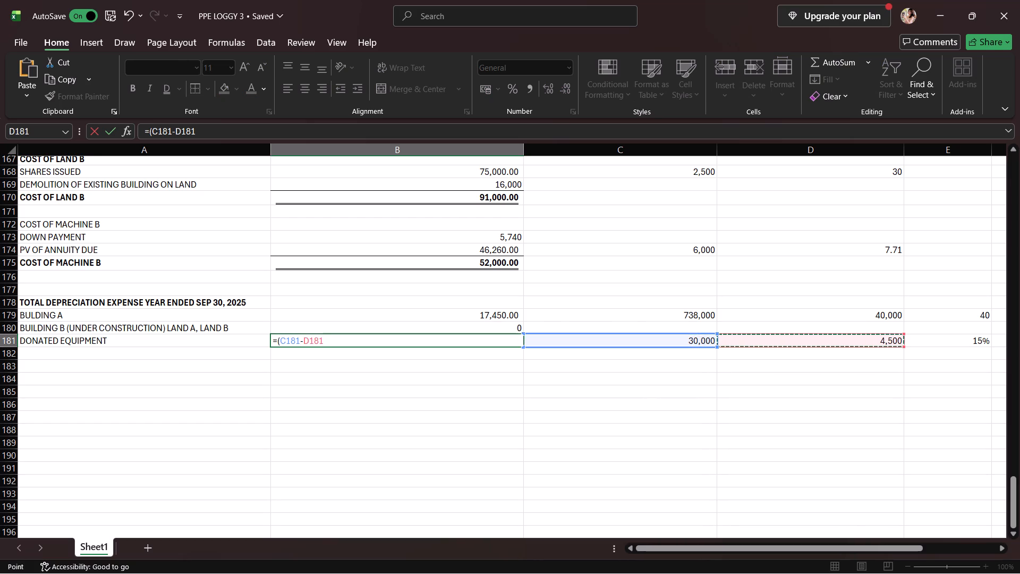
pyautogui.hotkey('shift', ')')
pyautogui.press('*')
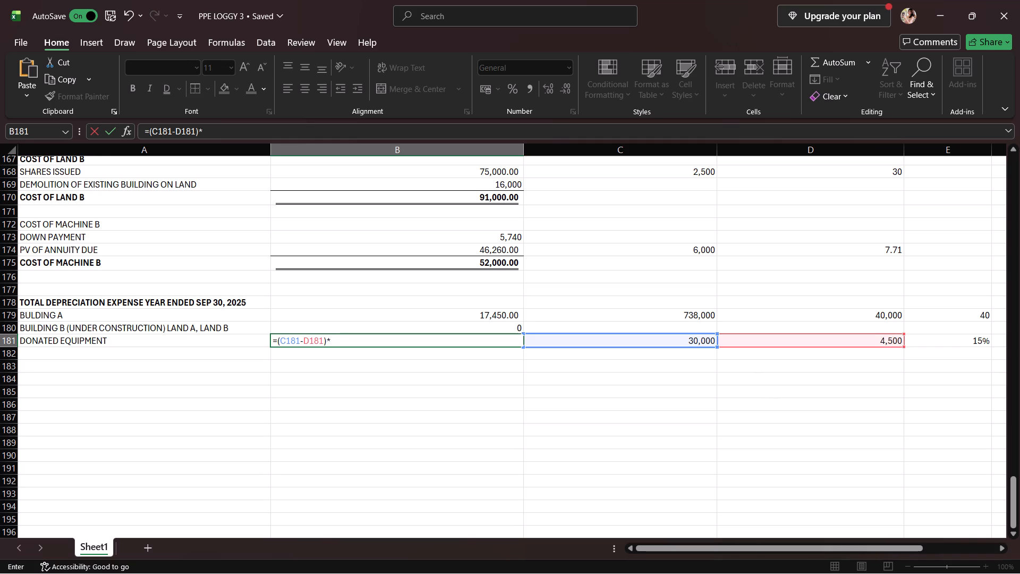
pyautogui.press('Right')
pyautogui.press('Right')
pyautogui.press('Right')
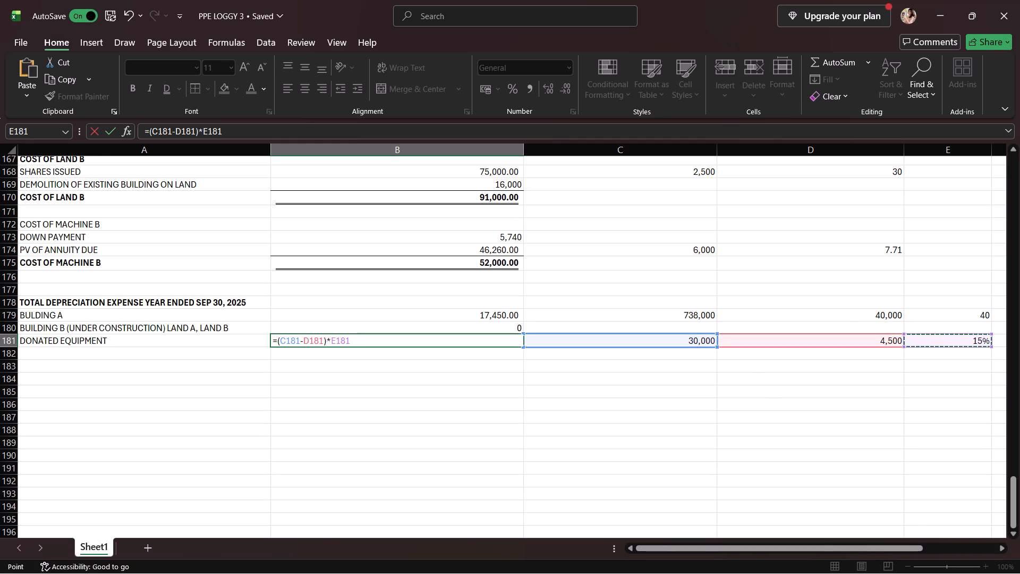
pyautogui.press('Return')
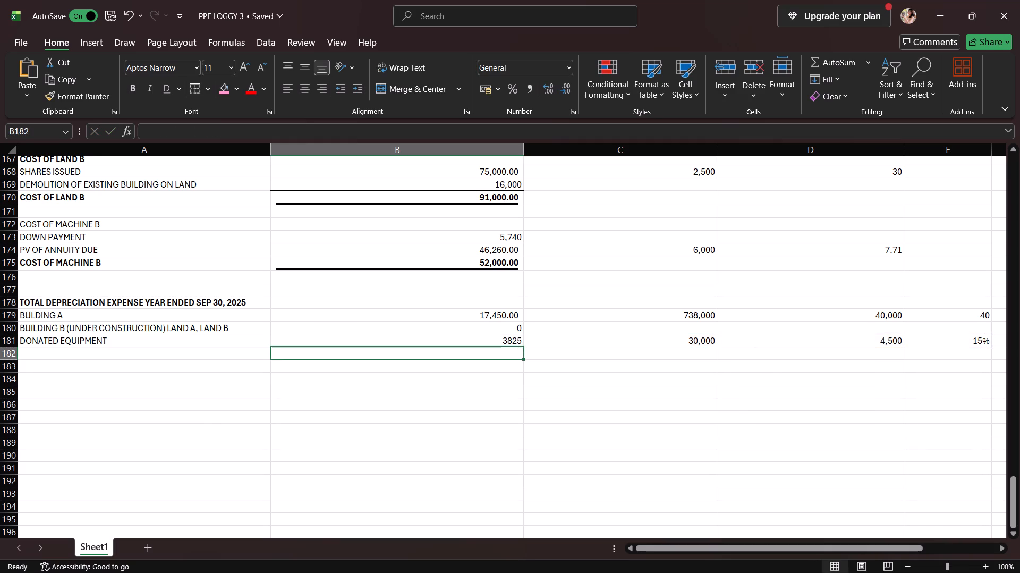
# Apply the comma number style to the donated equipment's depreciation in B181.
pyautogui.click(501, 342)
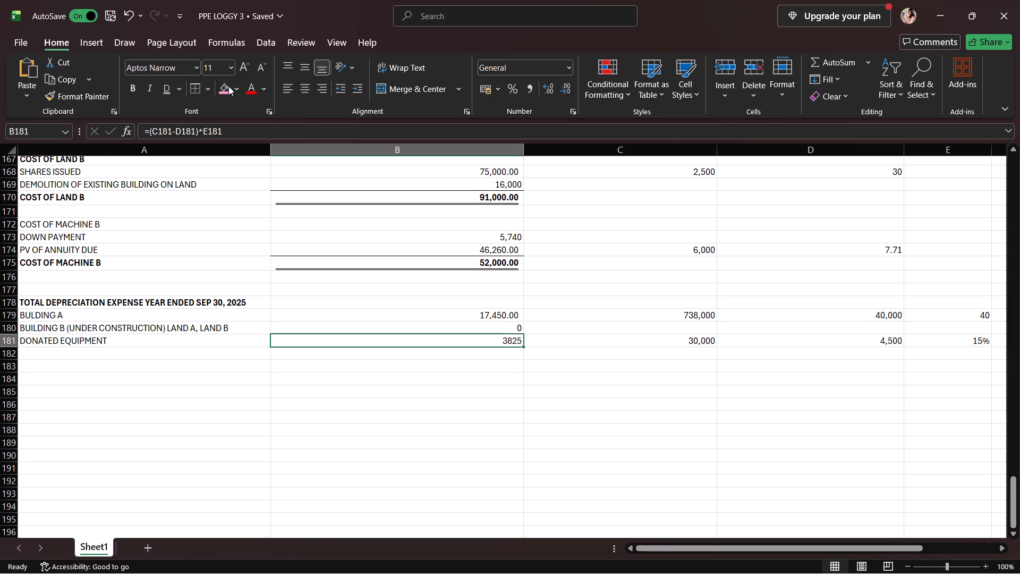
pyautogui.click(534, 92)
pyautogui.press('Return')
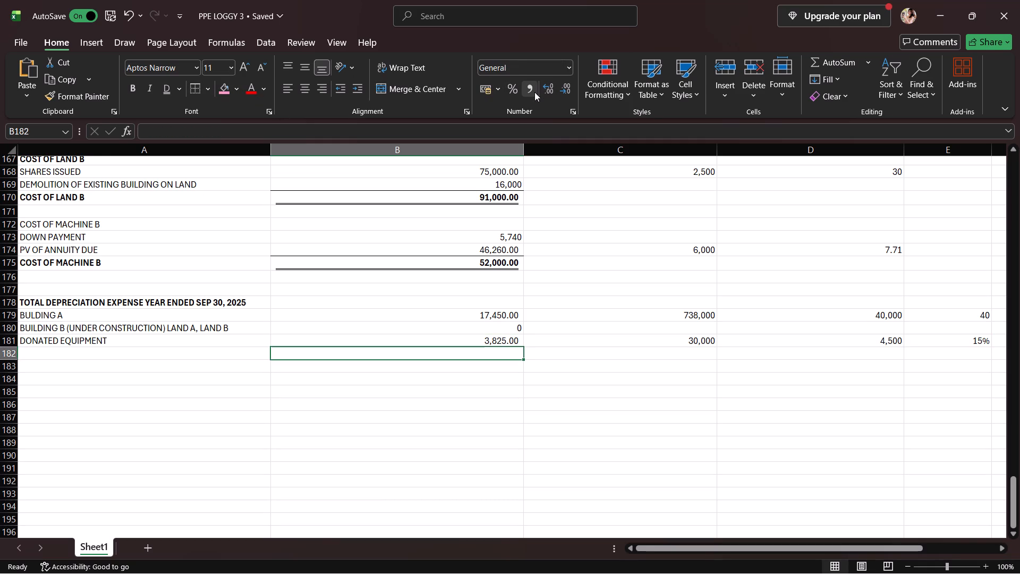
# Enter the label "MACHINE A (SYD 8 YEARS)" in A182.
pyautogui.press('Left')
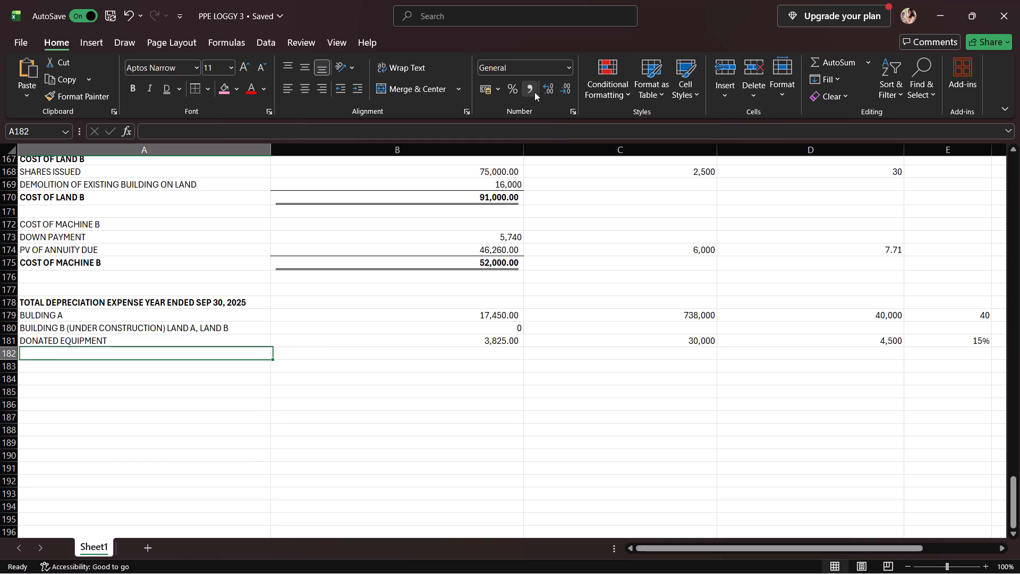
pyautogui.write('MACHINE A')
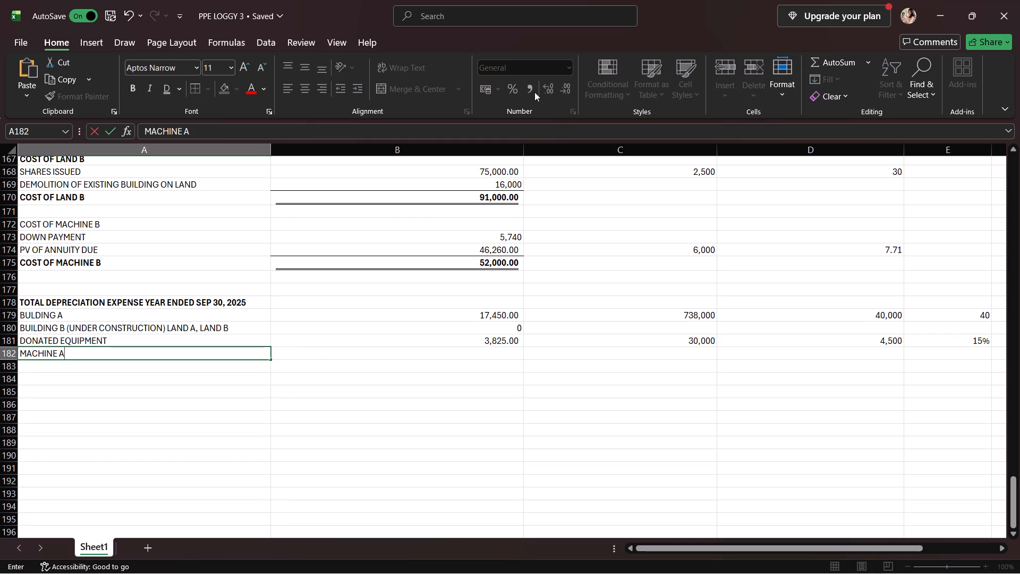
pyautogui.press('space')
pyautogui.hotkey('shift', '(')
pyautogui.write('SYD')
pyautogui.press('space')
pyautogui.write('8 YEARS')
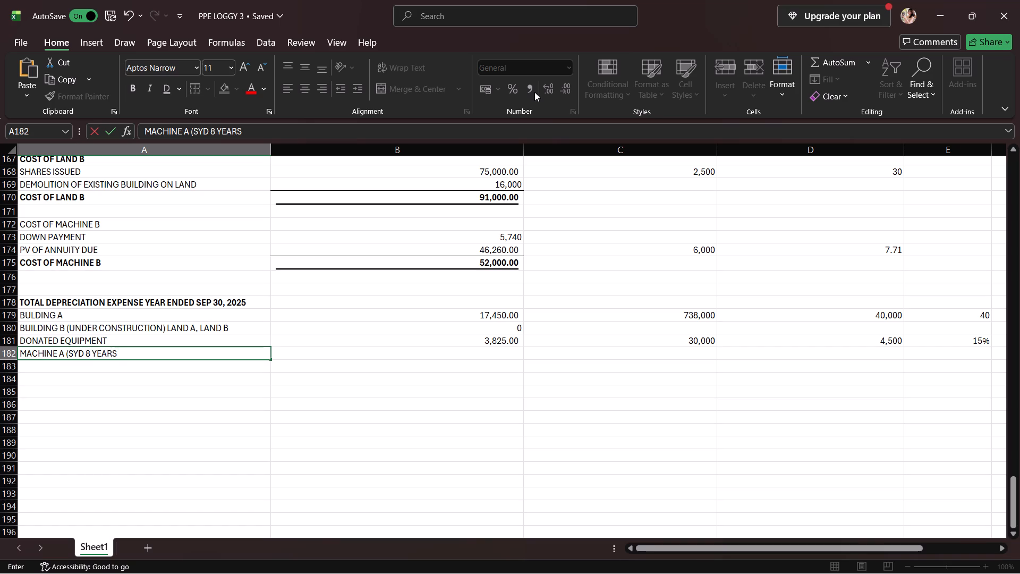
pyautogui.hotkey('shift', ')')
pyautogui.press('space')
# Enter Machine A's figures: 150,000 in C182, 6,000 in D182, and the year fraction as 7 in E182 over 36 in E183.
pyautogui.click(634, 355)
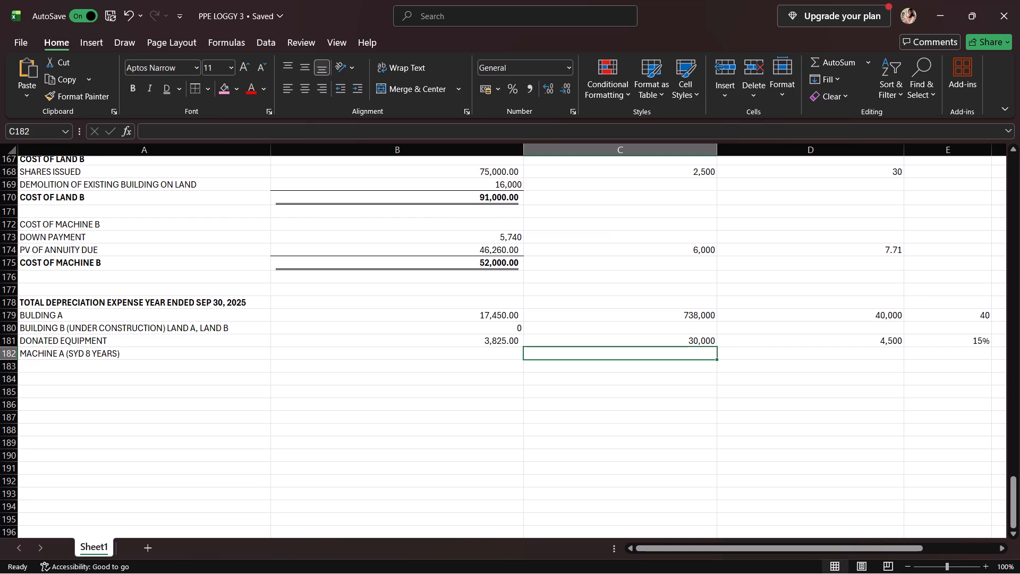
pyautogui.write('150,000')
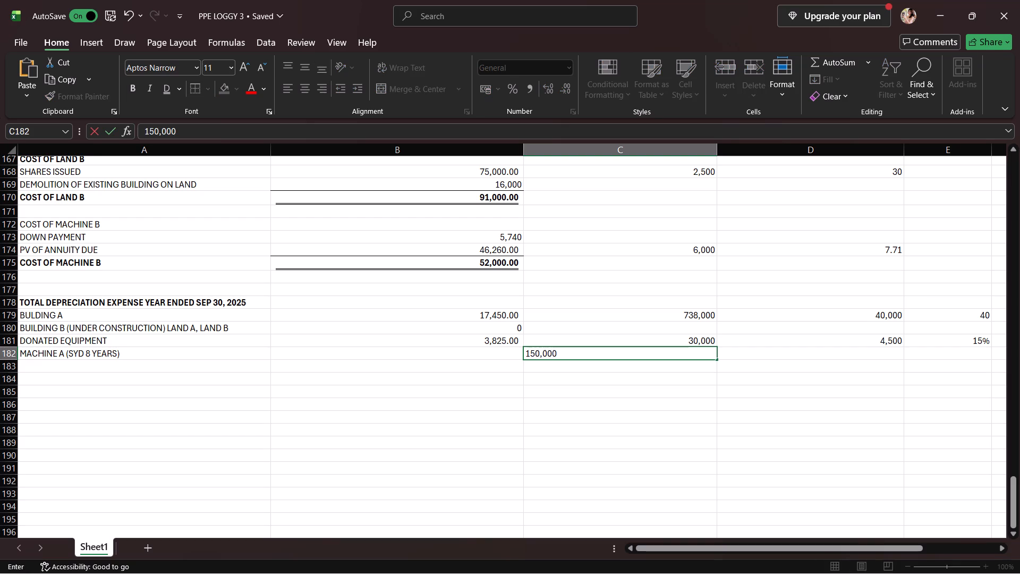
pyautogui.press('Right')
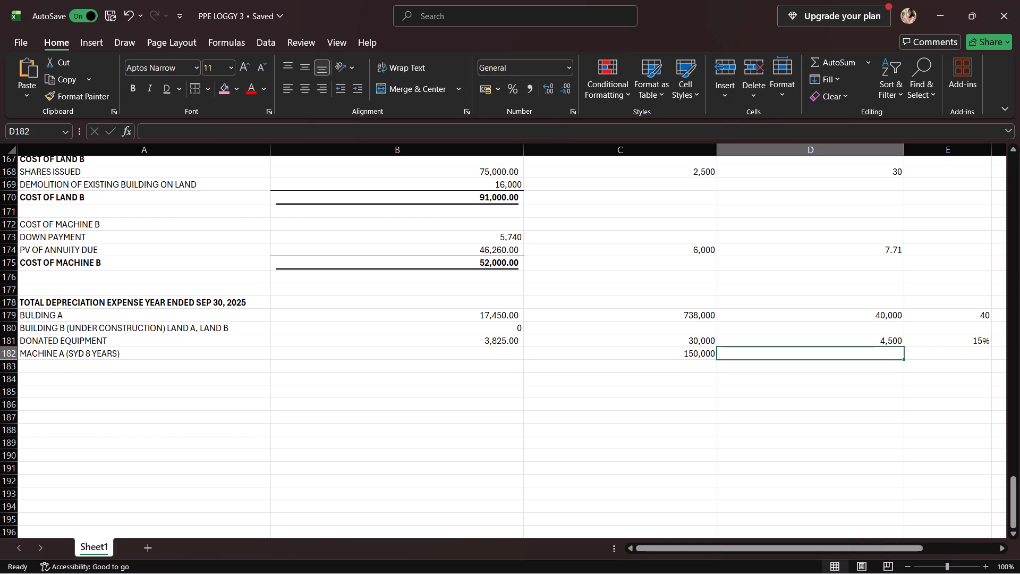
pyautogui.write('6,000')
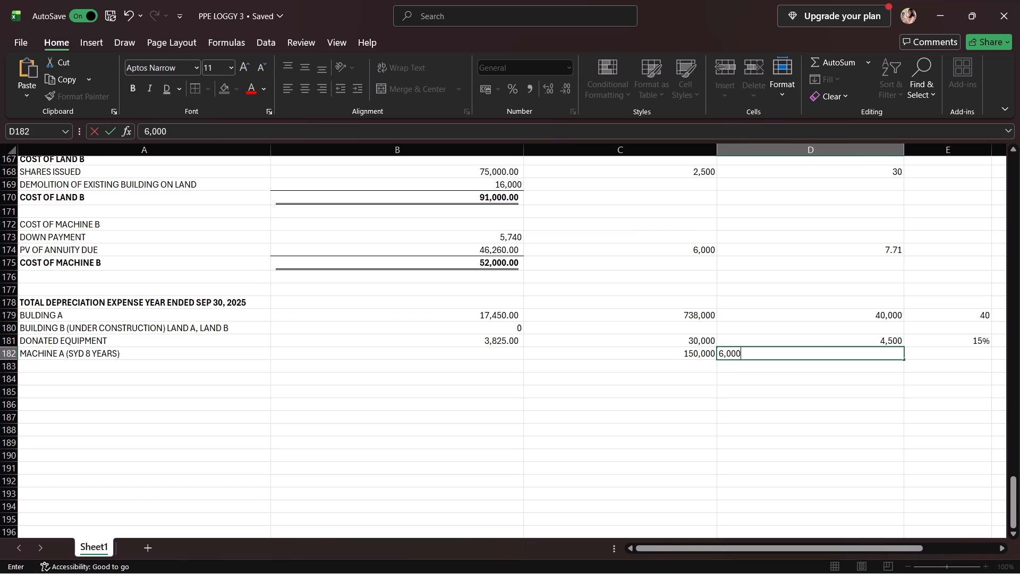
pyautogui.press('Right')
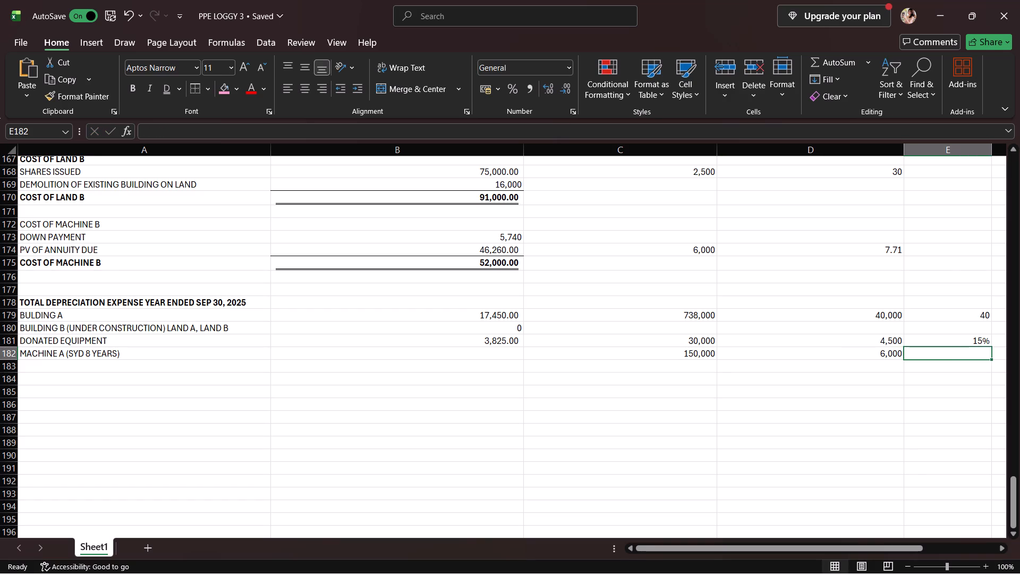
pyautogui.press('7')
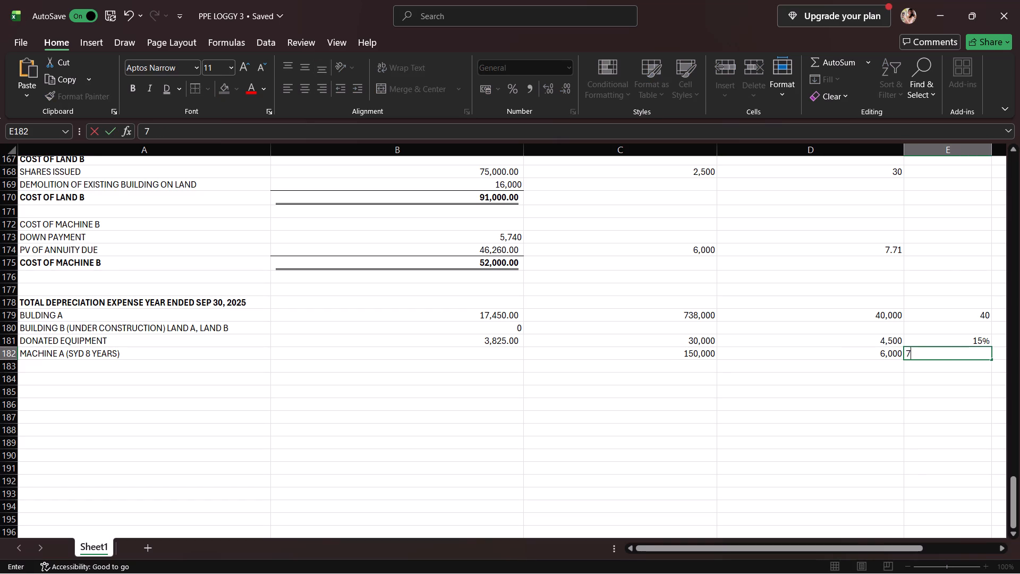
pyautogui.press('Down')
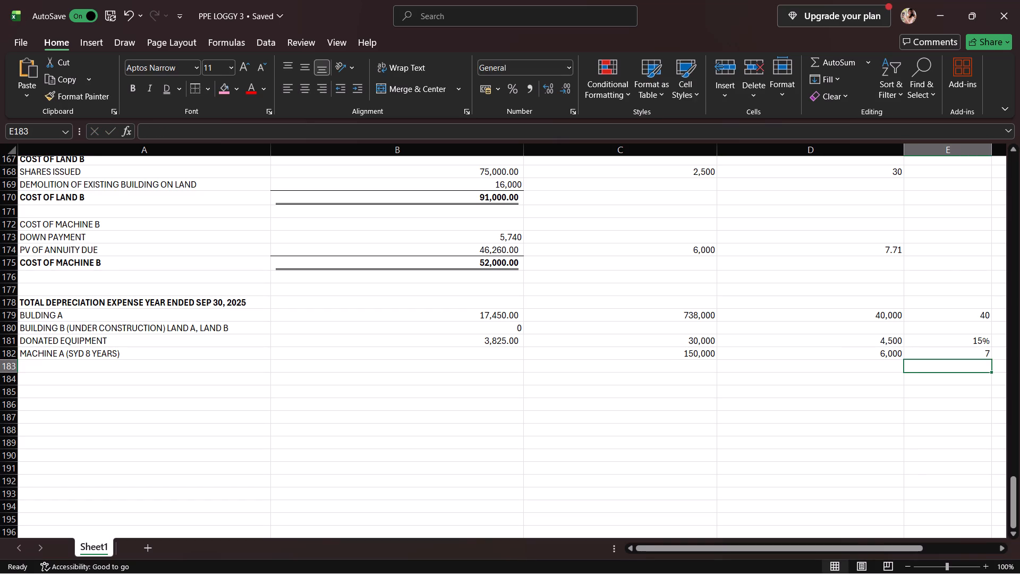
pyautogui.write('36')
pyautogui.press('Up')
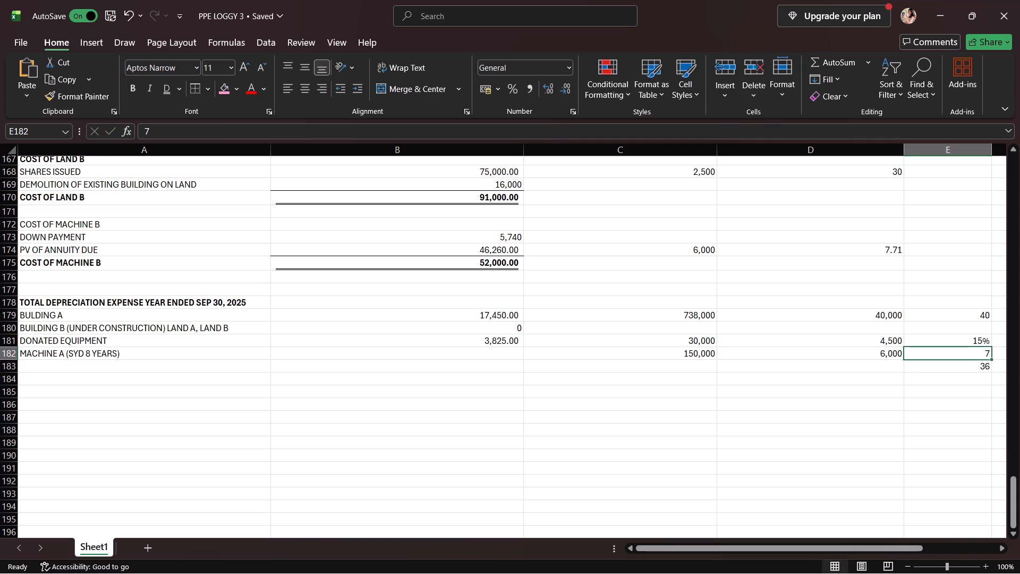
# Enter Machine A's part-year fraction as 4 in F182 over 12 in F183.
pyautogui.press('Right')
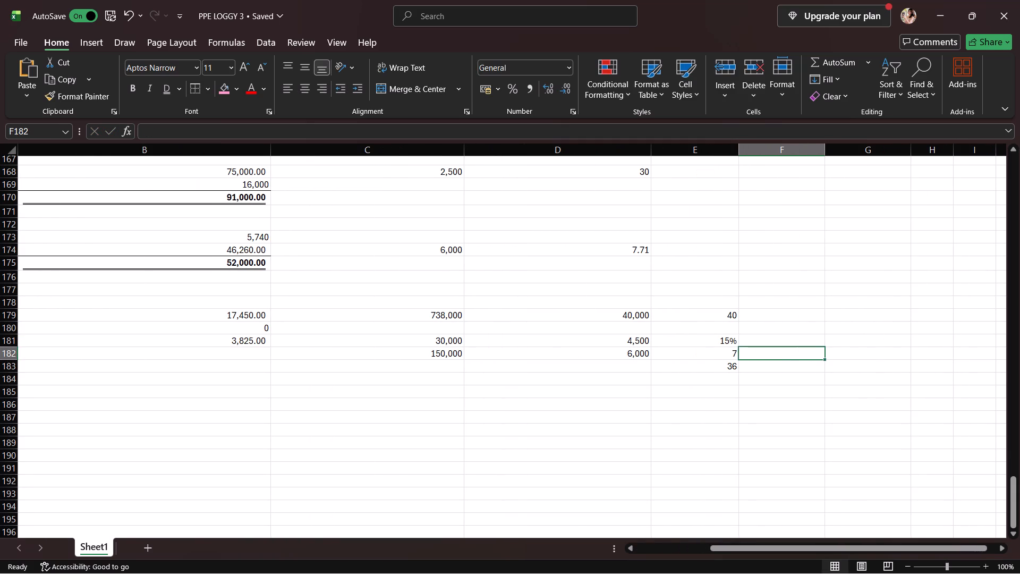
pyautogui.press('4')
pyautogui.press('Down')
pyautogui.press('Up')
pyautogui.press('Up')
pyautogui.press('Down')
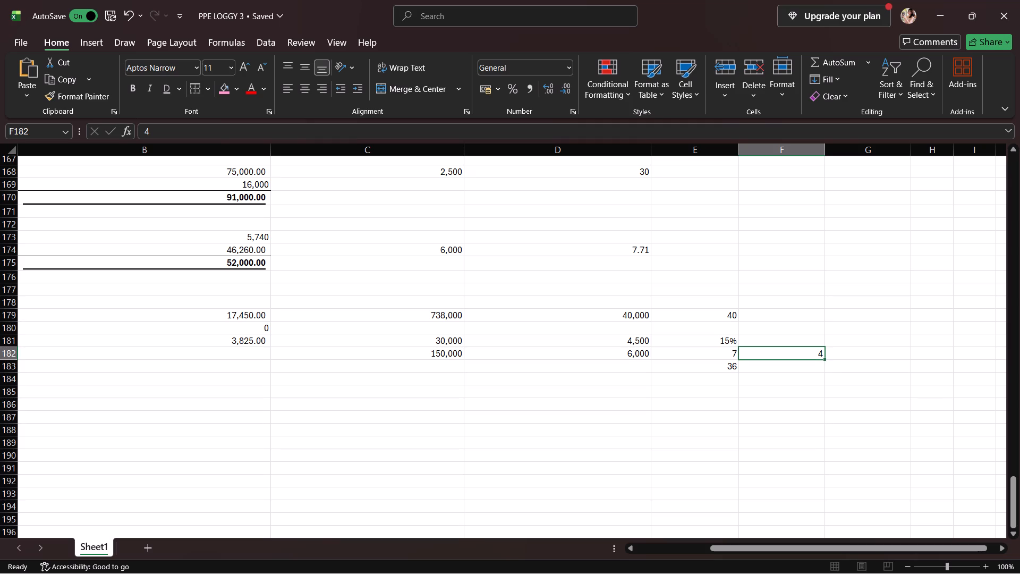
pyautogui.press('Down')
pyautogui.press('Up')
pyautogui.press('Down')
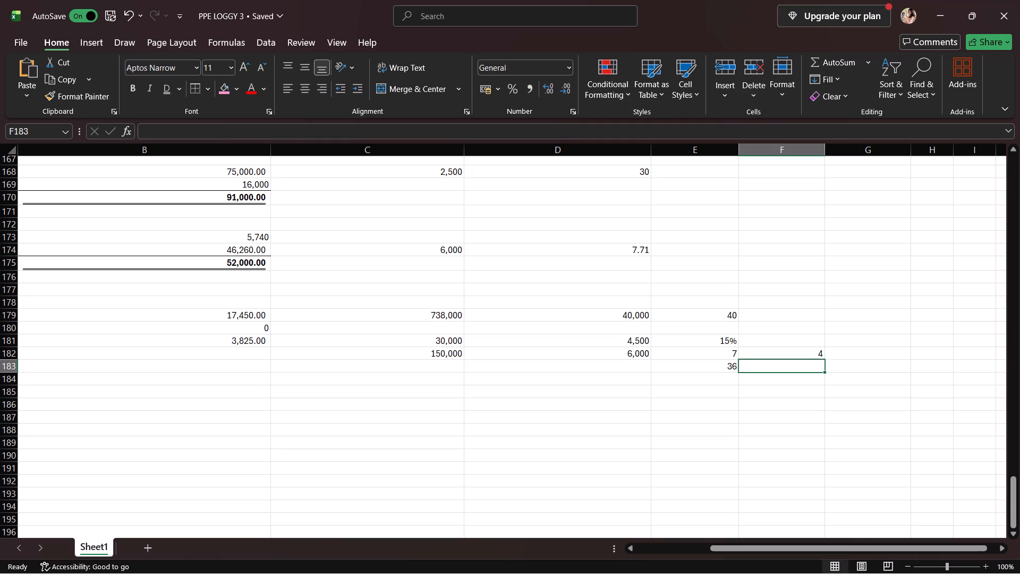
pyautogui.write('122')
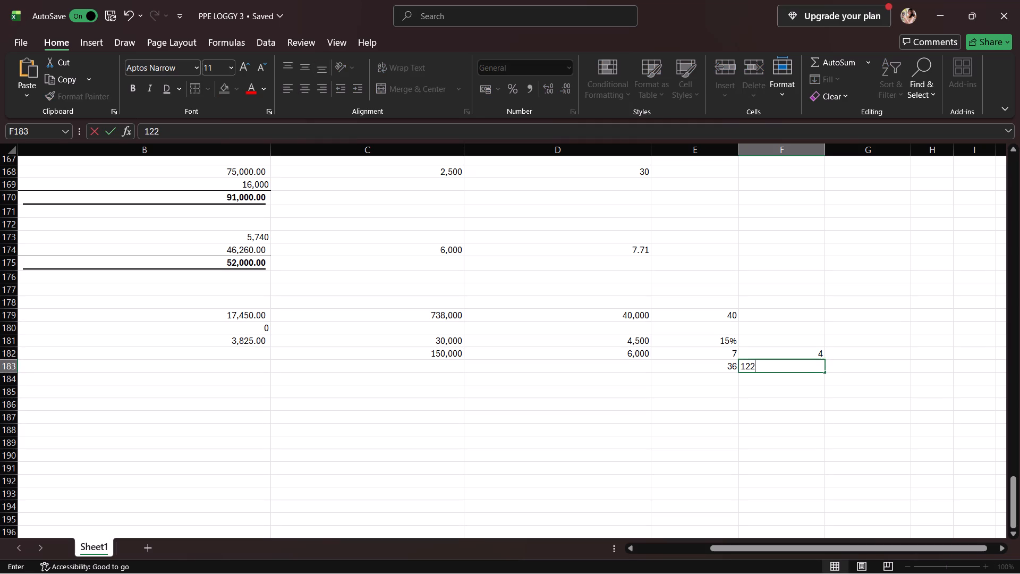
pyautogui.press('BackSpace')
pyautogui.press('Return')
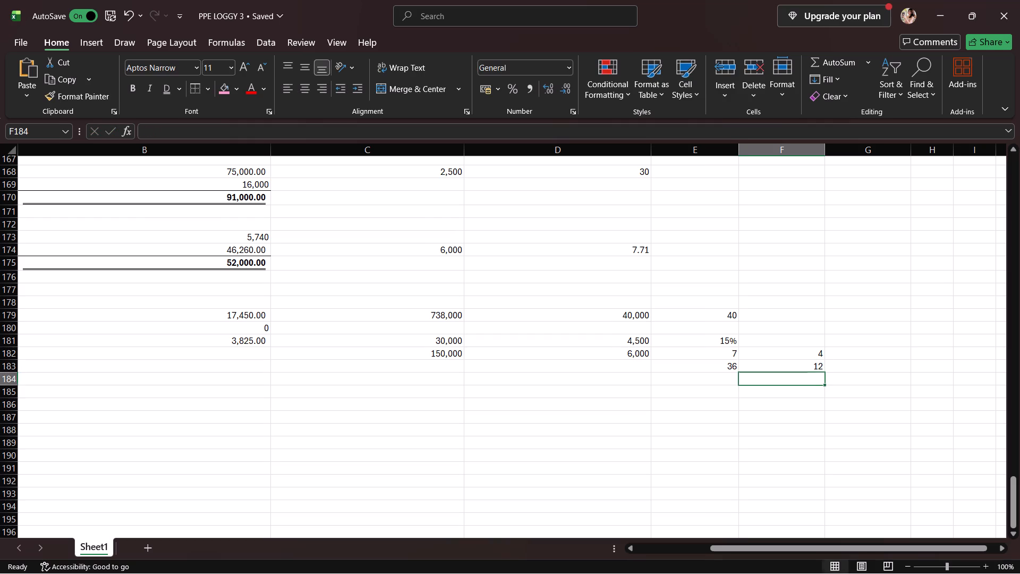
# Calculate Machine A's depreciation in B182 with the formula =(C182-D182)*(E182/E183)*(F182/F183).
pyautogui.click(207, 352)
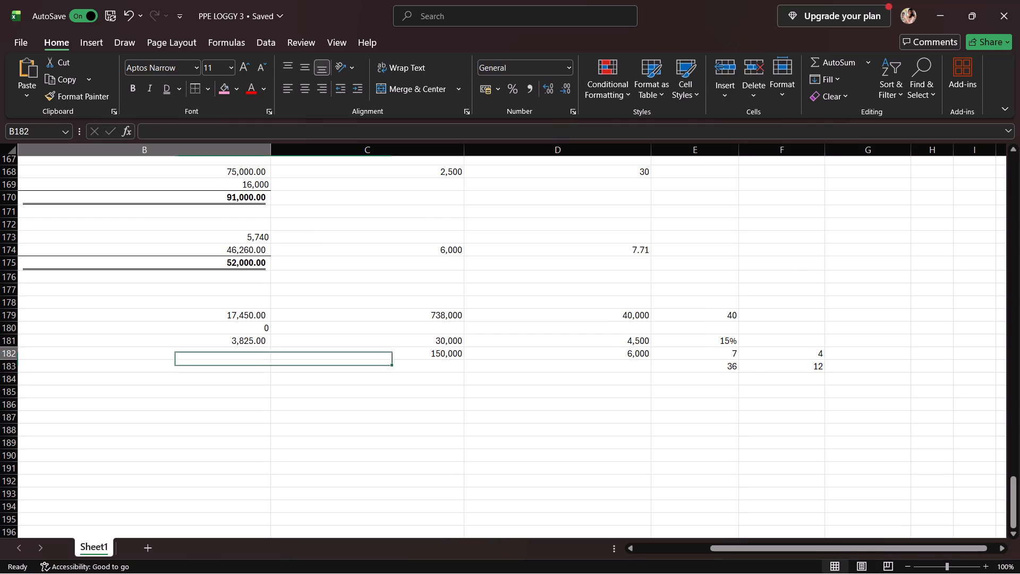
pyautogui.press('=')
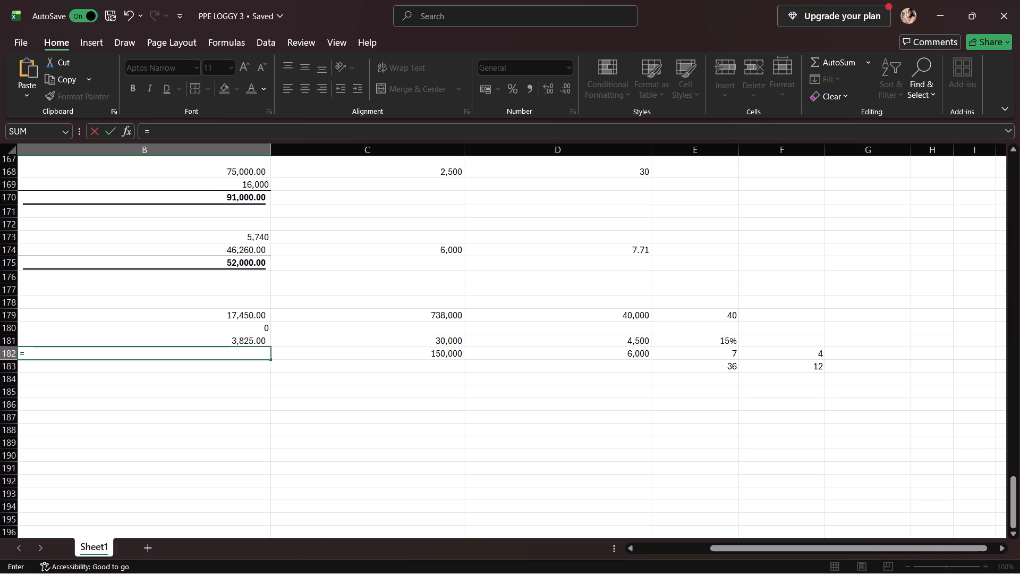
pyautogui.hotkey('shift', '(')
pyautogui.click(325, 357)
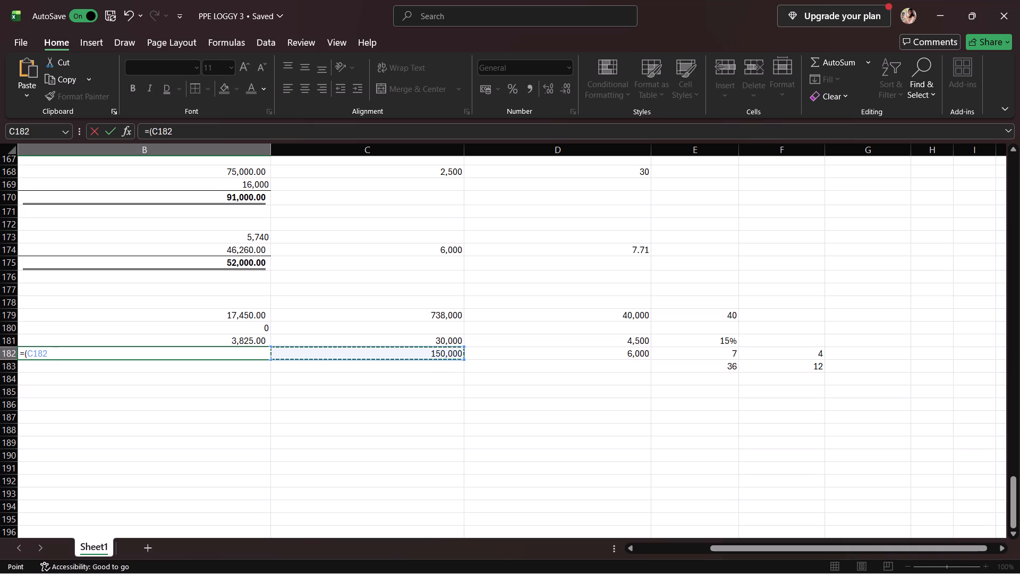
pyautogui.press('-')
pyautogui.click(512, 352)
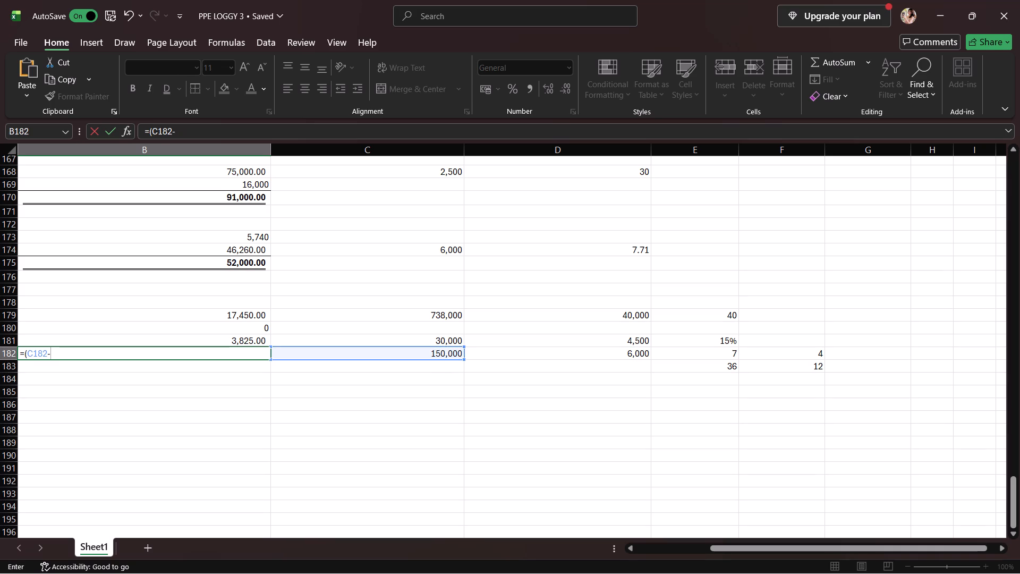
pyautogui.hotkey('shift', ')')
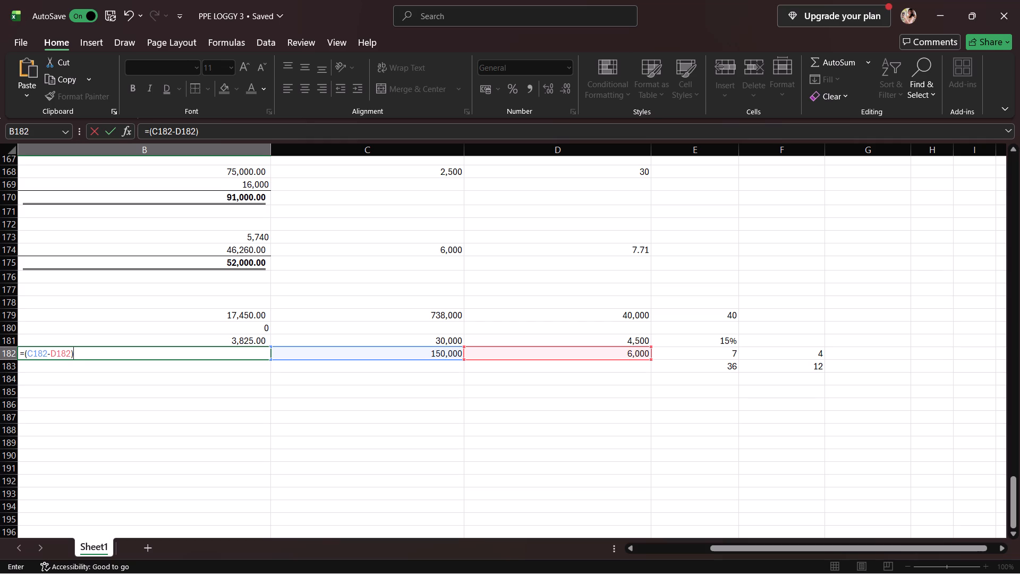
pyautogui.press('*')
pyautogui.click(666, 361)
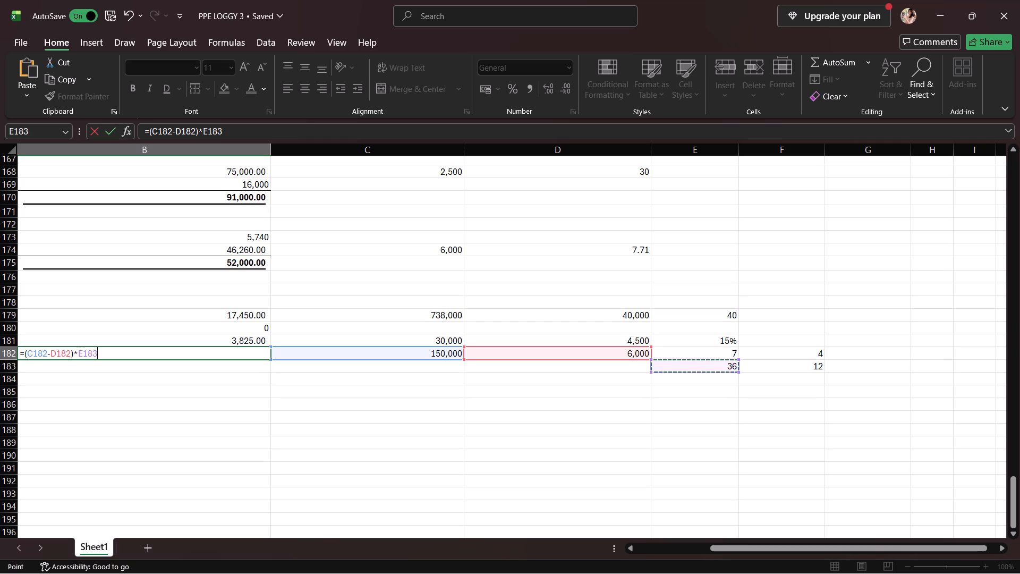
pyautogui.click(674, 352)
pyautogui.press('/')
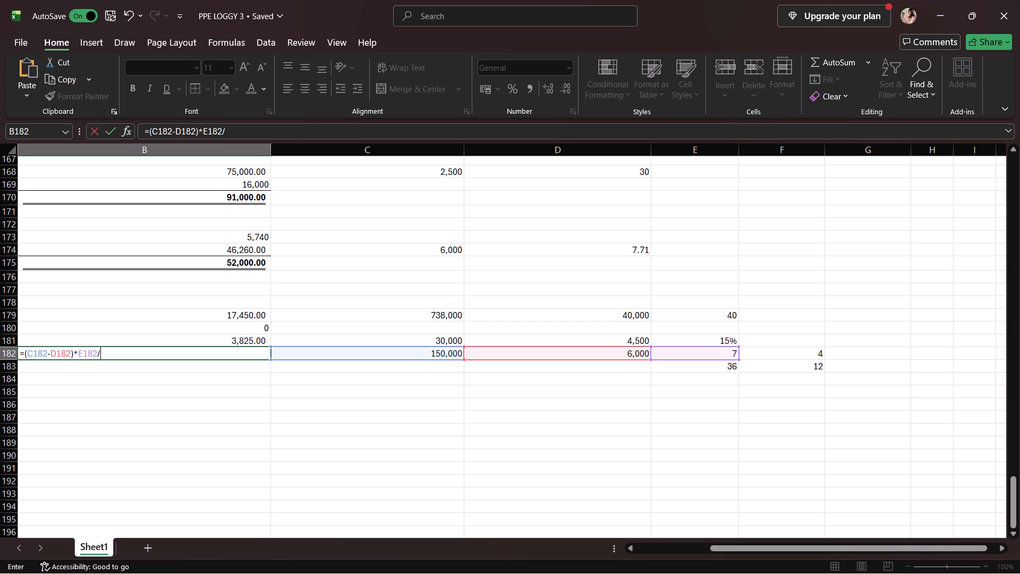
pyautogui.click(701, 365)
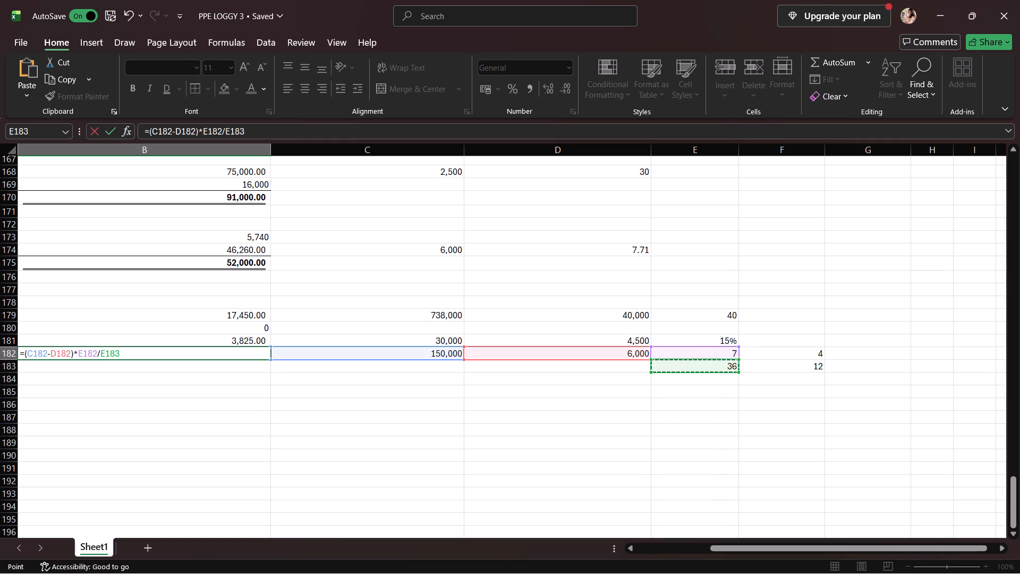
pyautogui.click(77, 353)
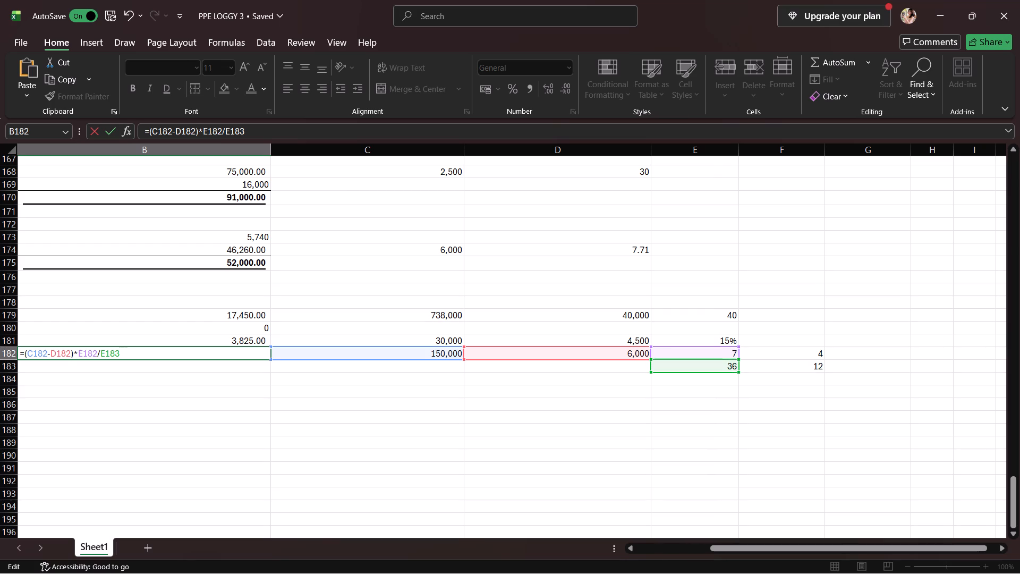
pyautogui.hotkey('shift', '(')
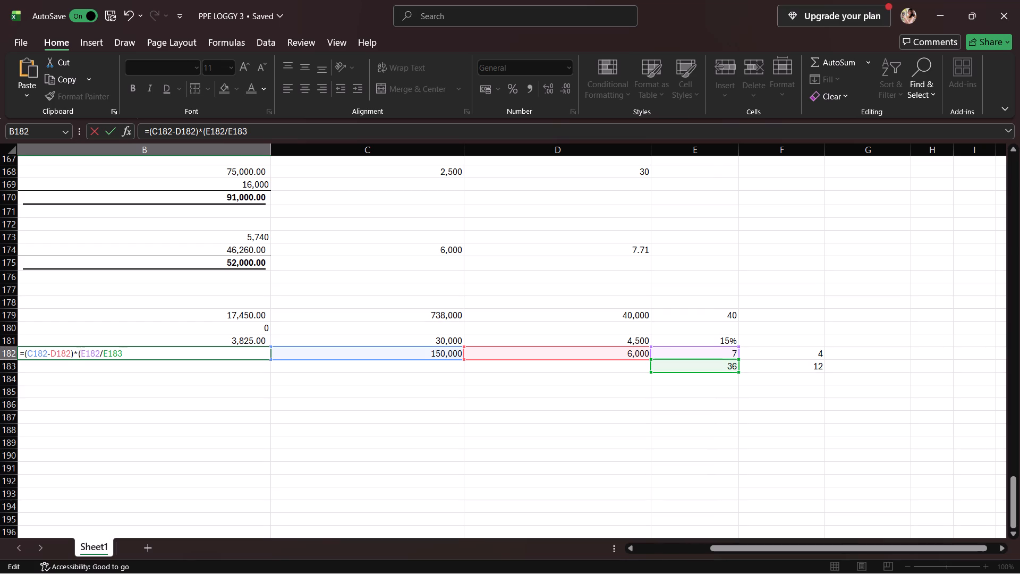
pyautogui.click(124, 350)
pyautogui.click(124, 352)
pyautogui.hotkey('shift', ')')
pyautogui.press('*')
pyautogui.click(761, 350)
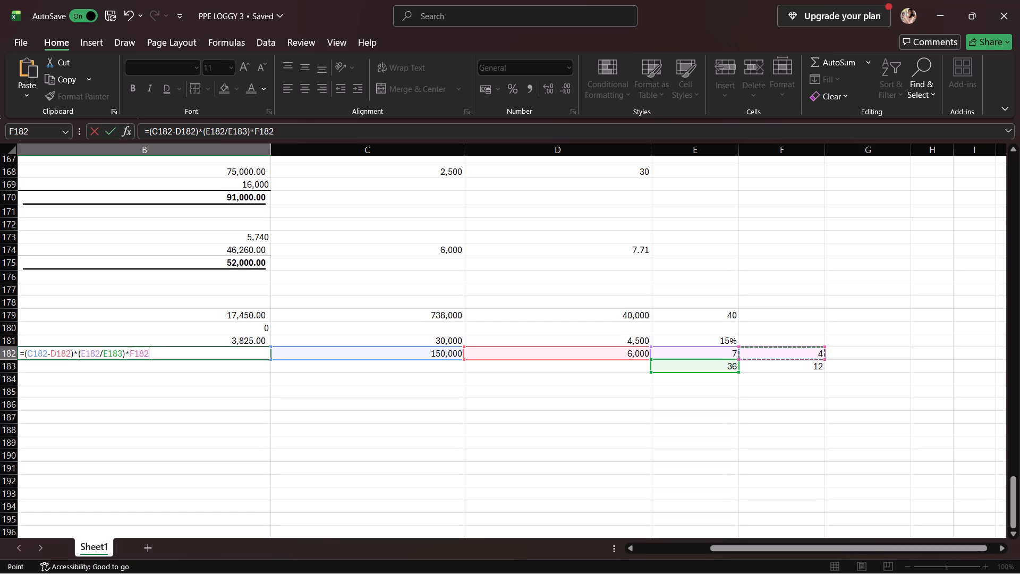
pyautogui.click(127, 354)
pyautogui.hotkey('shift', '(')
pyautogui.click(192, 350)
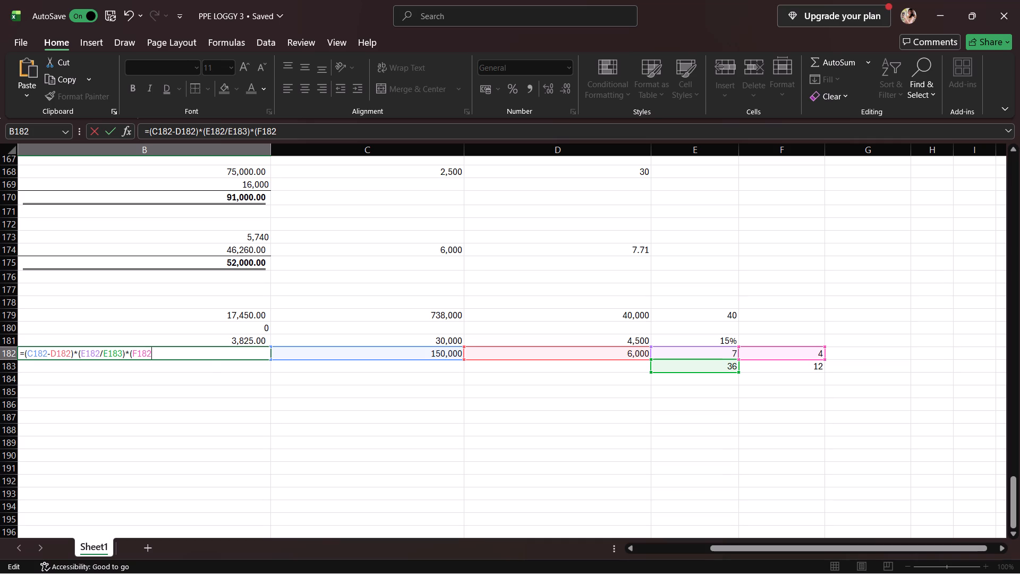
pyautogui.press('/')
pyautogui.click(775, 369)
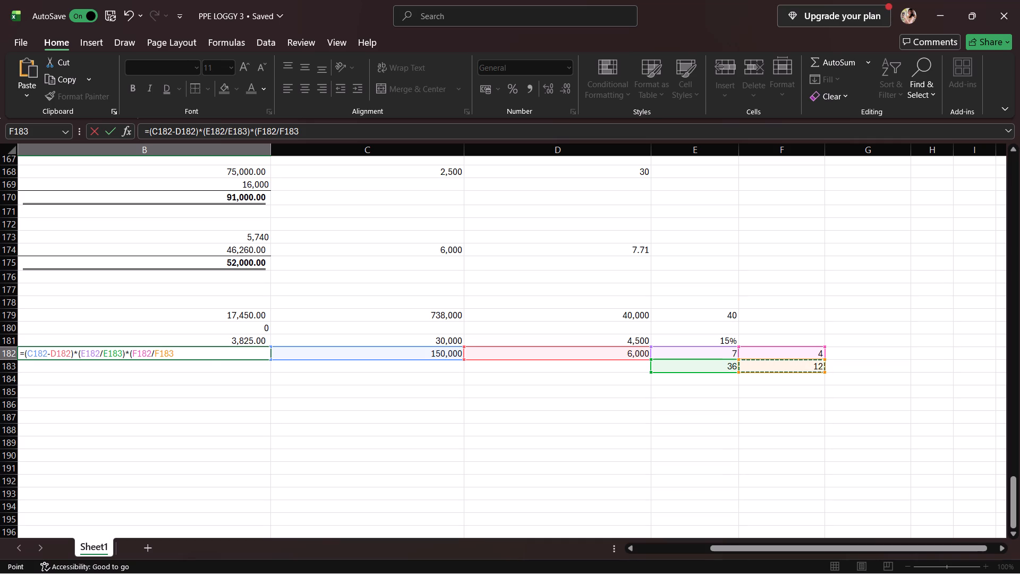
pyautogui.hotkey('shift', ')')
pyautogui.hscroll(1, 499, 395)
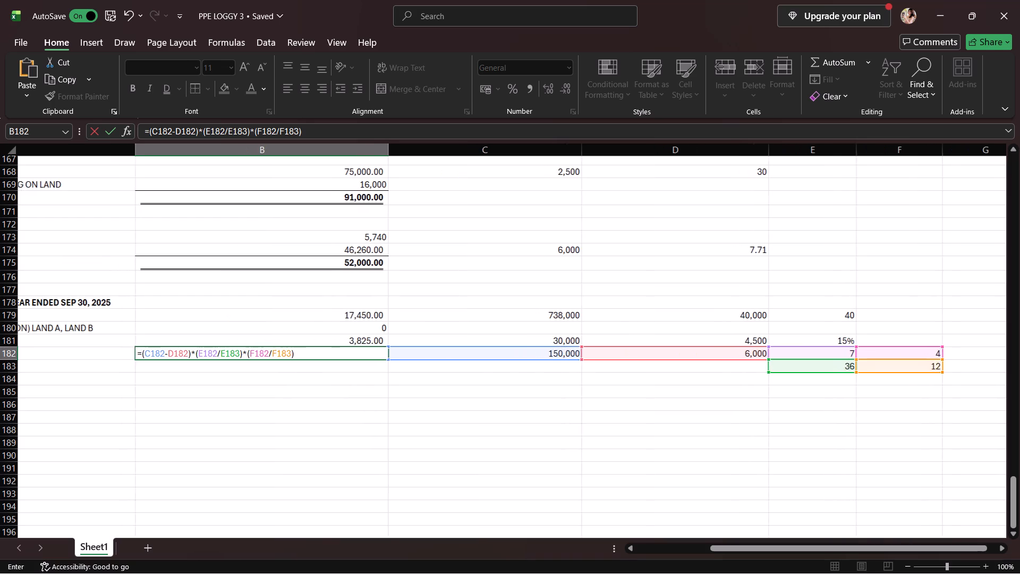
pyautogui.hscroll(1, 499, 395)
pyautogui.hscroll(-1, 499, 395)
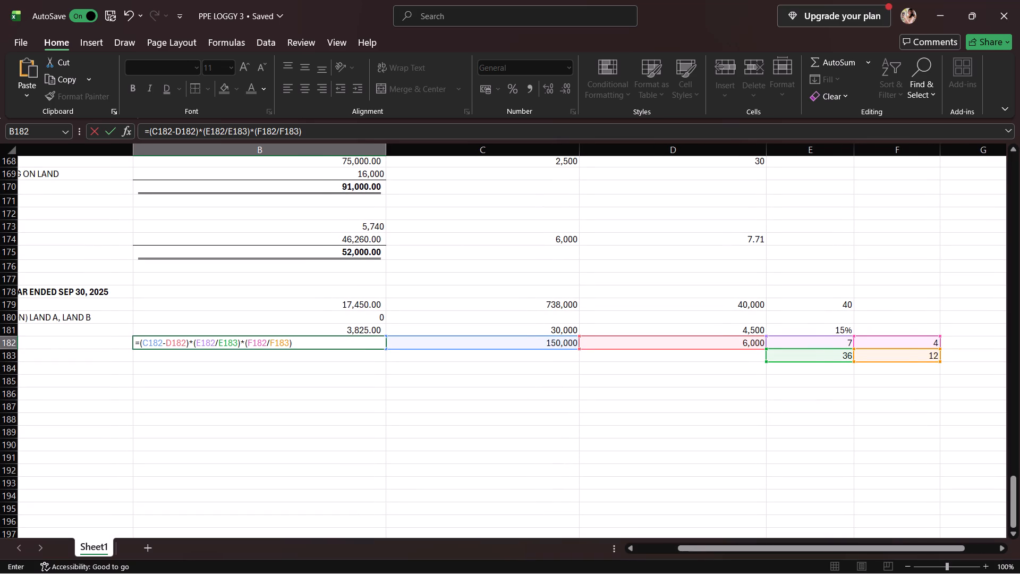
pyautogui.hscroll(-1, 499, 395)
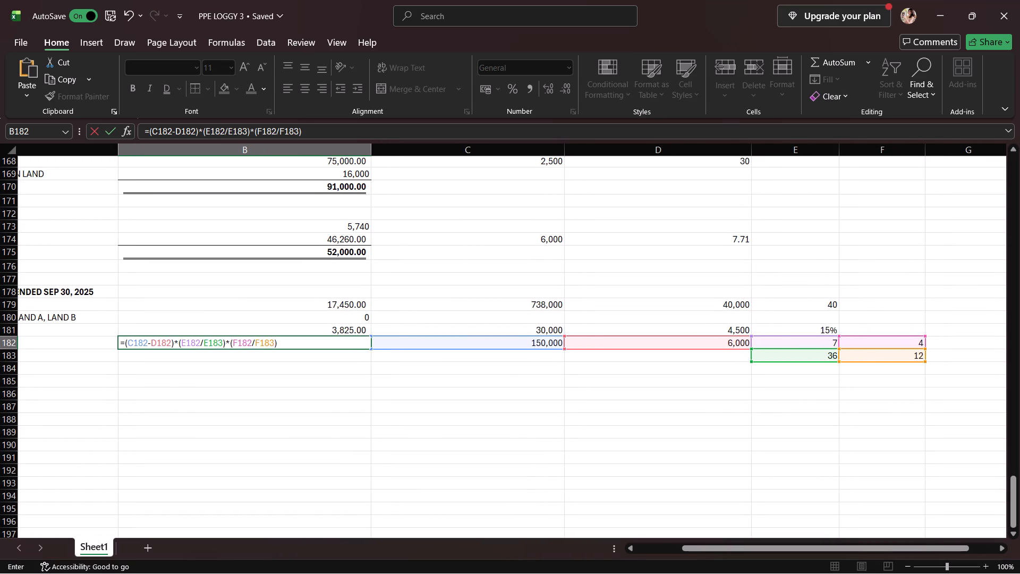
pyautogui.keyDown('ctrl'); pyautogui.scroll(3, 220, 350); pyautogui.keyUp('ctrl')
pyautogui.hscroll(-1, 220, 350)
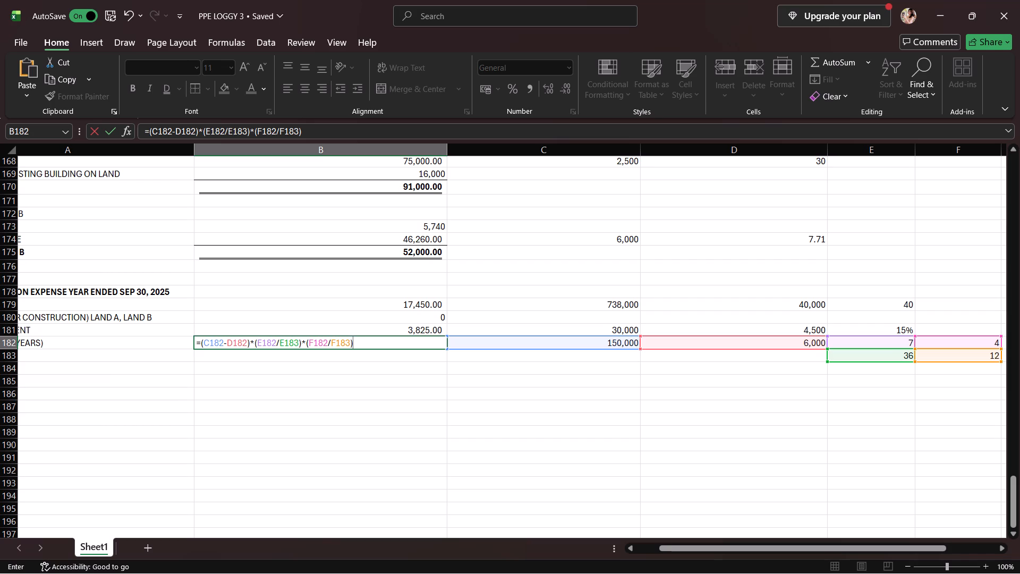
pyautogui.press('Return')
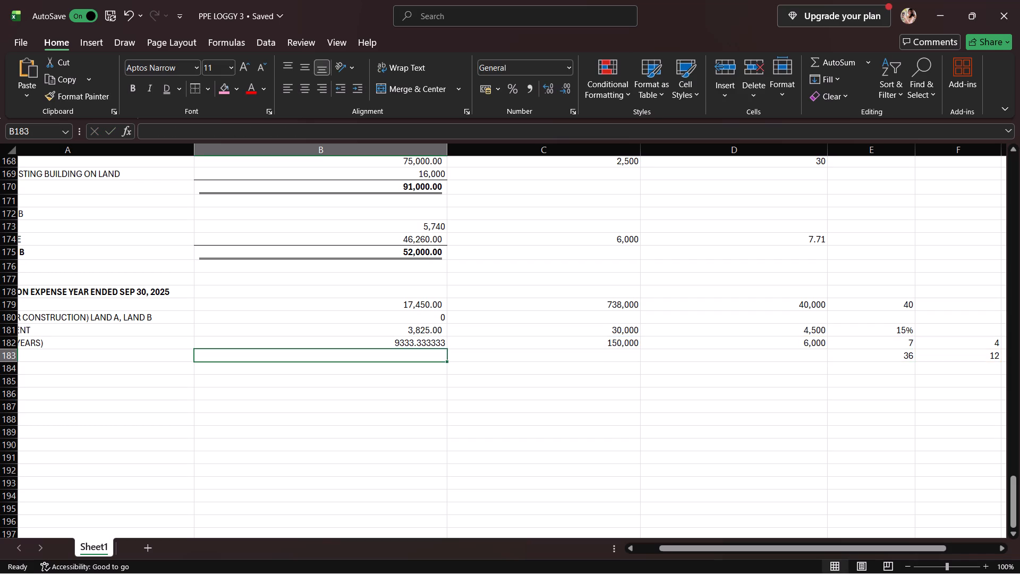
# Apply the comma number style to Machine A's depreciation in B182.
pyautogui.click(334, 340)
pyautogui.click(529, 89)
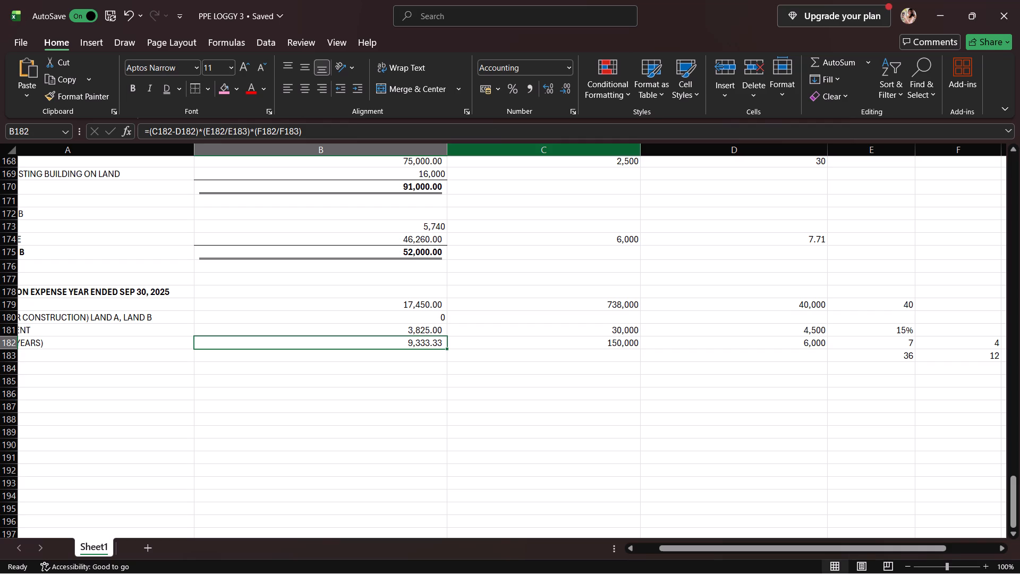
# Enter the label "MACHINE B" in A183, below the Machine A row.
pyautogui.click(155, 366)
pyautogui.click(155, 353)
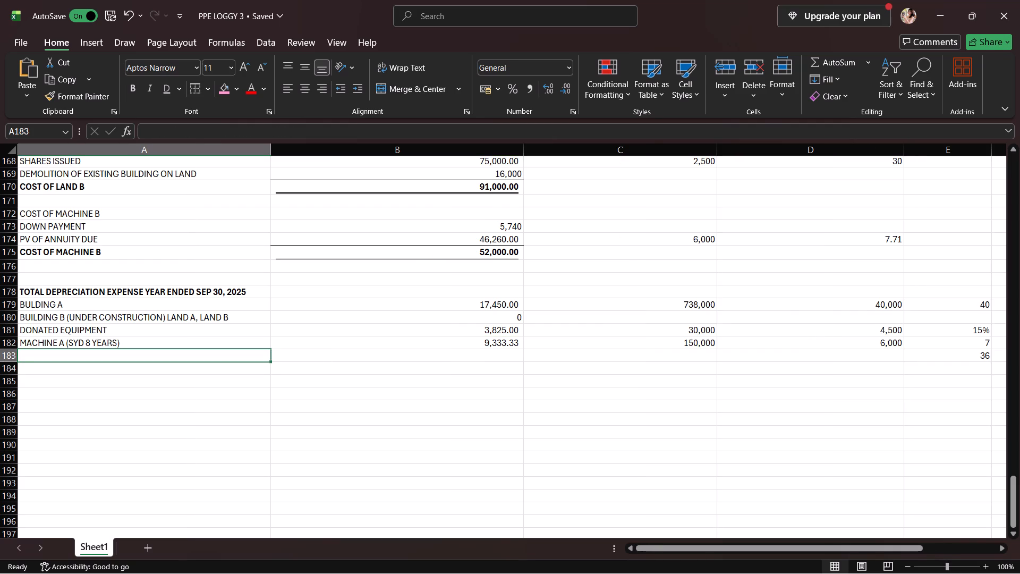
pyautogui.write('MACHINE B')
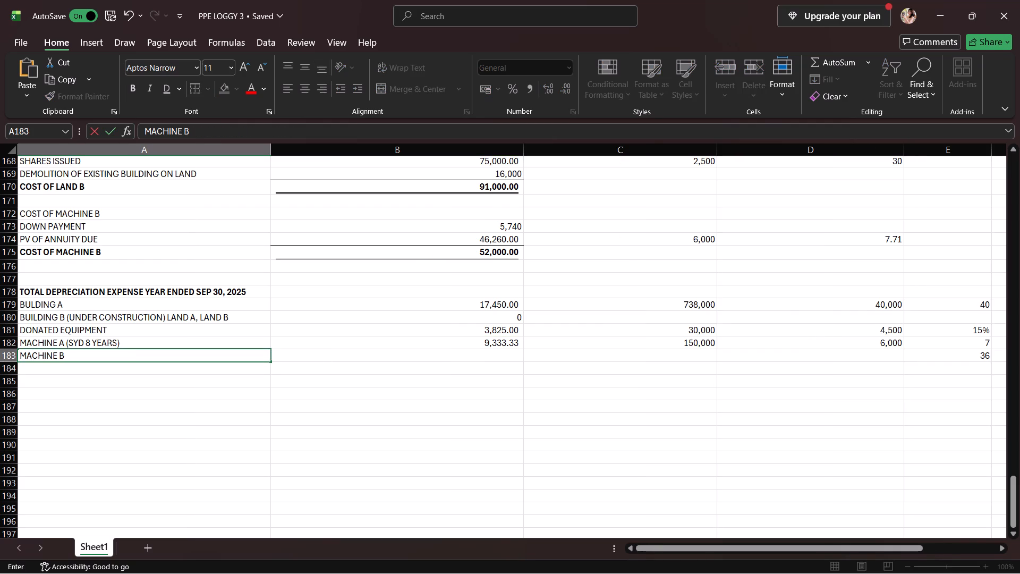
pyautogui.press('space')
pyautogui.click(562, 350)
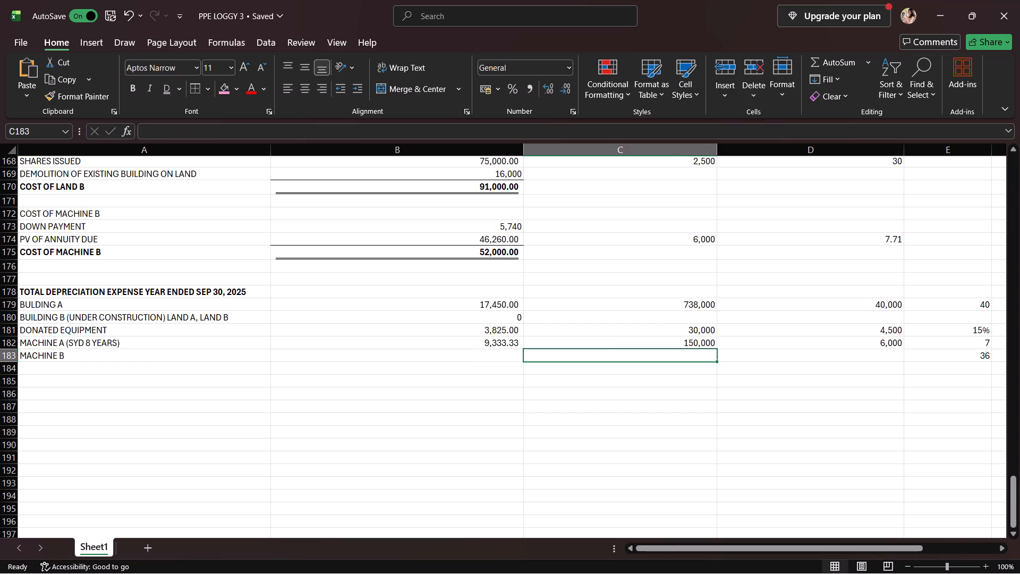
# Enter Machine B's cost of 52,000 in C183 and its divisor of 20 in D183.
pyautogui.write('52,000')
pyautogui.press('Right')
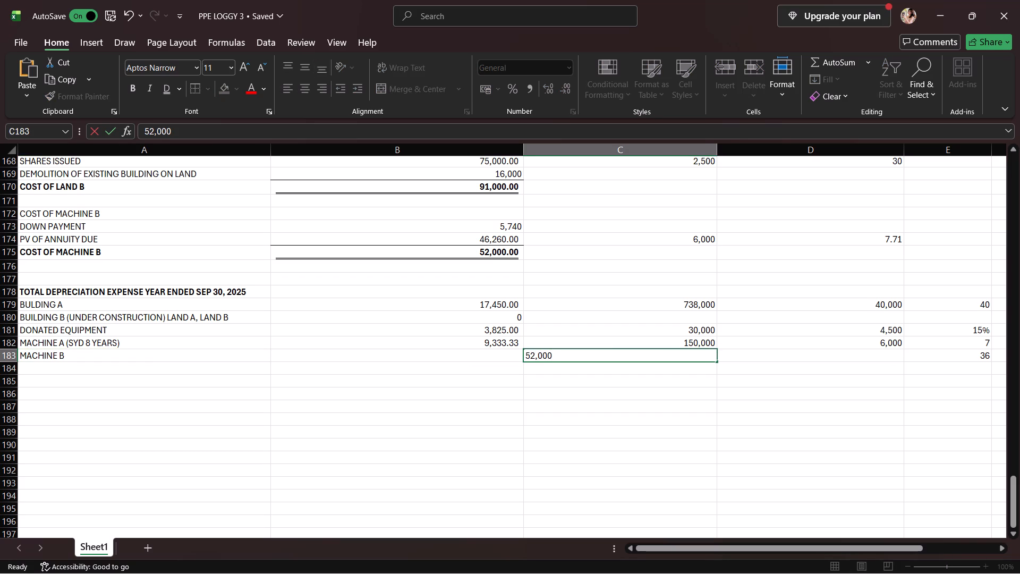
pyautogui.write('20')
pyautogui.press('Left')
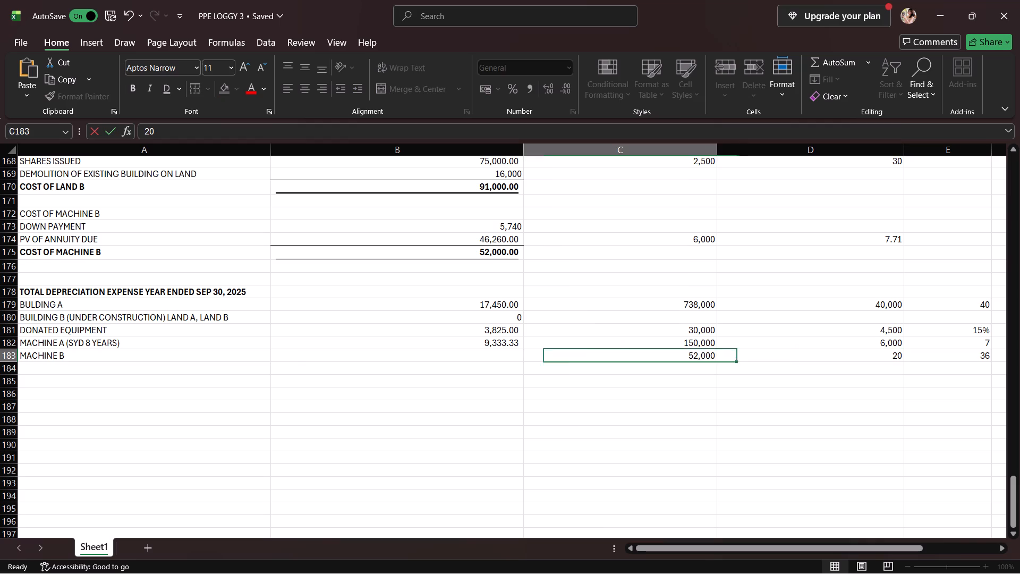
# Calculate Machine B's depreciation in B183 with the formula =C183/D183.
pyautogui.press('Left')
pyautogui.press('Left')
pyautogui.press('Right')
pyautogui.press('=')
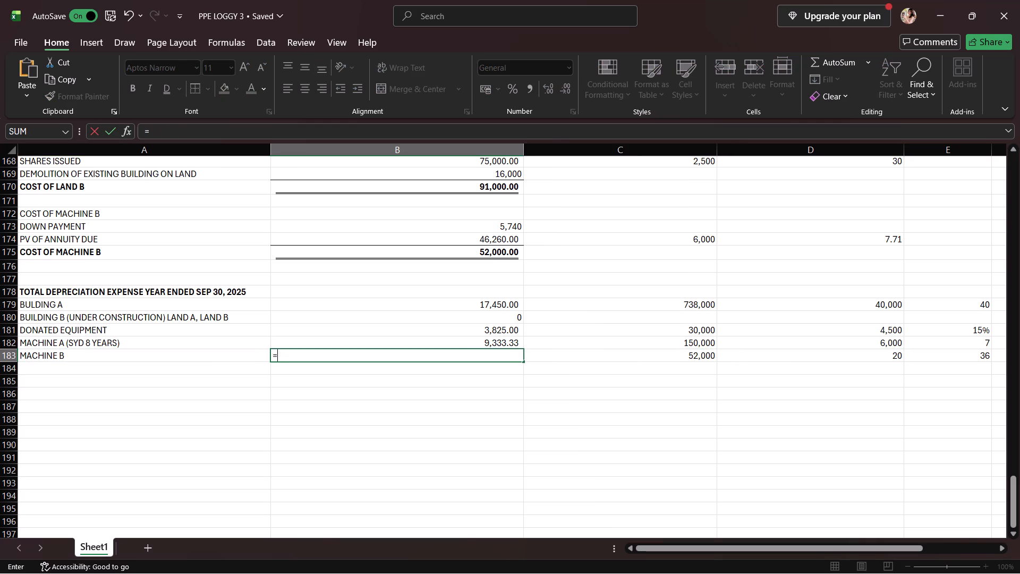
pyautogui.press('Right')
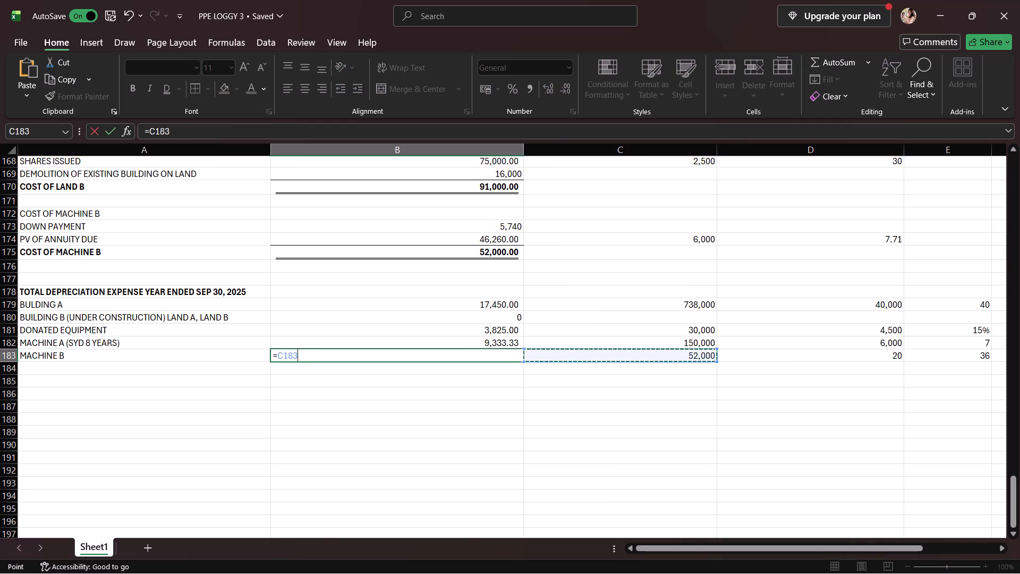
pyautogui.press('Return')
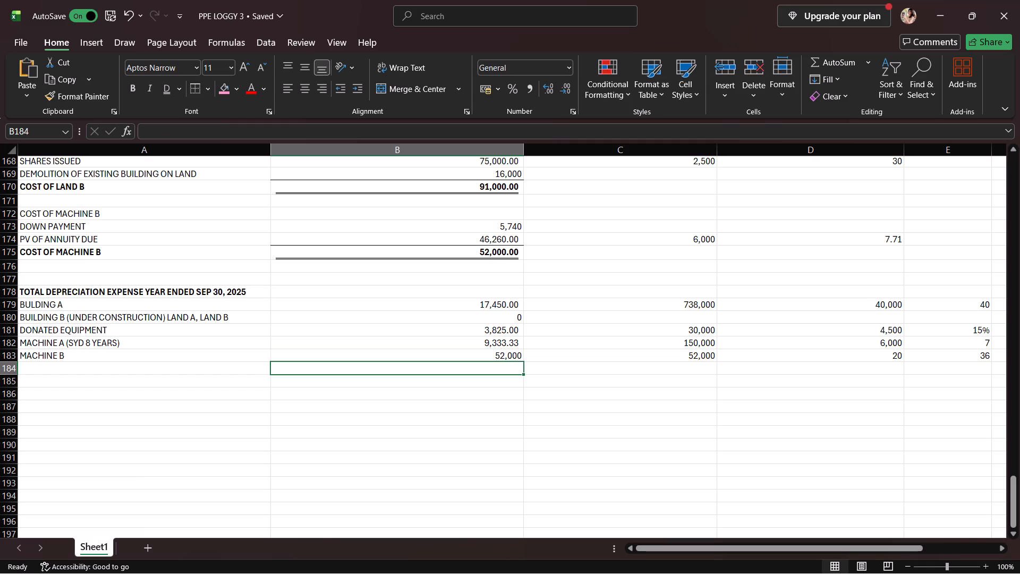
pyautogui.click(436, 351)
pyautogui.click(216, 122)
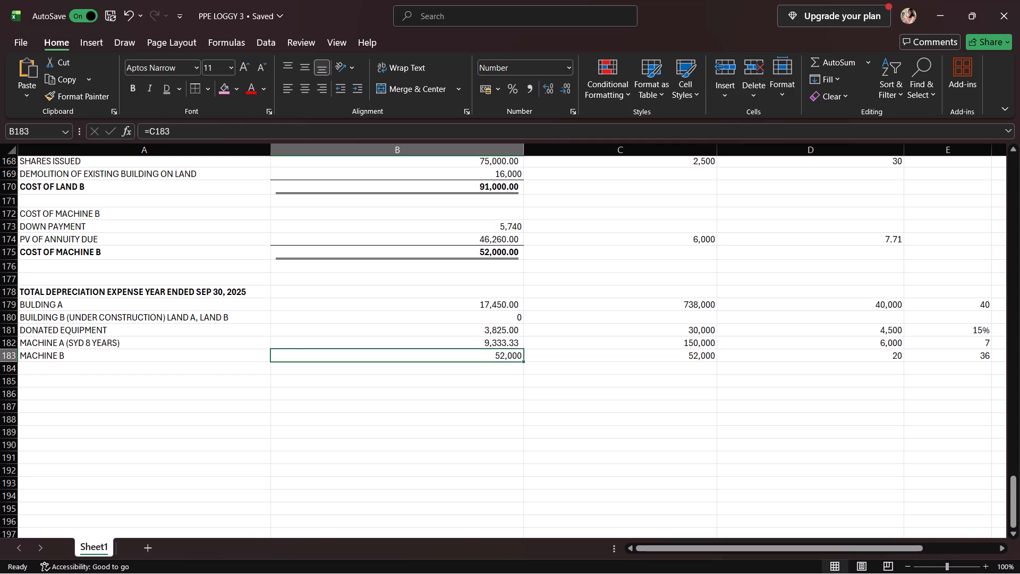
pyautogui.click(216, 124)
pyautogui.press('/')
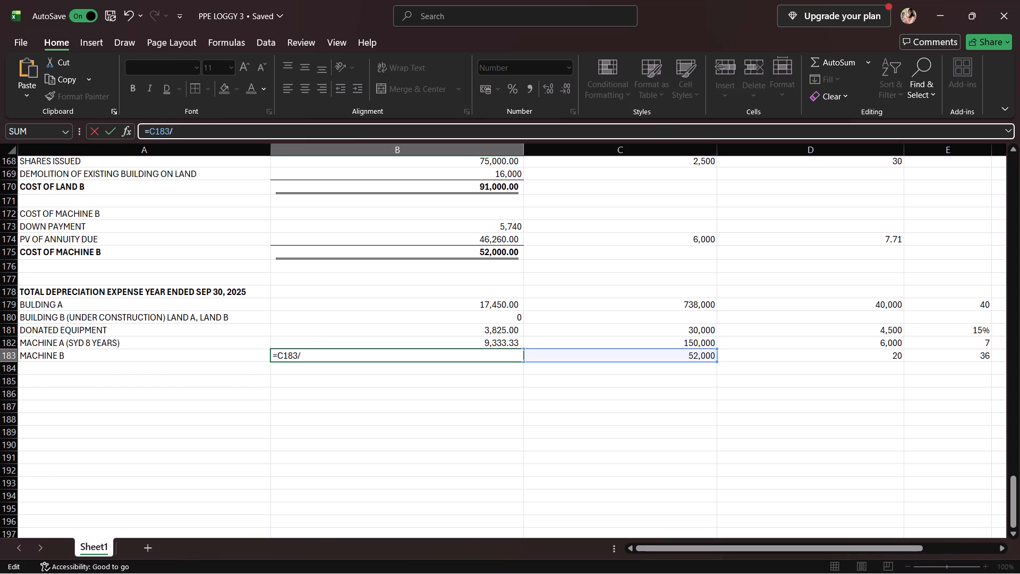
pyautogui.click(799, 356)
pyautogui.press('Return')
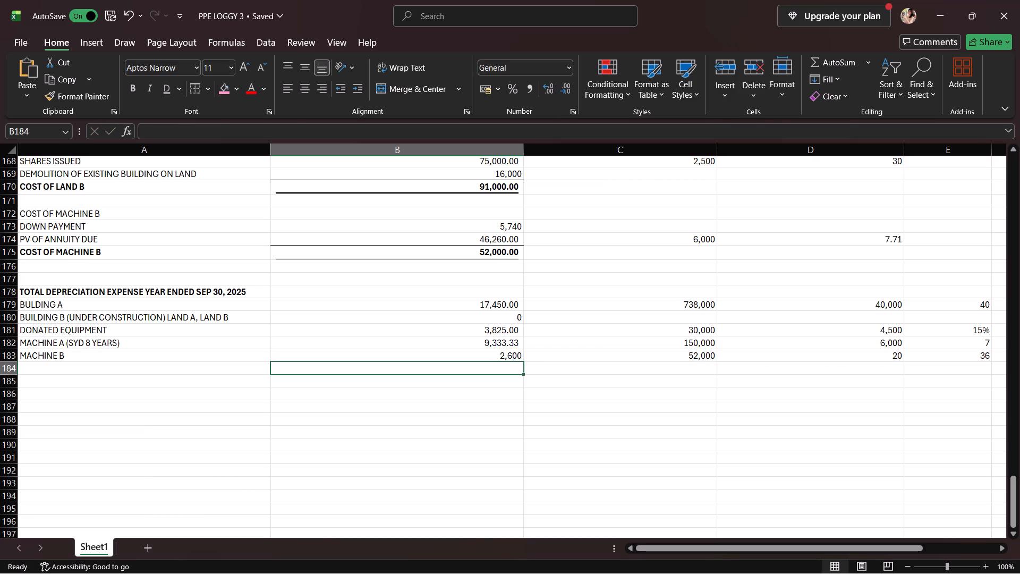
# Enter the label "TOTAL DEPRECIATION" in A184, below the Machine B row, and make it bold.
pyautogui.click(257, 370)
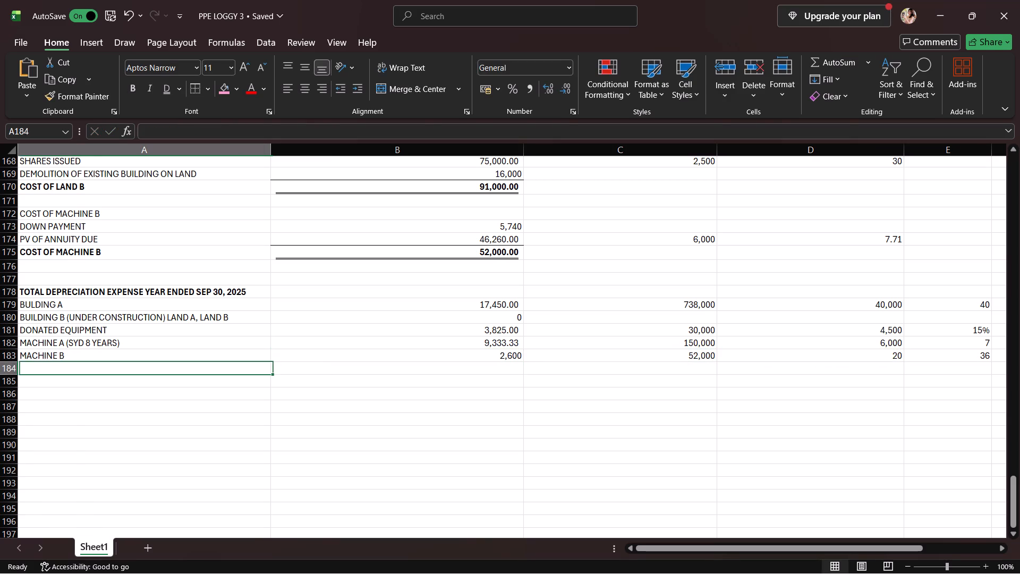
pyautogui.write('TOTA')
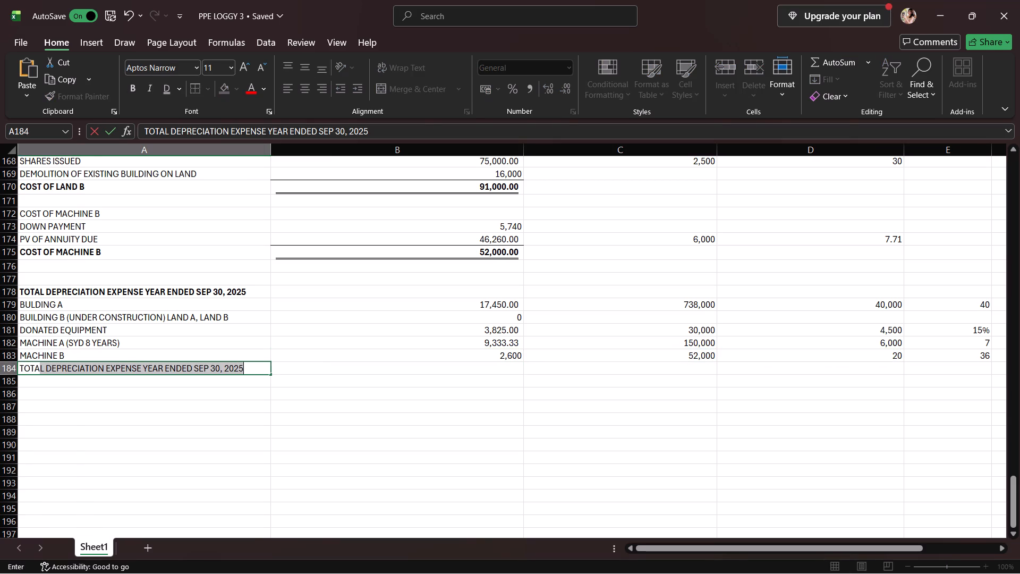
pyautogui.write('L DEPRECIATION')
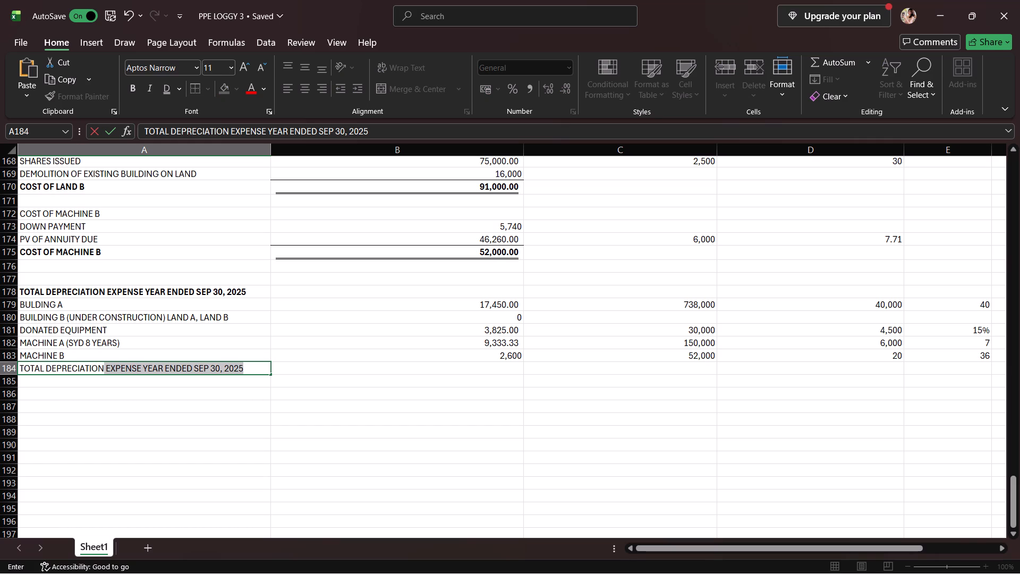
pyautogui.press('space')
pyautogui.press('BackSpace')
pyautogui.press('Return')
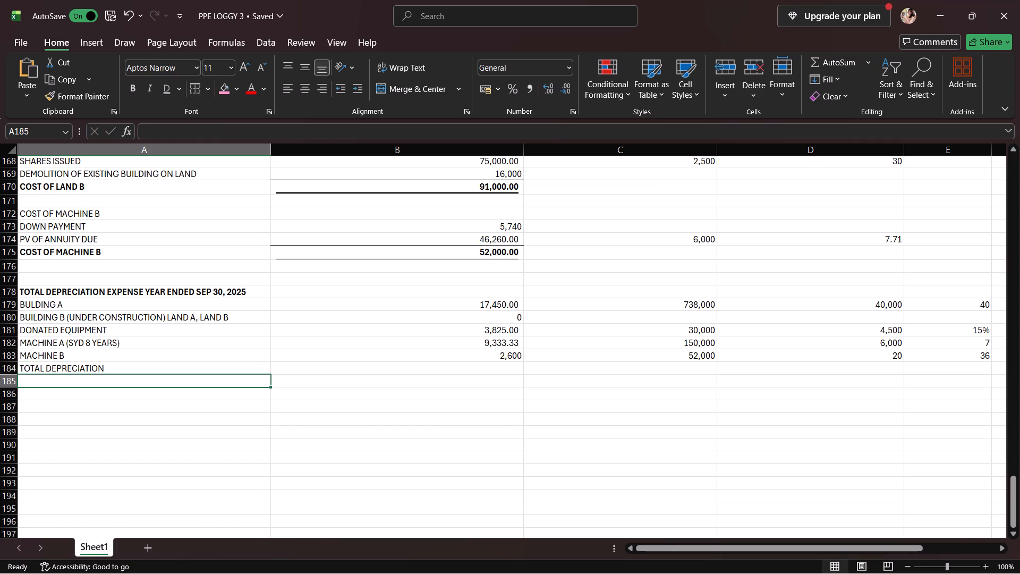
pyautogui.press('BackSpace')
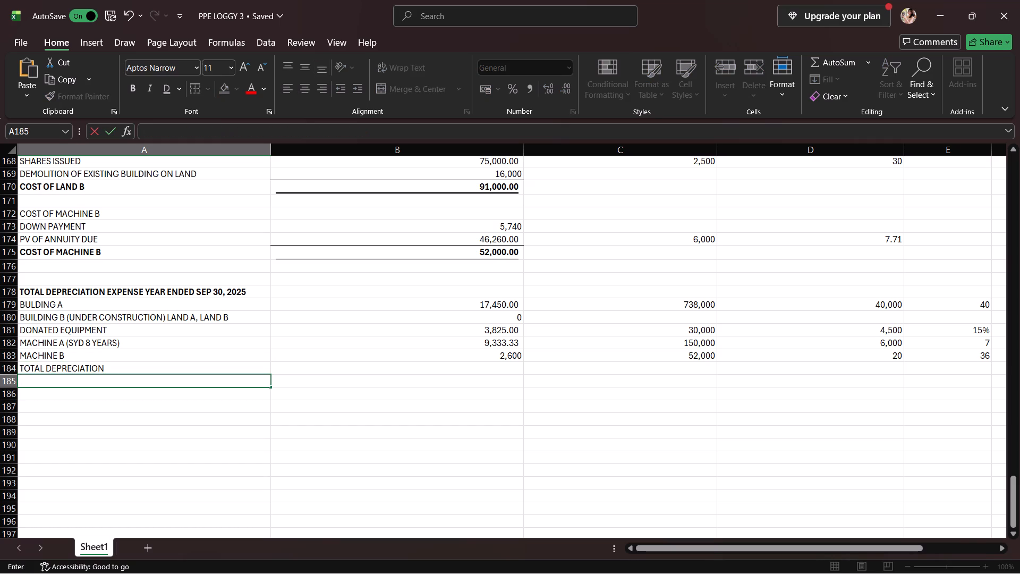
pyautogui.click(219, 369)
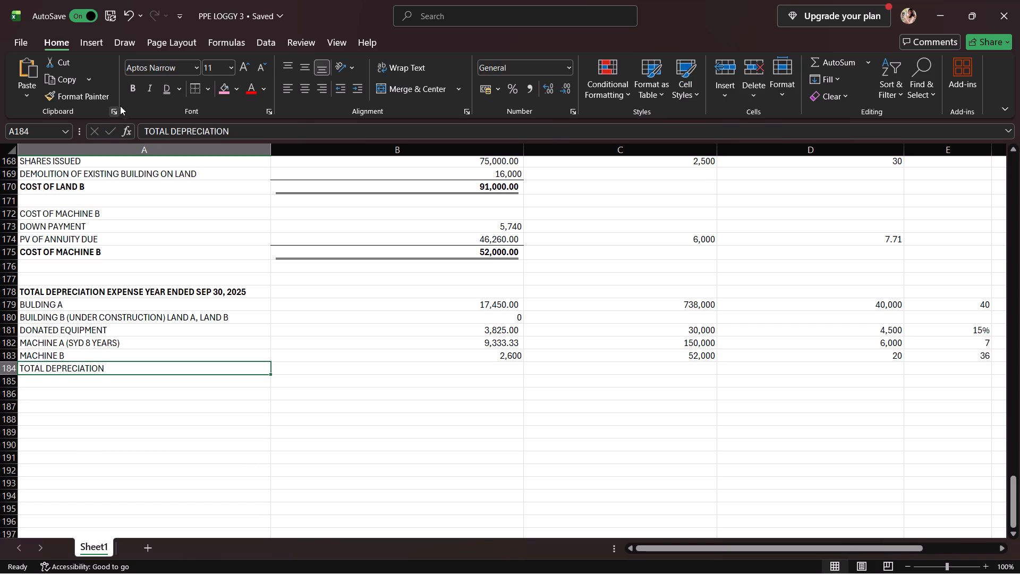
pyautogui.click(126, 91)
# Add a top border to B184, the cell for the depreciation total.
pyautogui.click(288, 373)
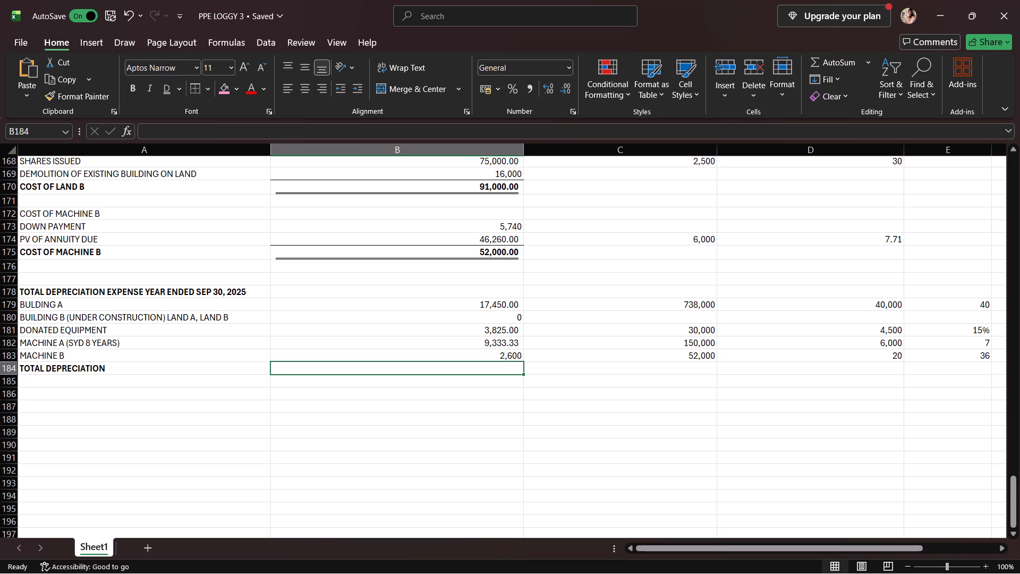
pyautogui.click(241, 366)
pyautogui.click(316, 365)
pyautogui.click(197, 92)
# Total the depreciation amounts in B184 with the formula =SUM(B179:B183).
pyautogui.press('=')
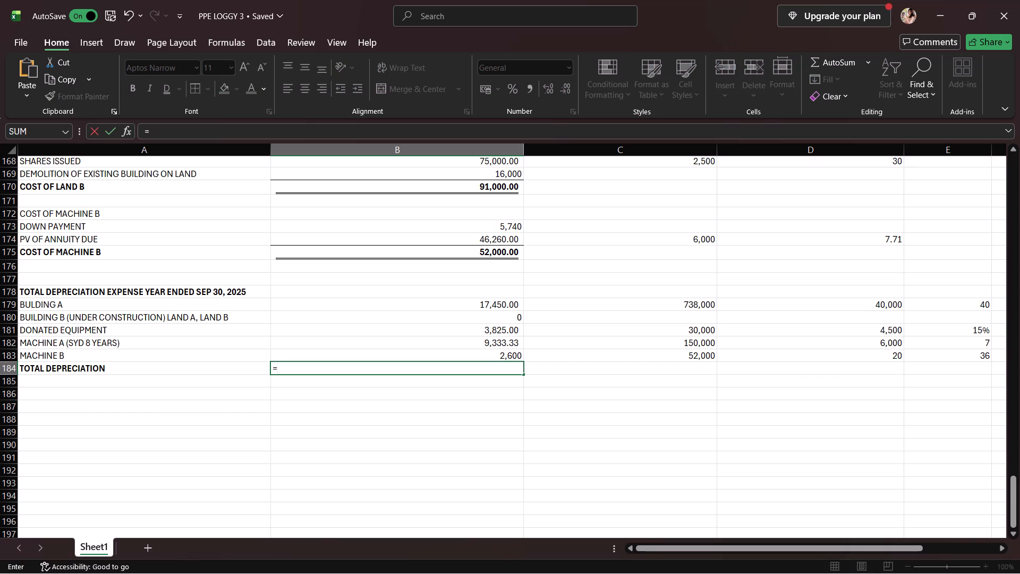
pyautogui.moveTo(414, 304); pyautogui.dragTo(421, 337)
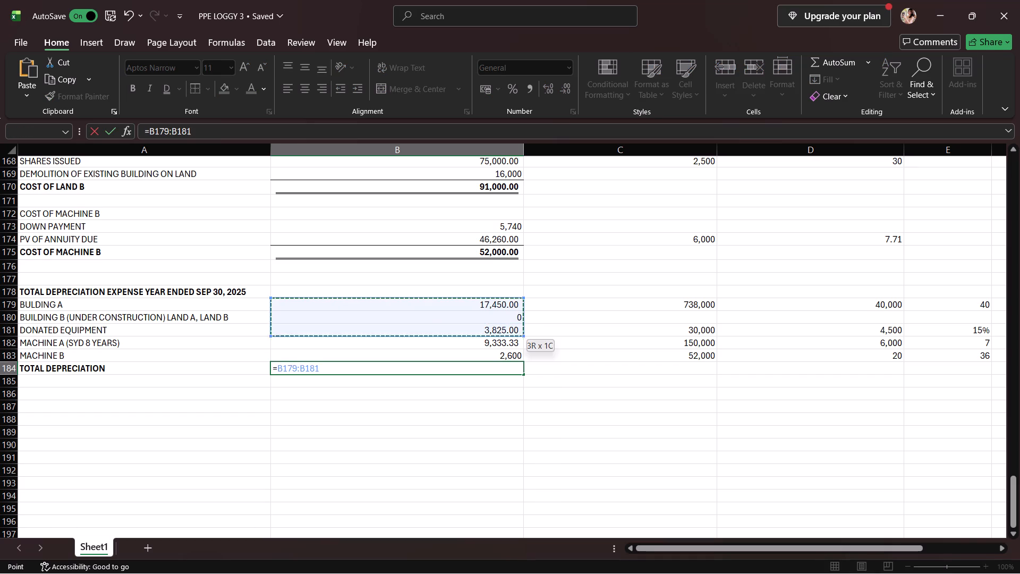
pyautogui.moveTo(421, 337); pyautogui.dragTo(425, 353)
pyautogui.click(409, 372)
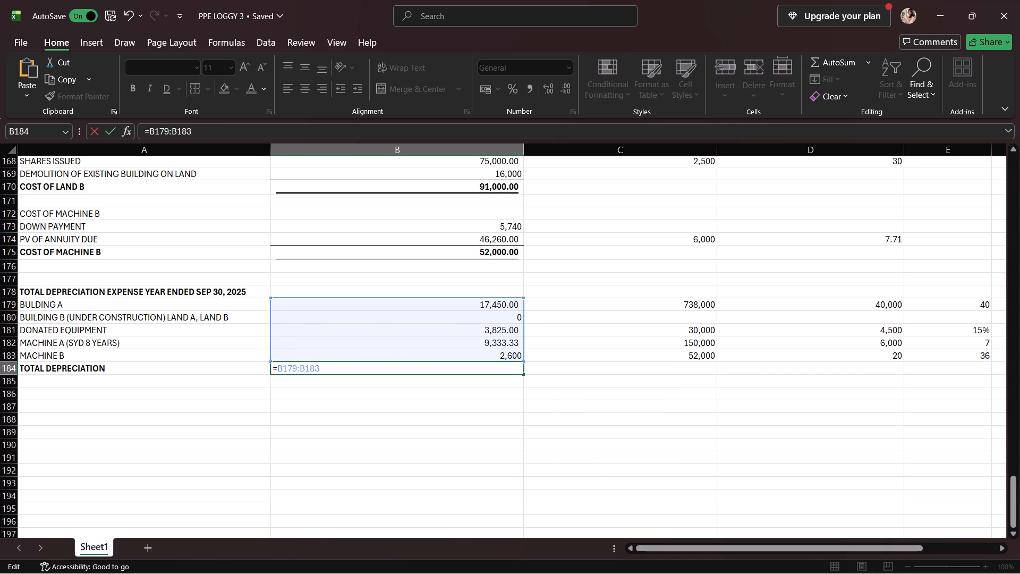
pyautogui.click(277, 368)
pyautogui.write('SSUM')
pyautogui.press('BackSpace')
pyautogui.press('BackSpace')
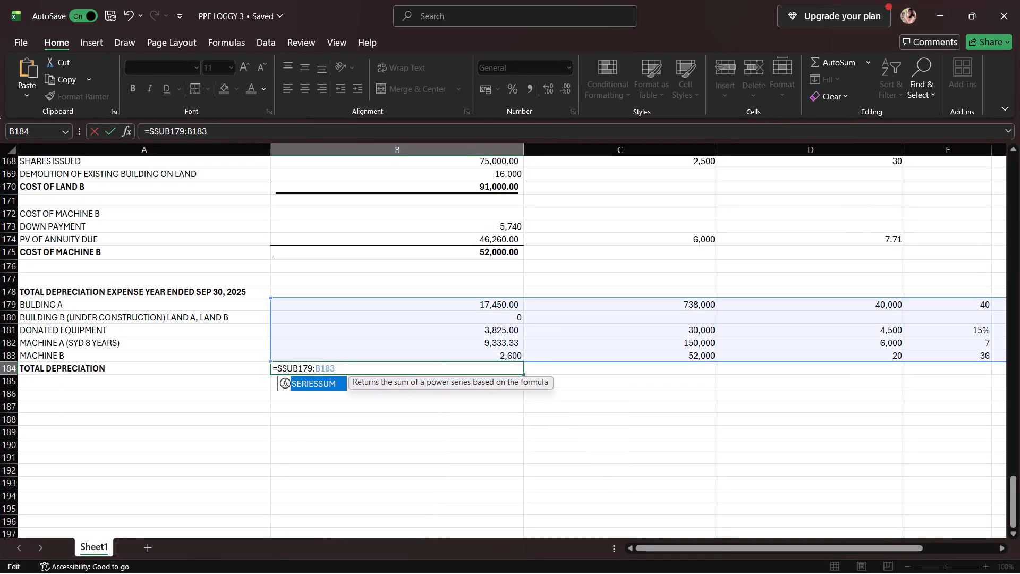
pyautogui.press('BackSpace')
pyautogui.press('BackSpace')
pyautogui.write('SUM')
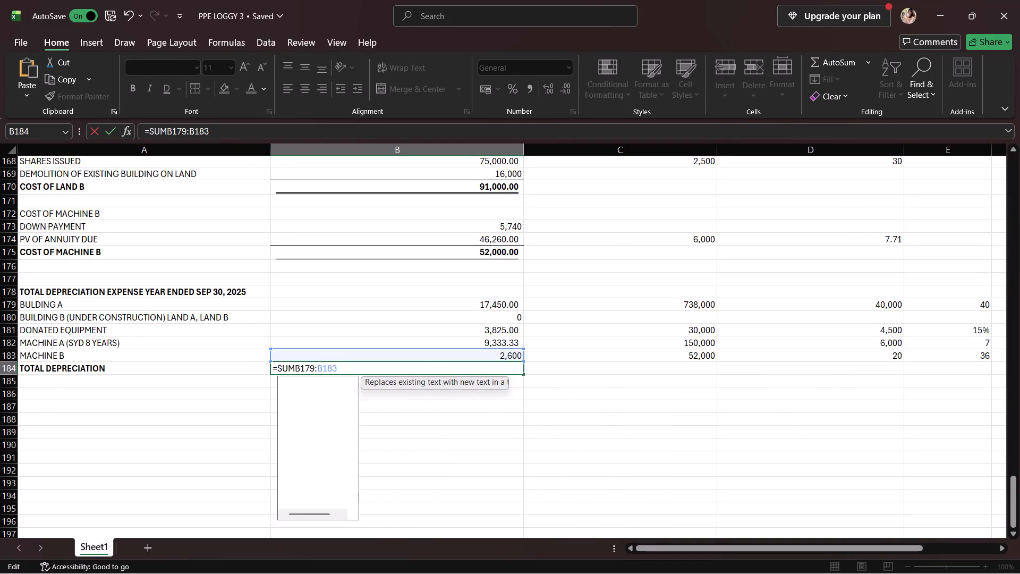
pyautogui.hotkey('shift', '(')
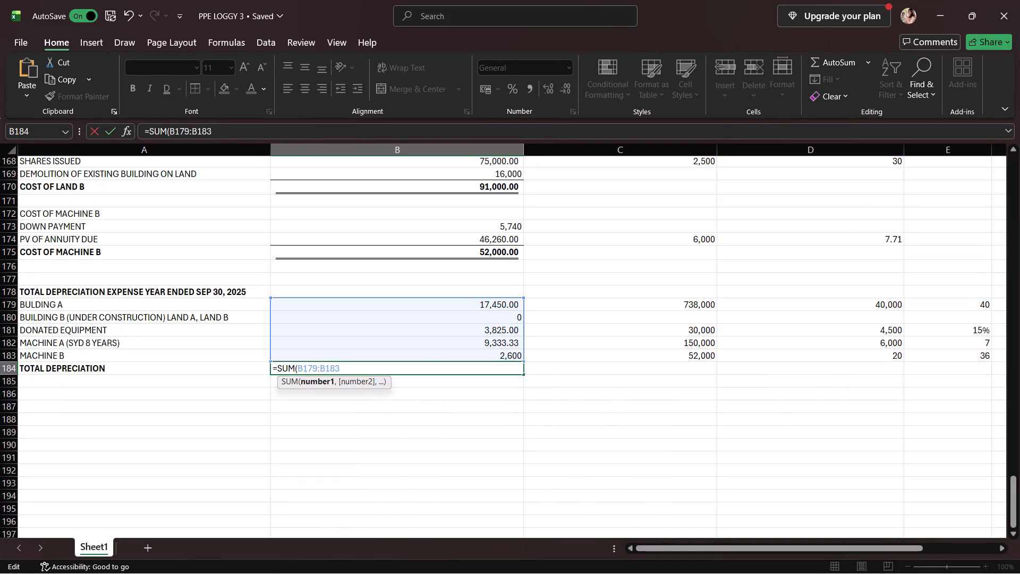
pyautogui.click(362, 374)
pyautogui.click(362, 364)
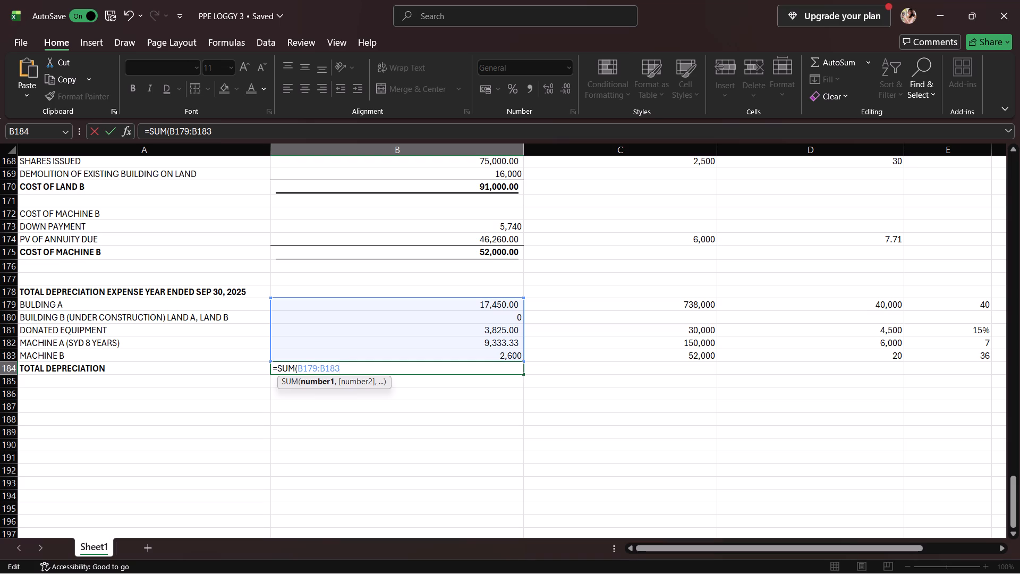
pyautogui.hotkey('shift', ')')
pyautogui.press('Return')
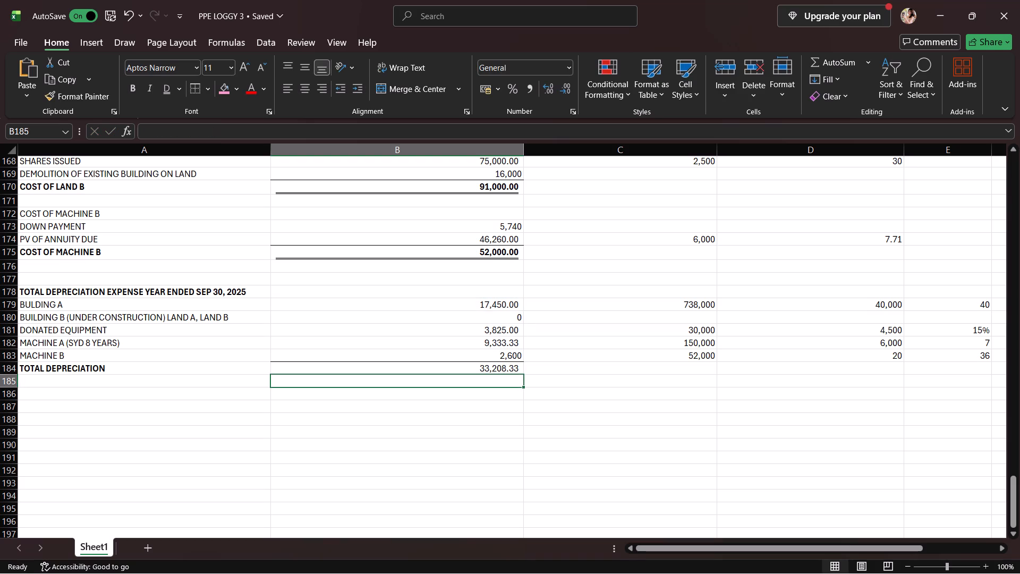
# Format the depreciation total in B184 as bold with a double underline.
pyautogui.click(397, 372)
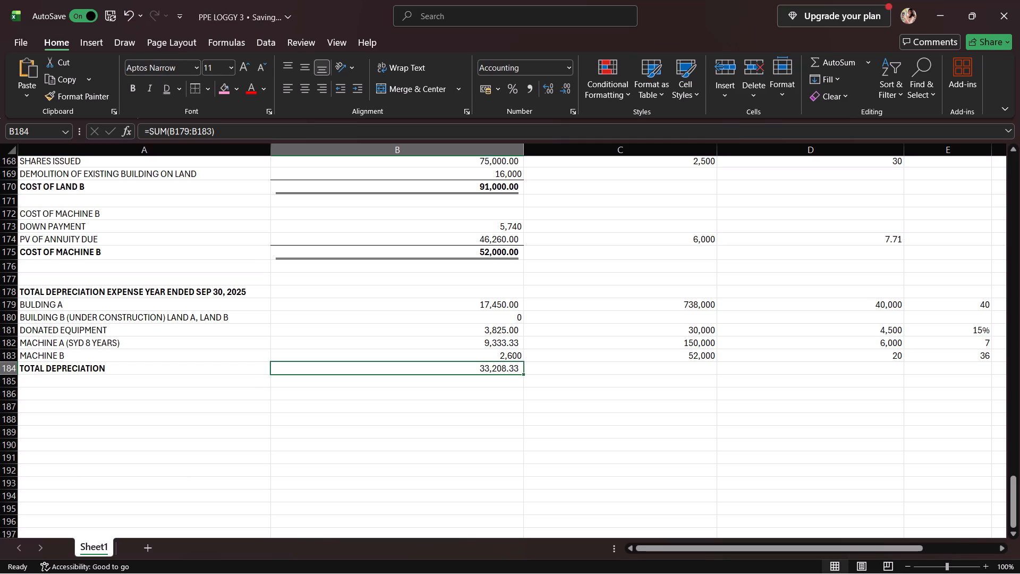
pyautogui.click(133, 94)
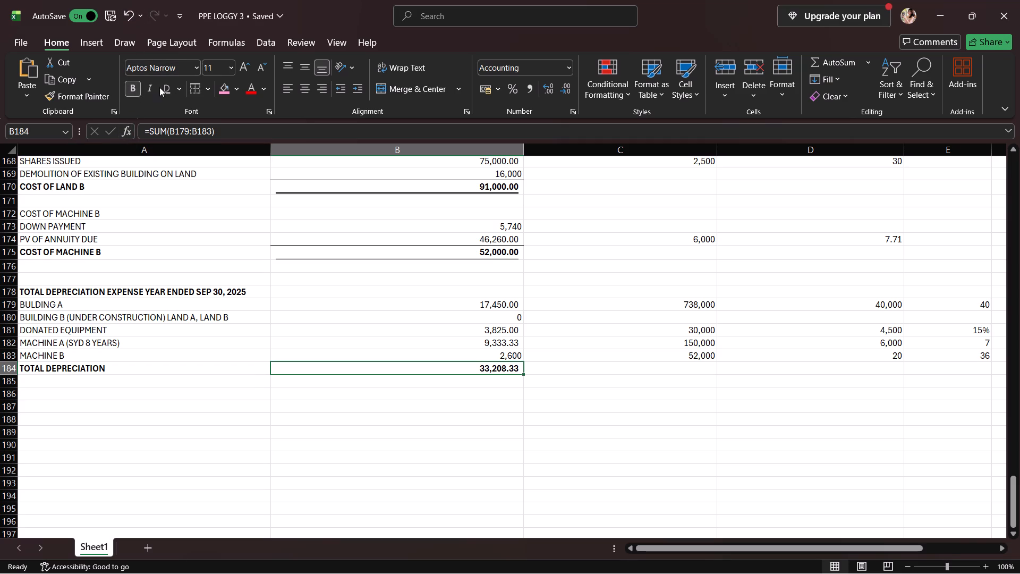
pyautogui.click(174, 82)
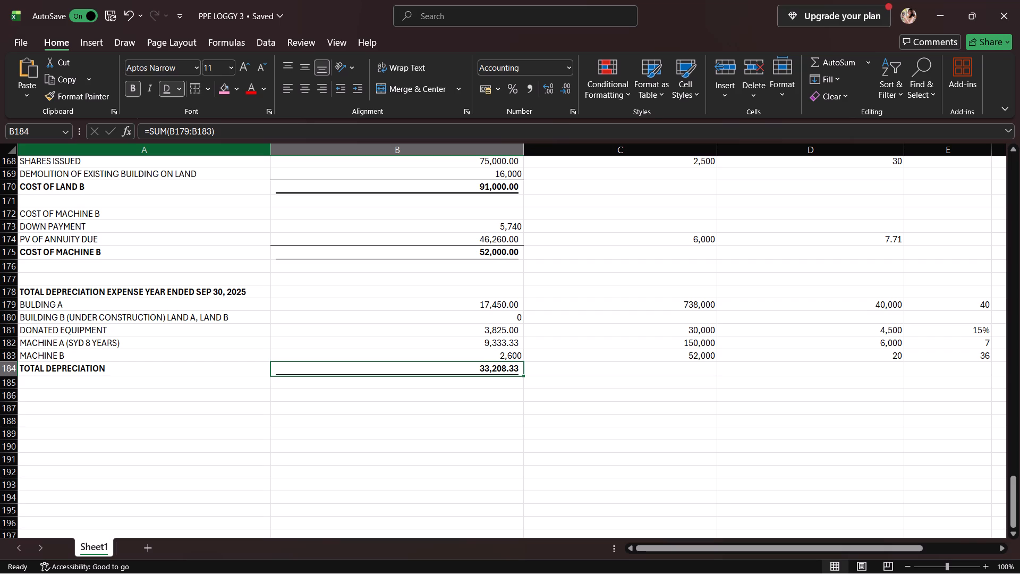
# Enter the heading "INVESTMENT PROPERTY" in A187, below the depreciation schedule, and make it bold.
pyautogui.scroll(-3, 460, 360)
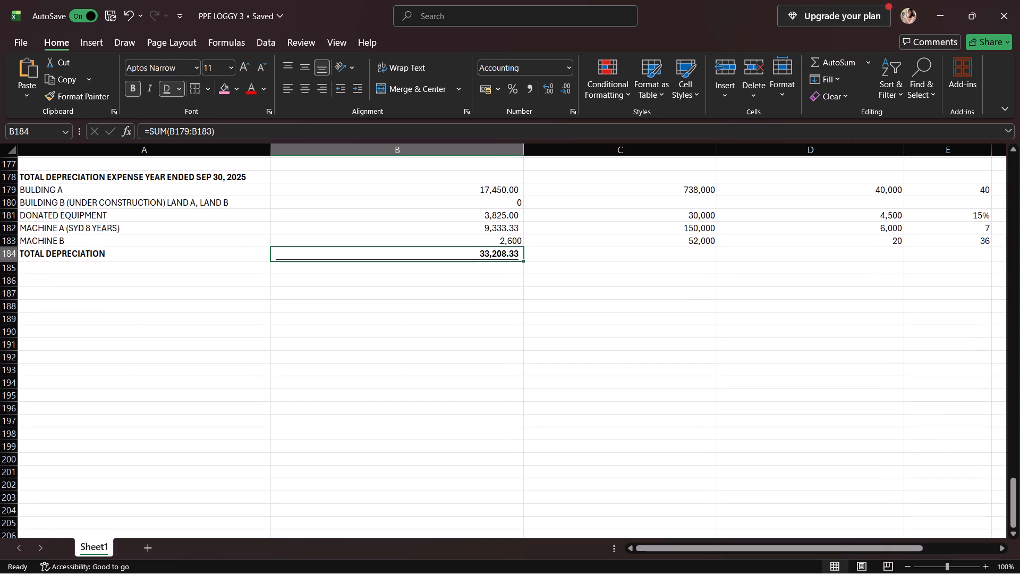
pyautogui.click(295, 286)
pyautogui.click(266, 284)
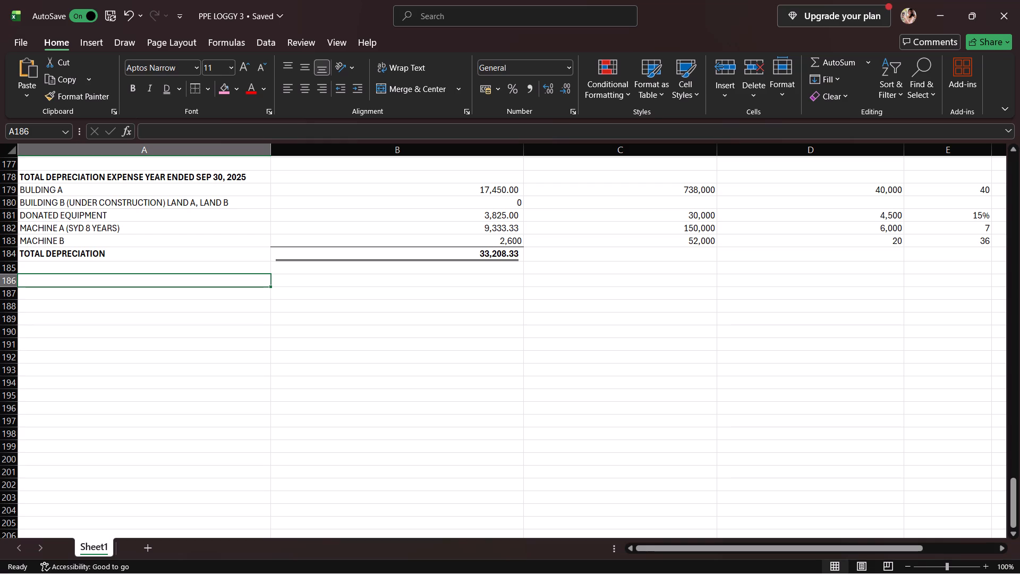
pyautogui.press('Down')
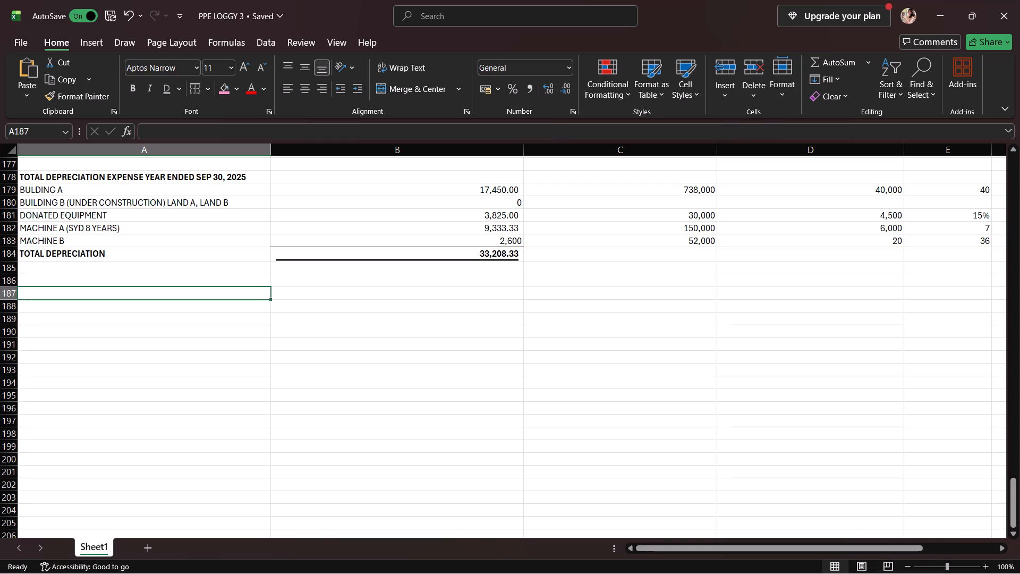
pyautogui.write('INEST')
pyautogui.press('BackSpace')
pyautogui.press('BackSpace')
pyautogui.press('BackSpace')
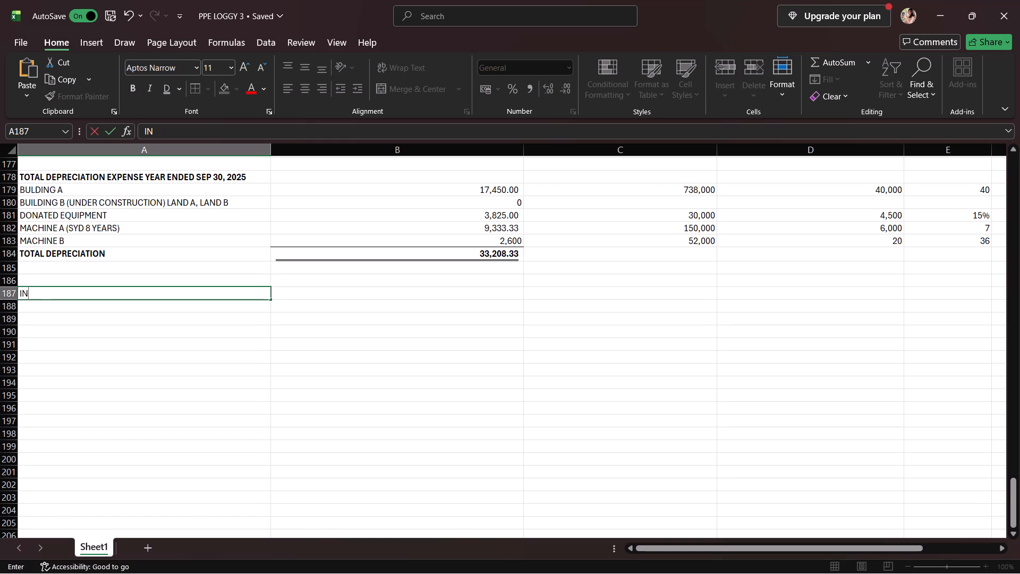
pyautogui.write('VEST')
pyautogui.write('MENT PRIP')
pyautogui.press('BackSpace')
pyautogui.press('BackSpace')
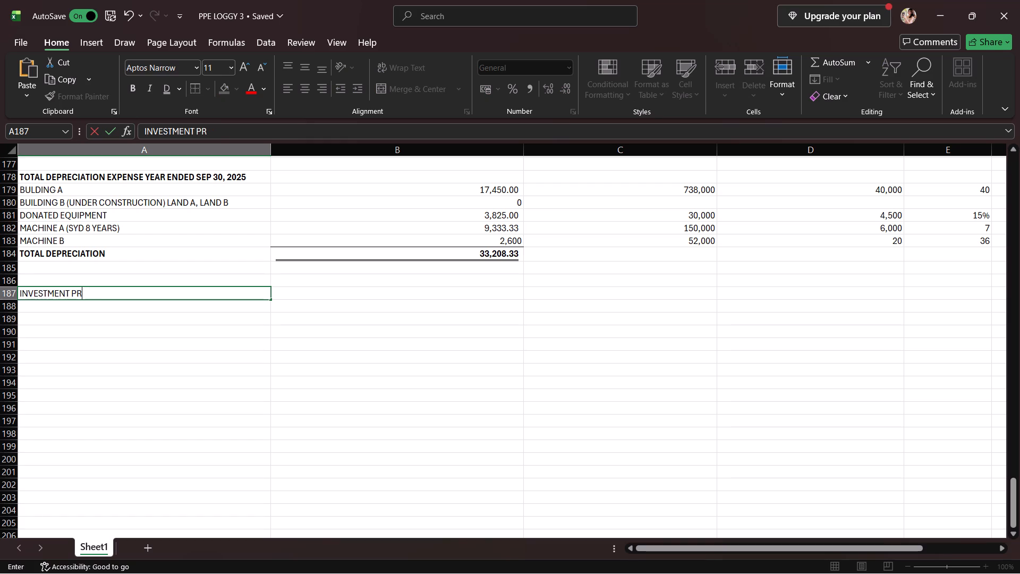
pyautogui.press('p')
pyautogui.press('BackSpace')
pyautogui.write('OPERTY')
pyautogui.press('Return')
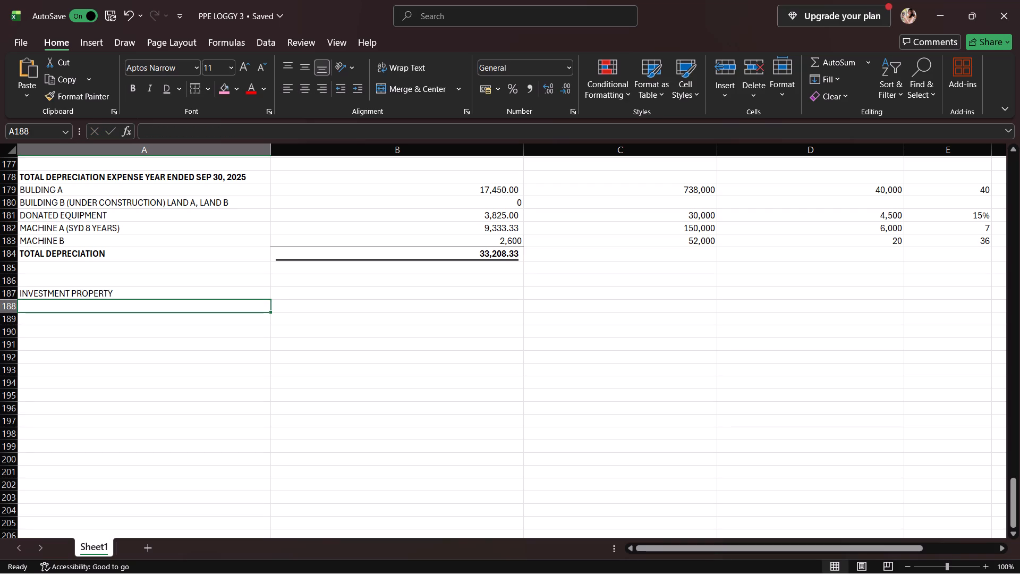
pyautogui.click(162, 297)
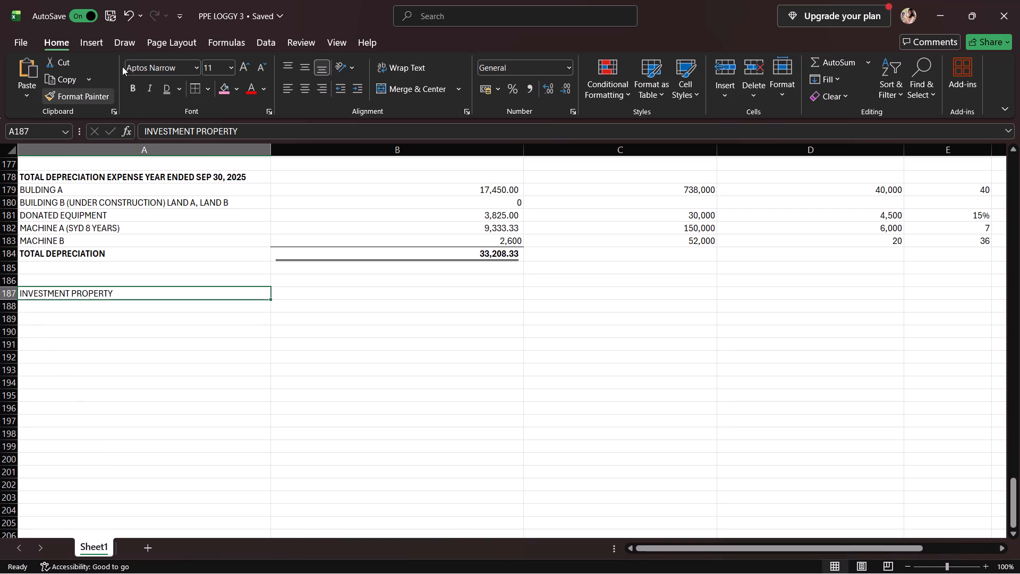
pyautogui.click(134, 90)
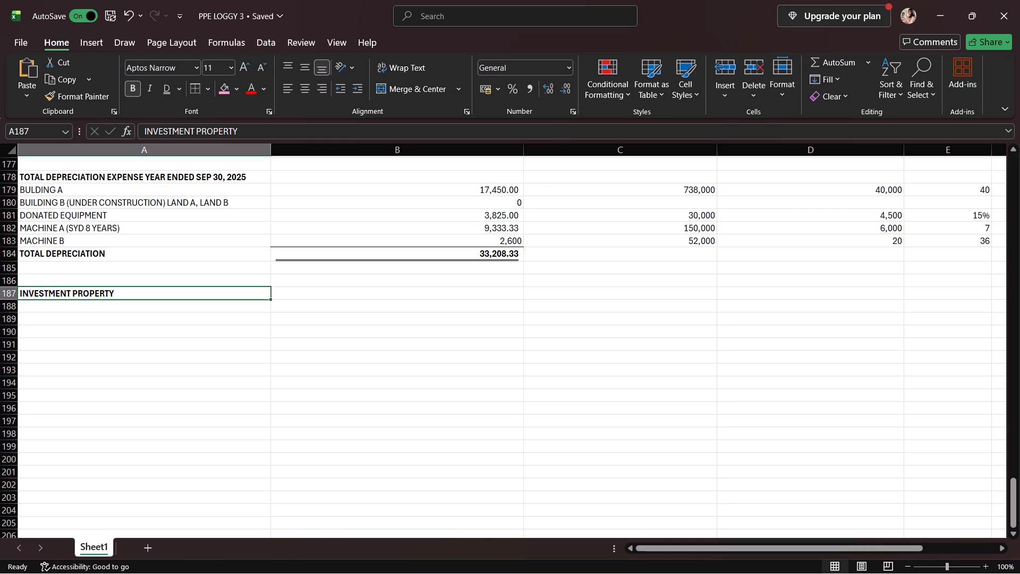
# Enter the label "F.V MODEL" in A188, under the investment property heading.
pyautogui.press('Down')
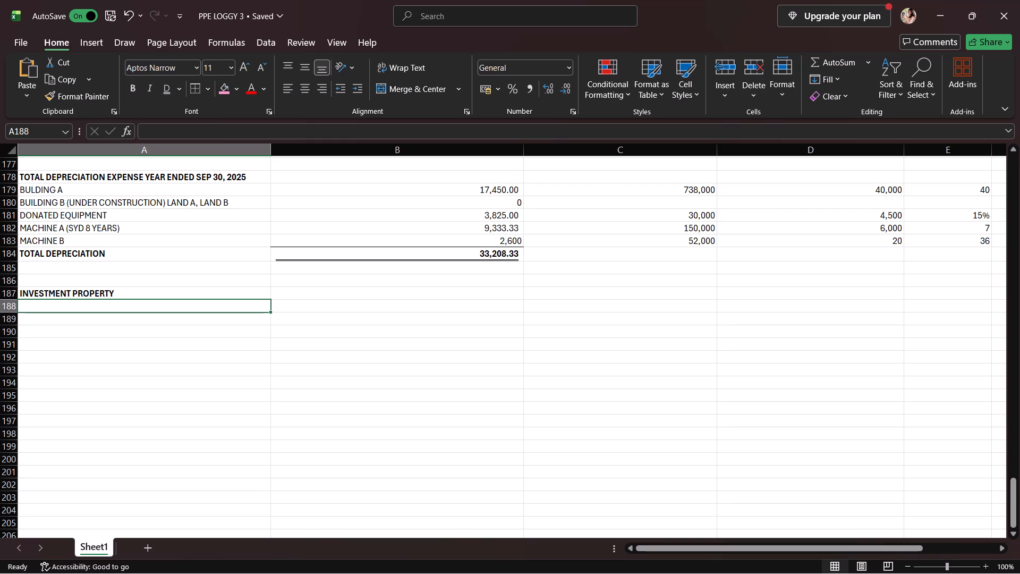
pyautogui.write('F.V MODEL')
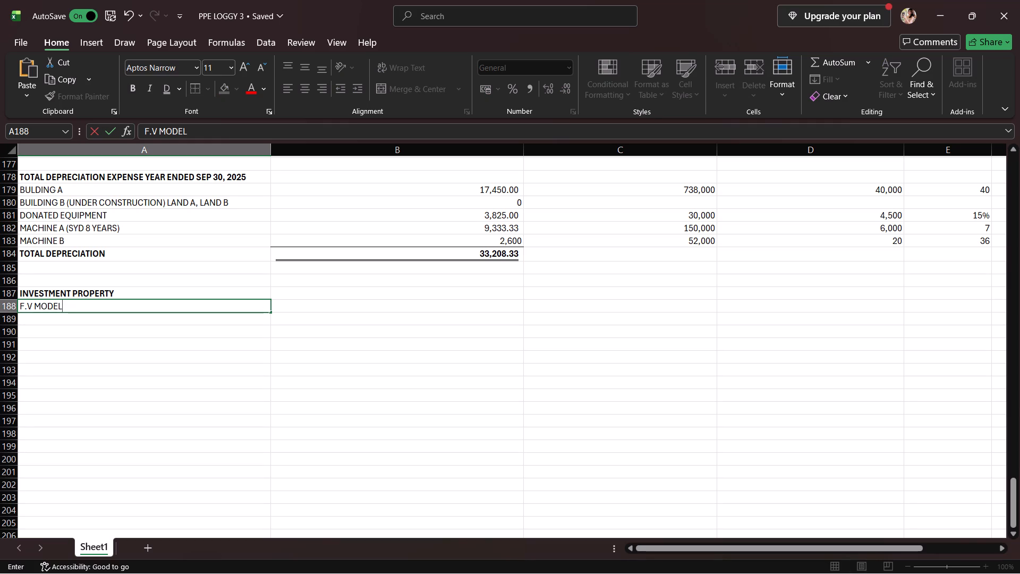
pyautogui.press('Return')
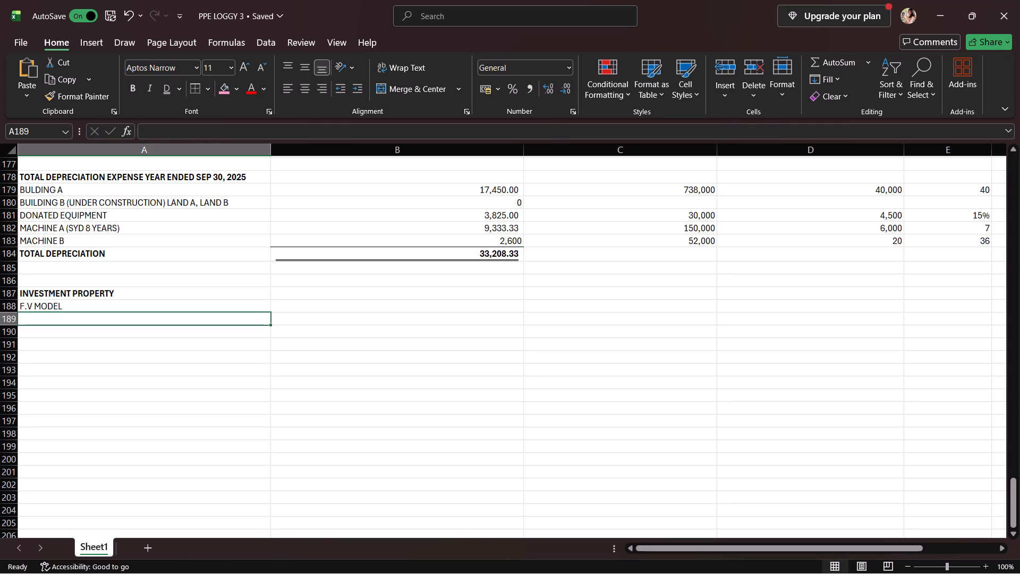
# Add the row "NO DEPRECIATION UNDER F.V MODEL" in A189 with the amount 0 in B189.
pyautogui.write('NO')
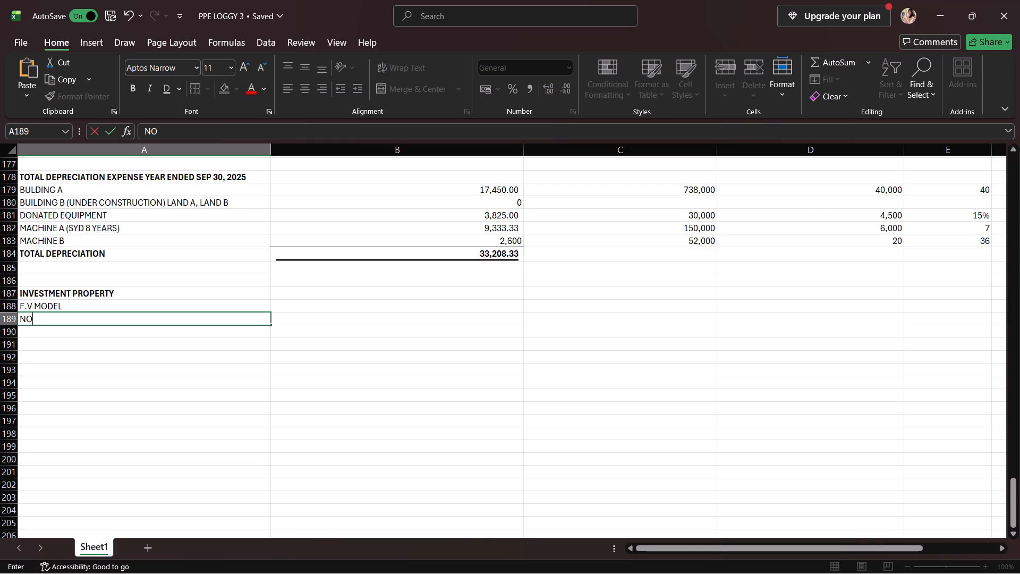
pyautogui.press('space')
pyautogui.write('DEPRECIATION')
pyautogui.press('space')
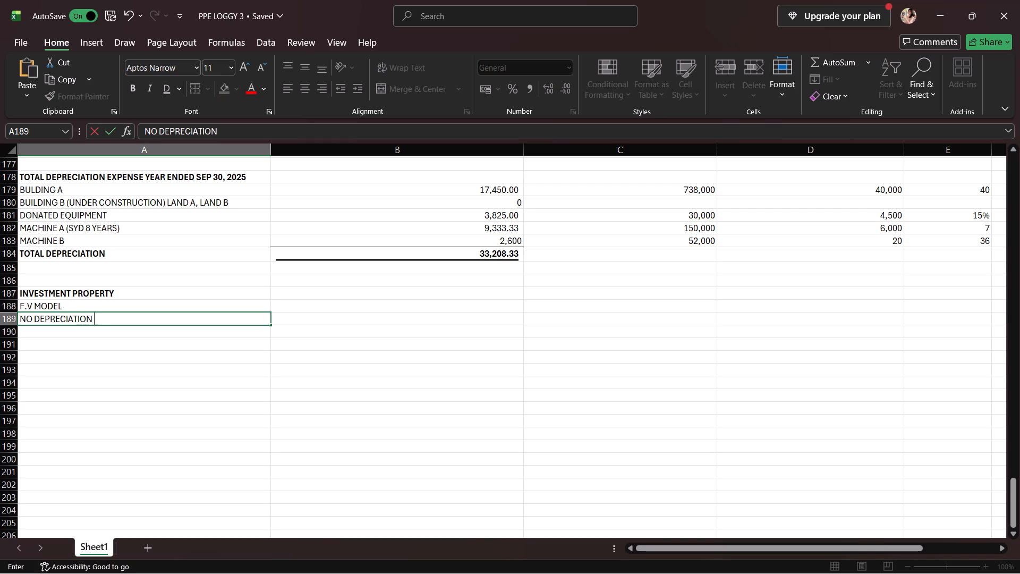
pyautogui.write('UND')
pyautogui.write('ER F.V')
pyautogui.press('space')
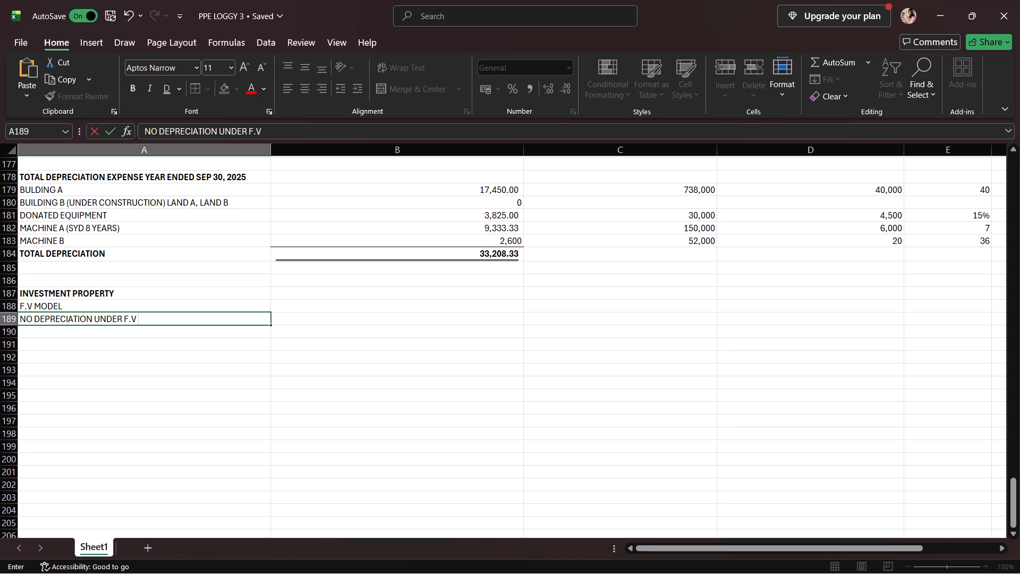
pyautogui.write('MODEL')
pyautogui.press('Right')
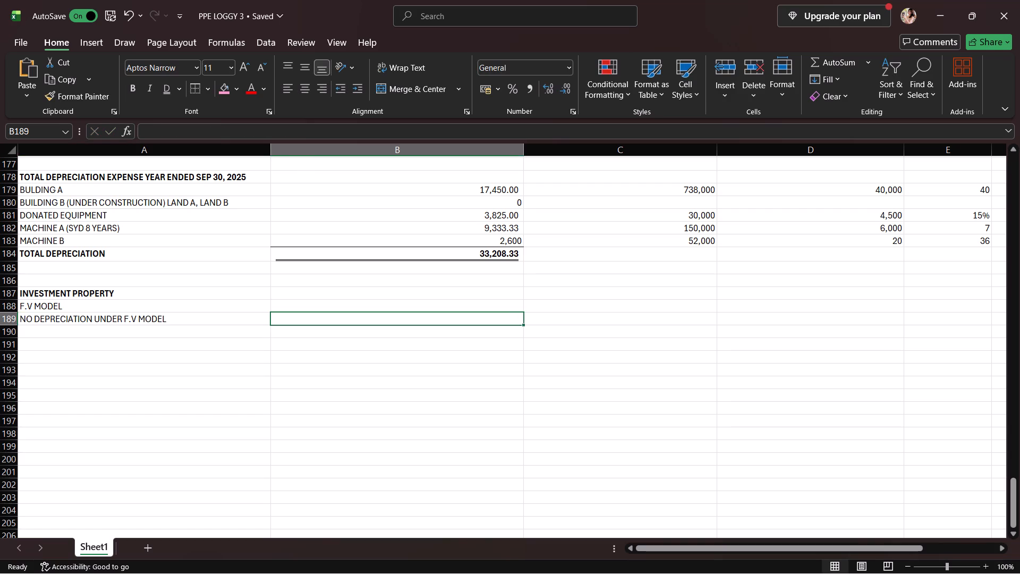
pyautogui.press('0')
pyautogui.press('Down')
pyautogui.press('Up')
# Add the row "C.A DEC 31, 2025 (FV)" in A190 with the amount 51,000,000 in B190.
pyautogui.press('Down')
pyautogui.press('Left')
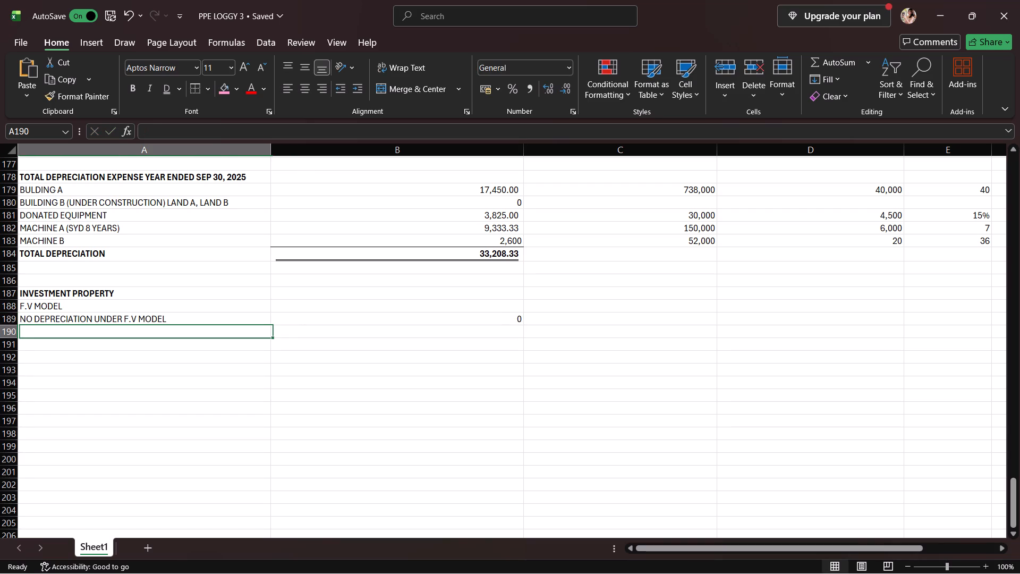
pyautogui.press('c')
pyautogui.write('.A')
pyautogui.press('space')
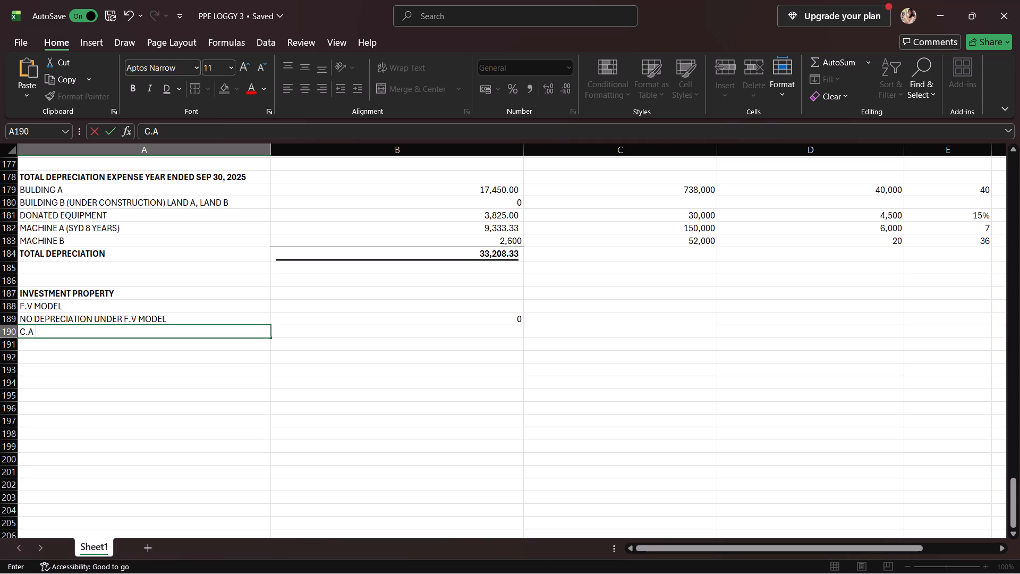
pyautogui.write('DEC 31, 202')
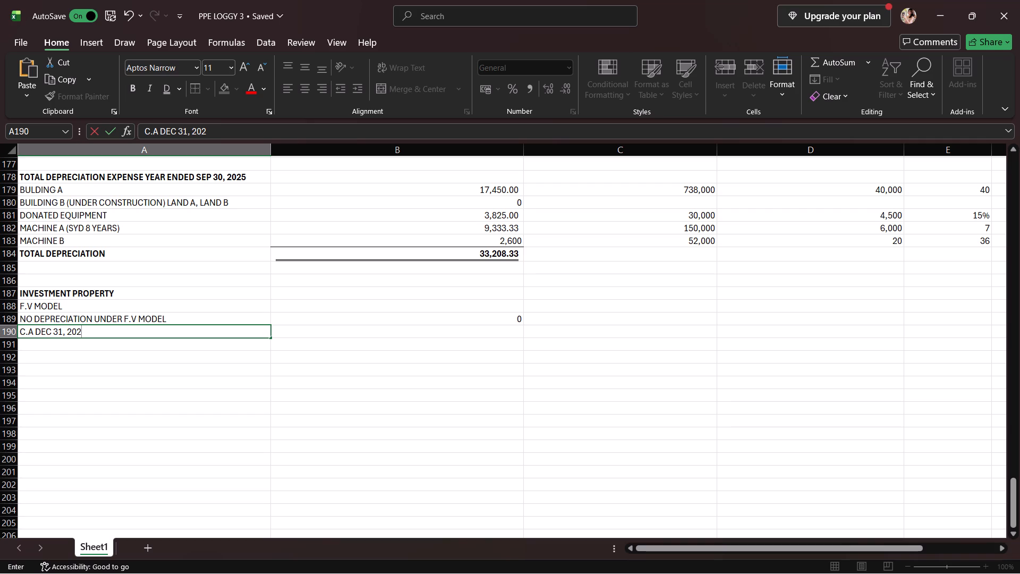
pyautogui.press('5')
pyautogui.press('space')
pyautogui.hotkey('shift', '(')
pyautogui.write('FV')
pyautogui.hotkey('shift', ')')
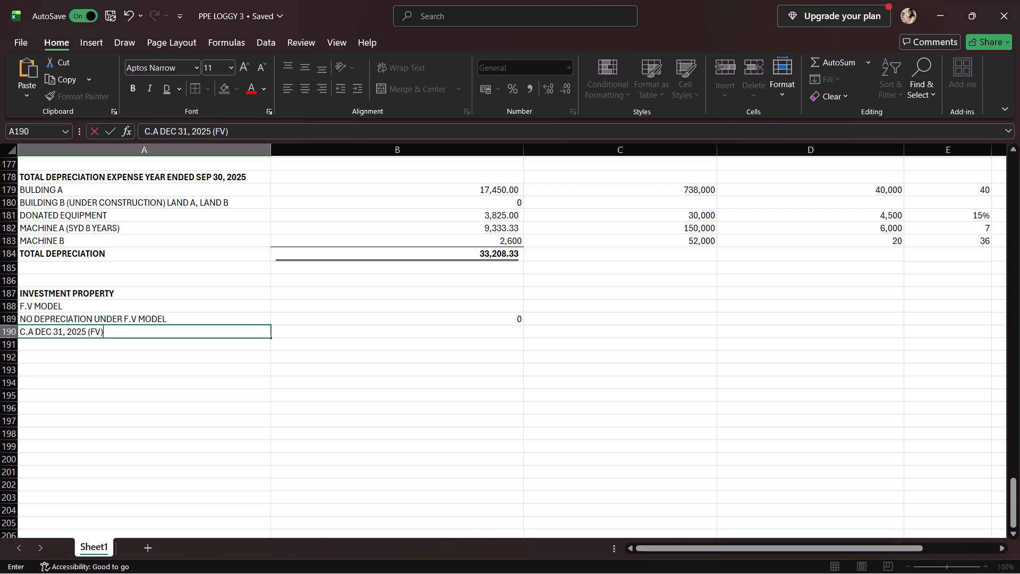
pyautogui.press('Right')
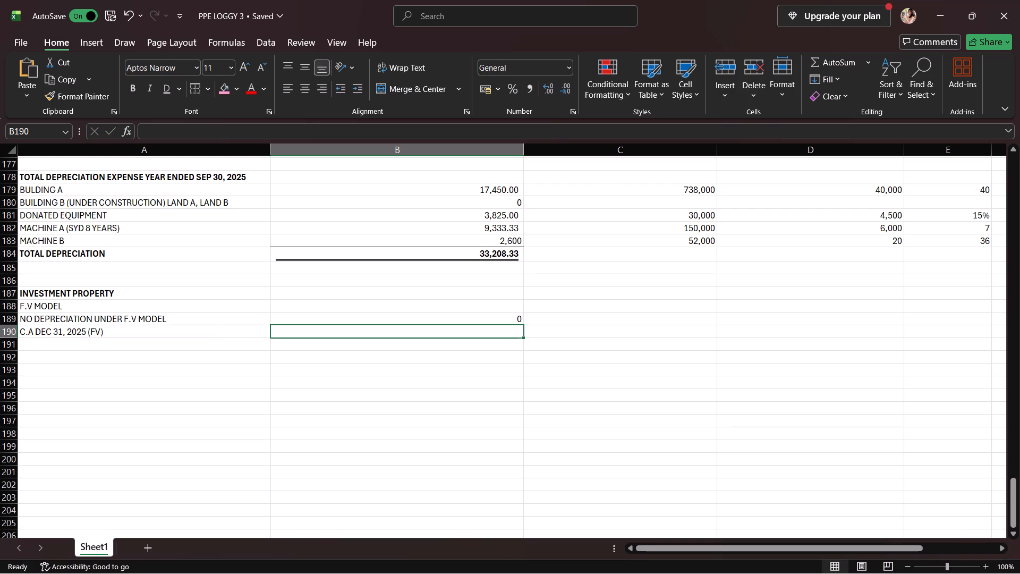
pyautogui.write('51')
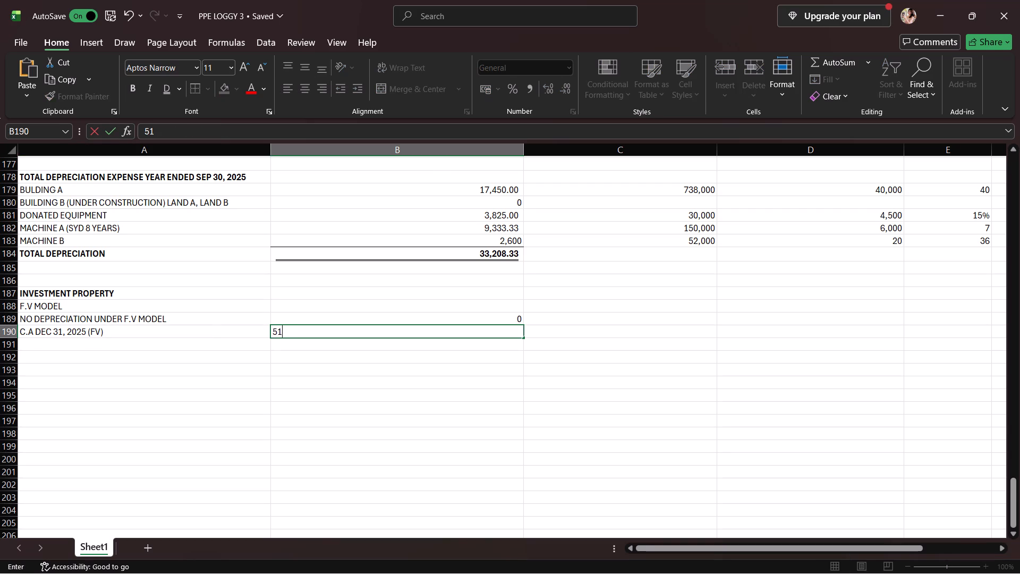
pyautogui.write(',000')
pyautogui.write(',000')
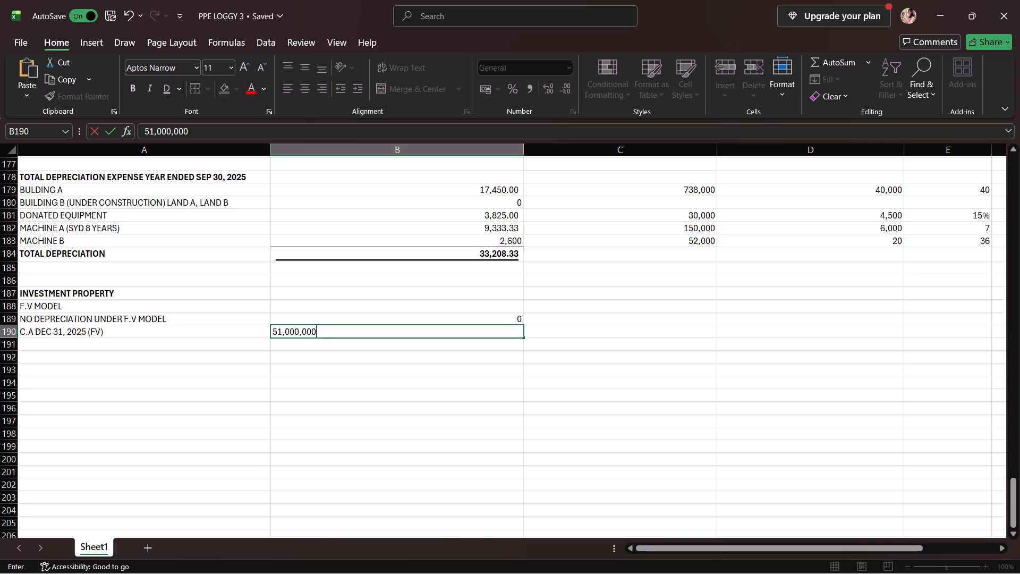
pyautogui.press('Return')
# Enter the label "GAIN IN PROFIT OR LOSS" in A191, below the carrying amount row.
pyautogui.press('Left')
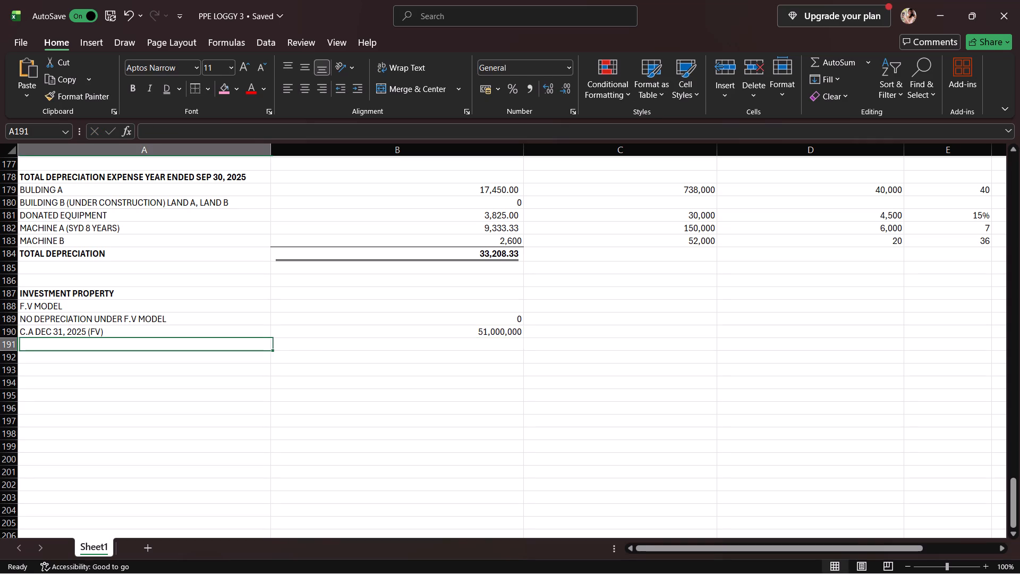
pyautogui.write('GAIN IN PROT')
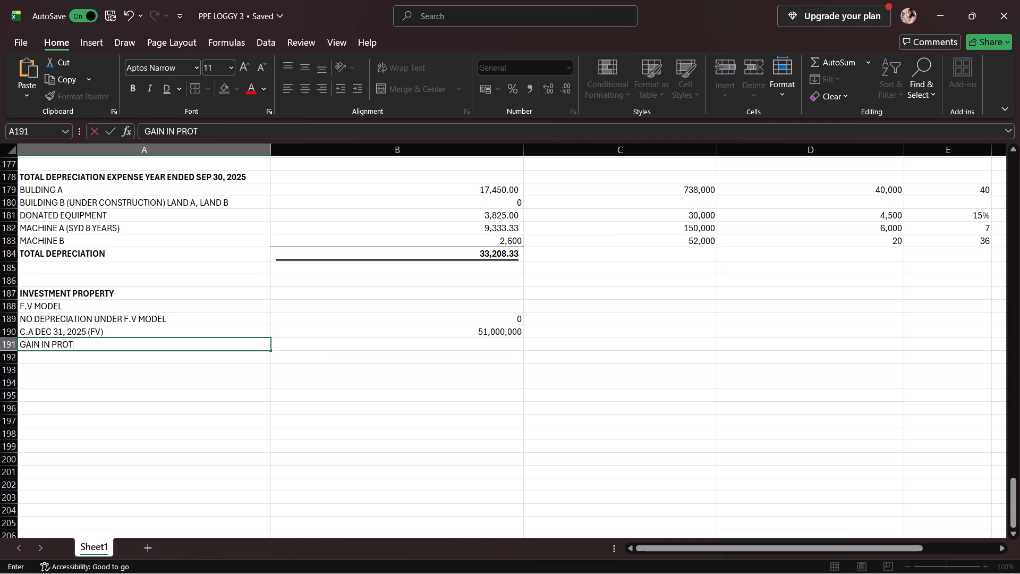
pyautogui.press('BackSpace')
pyautogui.write('FO')
pyautogui.press('BackSpace')
pyautogui.write('IT')
pyautogui.press('space')
pyautogui.write('OR LOSS')
pyautogui.press('space')
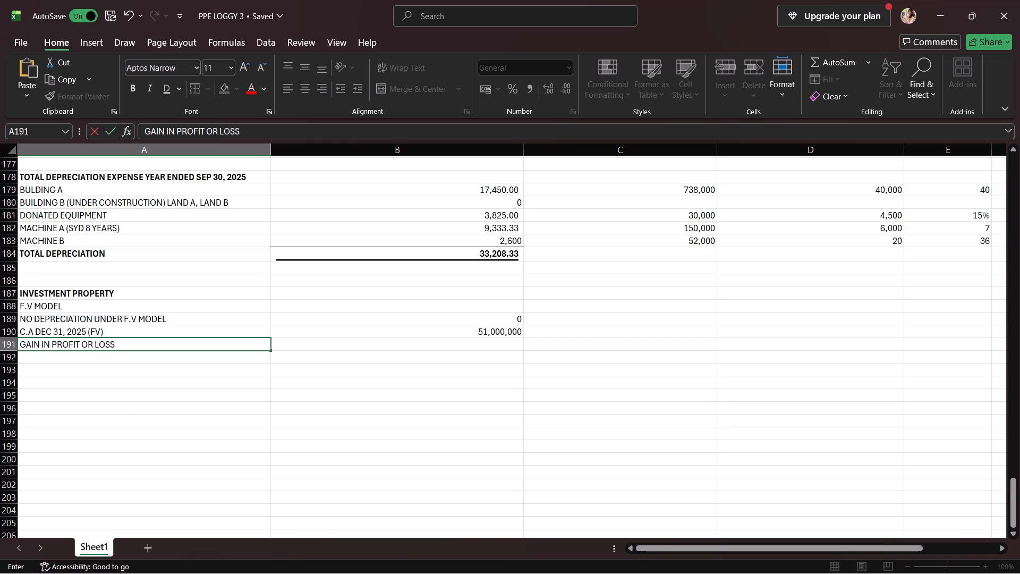
pyautogui.press('Right')
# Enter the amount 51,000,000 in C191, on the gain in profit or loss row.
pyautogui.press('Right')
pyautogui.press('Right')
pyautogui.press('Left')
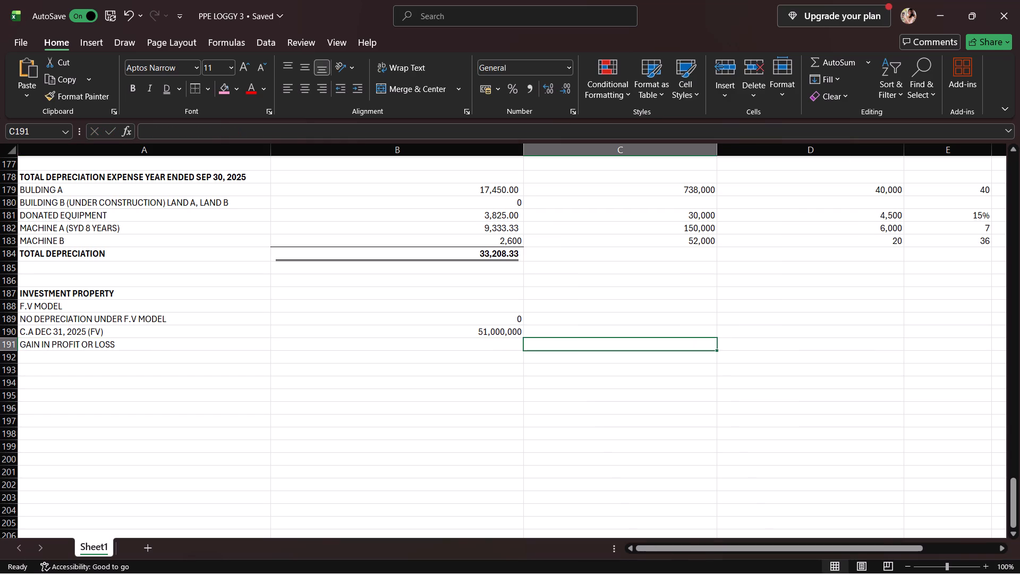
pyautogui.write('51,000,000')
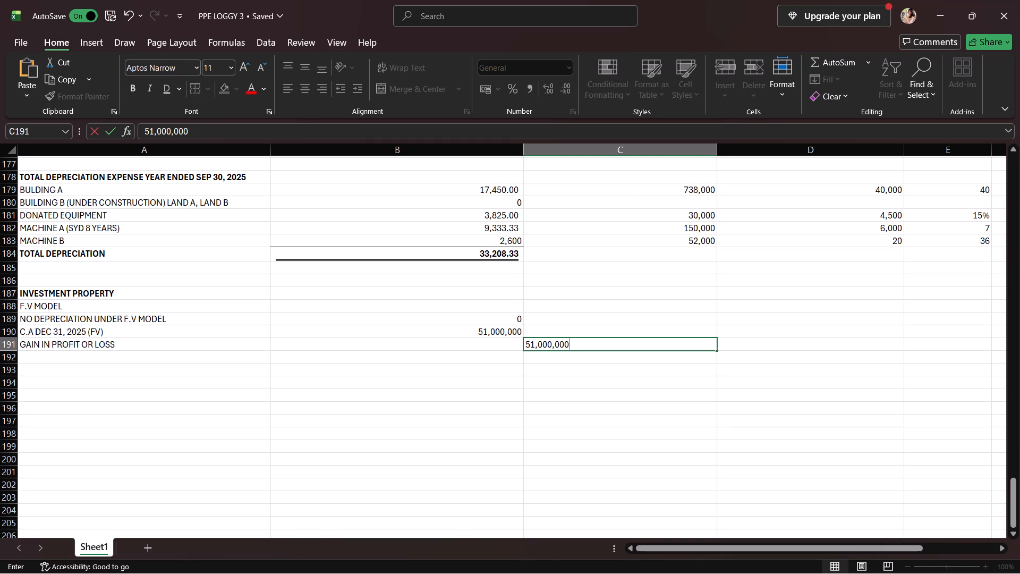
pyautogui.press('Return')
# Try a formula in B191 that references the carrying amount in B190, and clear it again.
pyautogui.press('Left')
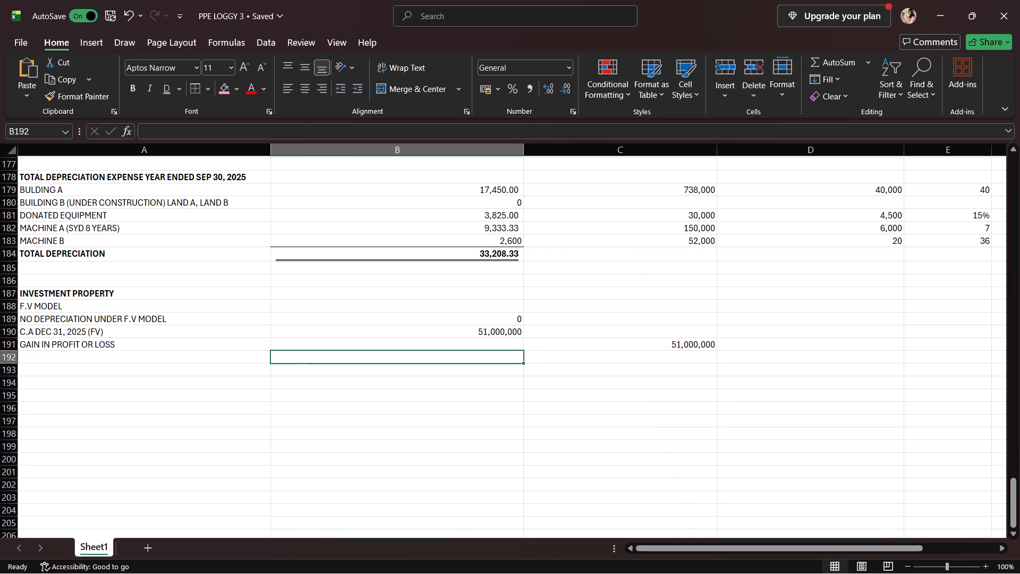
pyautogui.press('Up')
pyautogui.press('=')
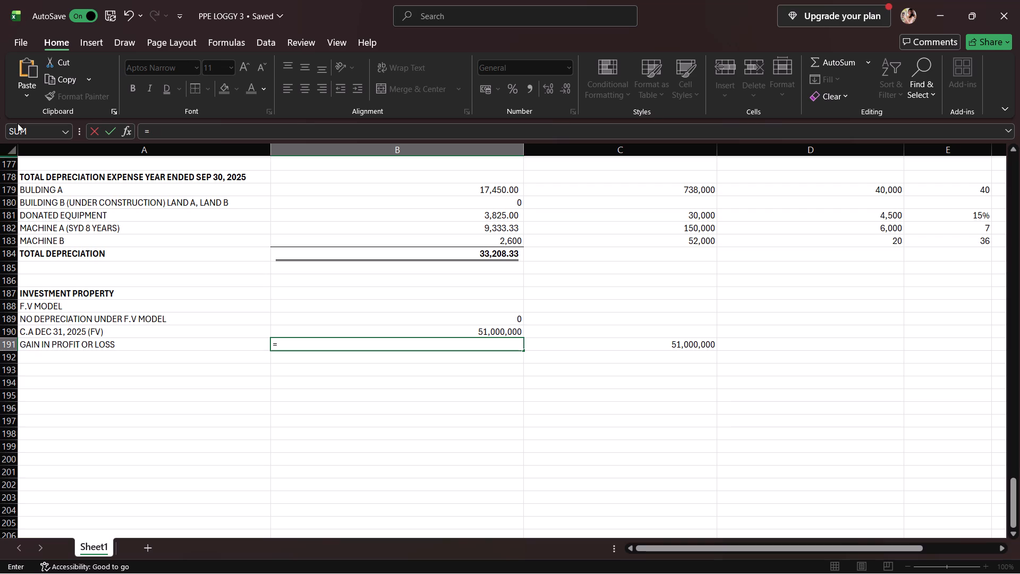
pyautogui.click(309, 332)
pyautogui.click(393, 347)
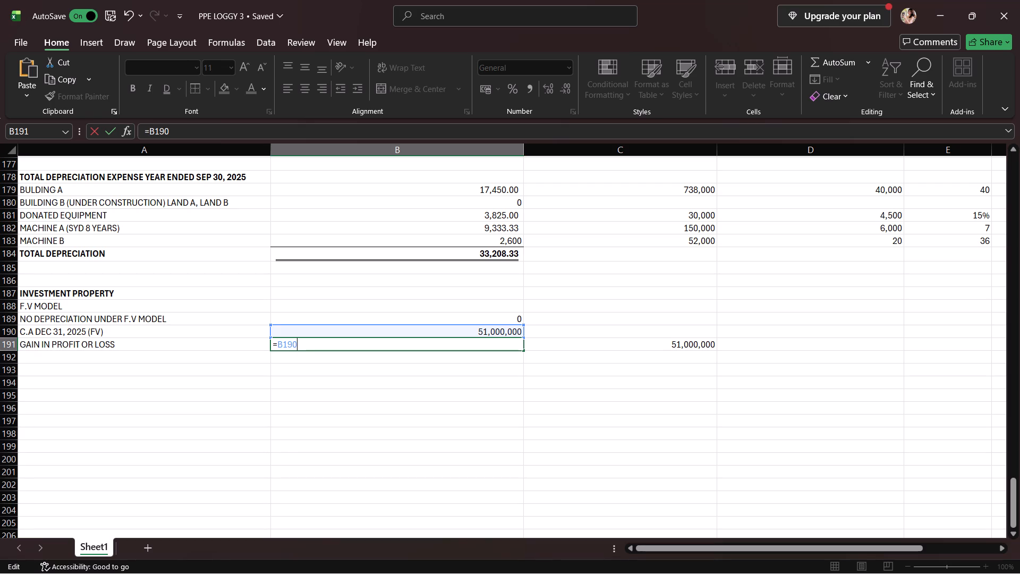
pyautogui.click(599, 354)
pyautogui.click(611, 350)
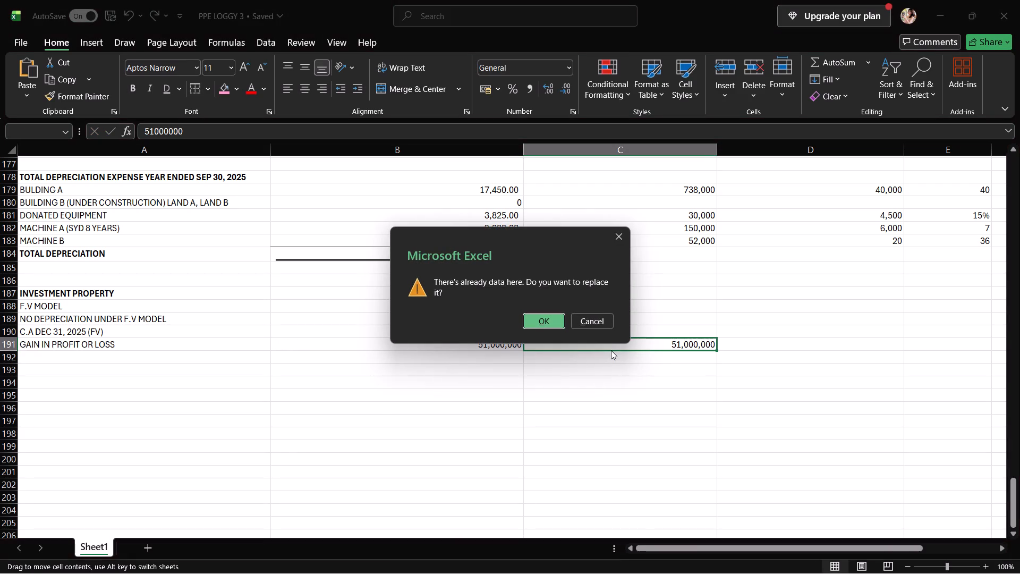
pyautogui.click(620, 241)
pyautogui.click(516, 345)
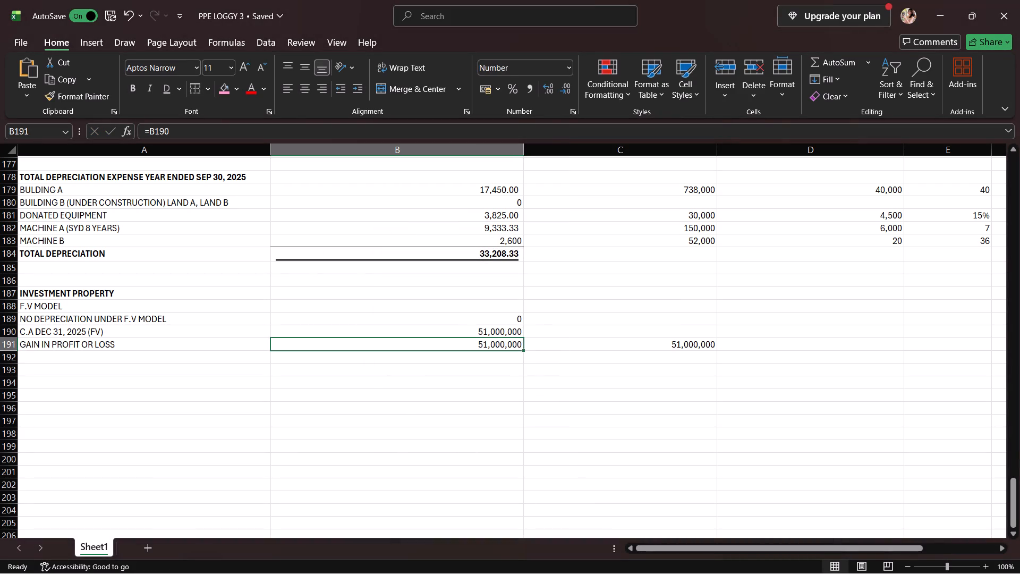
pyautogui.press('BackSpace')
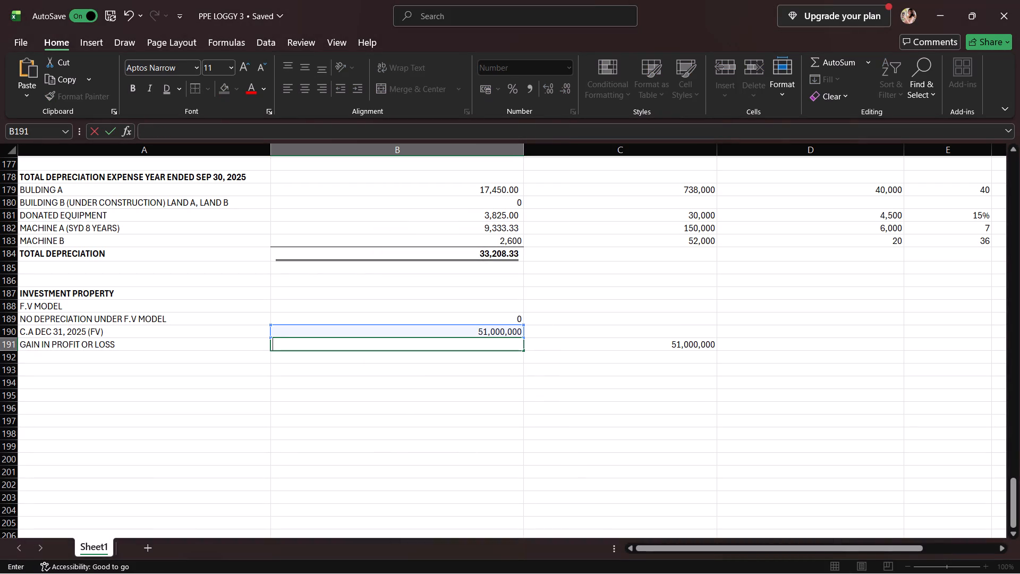
# Replace the amount in C191 on the gain row with 50,000,000.
pyautogui.click(566, 342)
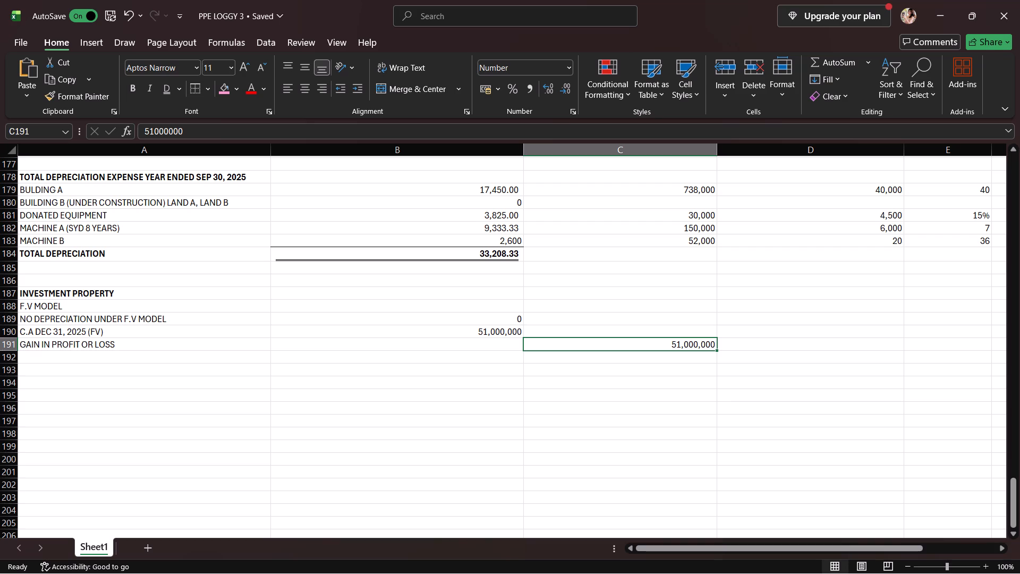
pyautogui.press('BackSpace')
pyautogui.press('BackSpace')
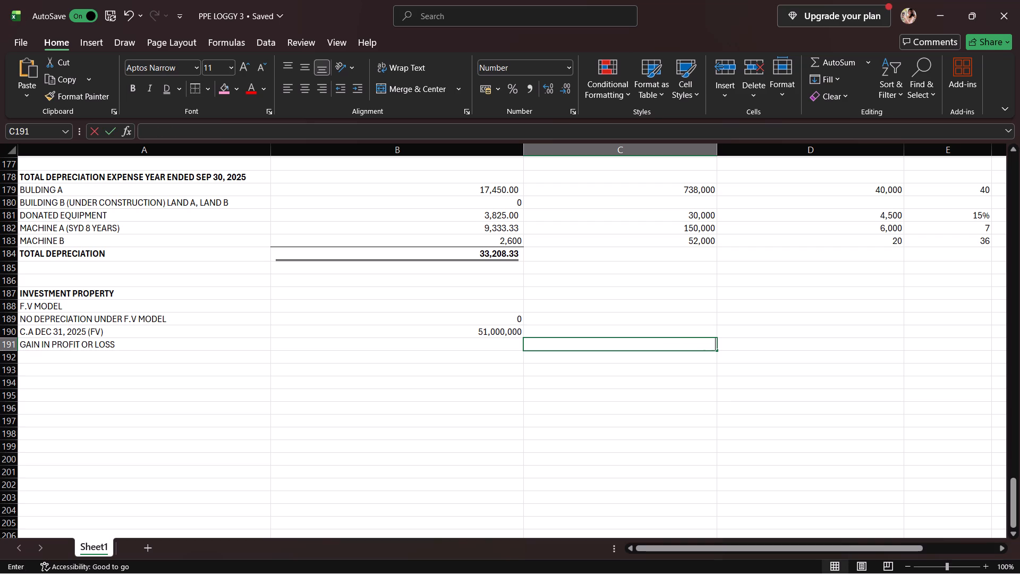
pyautogui.write('50,000,000')
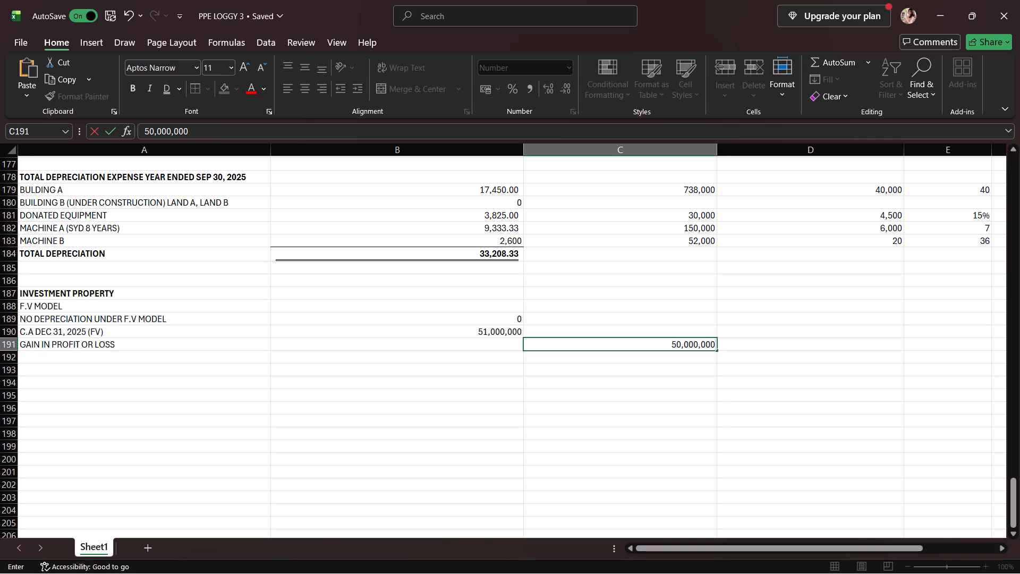
pyautogui.press('Return')
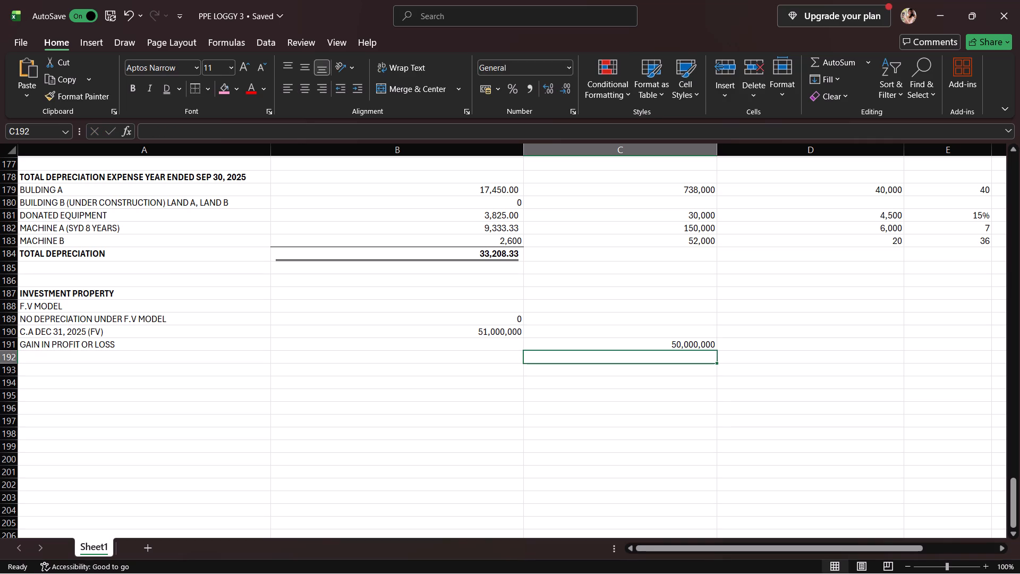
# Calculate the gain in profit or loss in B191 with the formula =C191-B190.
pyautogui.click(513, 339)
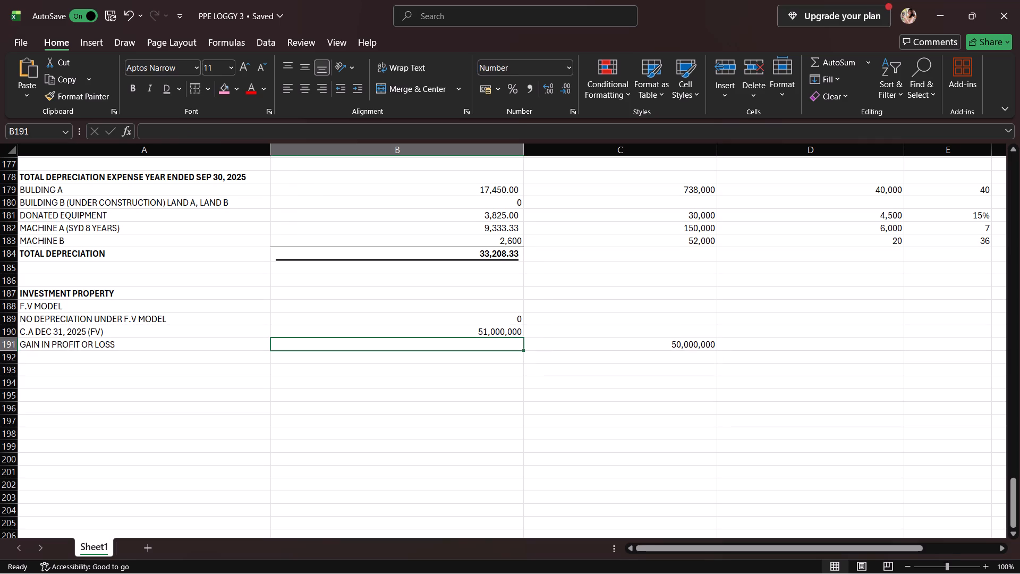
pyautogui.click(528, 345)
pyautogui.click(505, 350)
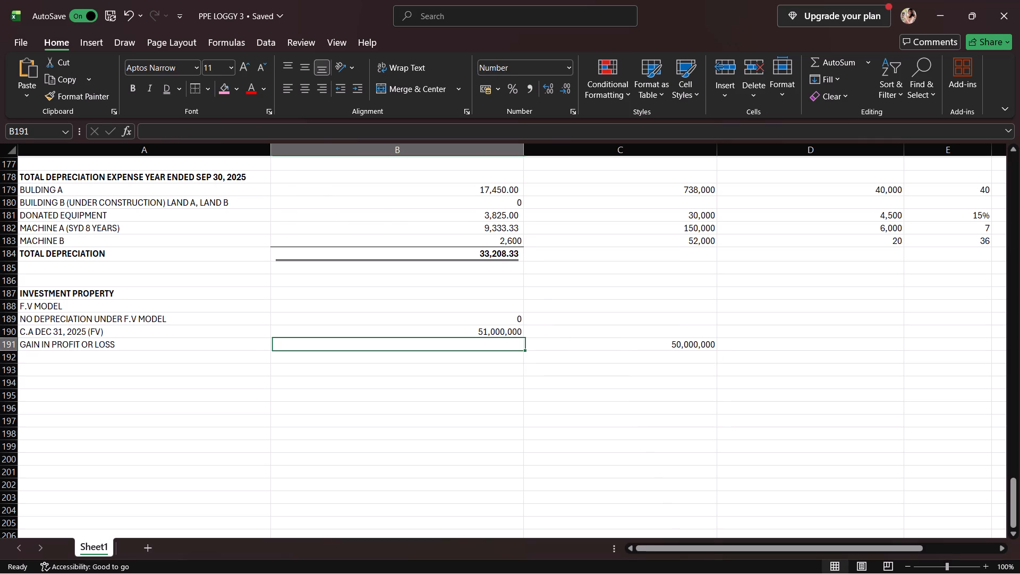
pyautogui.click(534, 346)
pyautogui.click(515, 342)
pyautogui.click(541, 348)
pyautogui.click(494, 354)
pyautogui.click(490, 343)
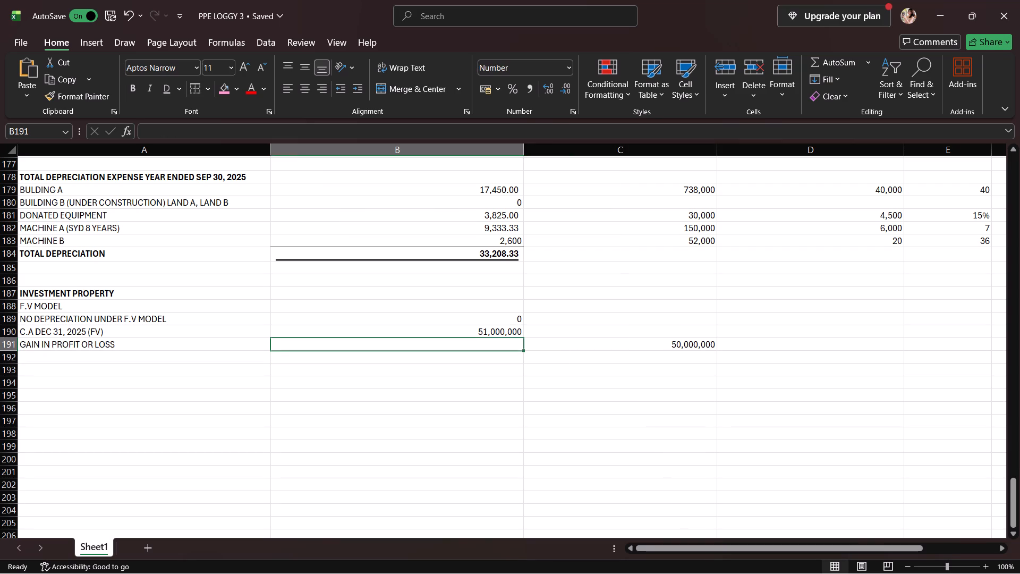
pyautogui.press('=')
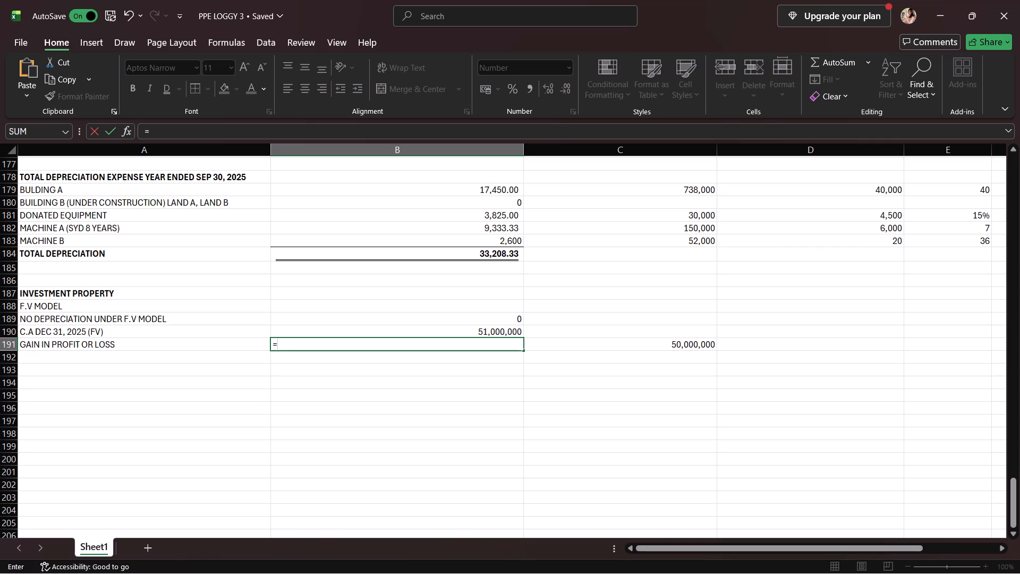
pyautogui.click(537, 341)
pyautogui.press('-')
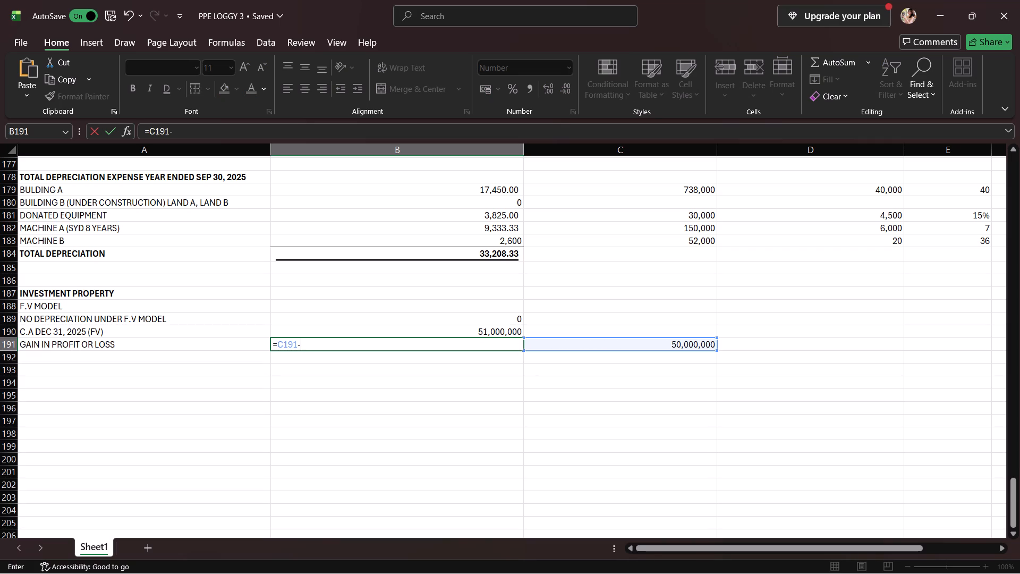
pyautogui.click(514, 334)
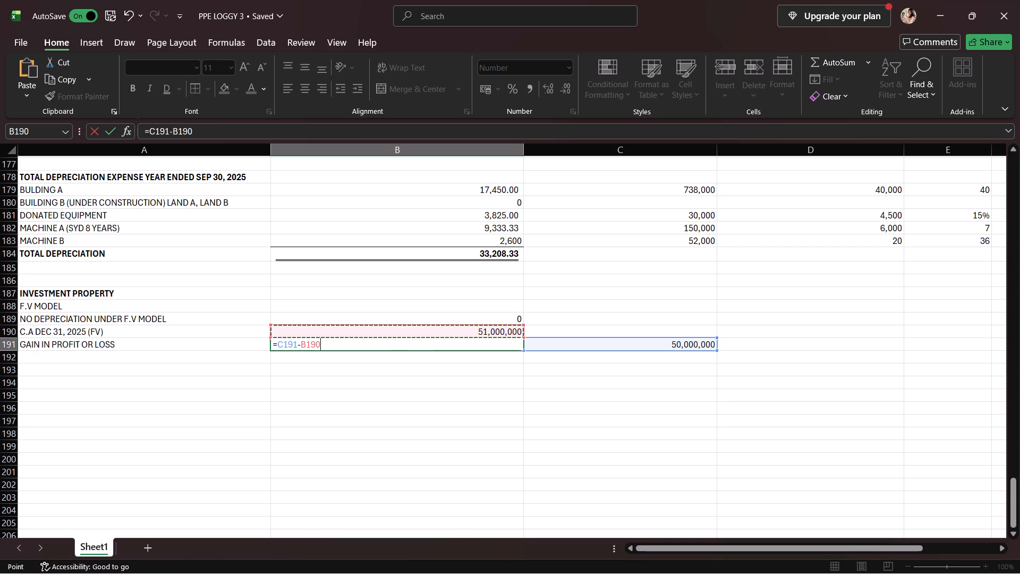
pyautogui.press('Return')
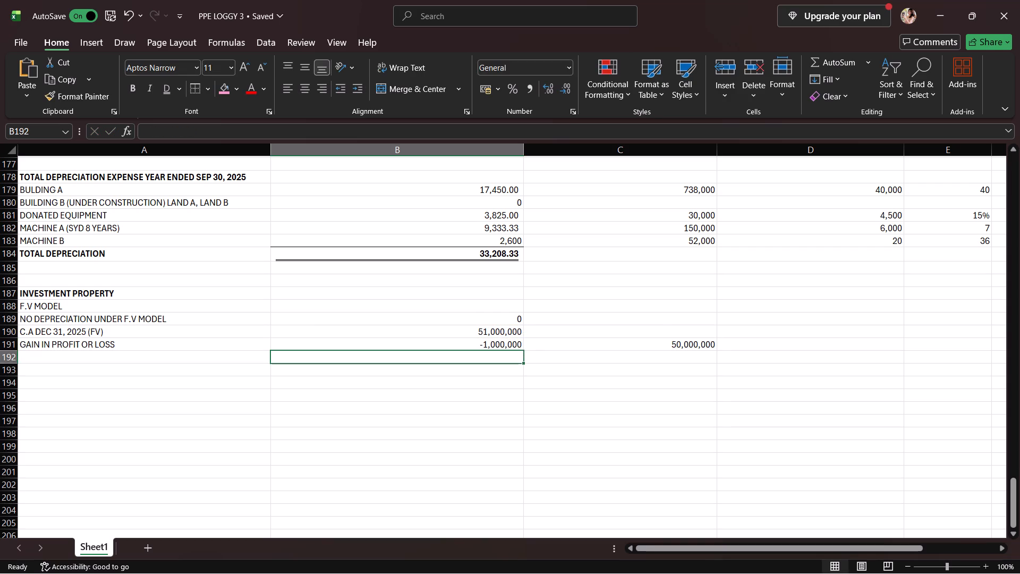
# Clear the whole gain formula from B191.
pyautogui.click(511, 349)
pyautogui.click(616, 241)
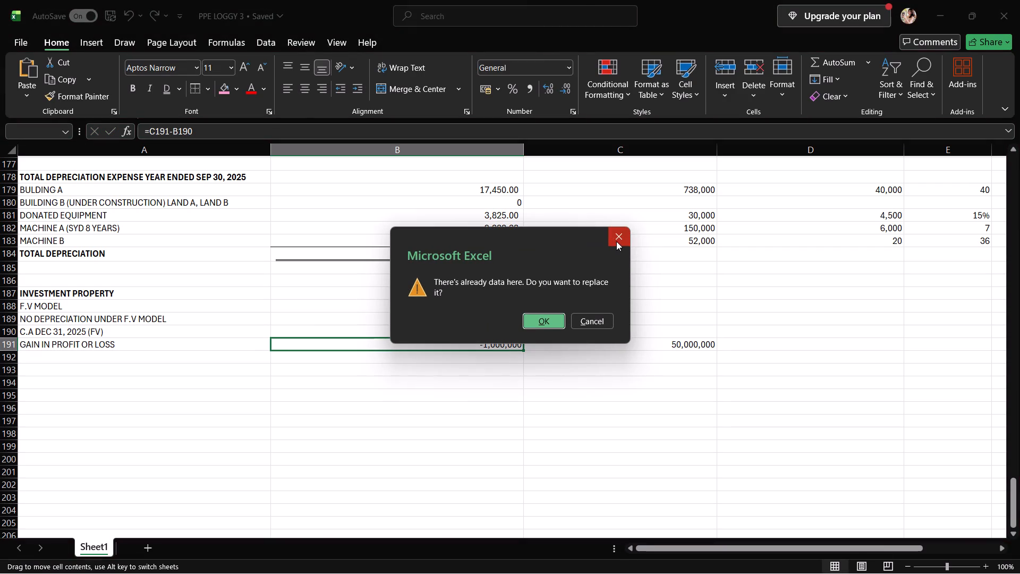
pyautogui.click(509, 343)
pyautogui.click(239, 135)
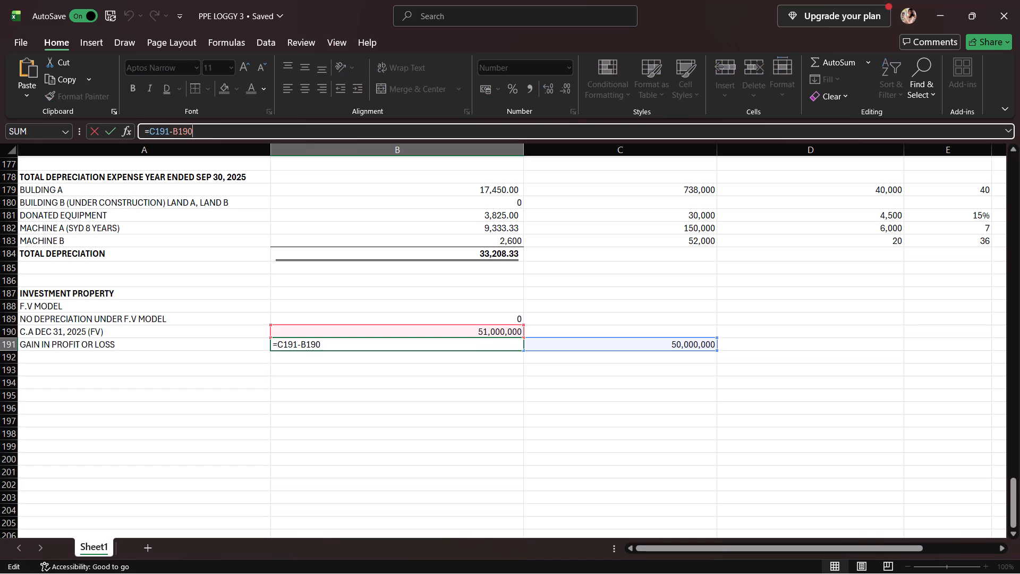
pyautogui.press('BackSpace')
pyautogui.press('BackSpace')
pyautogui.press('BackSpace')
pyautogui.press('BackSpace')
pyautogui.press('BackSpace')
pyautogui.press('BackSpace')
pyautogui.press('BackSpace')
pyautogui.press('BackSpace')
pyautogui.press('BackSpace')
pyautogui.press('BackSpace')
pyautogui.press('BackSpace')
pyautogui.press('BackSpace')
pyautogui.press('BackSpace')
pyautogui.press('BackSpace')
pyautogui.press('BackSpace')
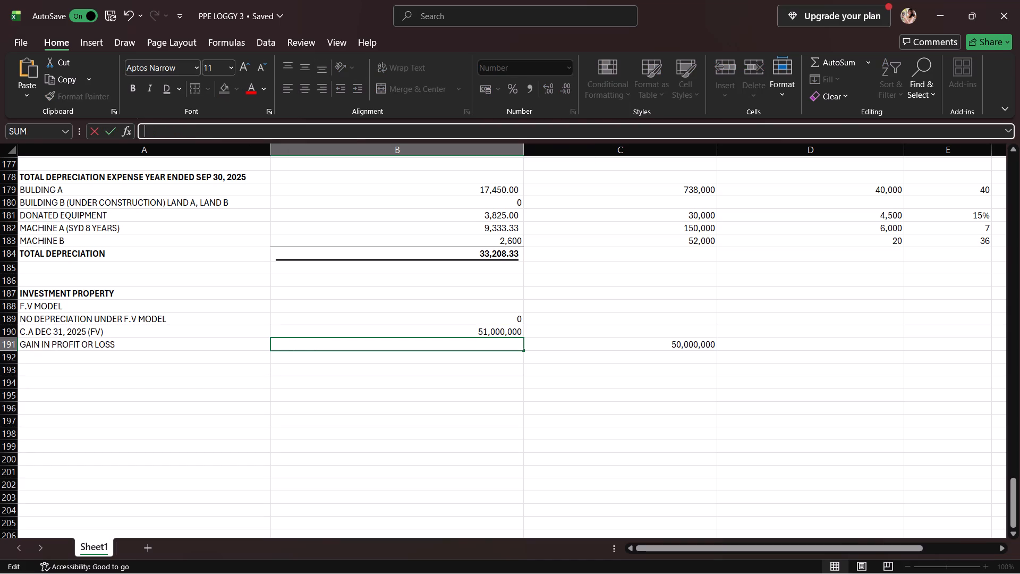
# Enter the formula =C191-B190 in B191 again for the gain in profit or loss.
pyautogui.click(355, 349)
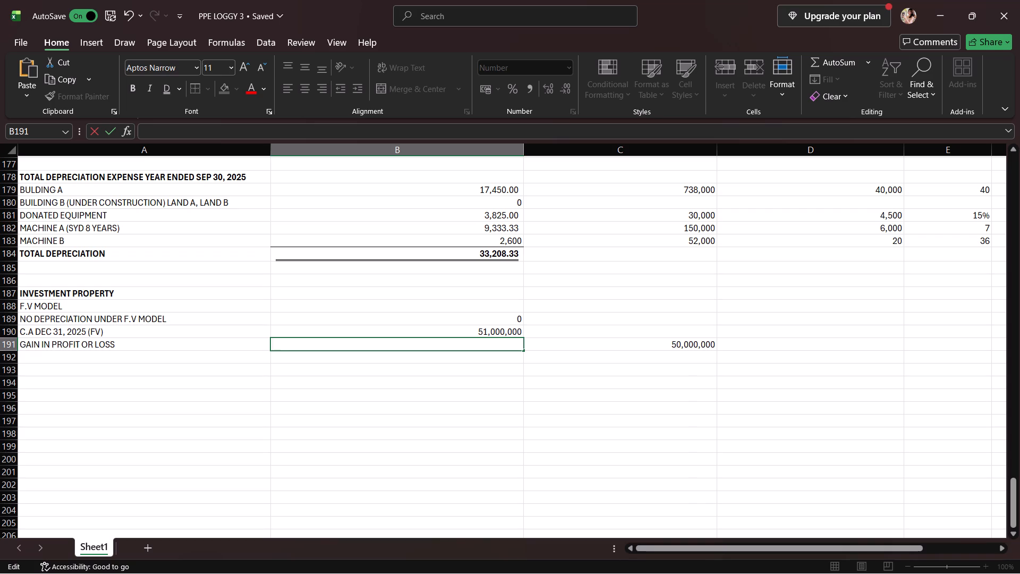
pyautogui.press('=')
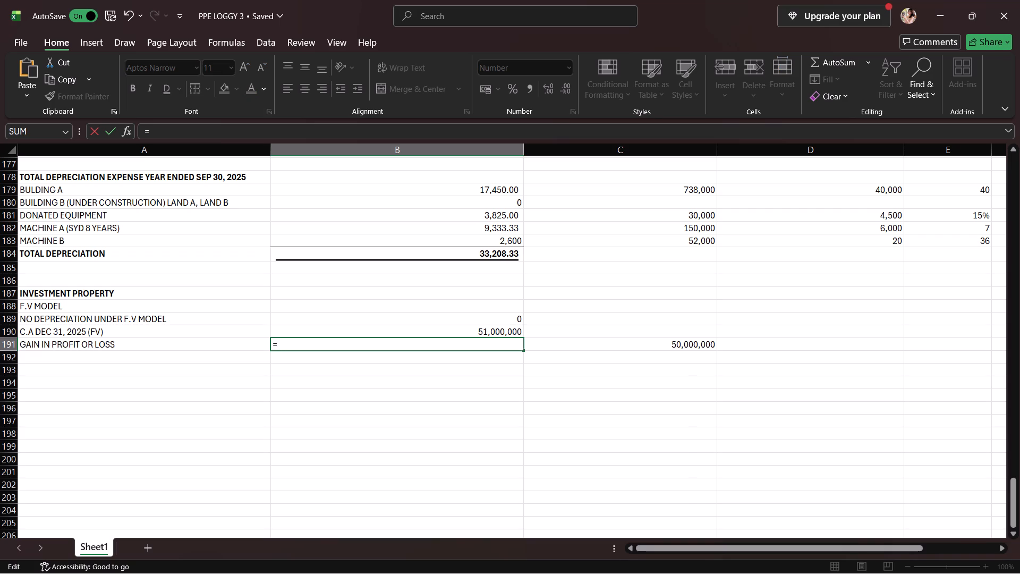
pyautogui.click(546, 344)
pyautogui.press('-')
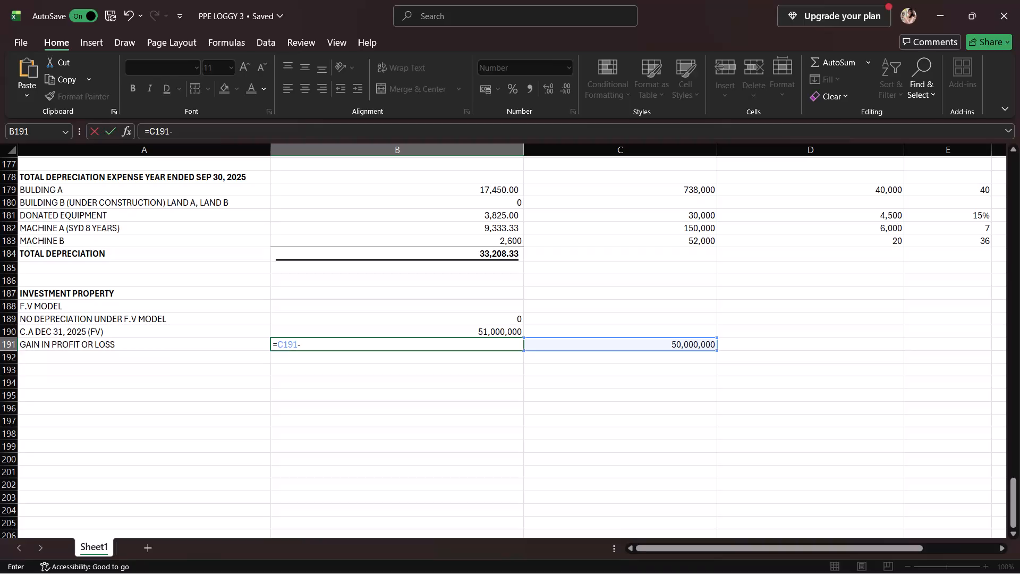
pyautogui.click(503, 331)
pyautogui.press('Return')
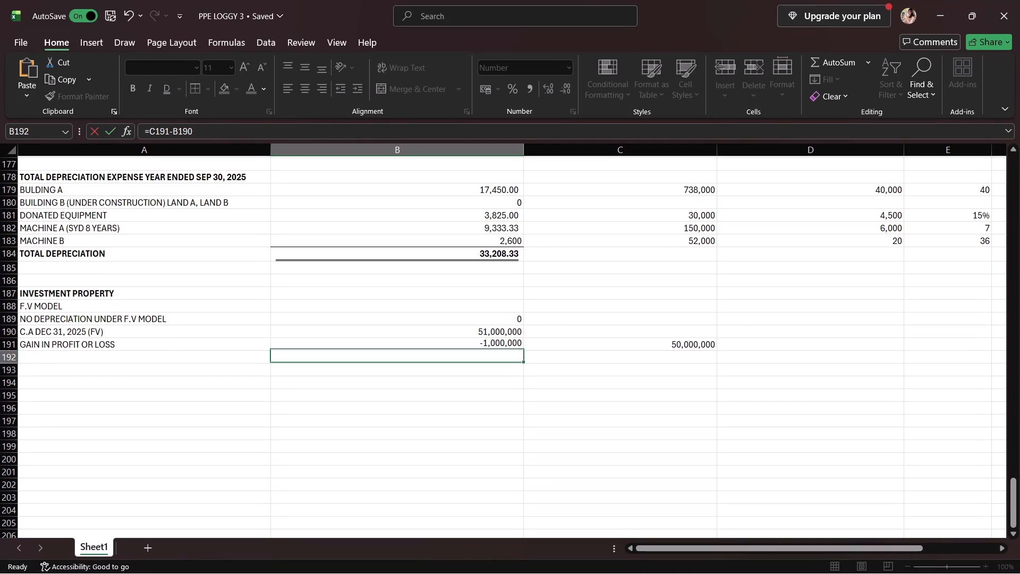
# Replace the gain in profit or loss formula in B191 with =B190-C191.
pyautogui.click(496, 347)
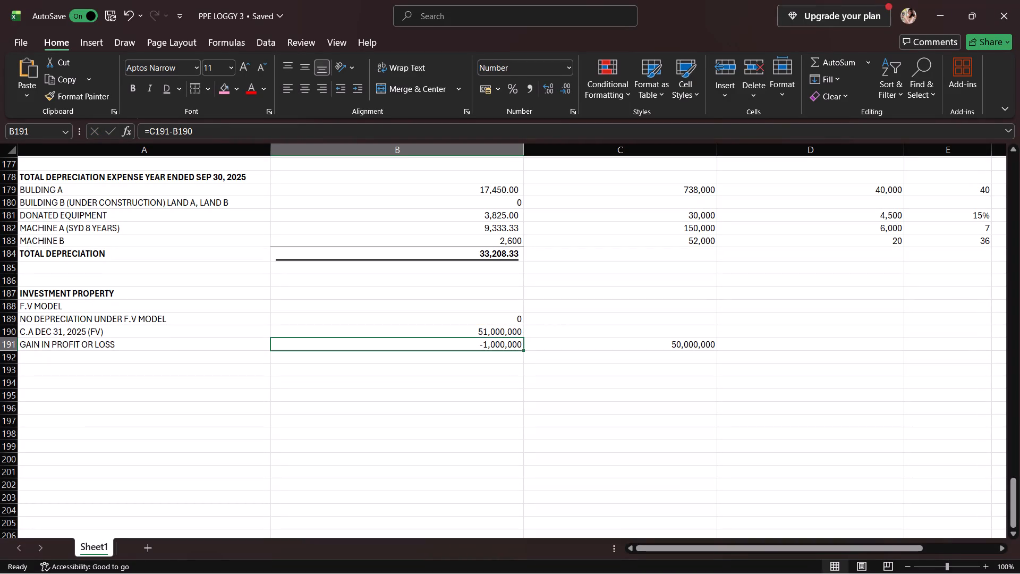
pyautogui.click(217, 124)
pyautogui.press('BackSpace')
pyautogui.press('BackSpace')
pyautogui.press('BackSpace')
pyautogui.press('BackSpace')
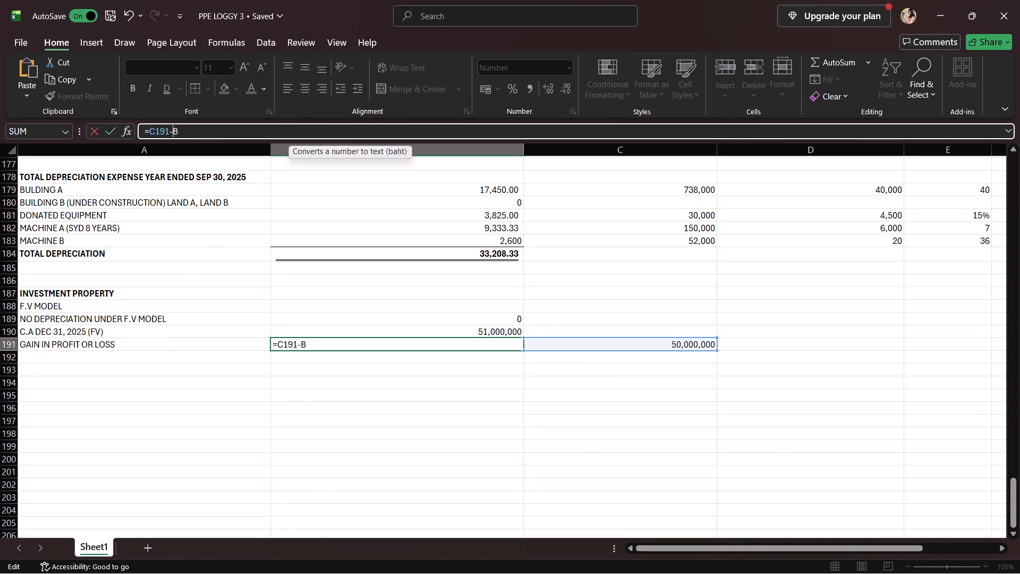
pyautogui.press('BackSpace')
pyautogui.press('BackSpace')
pyautogui.press('BackSpace')
pyautogui.press('BackSpace')
pyautogui.press('BackSpace')
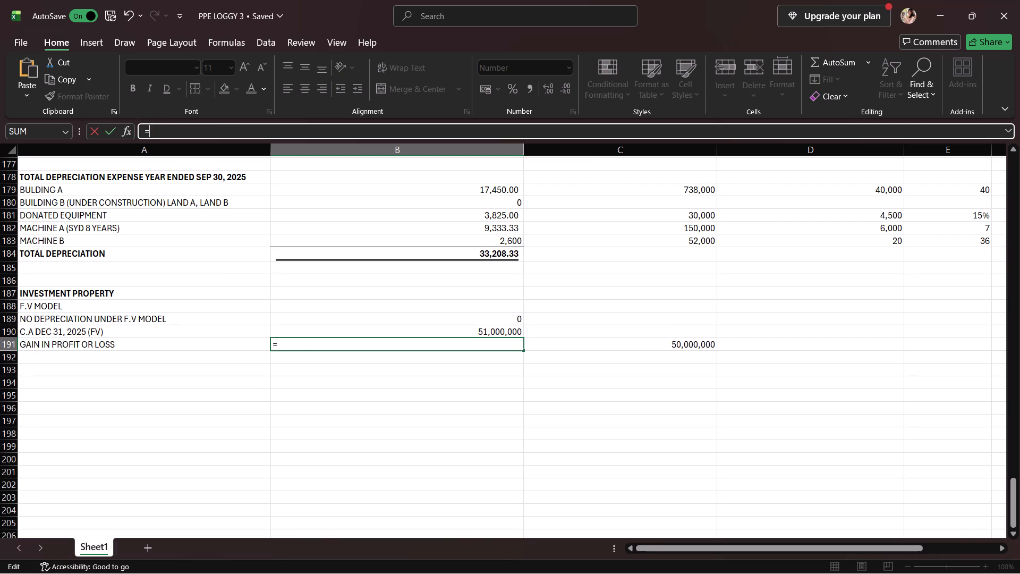
pyautogui.click(426, 336)
pyautogui.click(426, 333)
pyautogui.press('-')
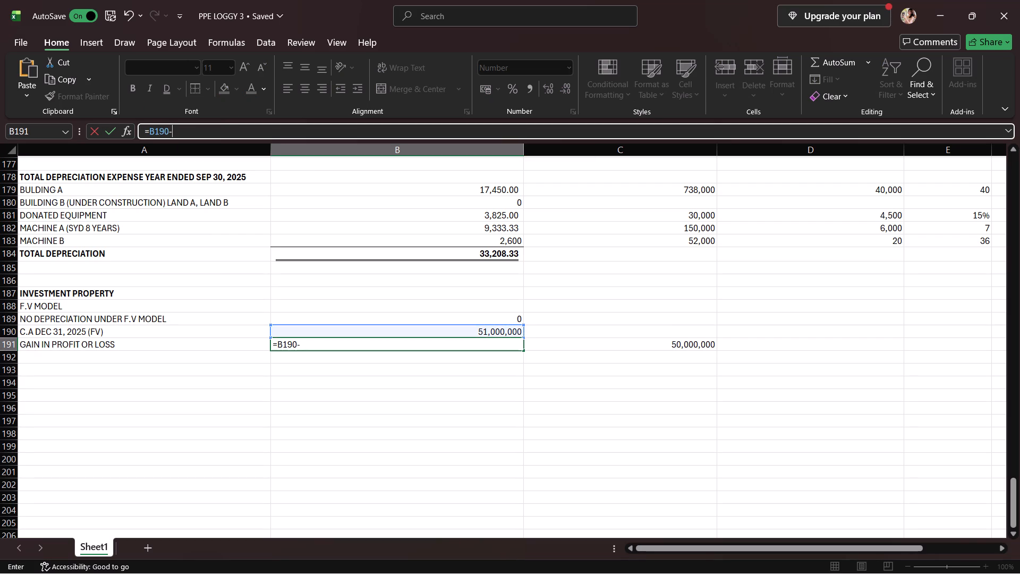
pyautogui.click(584, 353)
pyautogui.click(586, 344)
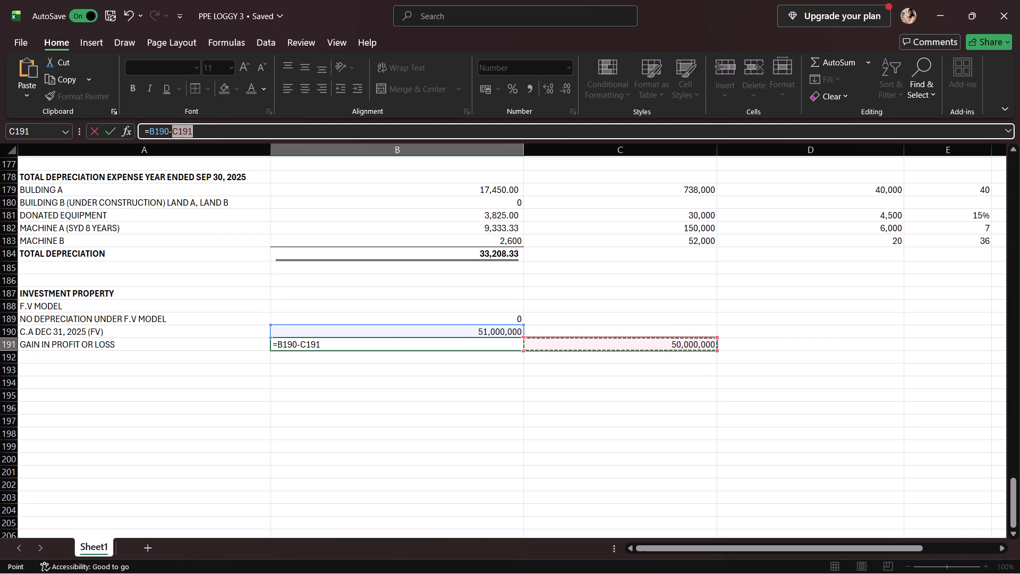
pyautogui.press('Return')
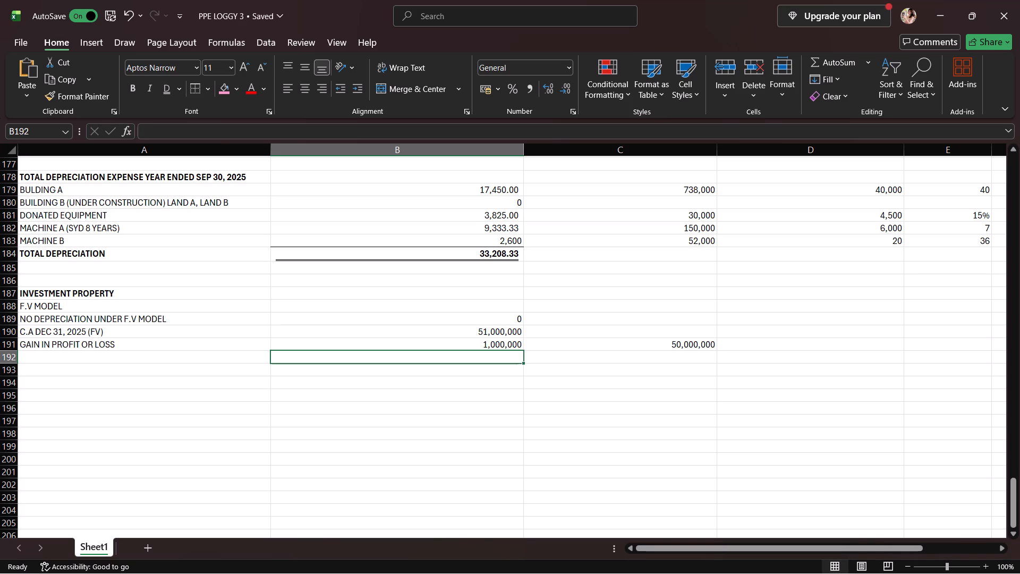
# Format the gain amount in B191 with a top border, bold text and a double underline.
pyautogui.click(514, 347)
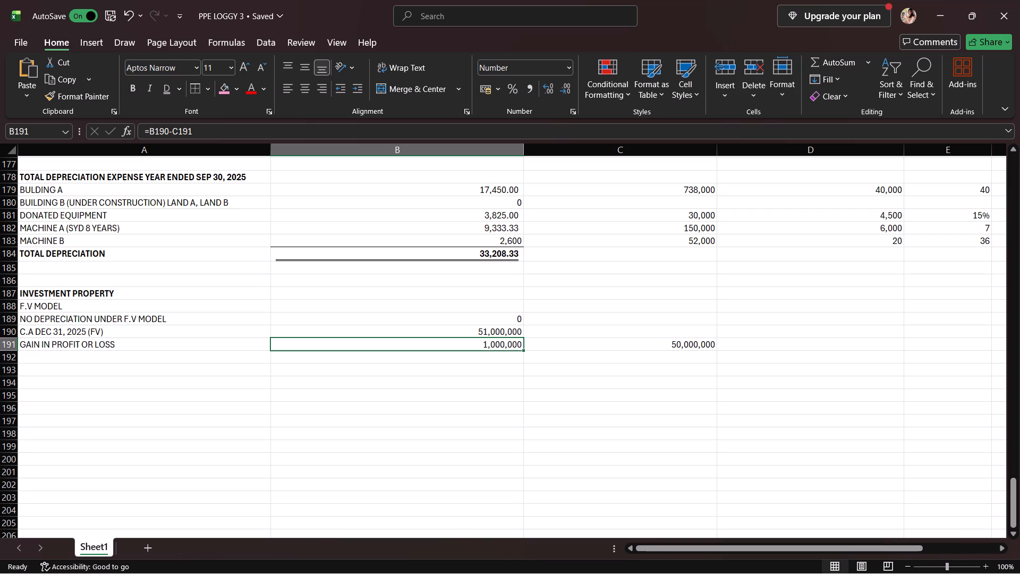
pyautogui.click(459, 345)
pyautogui.click(191, 91)
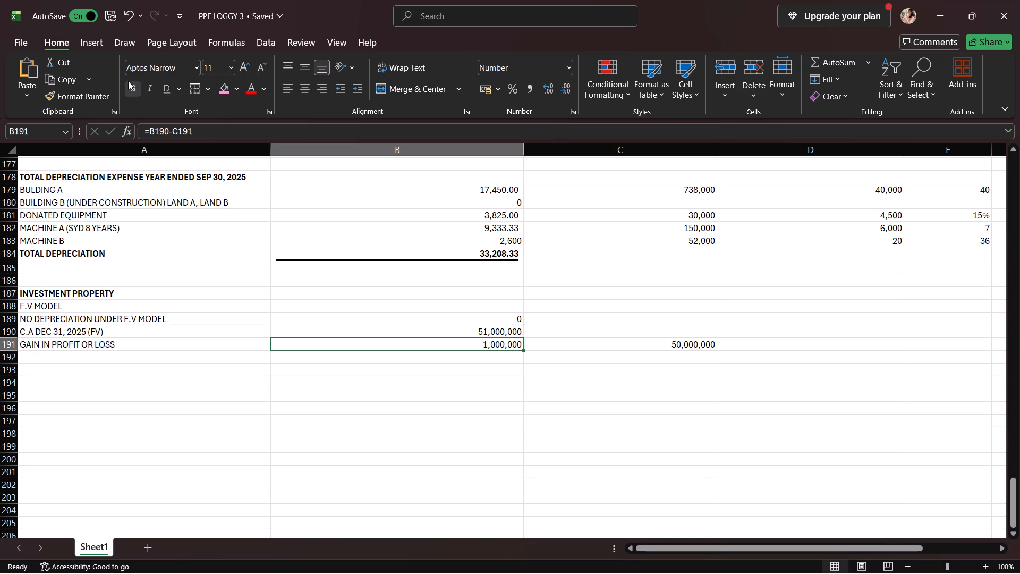
pyautogui.click(129, 81)
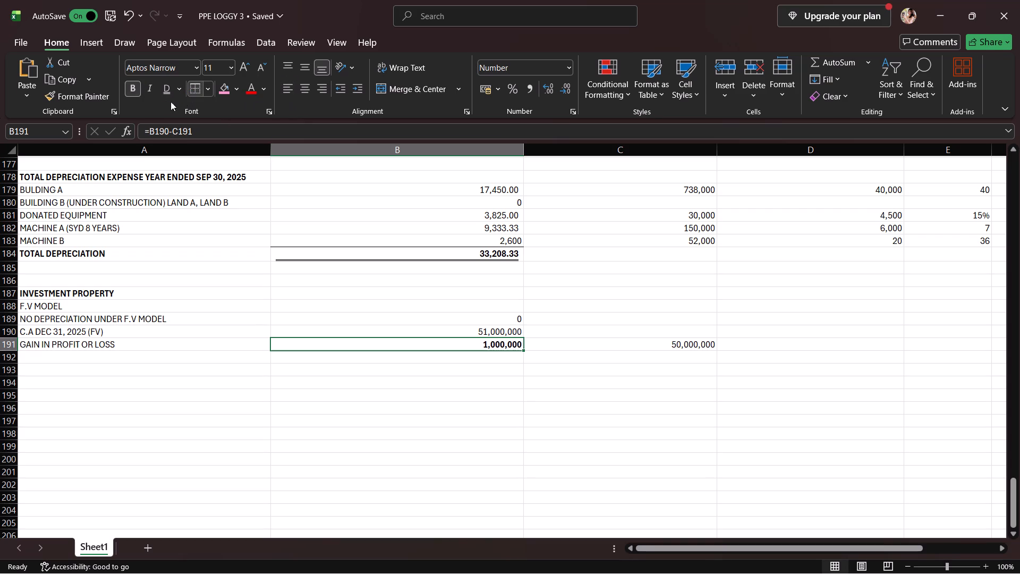
pyautogui.click(166, 91)
pyautogui.click(360, 362)
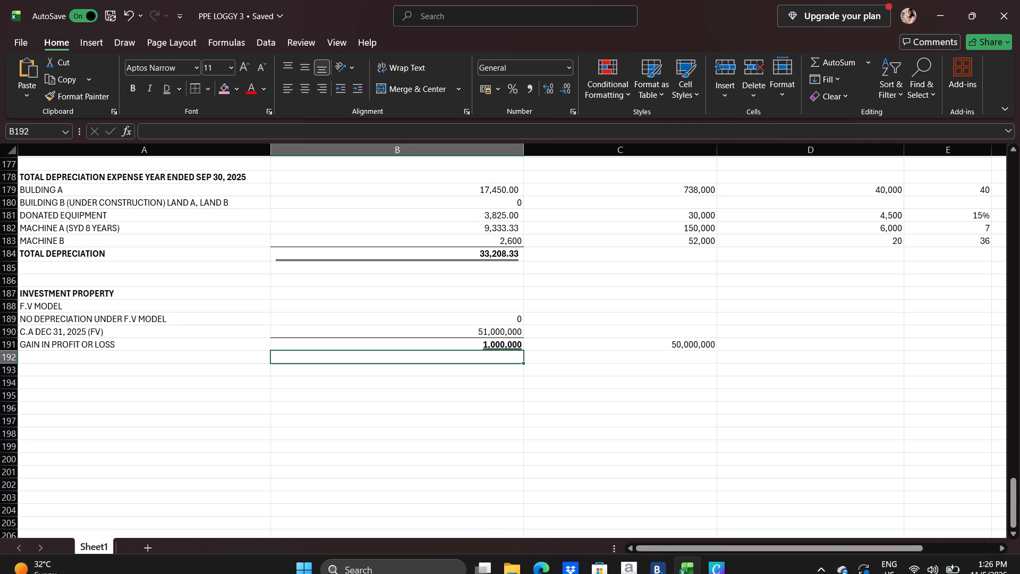
# Go to cell A193 for the next entry, leaving one blank row below the gain in profit or loss line.
pyautogui.scroll(-1, 674, 573)
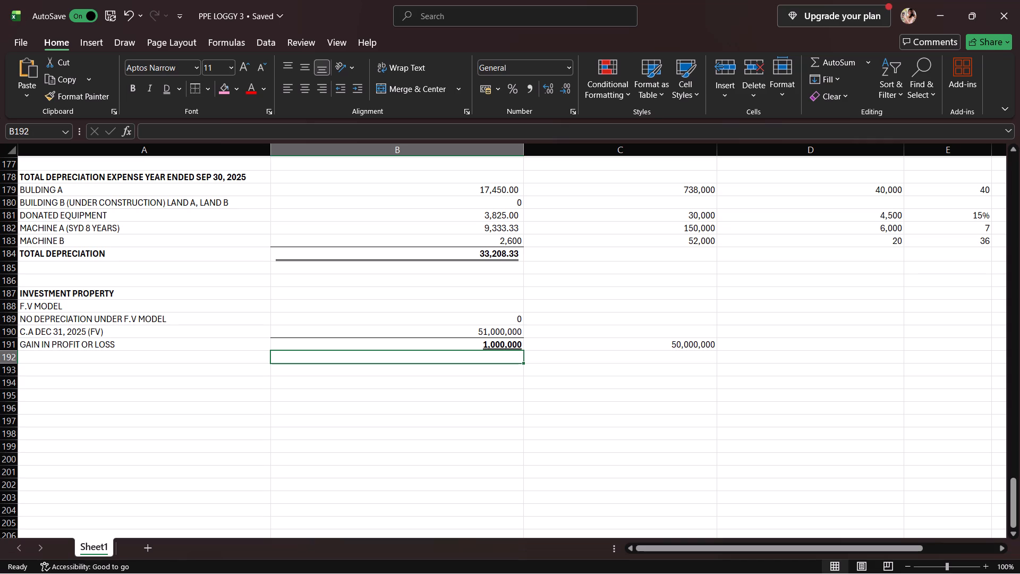
pyautogui.scroll(-2, 139, 320)
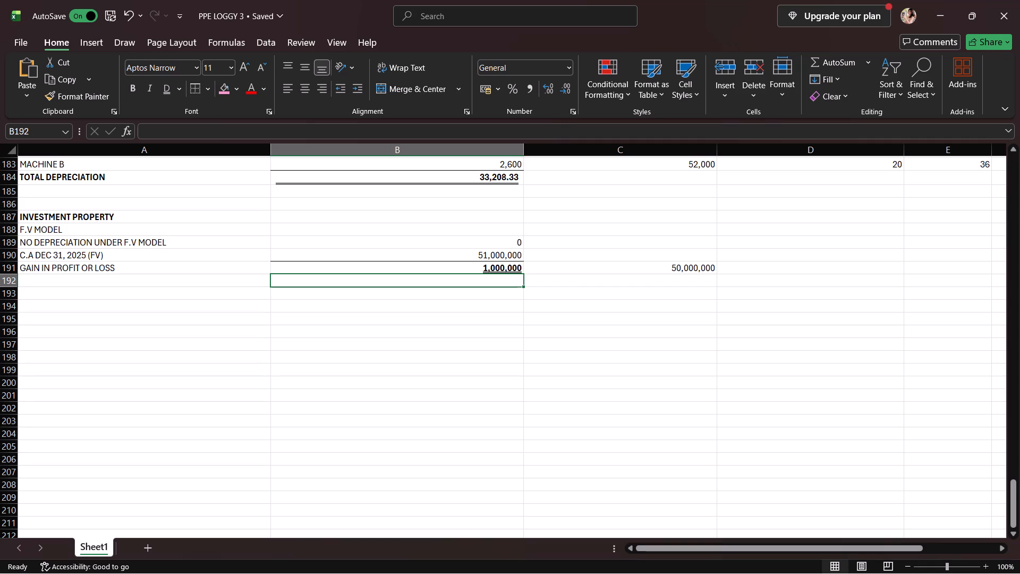
pyautogui.press('Down')
pyautogui.press('Left')
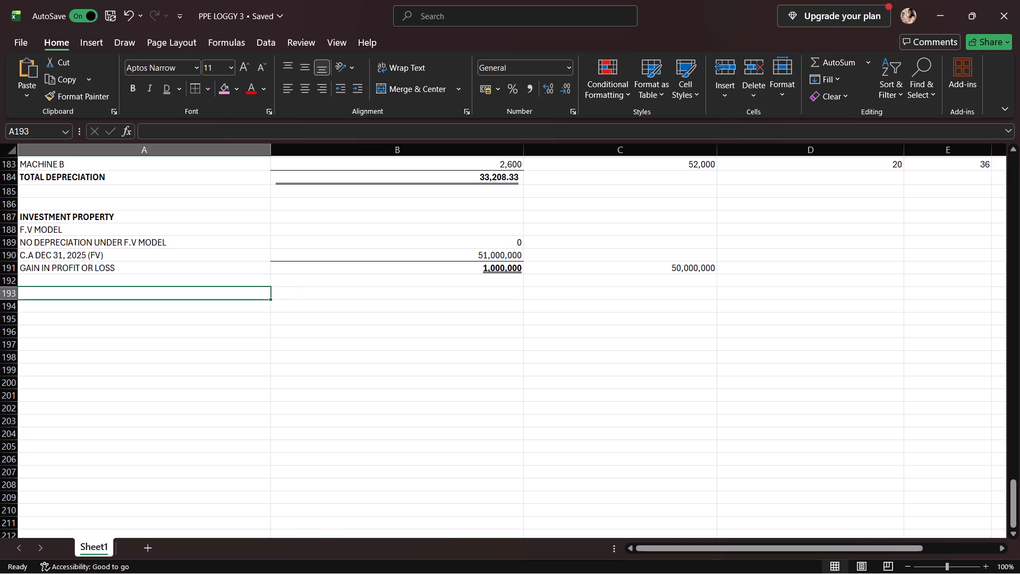
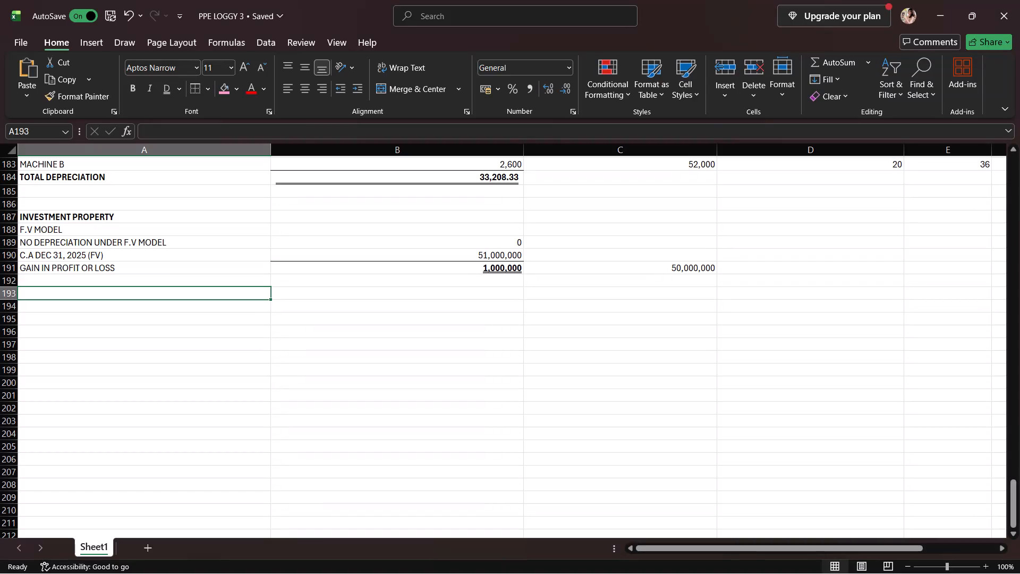
# Enter the heading TOTAL GAIN ON ASSET DISPOSAL FOR 2025 in A193.
pyautogui.click(294, 285)
pyautogui.click(295, 299)
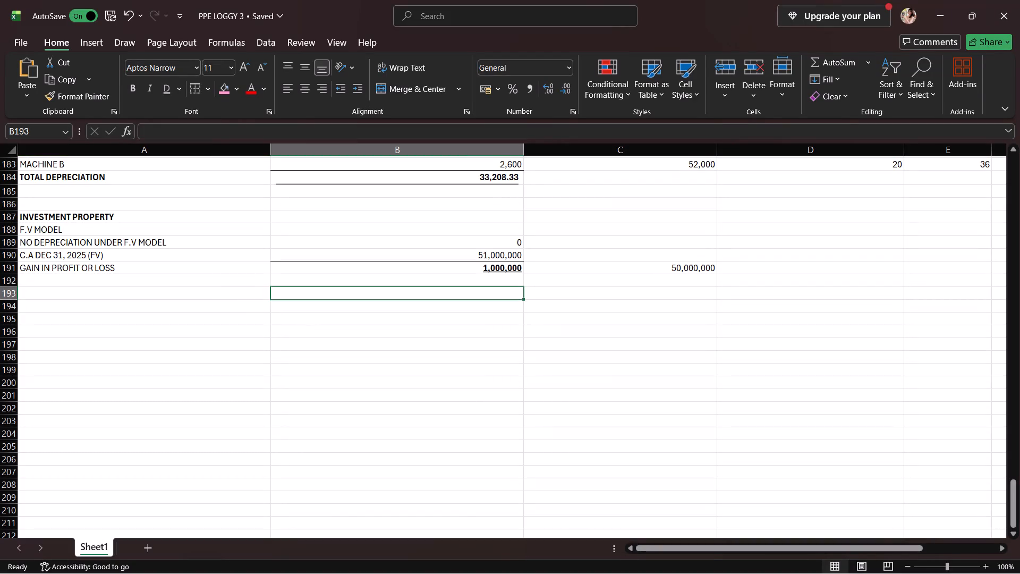
pyautogui.click(260, 293)
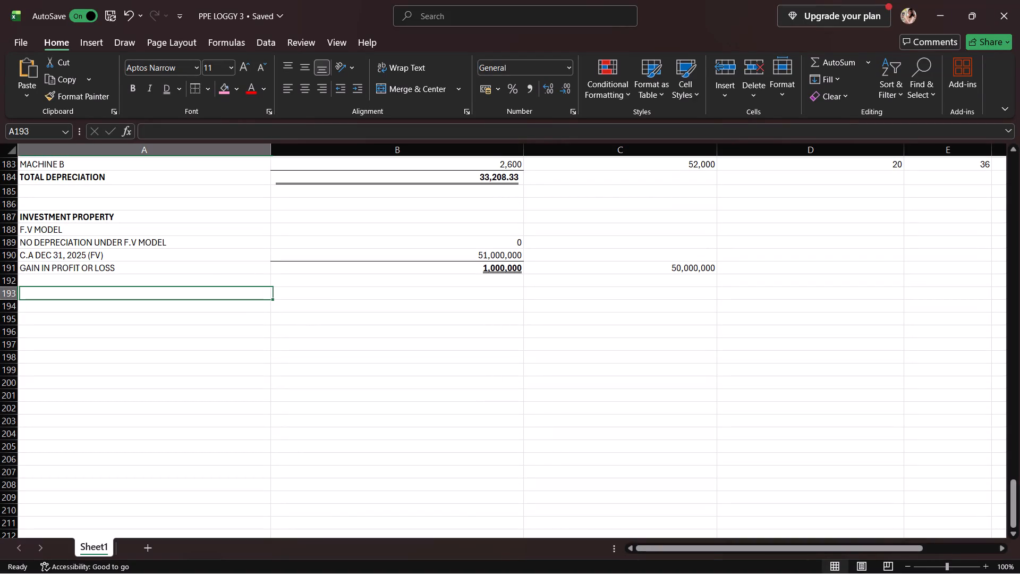
pyautogui.click(218, 279)
pyautogui.click(219, 290)
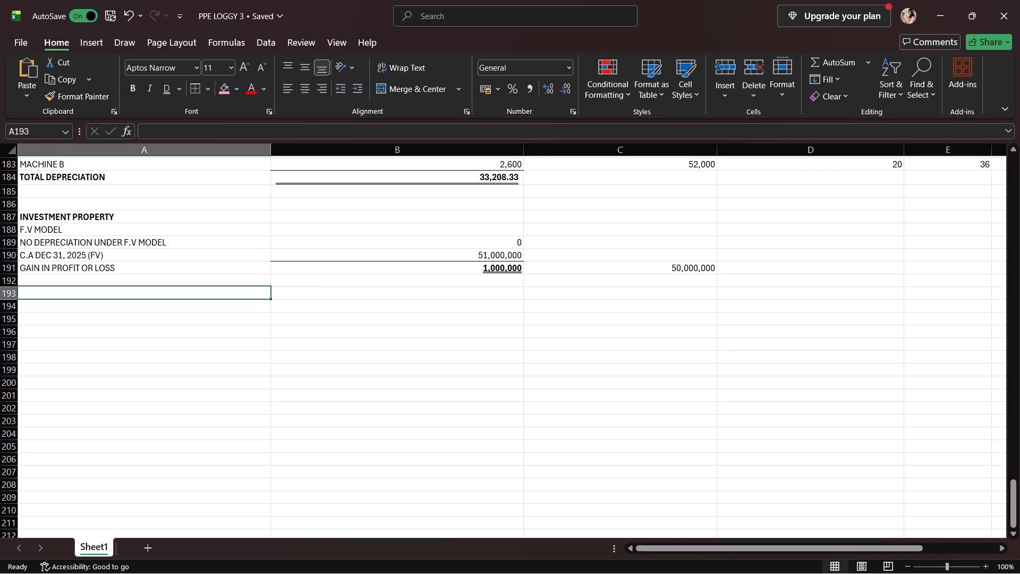
pyautogui.press('a')
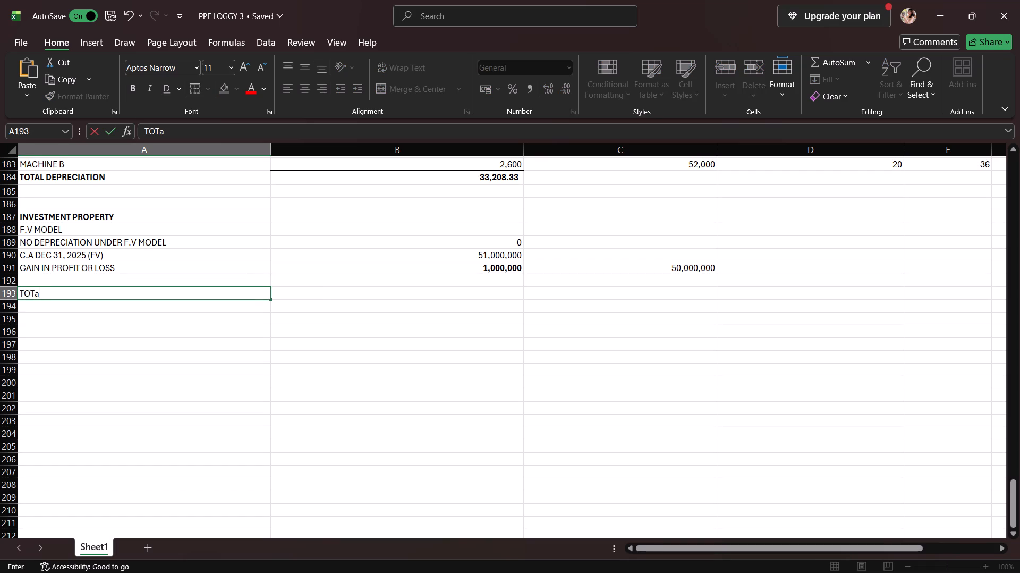
pyautogui.write('AL GAIN ON ASSET')
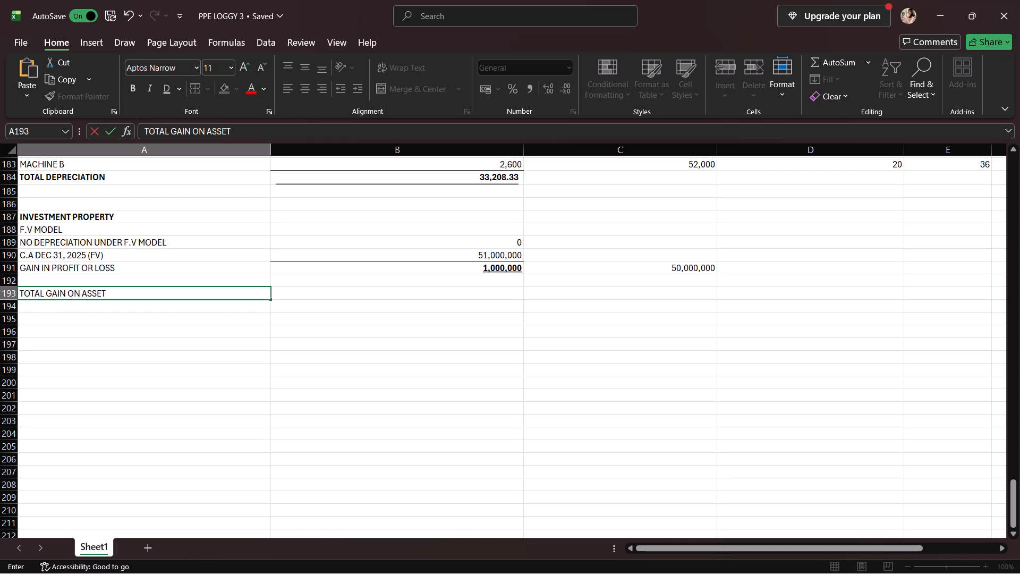
pyautogui.press('space')
pyautogui.write('DISPOSAL')
pyautogui.press('space')
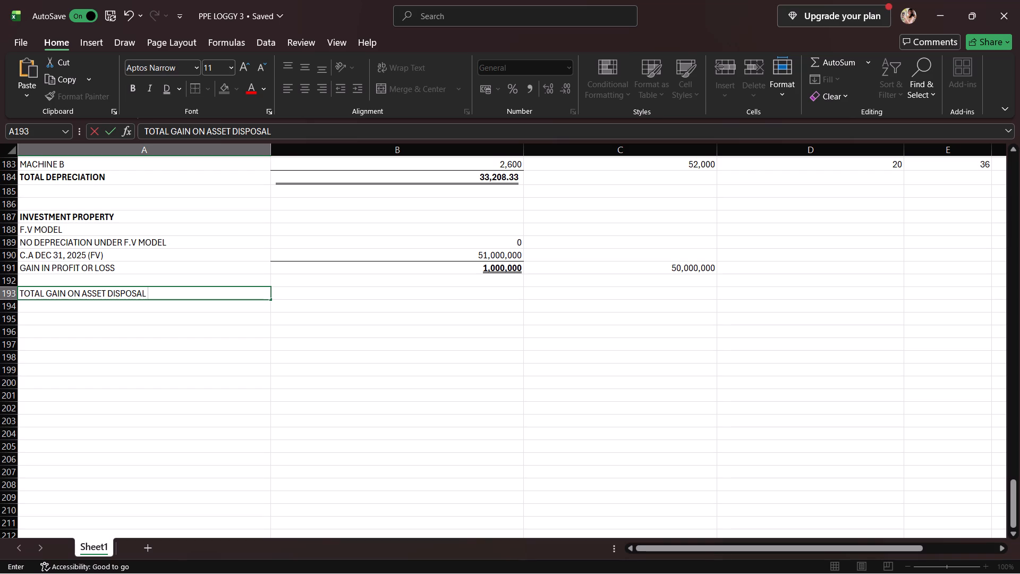
pyautogui.write('FOR')
pyautogui.press('space')
pyautogui.write('202')
pyautogui.press('5')
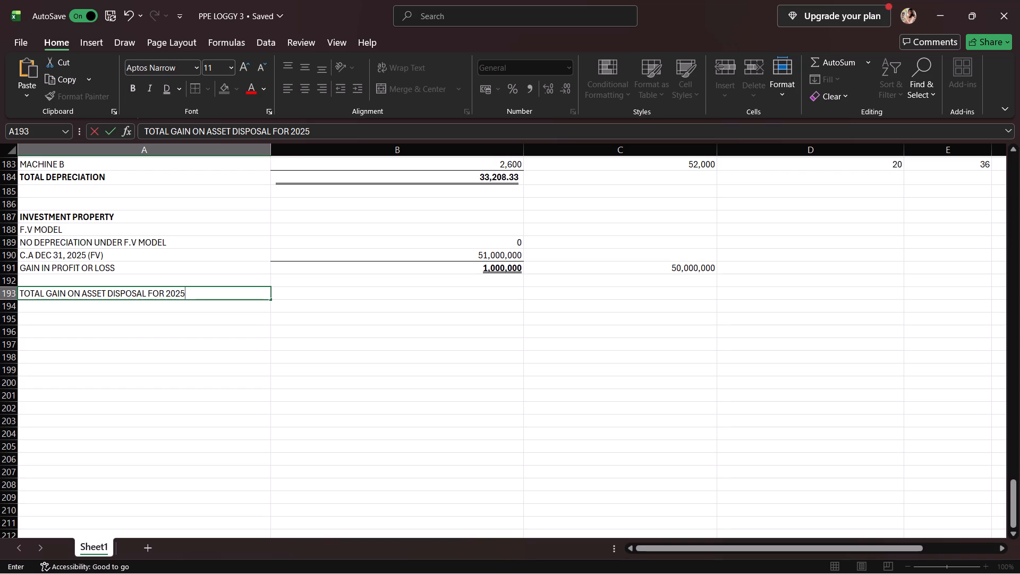
pyautogui.press('Return')
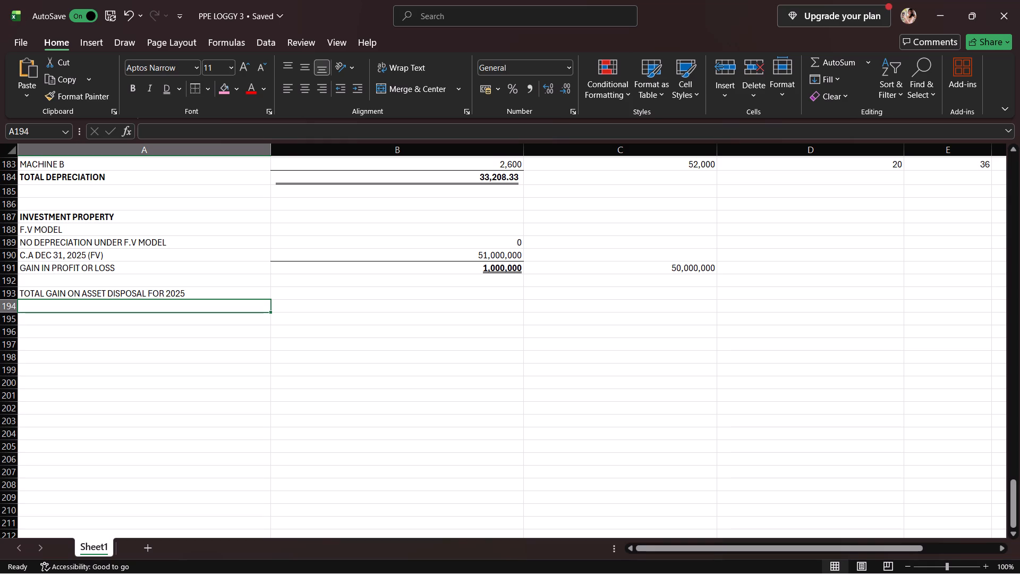
# Enter the label GAIN ON TRADE IN OF OLD CAR in A194 under the asset disposal heading.
pyautogui.write('GAIN')
pyautogui.press('space')
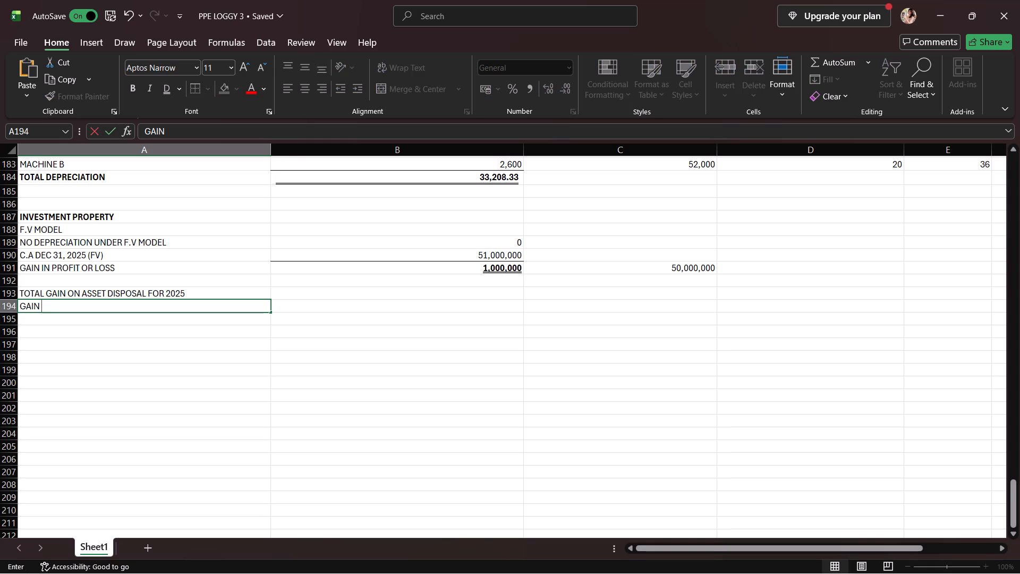
pyautogui.write('ON TRADE')
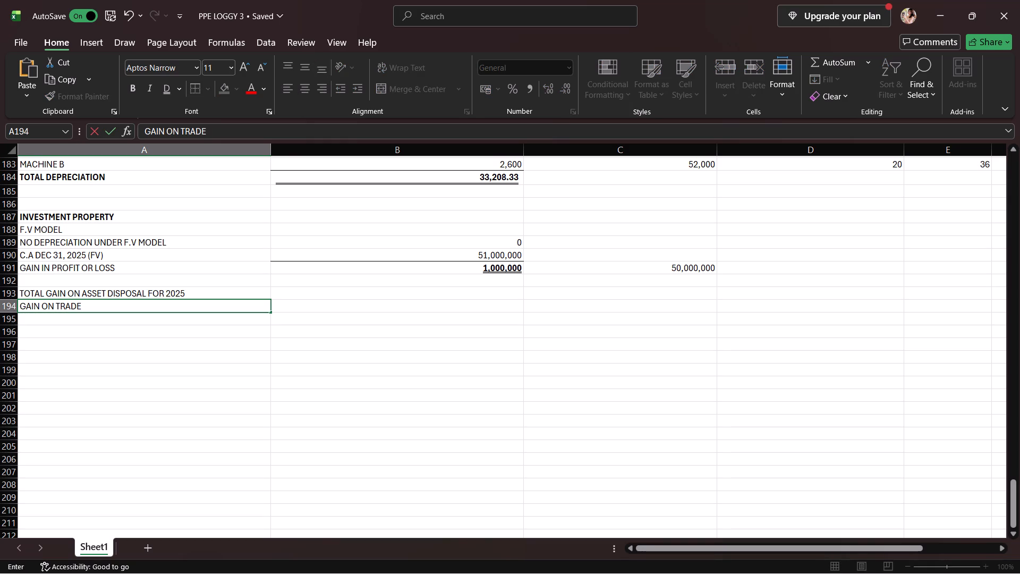
pyautogui.press('space')
pyautogui.write('IN OF OLD AR')
pyautogui.press('BackSpace')
pyautogui.press('BackSpace')
pyautogui.write('CAR')
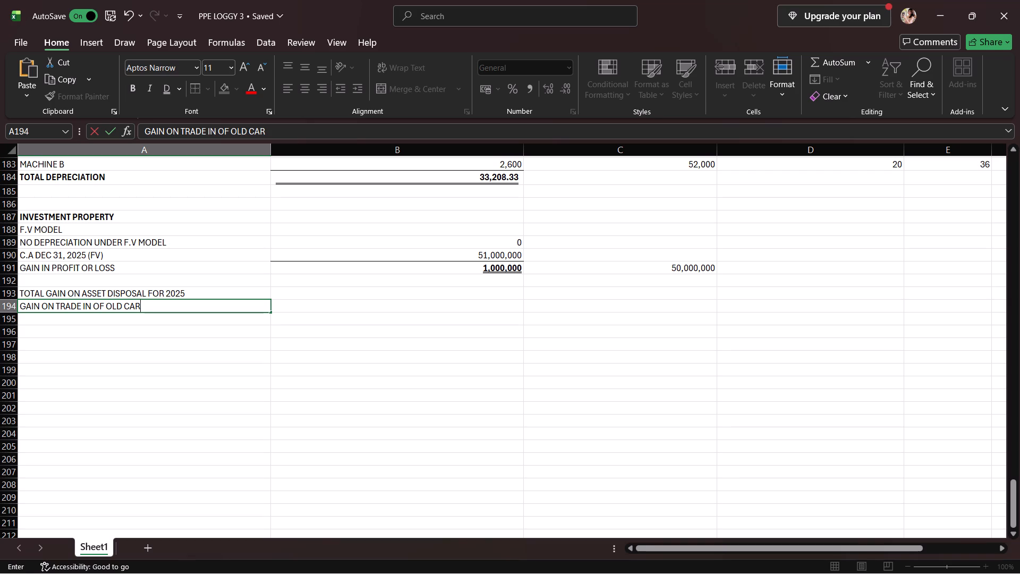
pyautogui.press('Return')
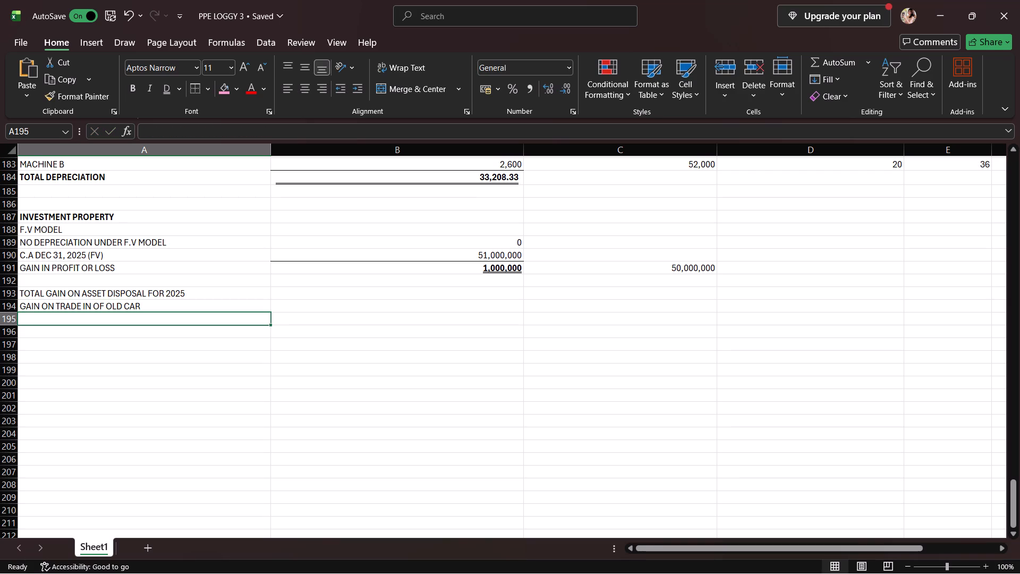
# Enter the label GAIN ON MACHINE DESTROYED BY FIRE in A195, correcting any typos in the text.
pyautogui.write('GSIN')
pyautogui.press('space')
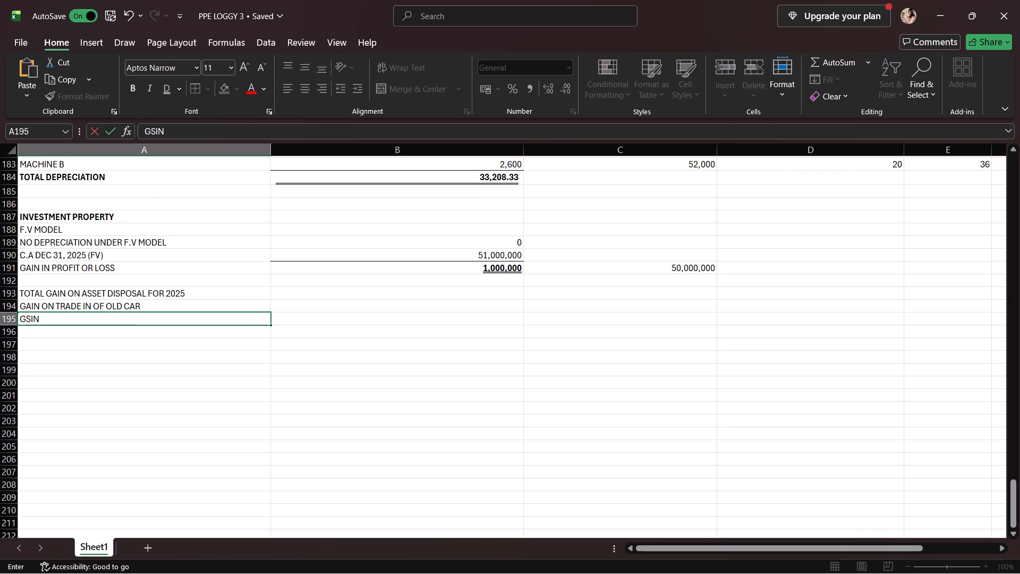
pyautogui.press('BackSpace')
pyautogui.press('BackSpace')
pyautogui.press('BackSpace')
pyautogui.press('BackSpace')
pyautogui.press('BackSpace')
pyautogui.write('AIN ON MACHINE')
pyautogui.press('space')
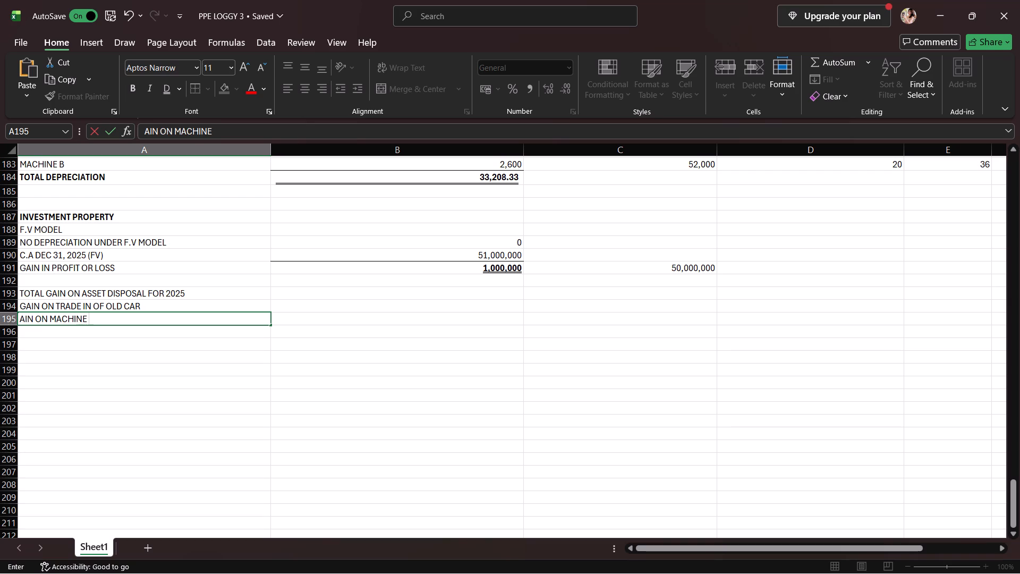
pyautogui.click(16, 317)
pyautogui.click(18, 318)
pyautogui.click(21, 318)
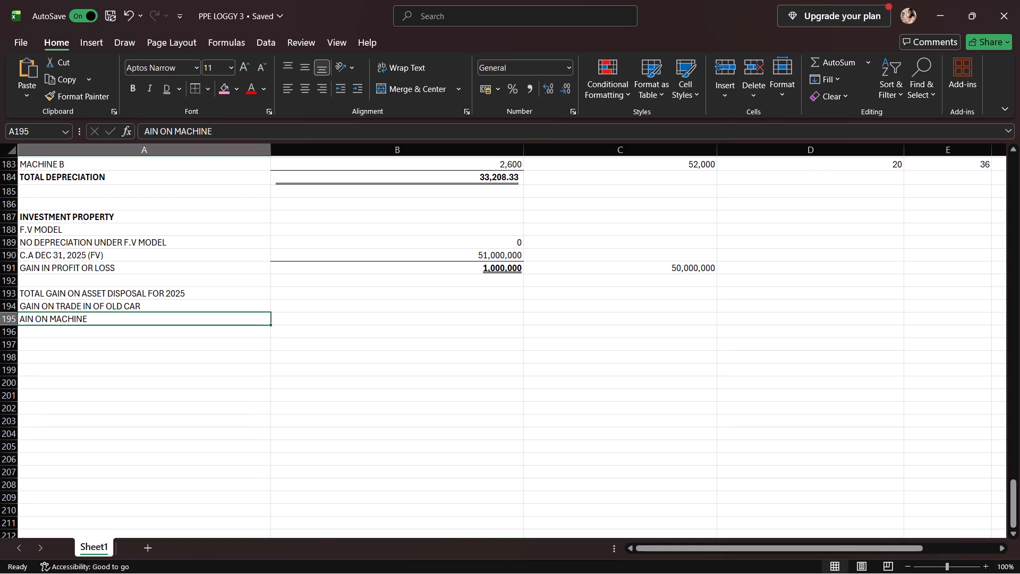
pyautogui.click(27, 322)
pyautogui.click(143, 130)
pyautogui.press('g')
pyautogui.click(222, 133)
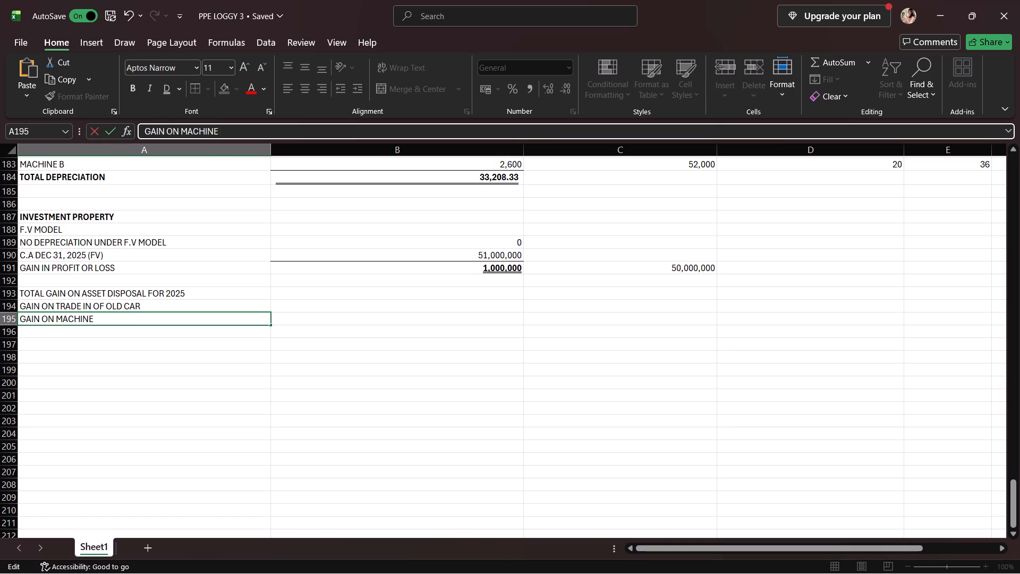
pyautogui.write('DESTRY')
pyautogui.press('BackSpace')
pyautogui.write('OYED')
pyautogui.press('space')
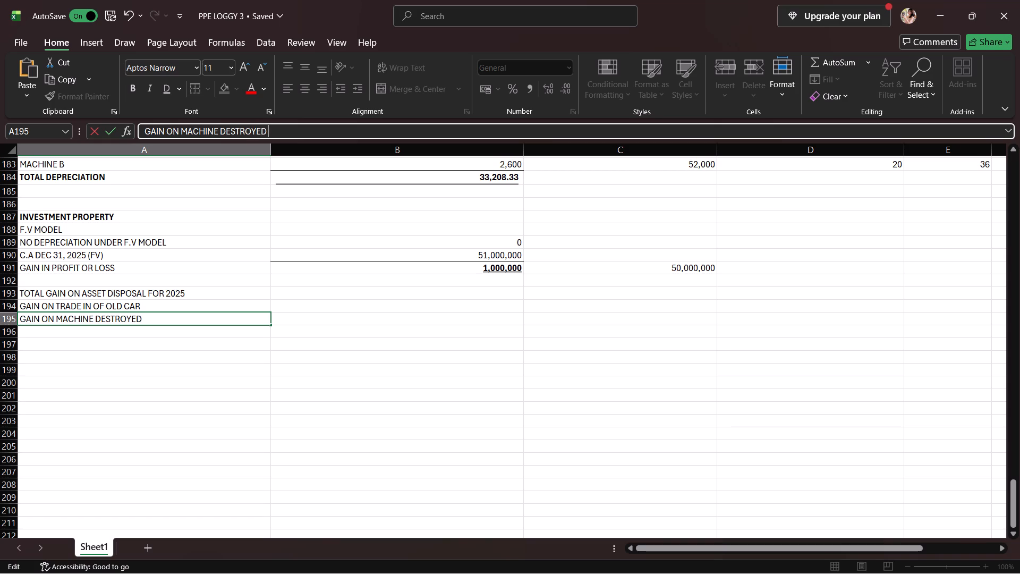
pyautogui.write('BY FIRE')
pyautogui.press('space')
# Make the asset disposal gain heading in A193 bold.
pyautogui.click(157, 291)
pyautogui.click(139, 86)
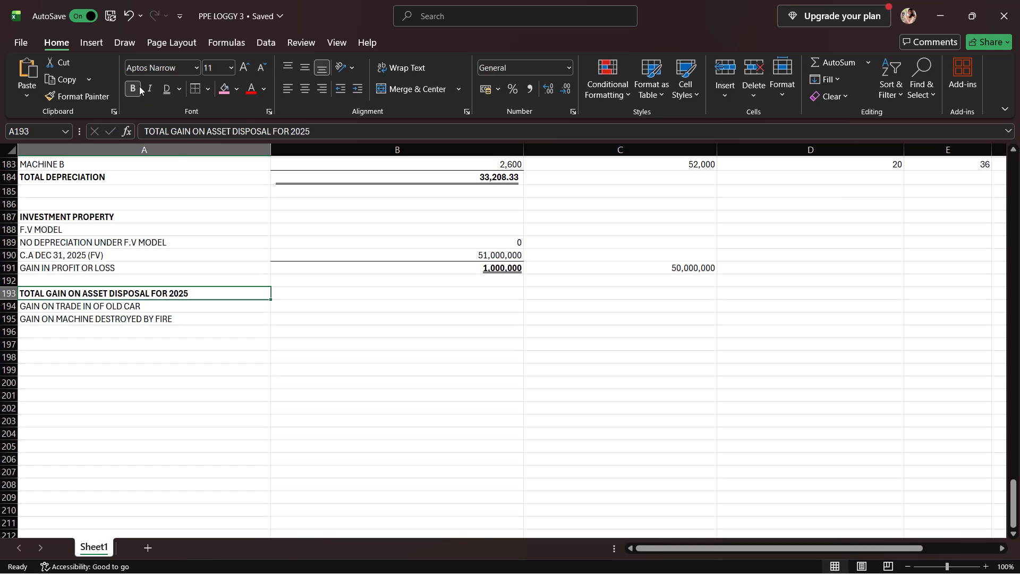
# Enter the gain amounts: 23,000 in B194 for the old car and 40,000 in B195 for the destroyed machine.
pyautogui.click(225, 301)
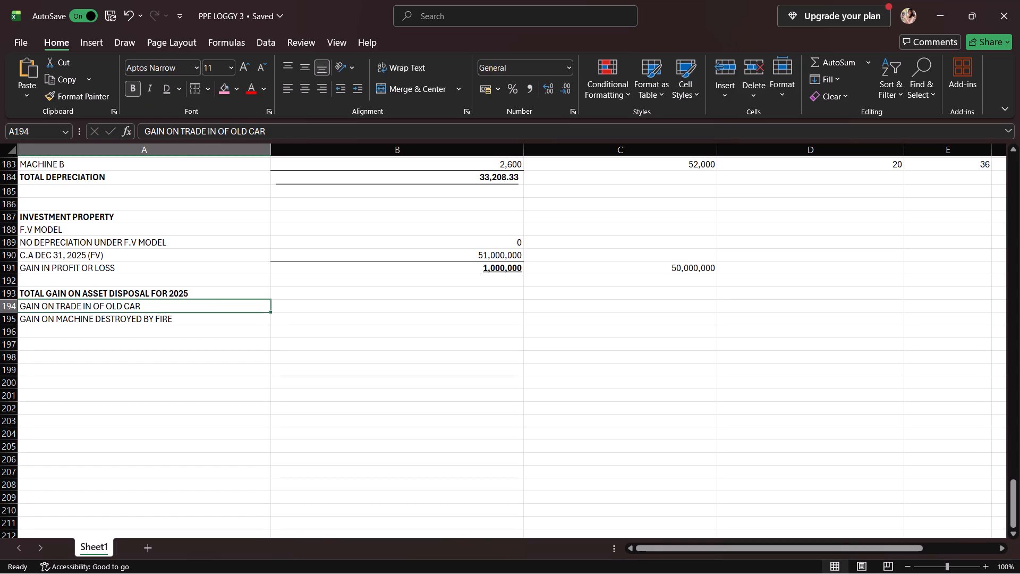
pyautogui.click(286, 306)
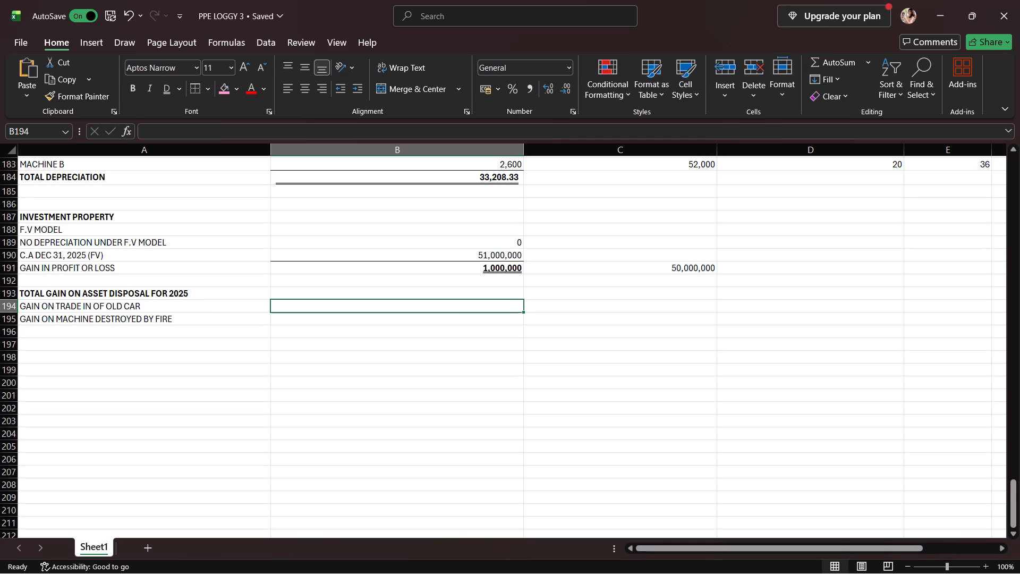
pyautogui.write('23,000')
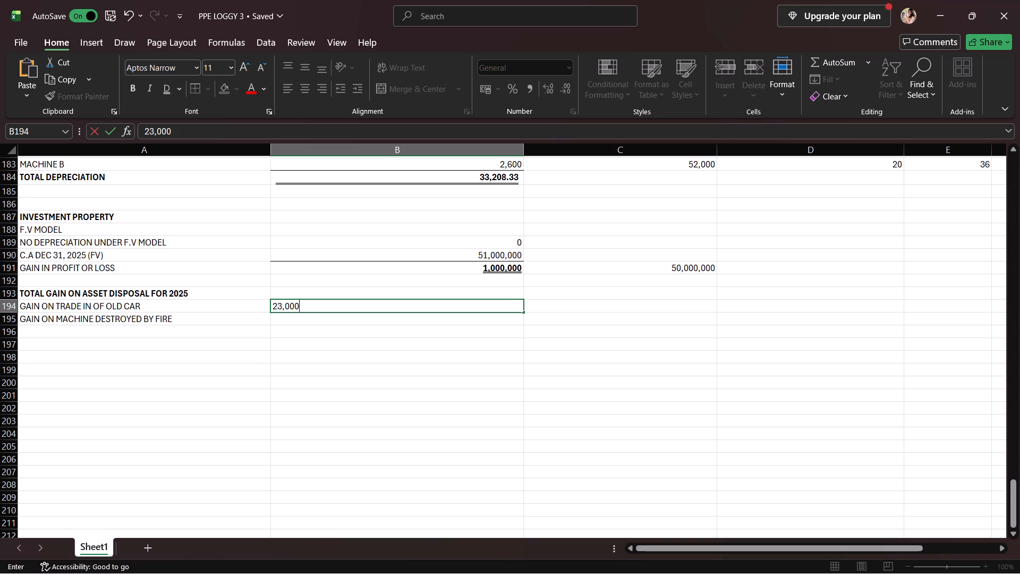
pyautogui.press('Return')
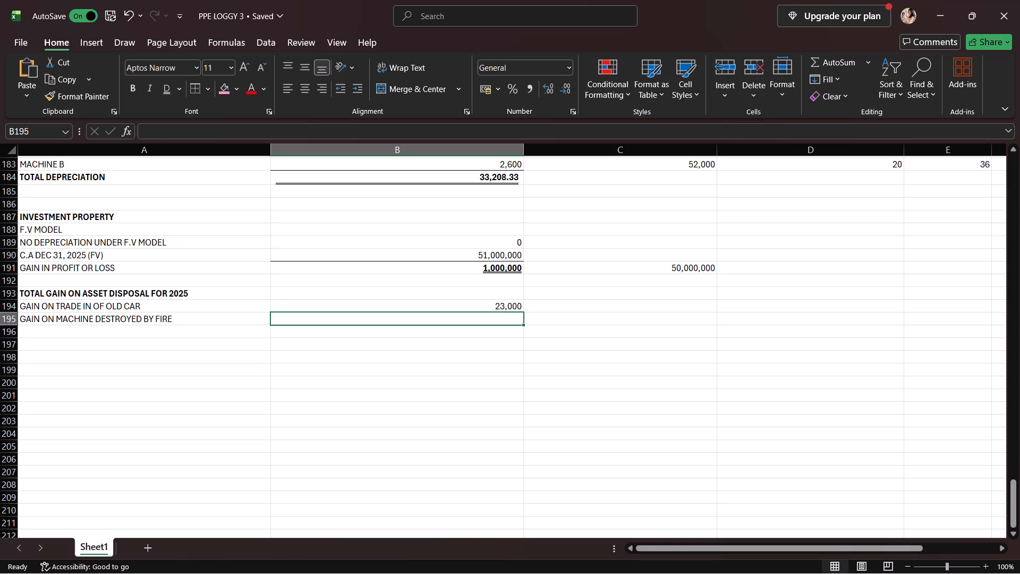
pyautogui.write('40,000')
pyautogui.press('Return')
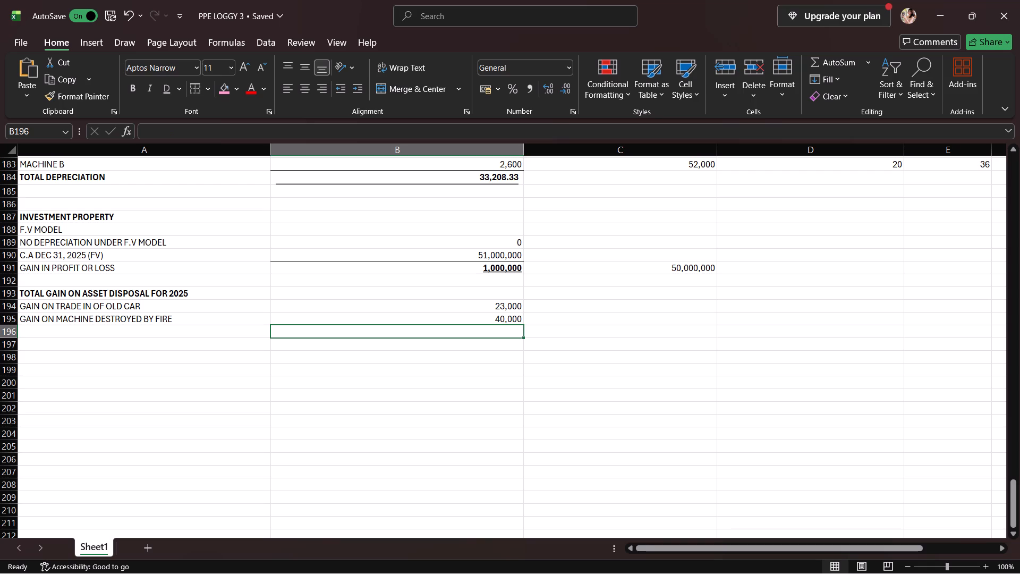
# Enter the label TOTAL in A196 below the two disposal gains.
pyautogui.press('Left')
pyautogui.write('TOTAL')
pyautogui.press('Right')
# Add a top border to B196, the amount cell of the TOTAL row.
pyautogui.click(200, 90)
# Enter the formula =B194+B195 in B196 to total the disposal gains.
pyautogui.press('=')
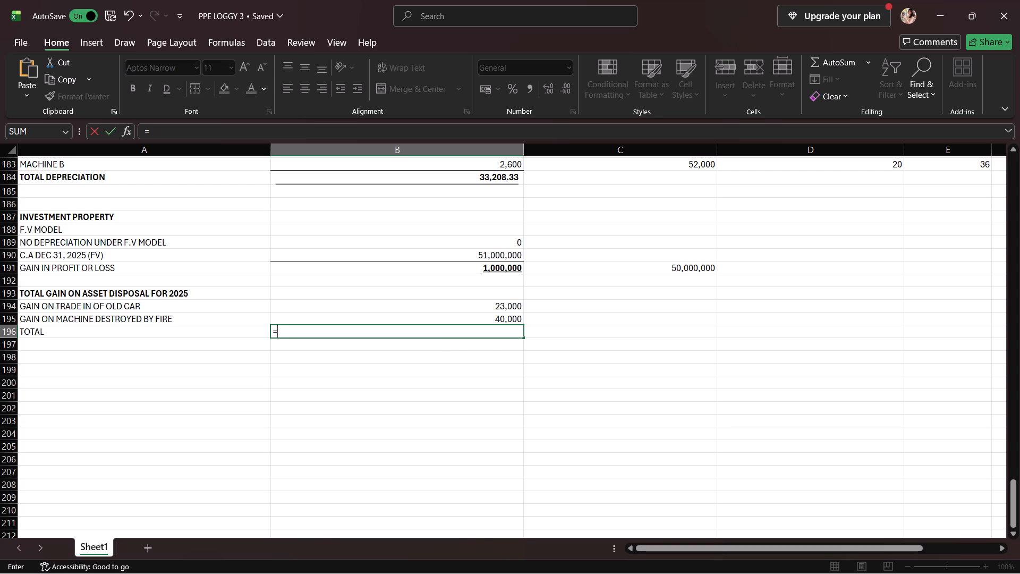
pyautogui.click(455, 305)
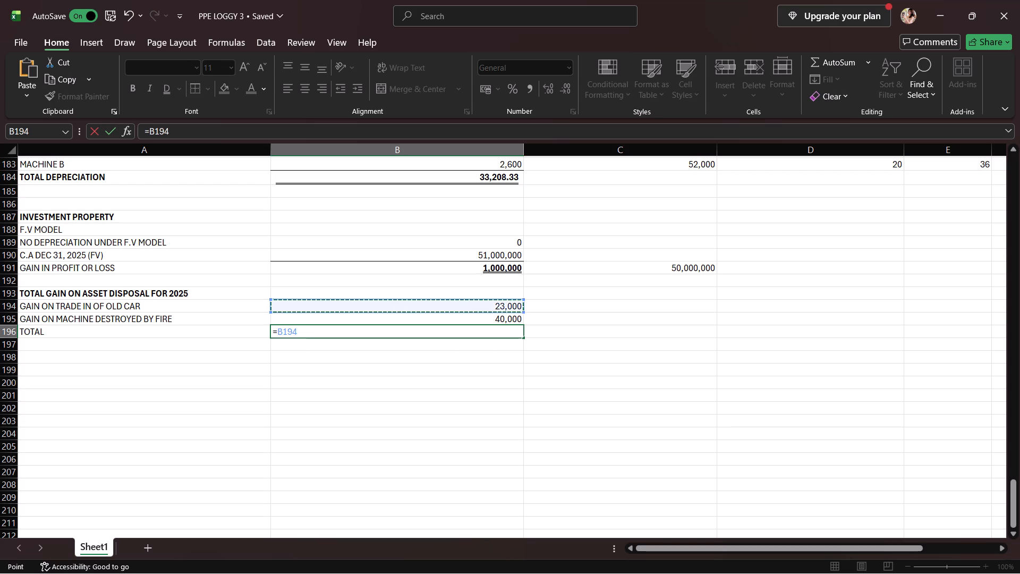
pyautogui.press('+')
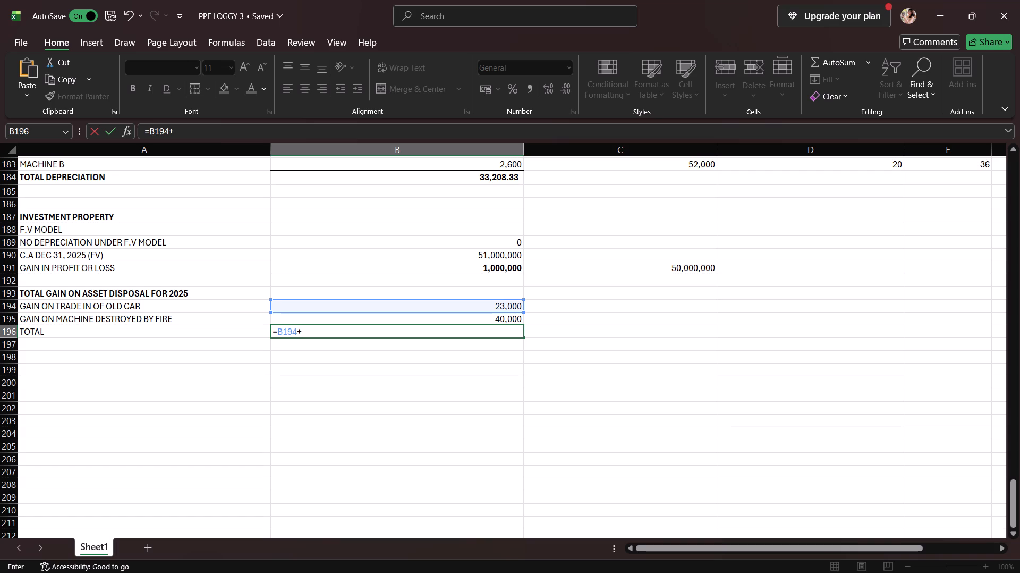
pyautogui.click(475, 319)
pyautogui.press('Return')
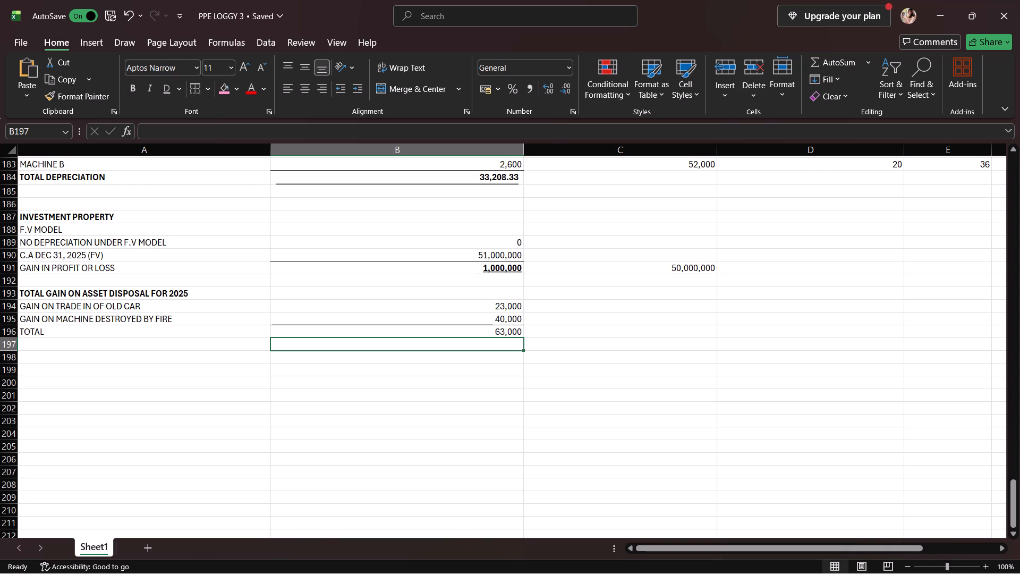
# Make the TOTAL label in A196 bold.
pyautogui.click(504, 335)
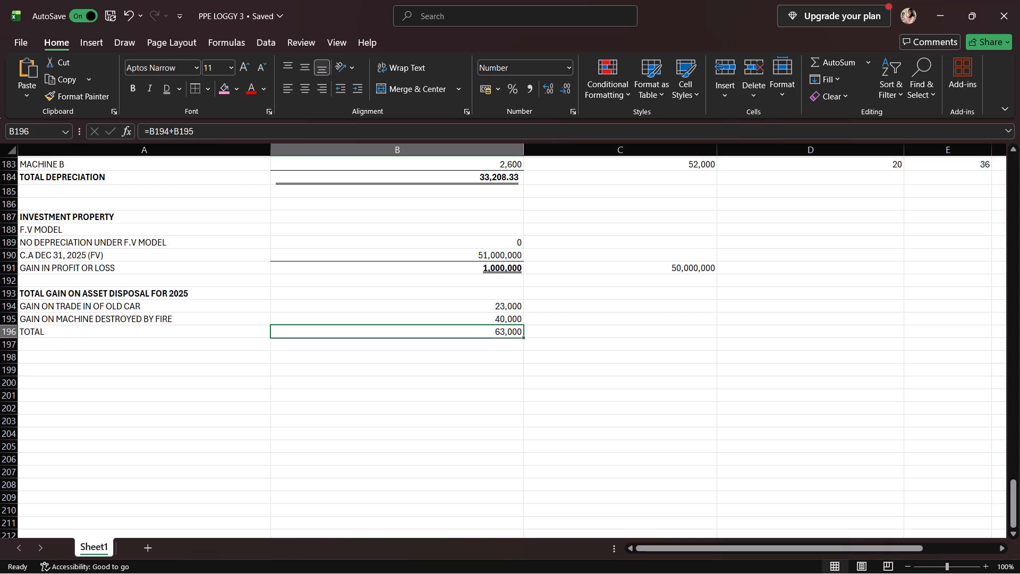
pyautogui.click(224, 325)
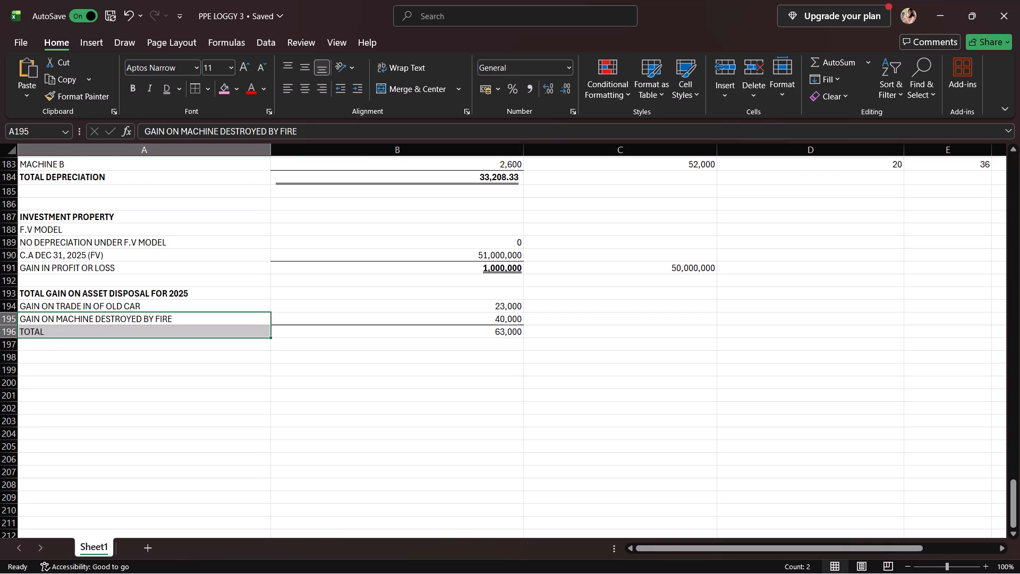
pyautogui.click(233, 330)
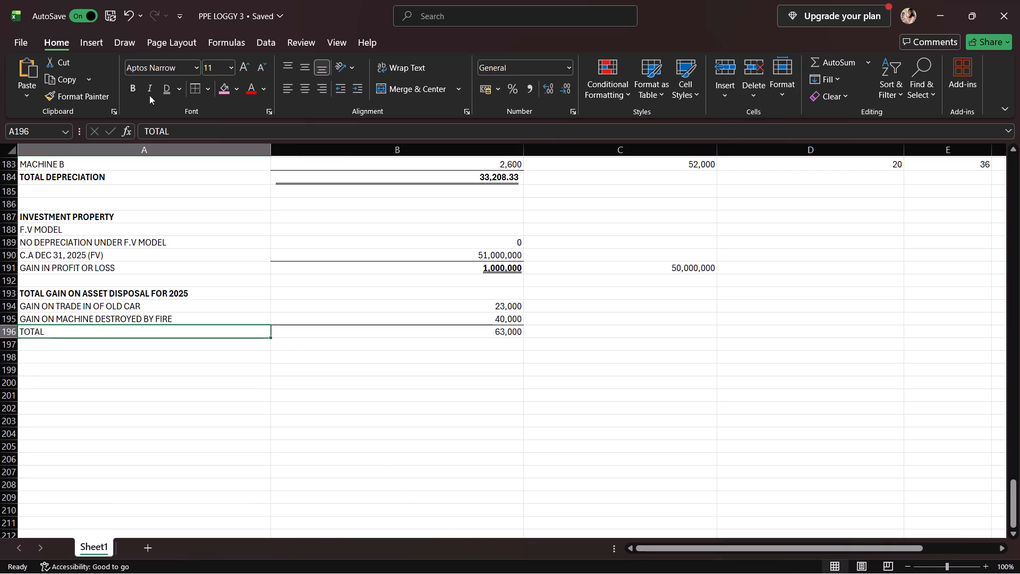
pyautogui.click(125, 89)
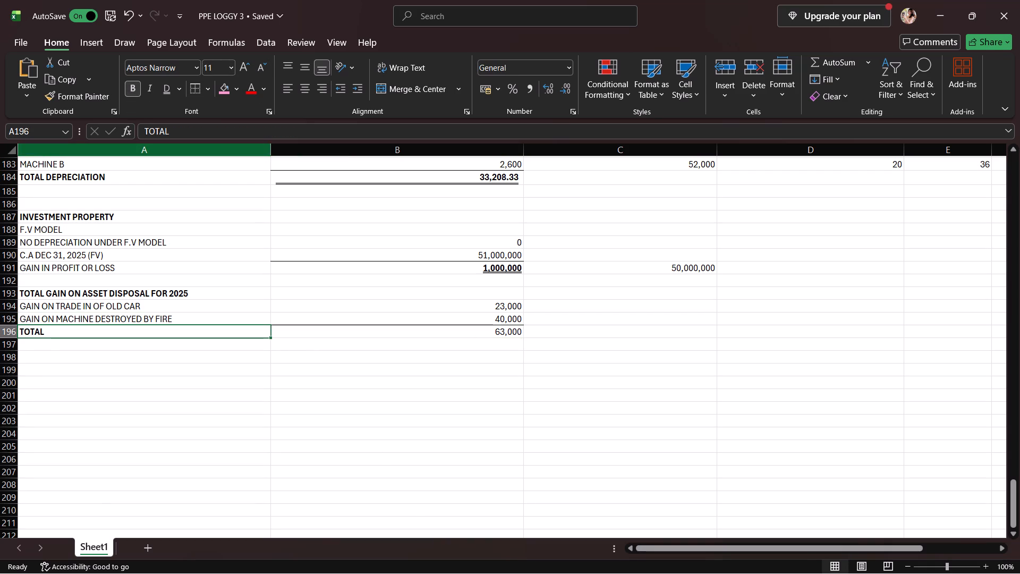
# Format the total disposal gain in B196 as bold with a double underline.
pyautogui.click(419, 339)
pyautogui.click(414, 333)
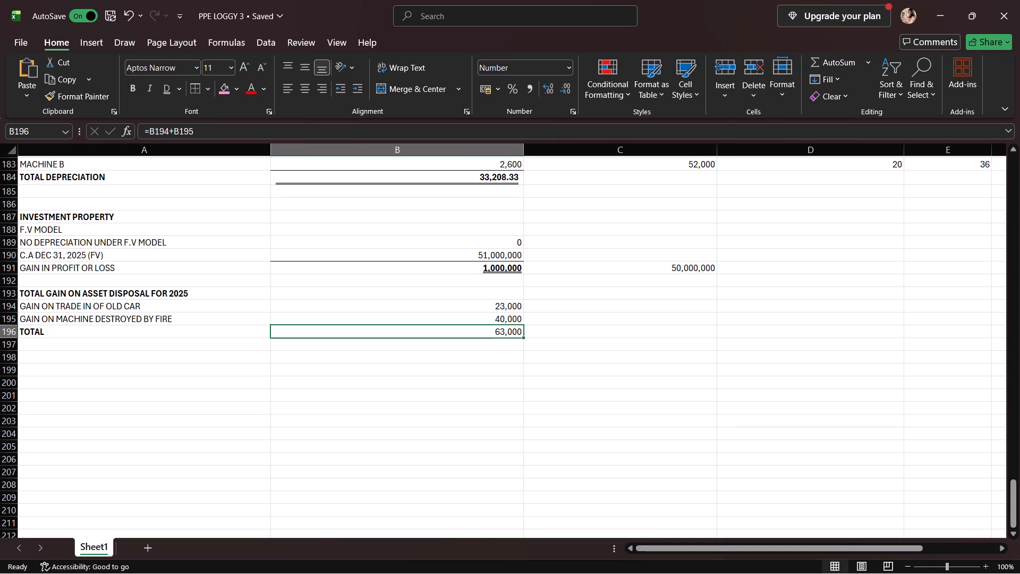
pyautogui.click(118, 82)
pyautogui.click(134, 82)
pyautogui.click(165, 87)
# Enter the heading ACCUMULATED DEPRECIATION OF BUILDING DEC 31, 2025 in A198, below the disposal gain section.
pyautogui.scroll(-2, 273, 265)
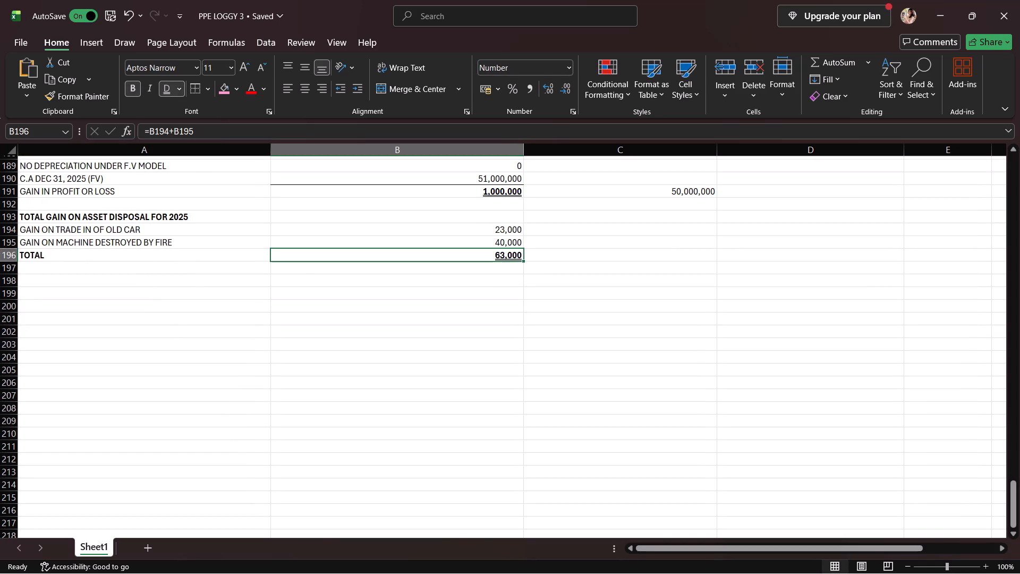
pyautogui.click(256, 280)
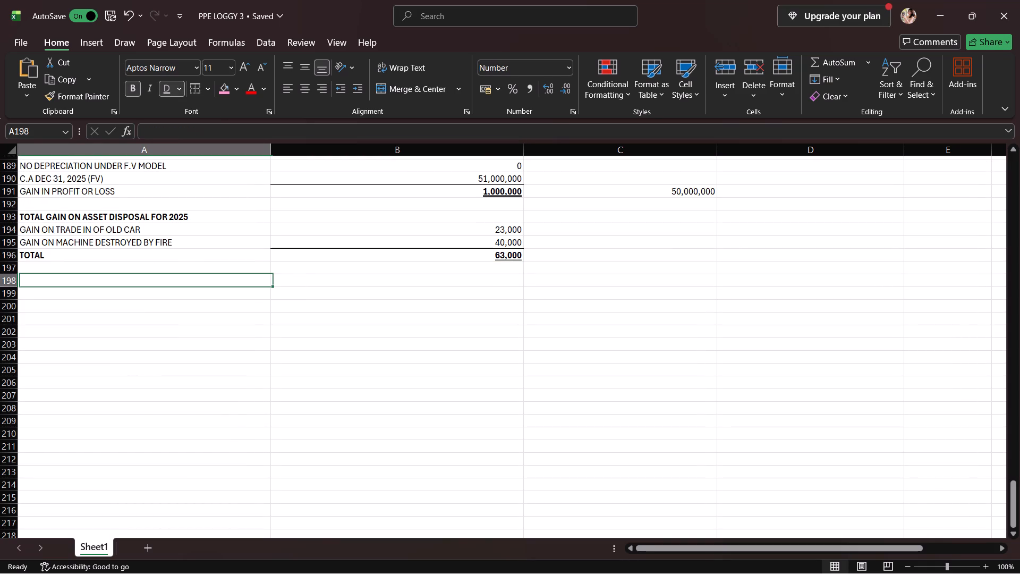
pyautogui.write('ACCUMULATED')
pyautogui.press('space')
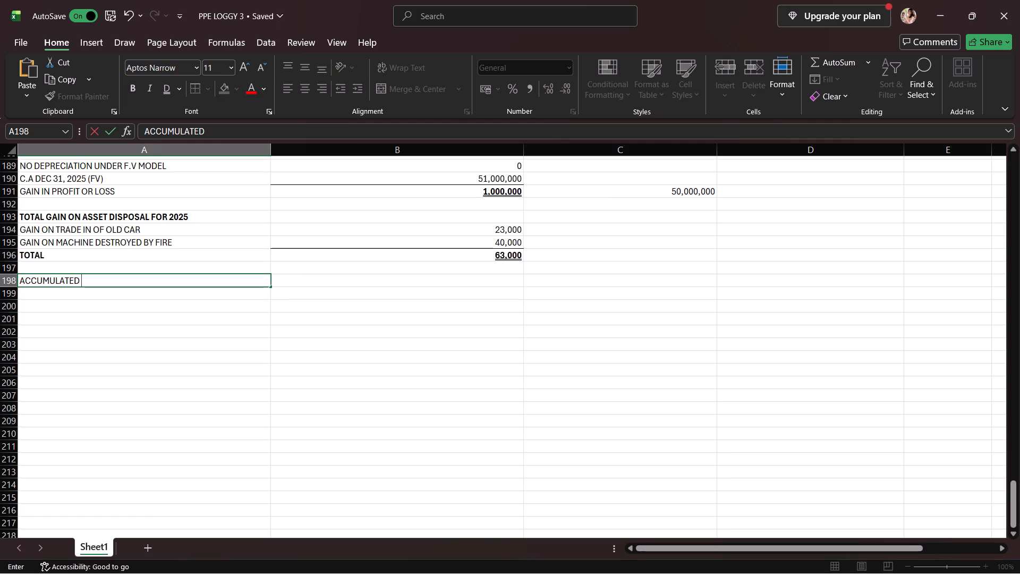
pyautogui.write('DEPRECIATION')
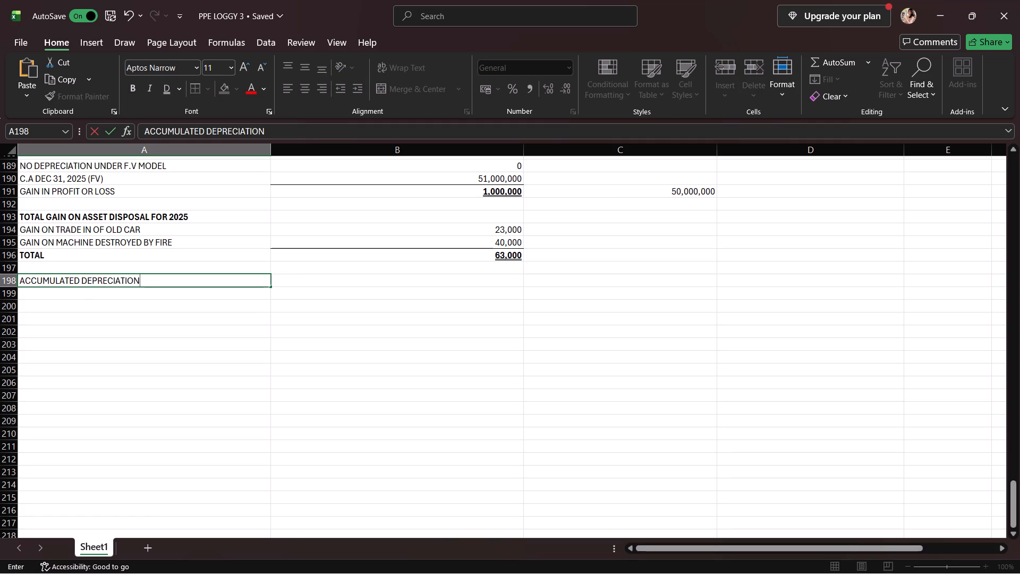
pyautogui.press('space')
pyautogui.write('OF BUILID')
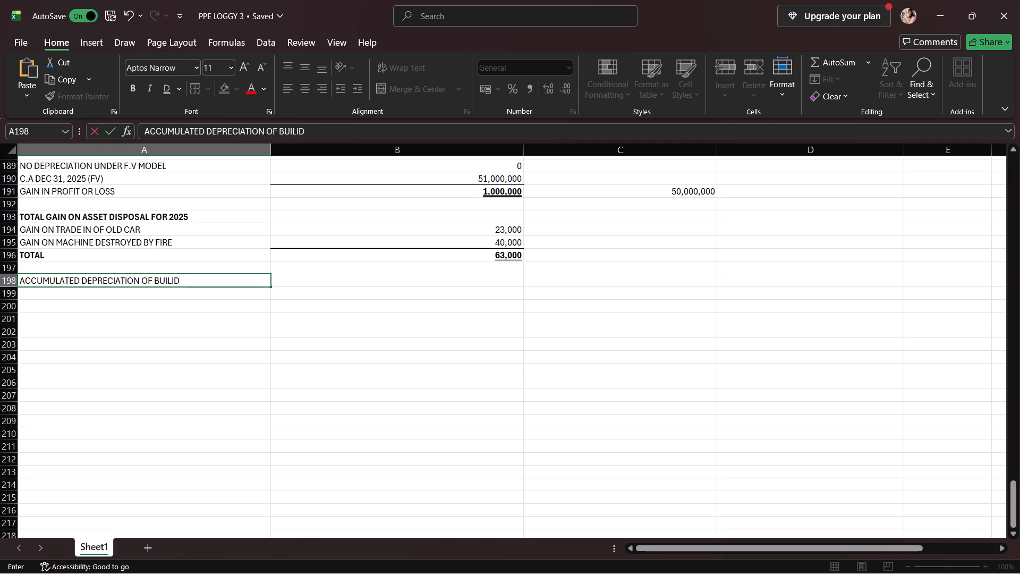
pyautogui.press('BackSpace')
pyautogui.press('BackSpace')
pyautogui.write('DING')
pyautogui.press('space')
pyautogui.write('DEC 31')
pyautogui.write(',')
pyautogui.press('space')
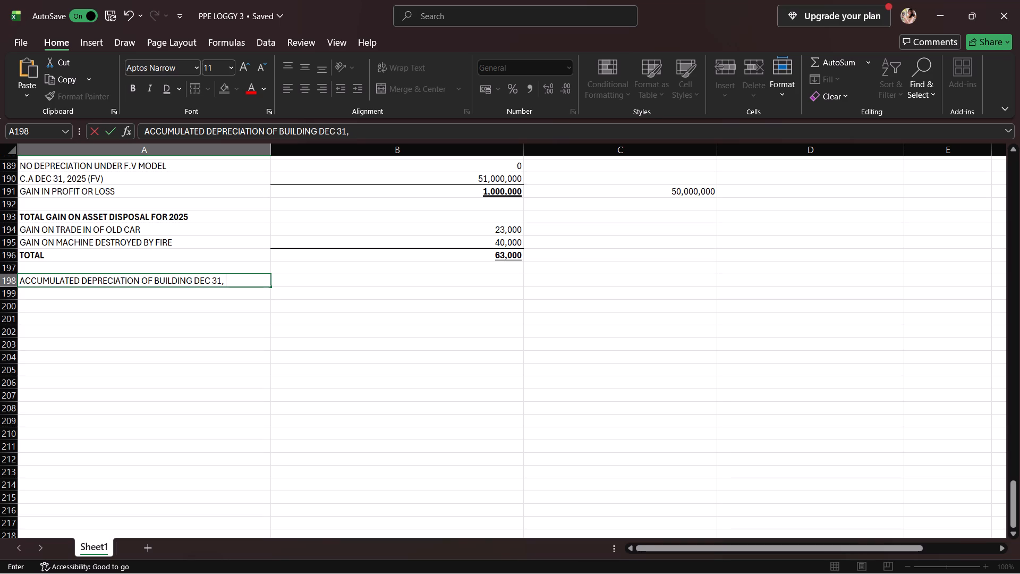
pyautogui.write('2025')
pyautogui.press('Return')
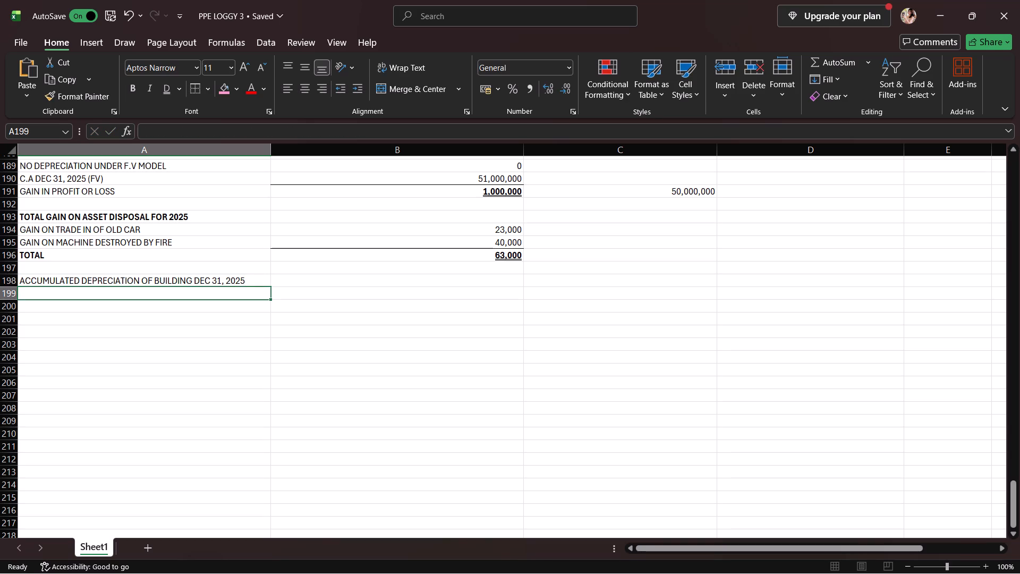
# Make the accumulated depreciation heading in A198 bold, then move to A199 below it.
pyautogui.click(226, 281)
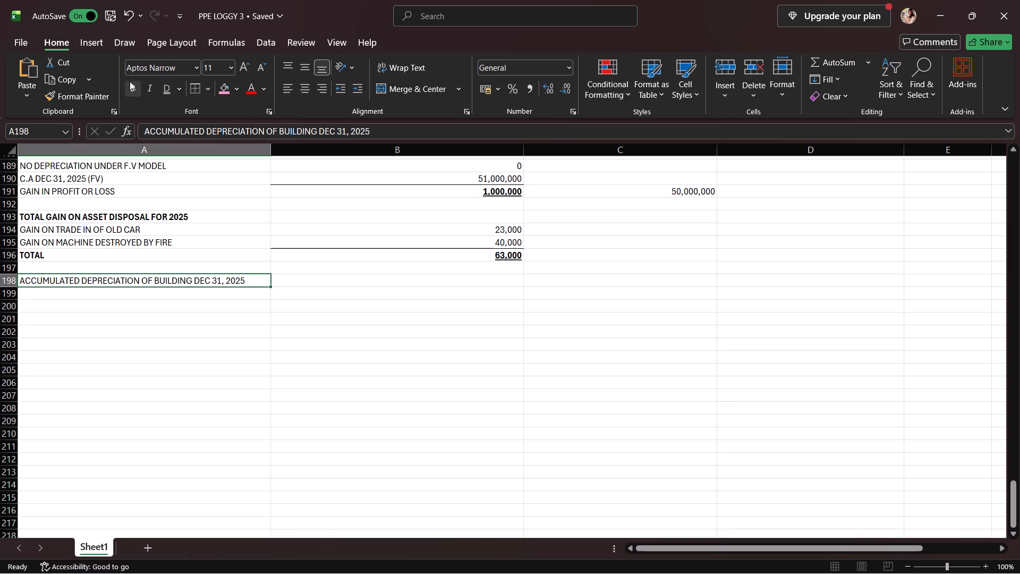
pyautogui.click(130, 81)
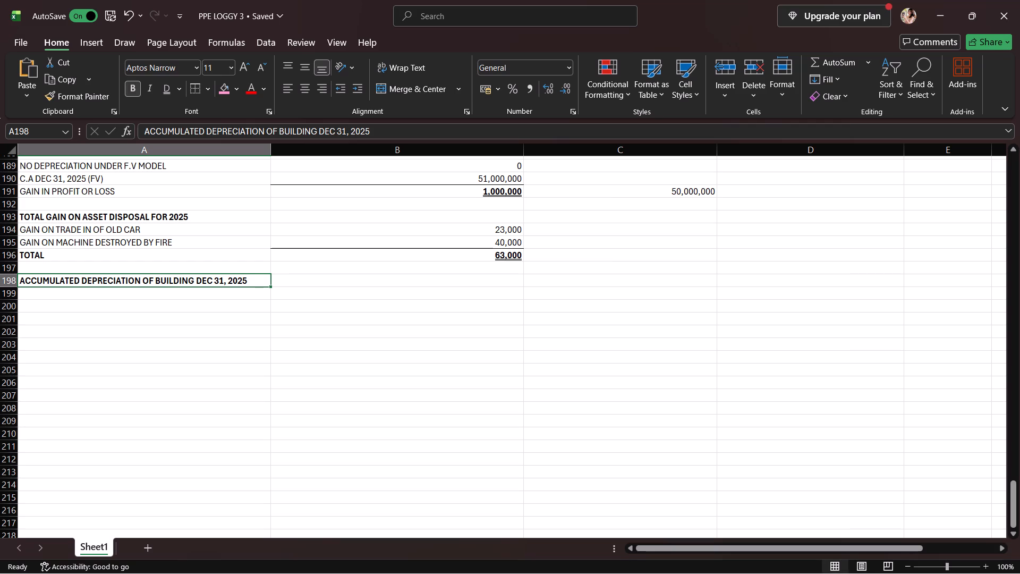
pyautogui.click(137, 296)
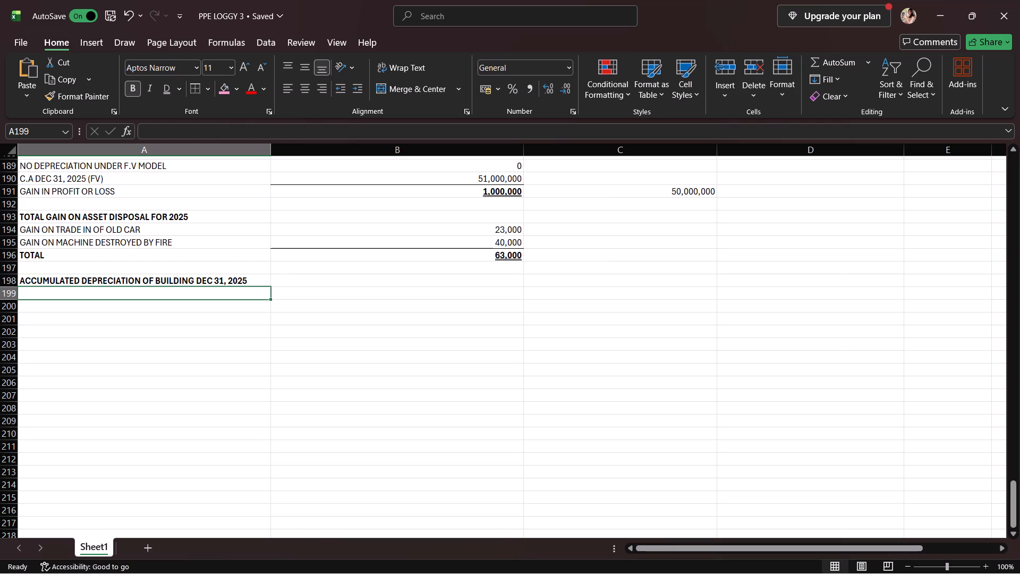
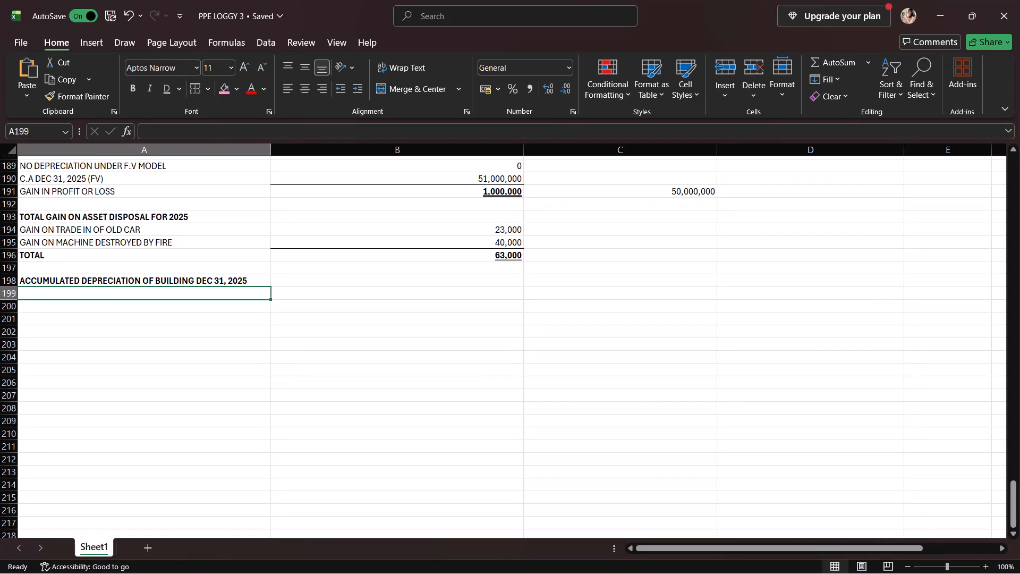
# Enter the label BALANCE, JAN 1, 2025 in A199 under the accumulated depreciation heading.
pyautogui.click(171, 293)
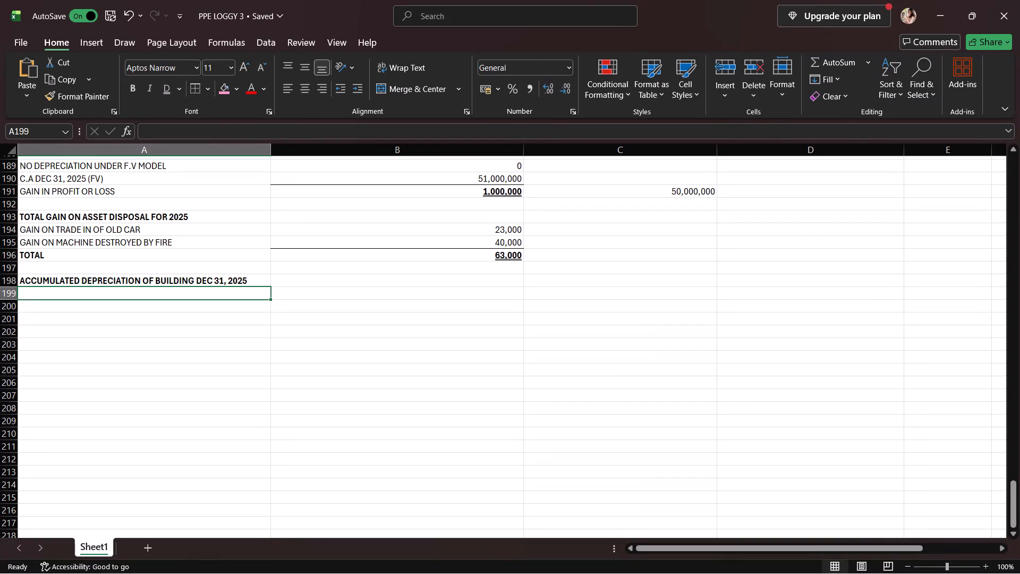
pyautogui.click(168, 303)
pyautogui.click(165, 299)
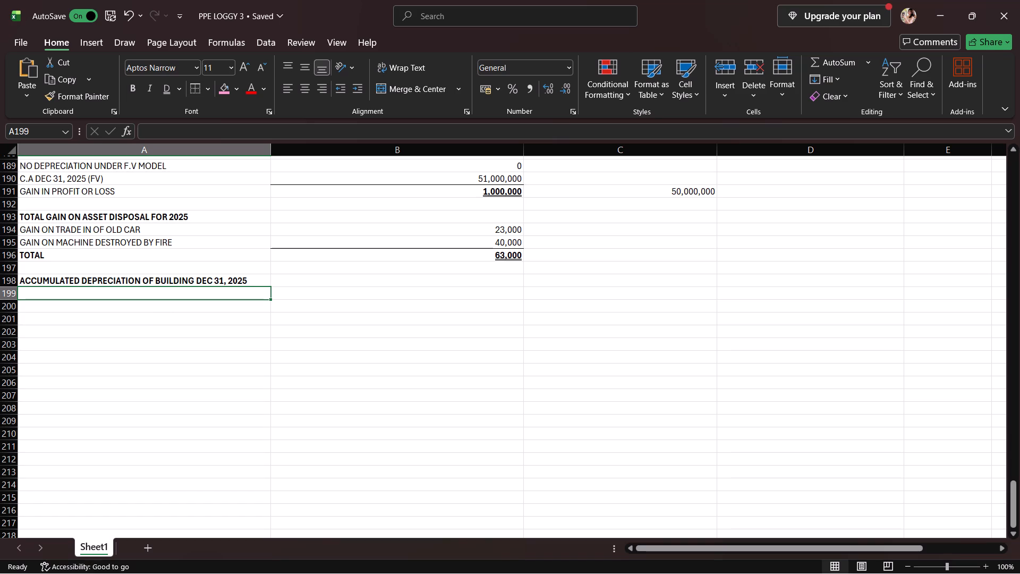
pyautogui.write('BALANCE')
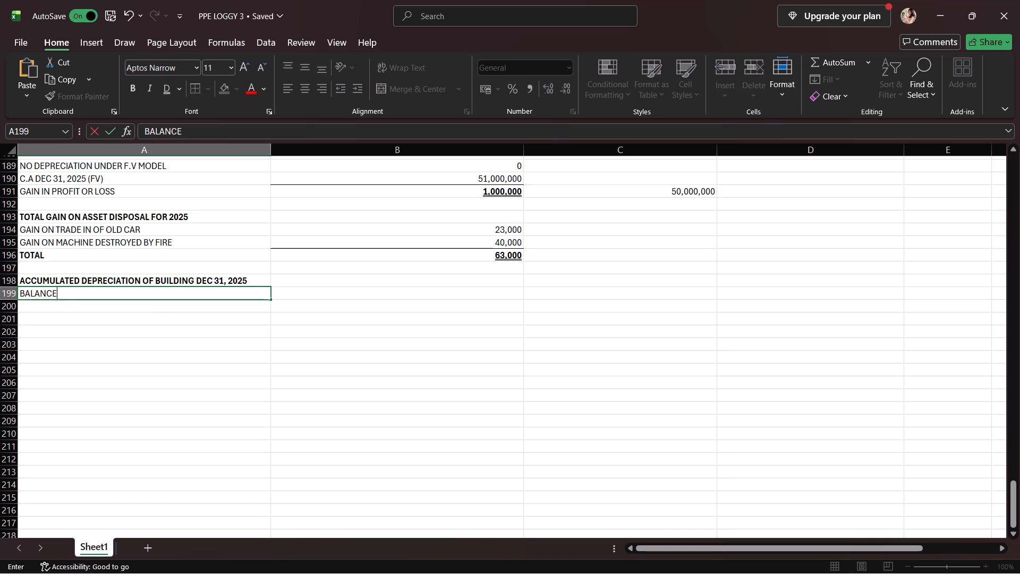
pyautogui.press('space')
pyautogui.press('BackSpace')
pyautogui.write(',')
pyautogui.press('space')
pyautogui.write('JAN 1')
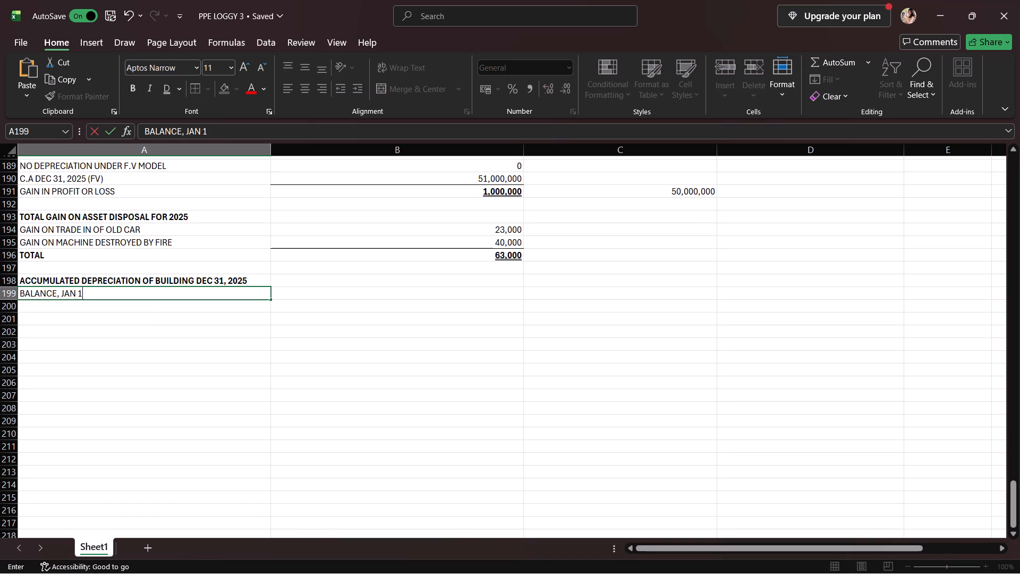
pyautogui.write(', 200')
pyautogui.press('BackSpace')
pyautogui.write('25')
pyautogui.press('Return')
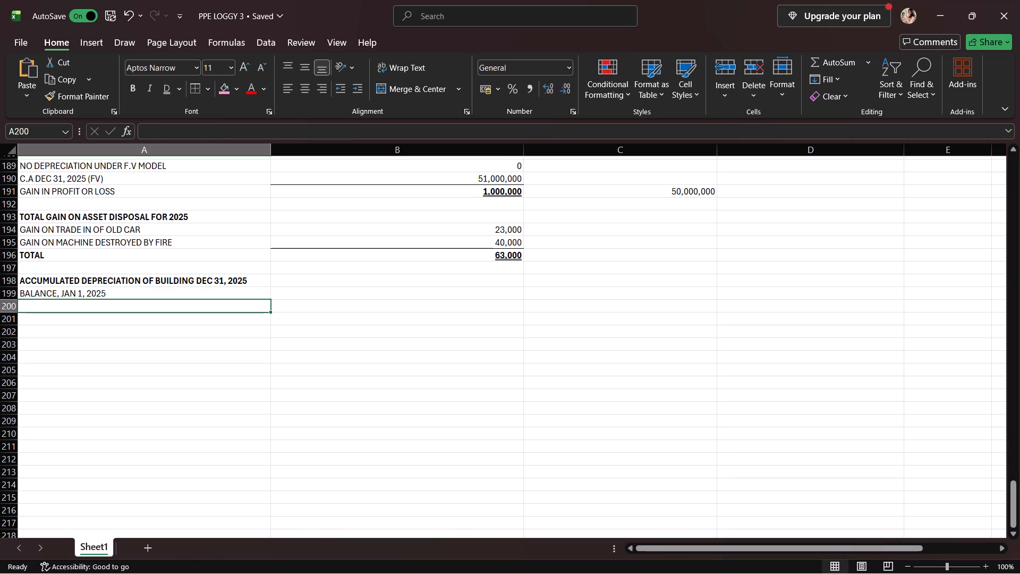
# Enter the label DEPRECIATION 2025 in A200, below the January 1 balance label.
pyautogui.write('DEPRECIATION')
pyautogui.press('space')
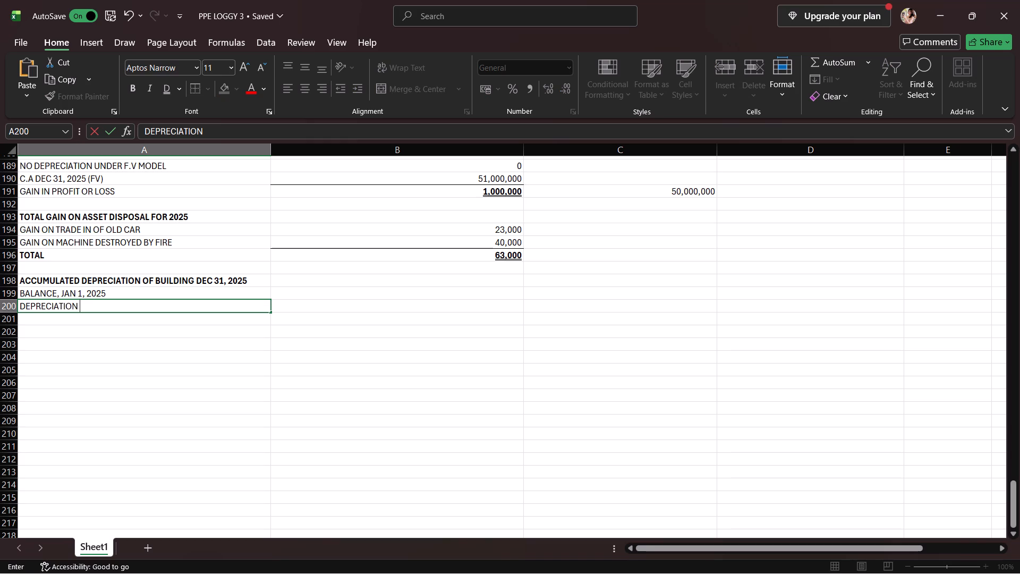
pyautogui.write('2025')
# Enter the building's January 1, 2025 accumulated depreciation balance in B199, starting with 2,6.
pyautogui.click(290, 289)
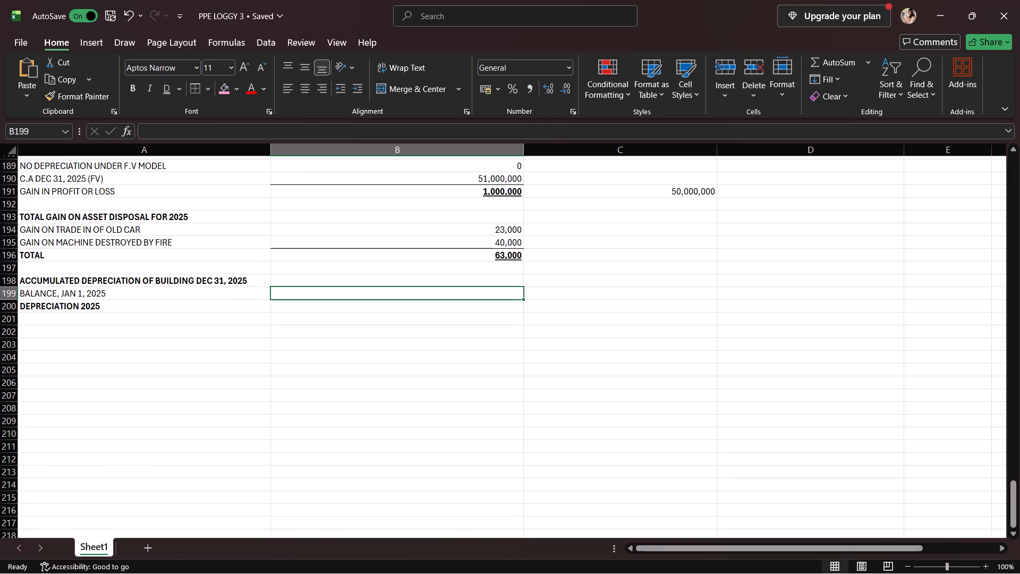
pyautogui.write('2,')
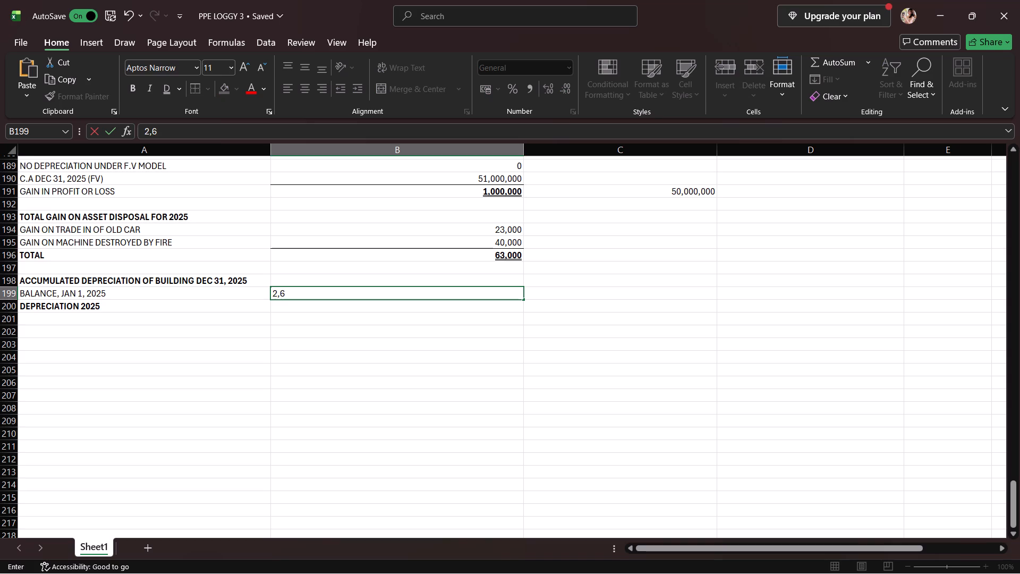
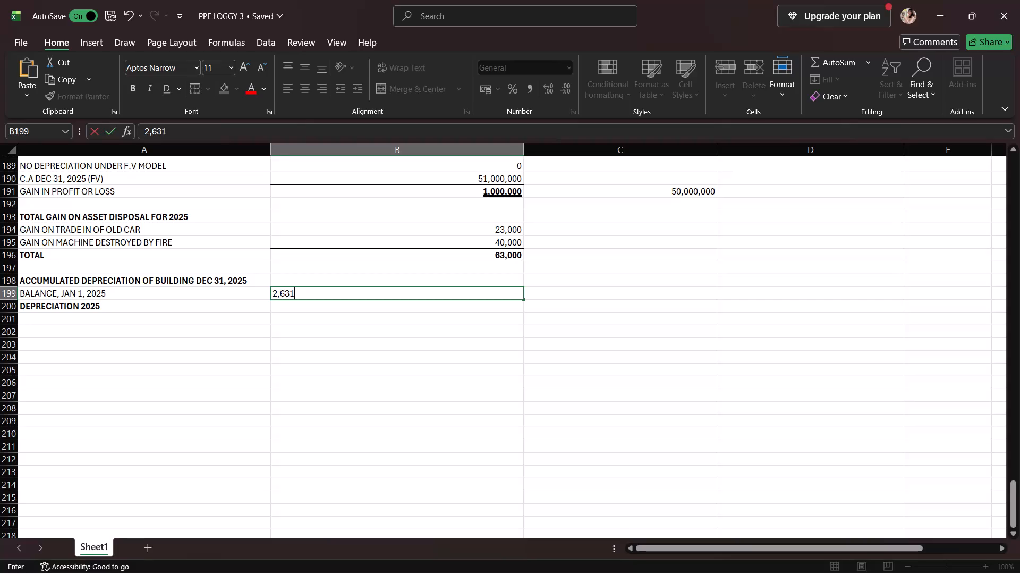
# Finish entering the building's January 1, 2025 accumulated depreciation balance in B199 as 2,631,000.
pyautogui.press(',')
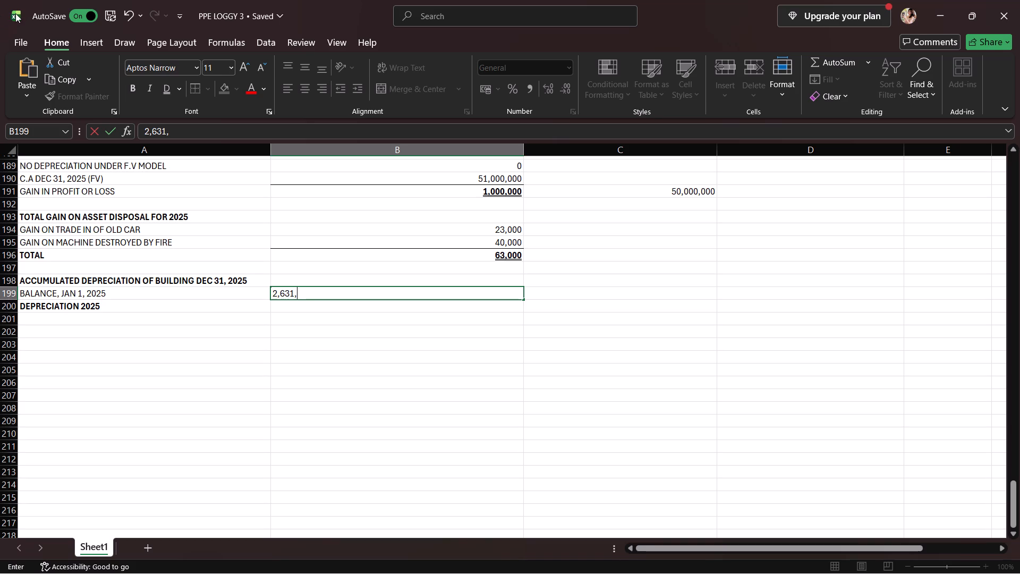
pyautogui.write('000')
pyautogui.press('Return')
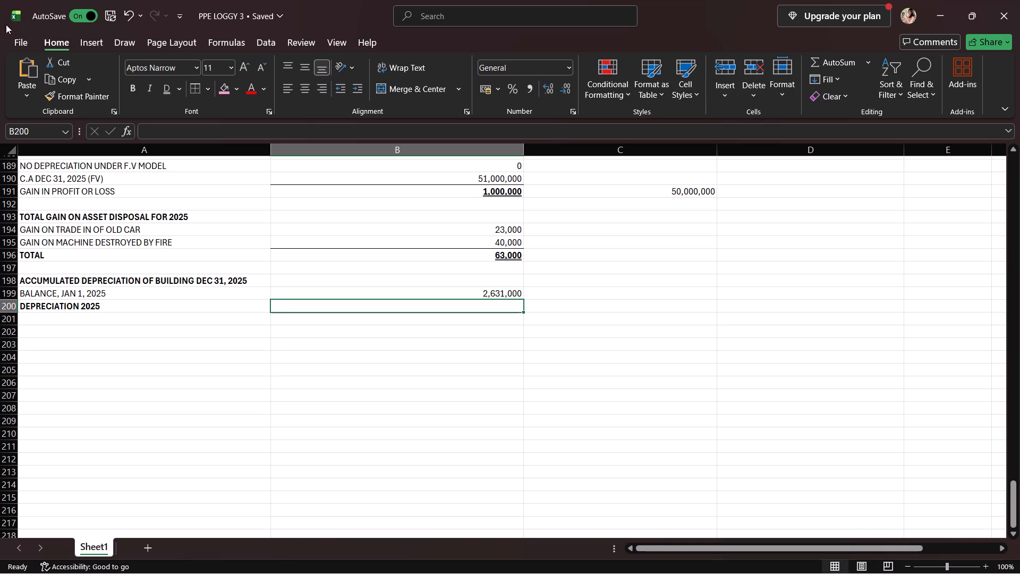
# Enter the 2025 depreciation of 562,140 in B200.
pyautogui.write('562,00')
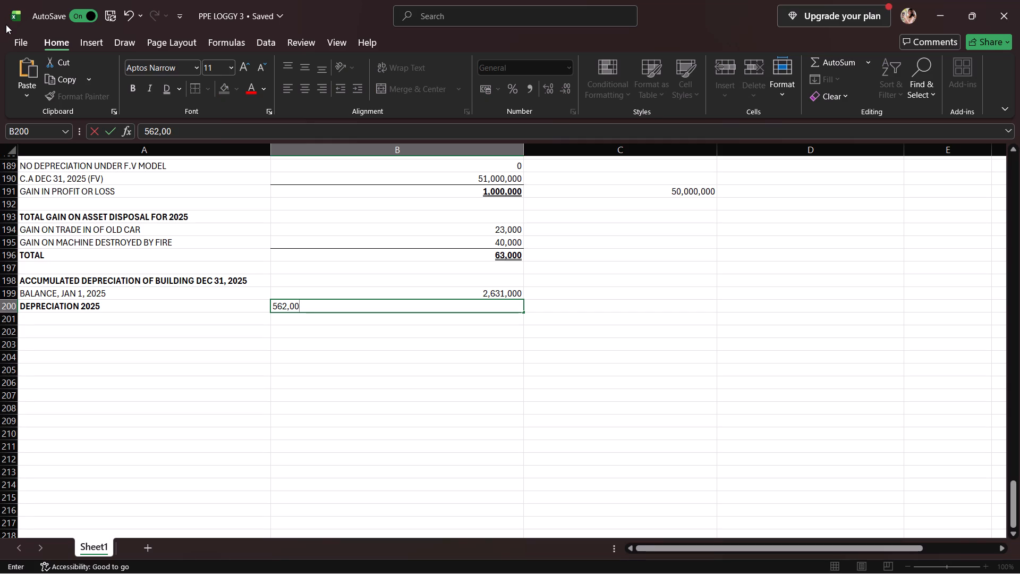
pyautogui.press('BackSpace')
pyautogui.press('BackSpace')
pyautogui.write('140')
pyautogui.press('Return')
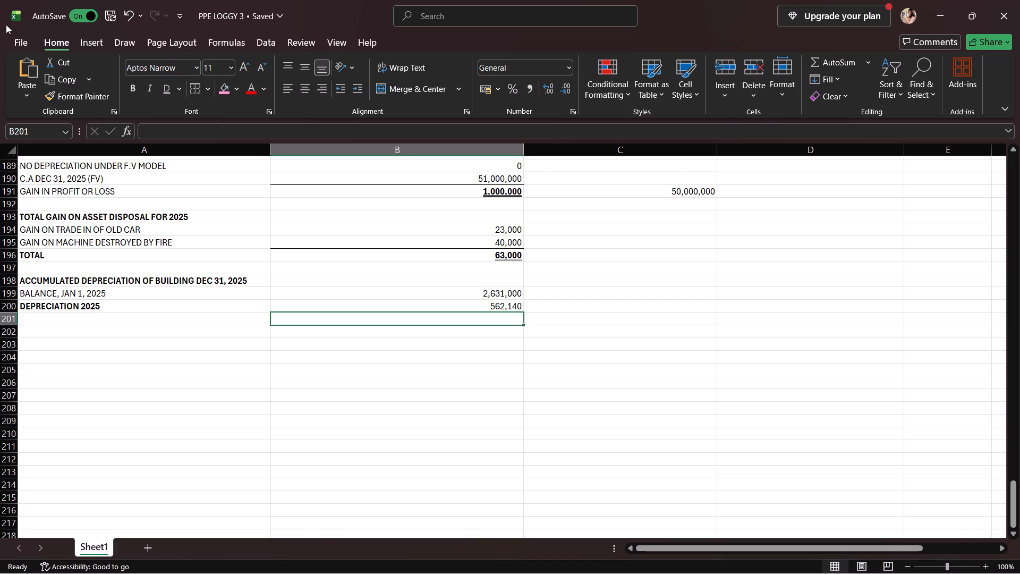
# Remove the bold formatting from the DEPRECIATION 2025 label in A200.
pyautogui.click(89, 310)
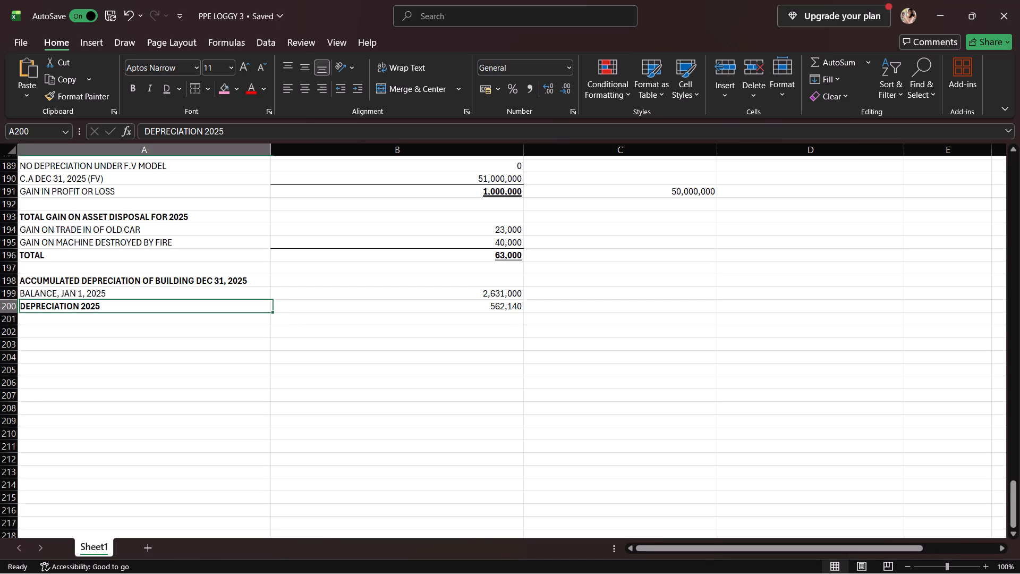
pyautogui.click(131, 87)
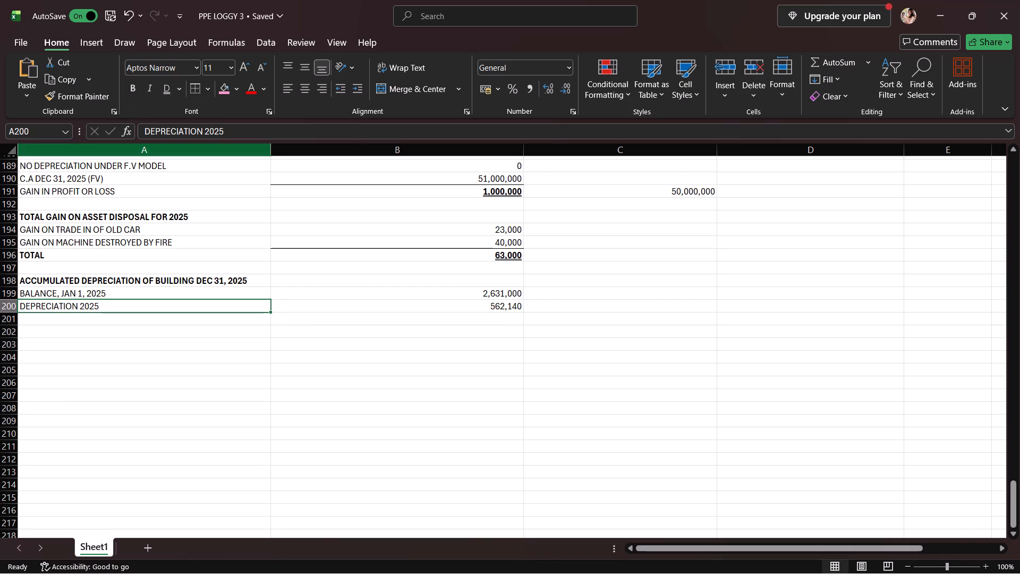
# Enter the label BALANCE, DEC 31, 2025 in A201, below the depreciation label.
pyautogui.press('Return')
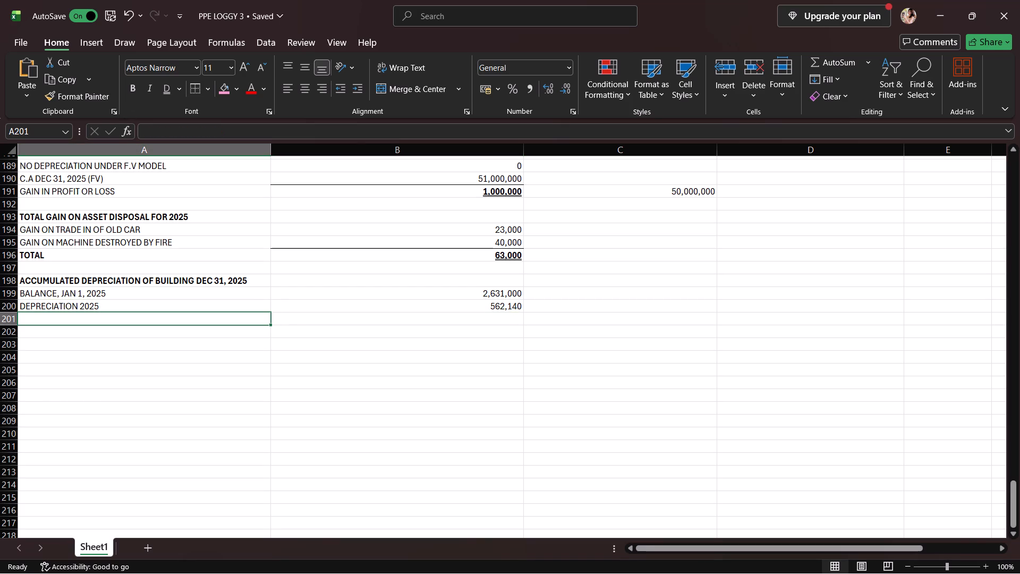
pyautogui.write('BALANCE')
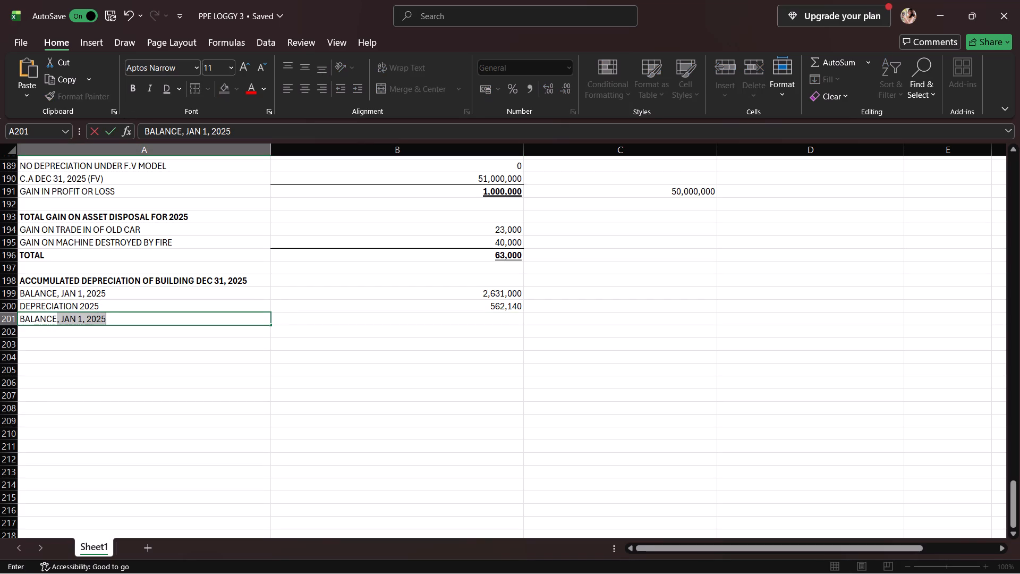
pyautogui.press('space')
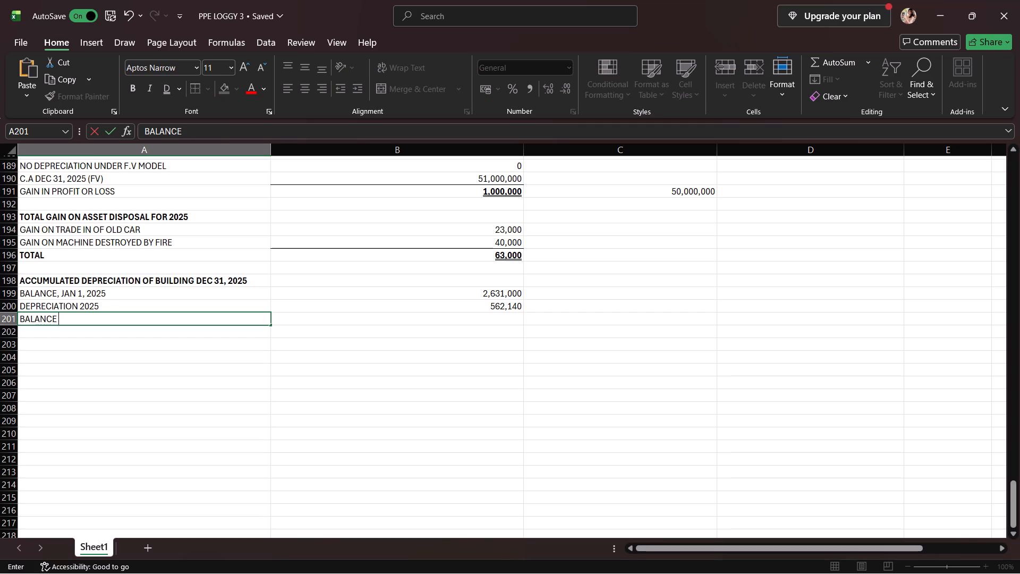
pyautogui.press('BackSpace')
pyautogui.write(', DE')
pyautogui.write('PRECIATION')
pyautogui.press('space')
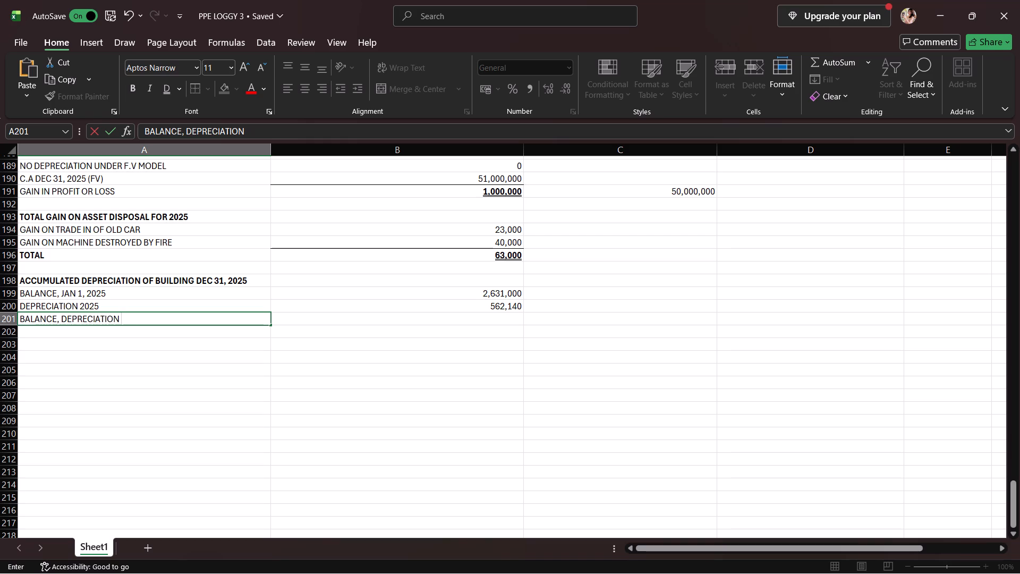
pyautogui.press('BackSpace')
pyautogui.press('BackSpace')
pyautogui.press('BackSpace')
pyautogui.press('BackSpace')
pyautogui.press('BackSpace')
pyautogui.press('BackSpace')
pyautogui.press('BackSpace')
pyautogui.press('BackSpace')
pyautogui.press('BackSpace')
pyautogui.press('BackSpace')
pyautogui.press('BackSpace')
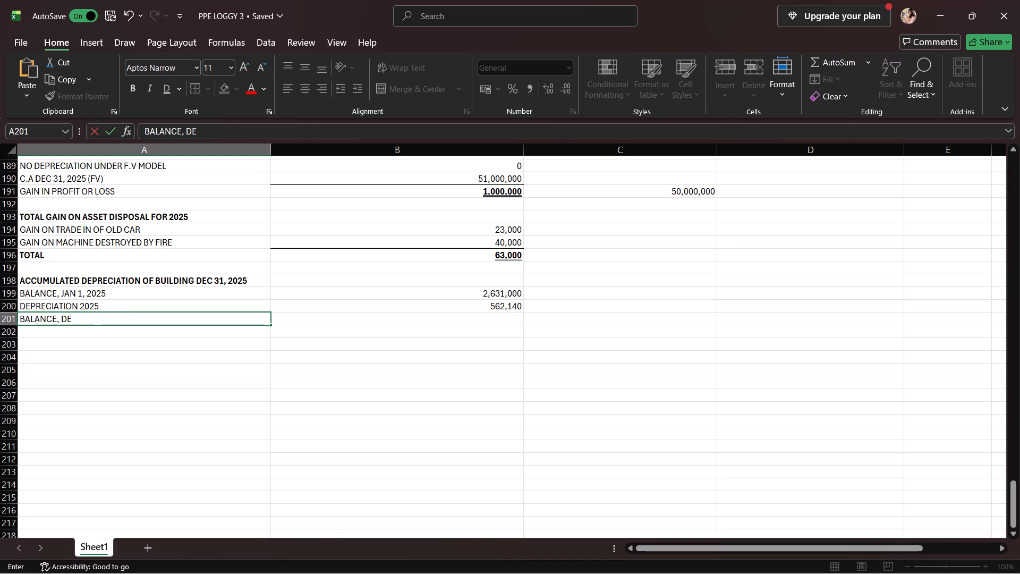
pyautogui.write('C')
pyautogui.press('space')
pyautogui.write('31')
pyautogui.press(',')
pyautogui.press('space')
pyautogui.write('20')
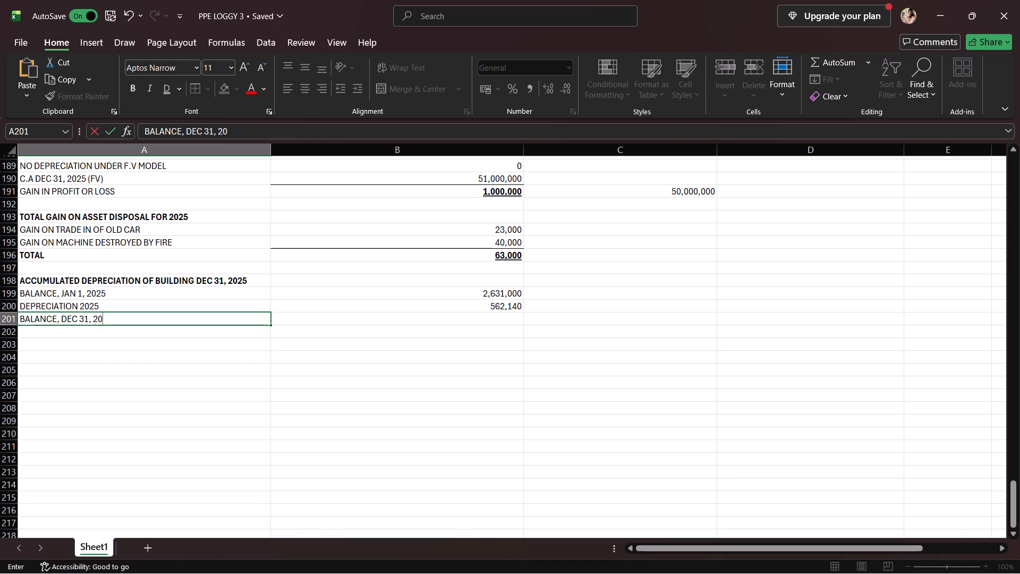
pyautogui.write('25')
pyautogui.click(279, 307)
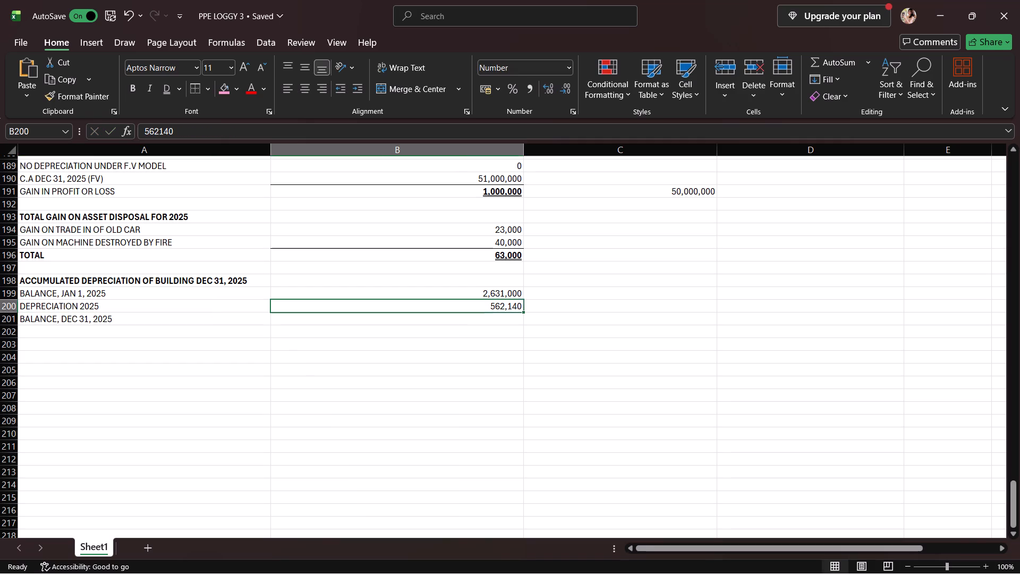
# Add a top border to B201 to separate the December 31 balance from the amounts above.
pyautogui.click(283, 323)
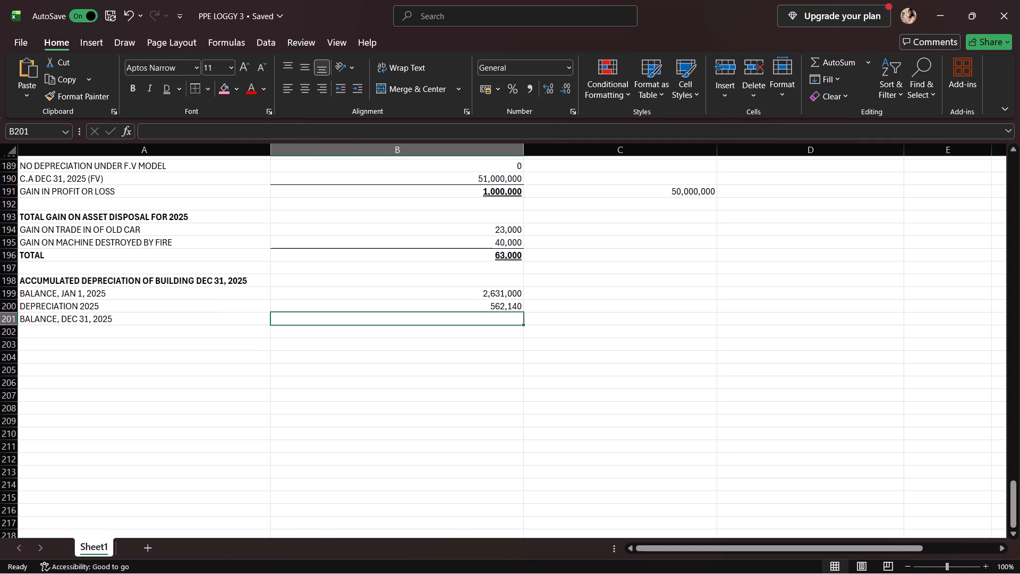
pyautogui.click(194, 86)
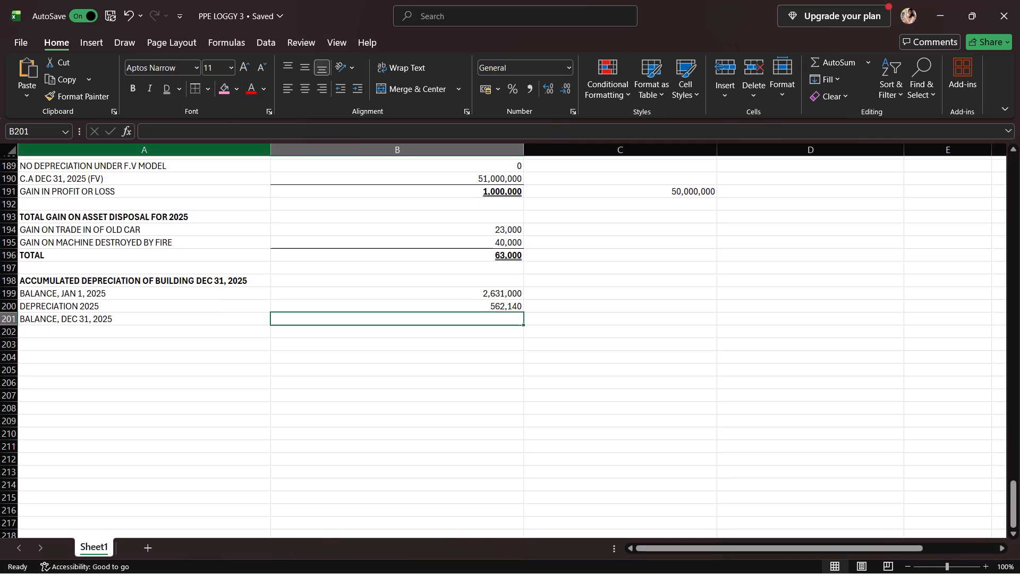
# Calculate the December 31, 2025 balance in B201 with the formula =B199+B200.
pyautogui.press('=')
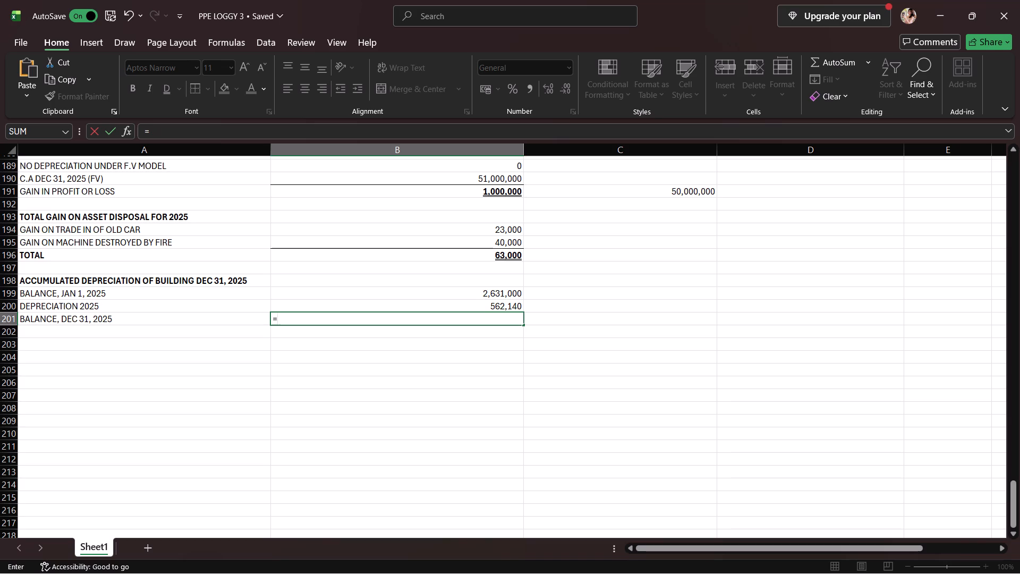
pyautogui.click(387, 298)
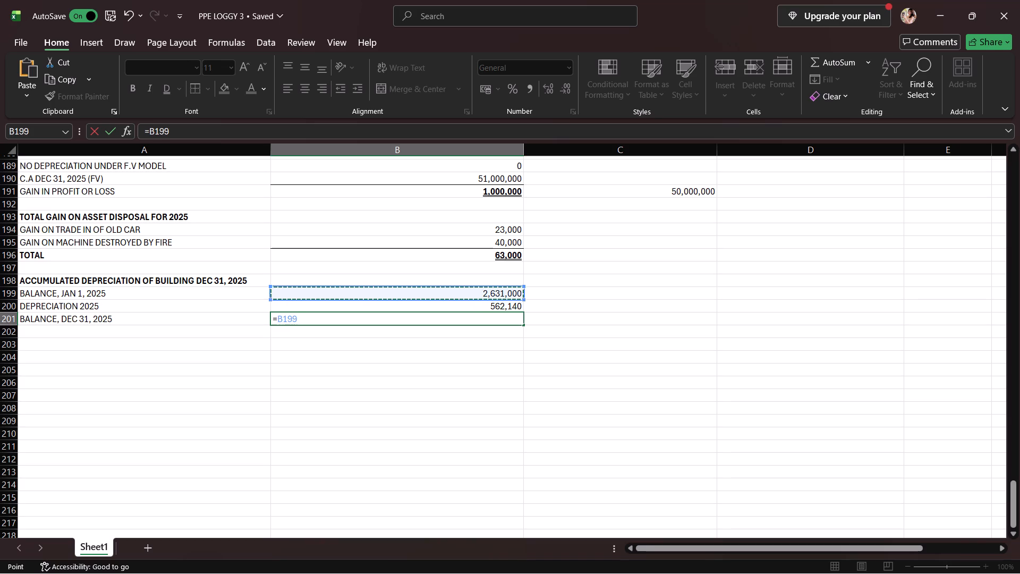
pyautogui.press('+')
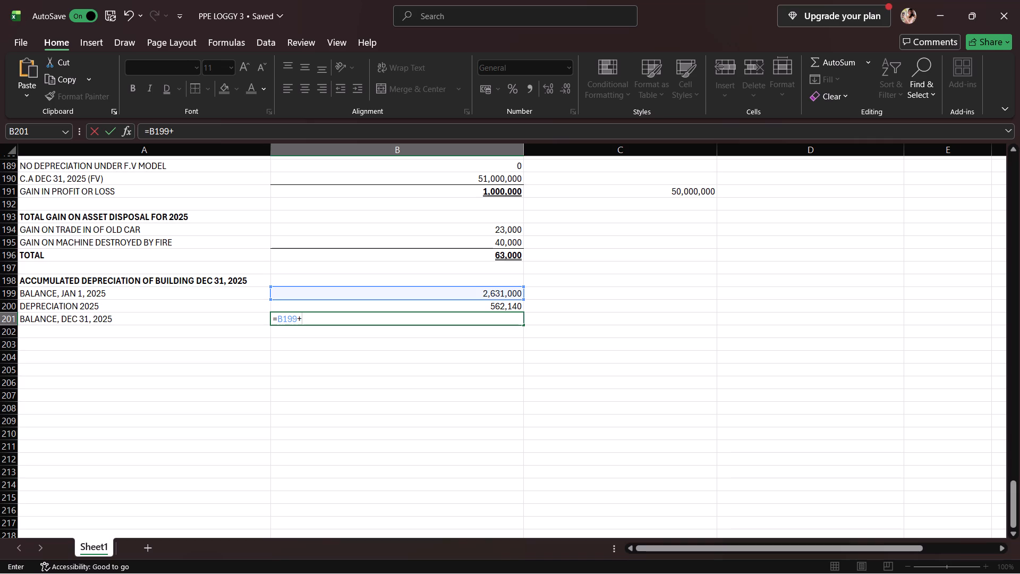
pyautogui.click(388, 307)
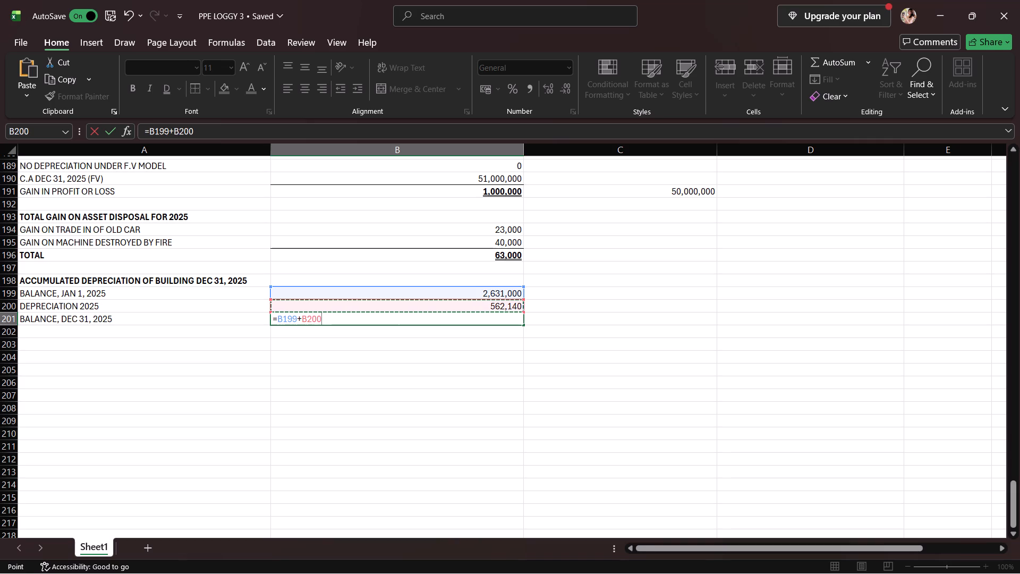
pyautogui.press('Return')
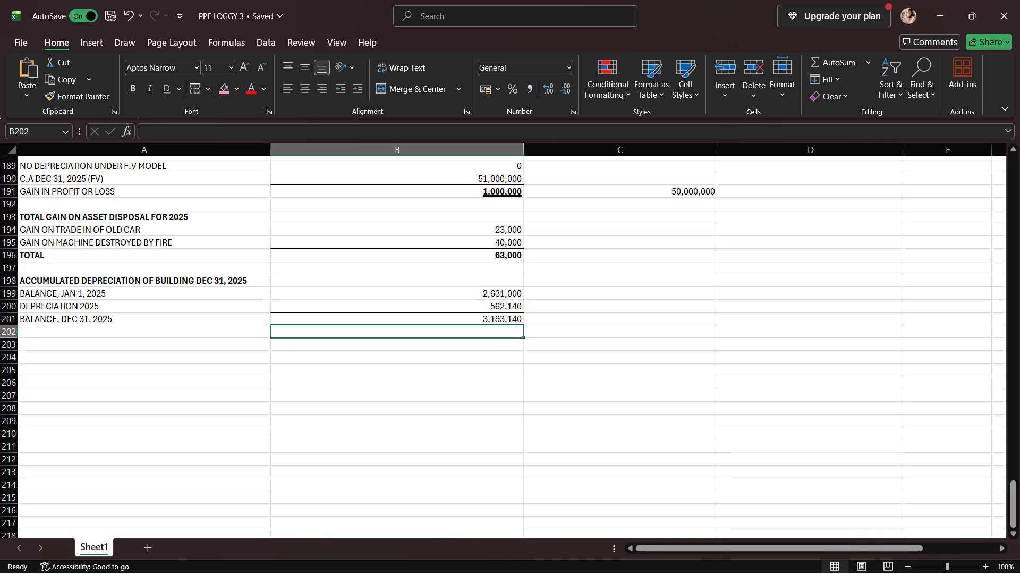
# Make the December 31, 2025 balance in B201 bold and double-underlined.
pyautogui.click(401, 316)
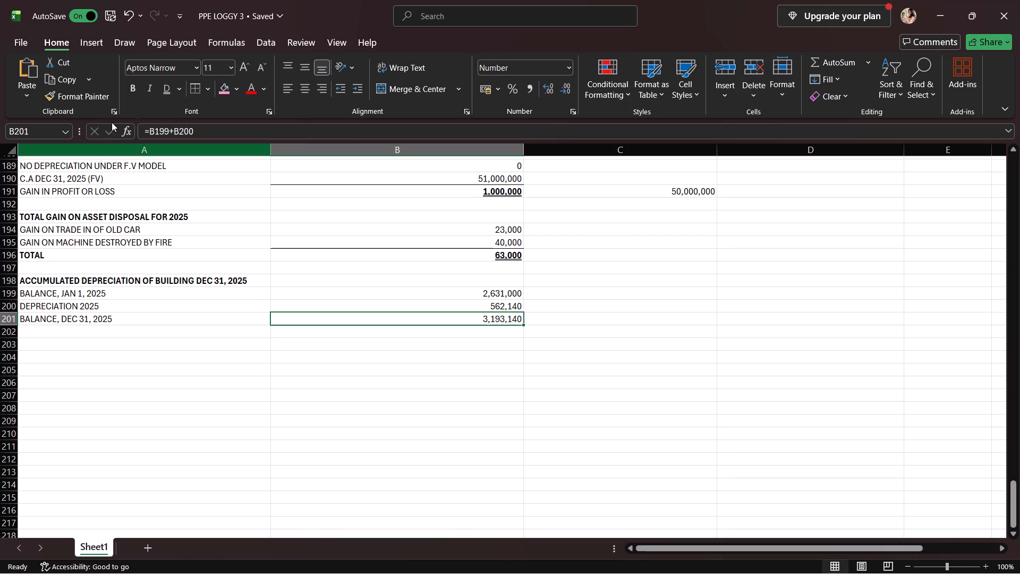
pyautogui.click(125, 92)
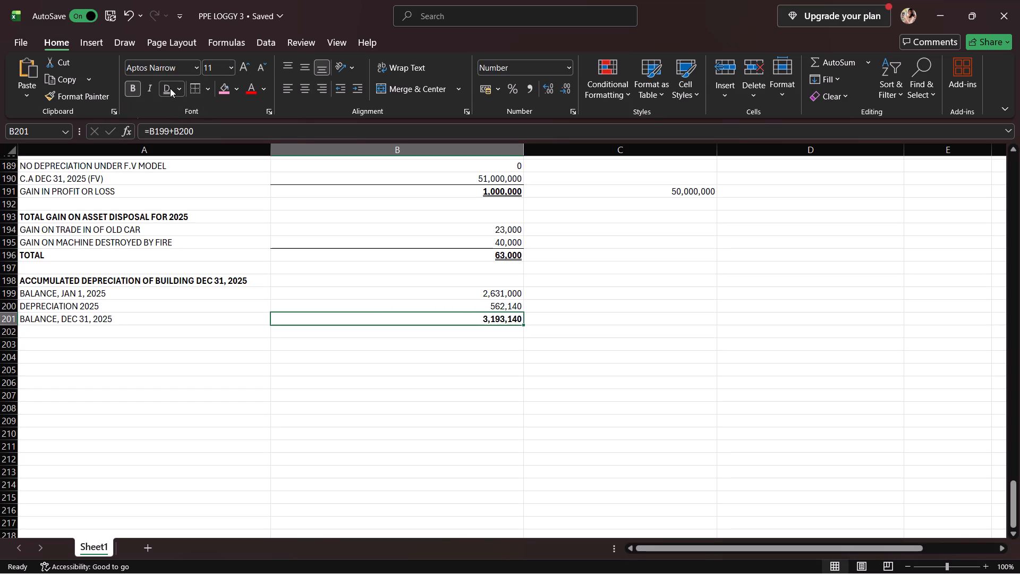
pyautogui.click(169, 88)
# Enter the label TOTAL COST OF PPE, DEC 31, 2025 in A204, below the accumulated depreciation section.
pyautogui.scroll(-2, 317, 268)
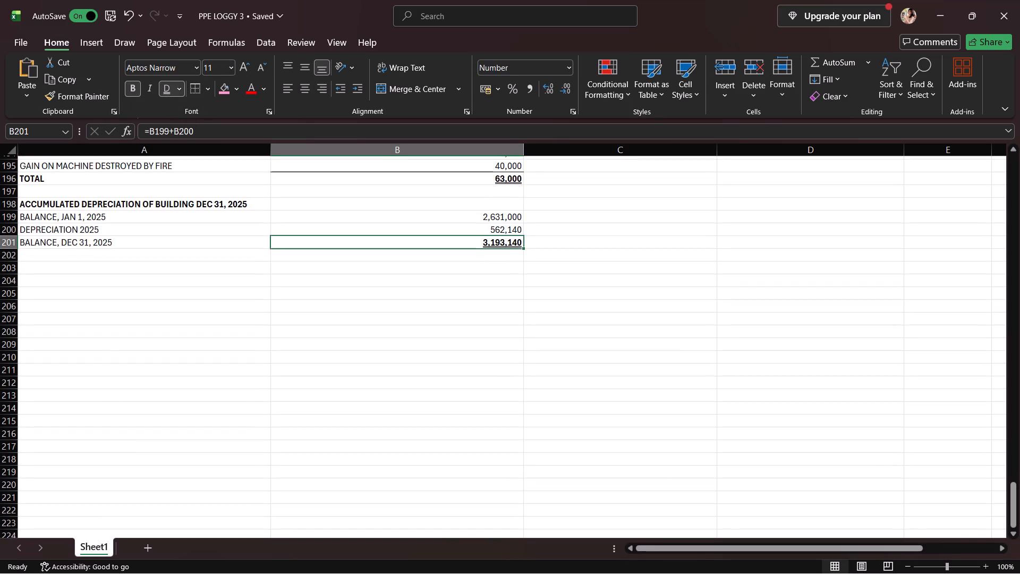
pyautogui.click(198, 249)
pyautogui.click(195, 265)
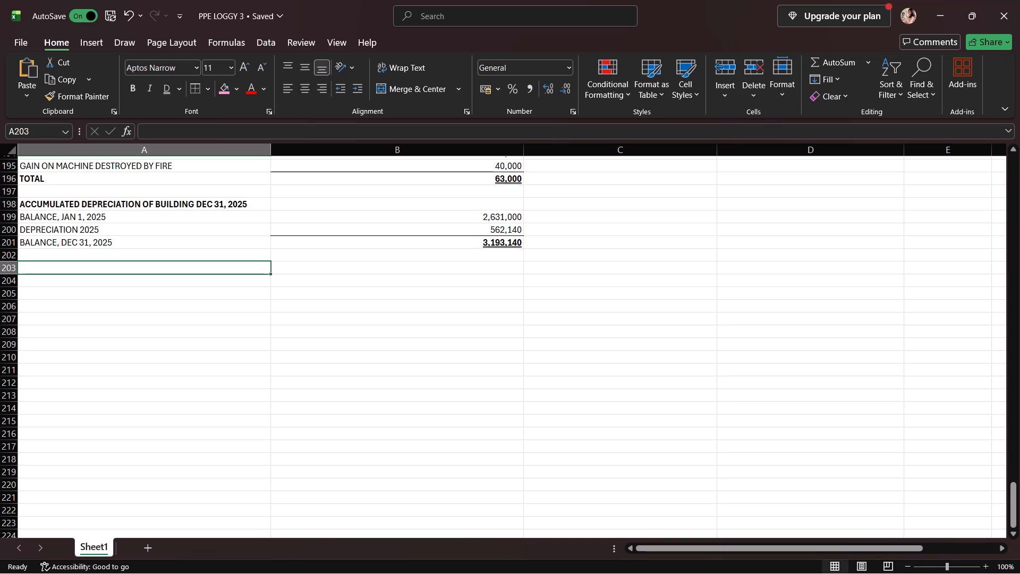
pyautogui.click(182, 276)
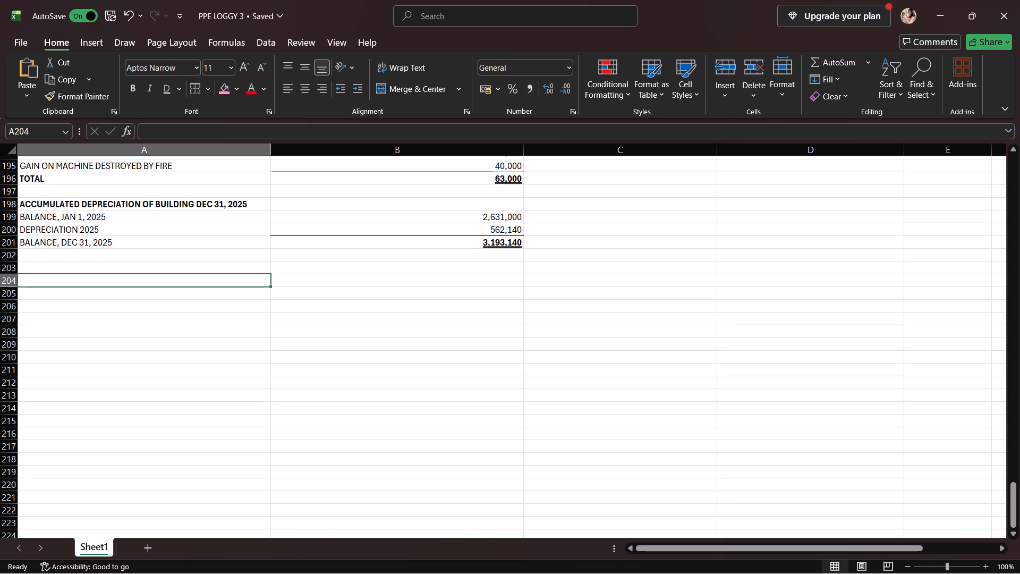
pyautogui.write('TOTS')
pyautogui.press('BackSpace')
pyautogui.write('AL COST')
pyautogui.press('space')
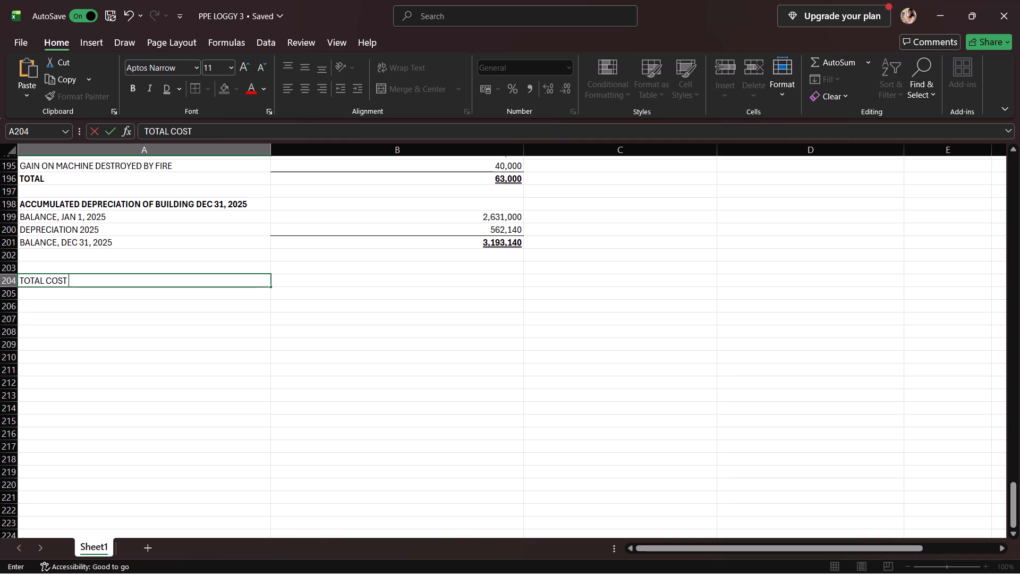
pyautogui.write('OF PPE')
pyautogui.press('space')
pyautogui.press('BackSpace')
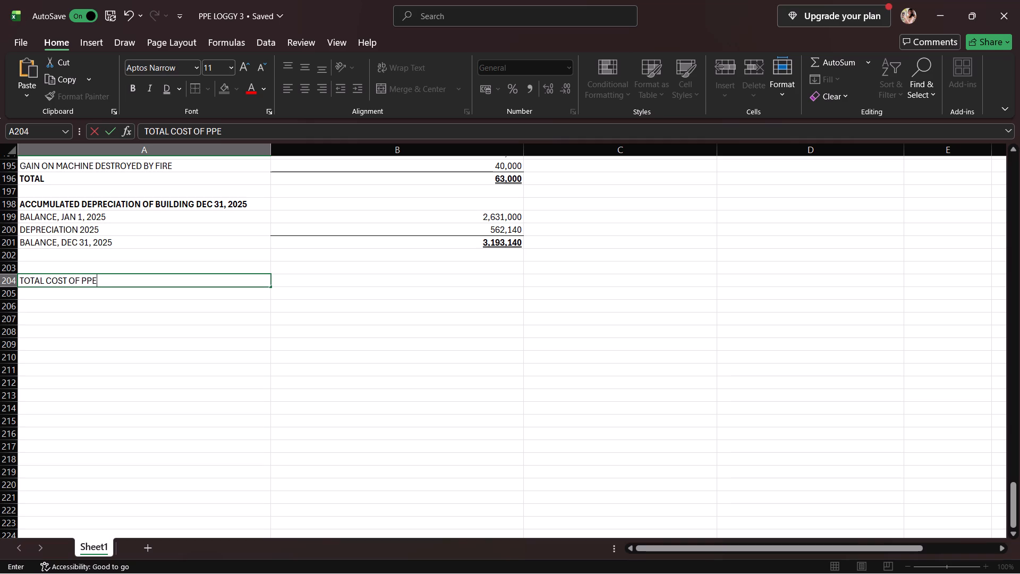
pyautogui.write(',')
pyautogui.press('space')
pyautogui.write('DEC 31')
pyautogui.press(',')
pyautogui.press('space')
pyautogui.write('2005')
pyautogui.press('BackSpace')
pyautogui.press('BackSpace')
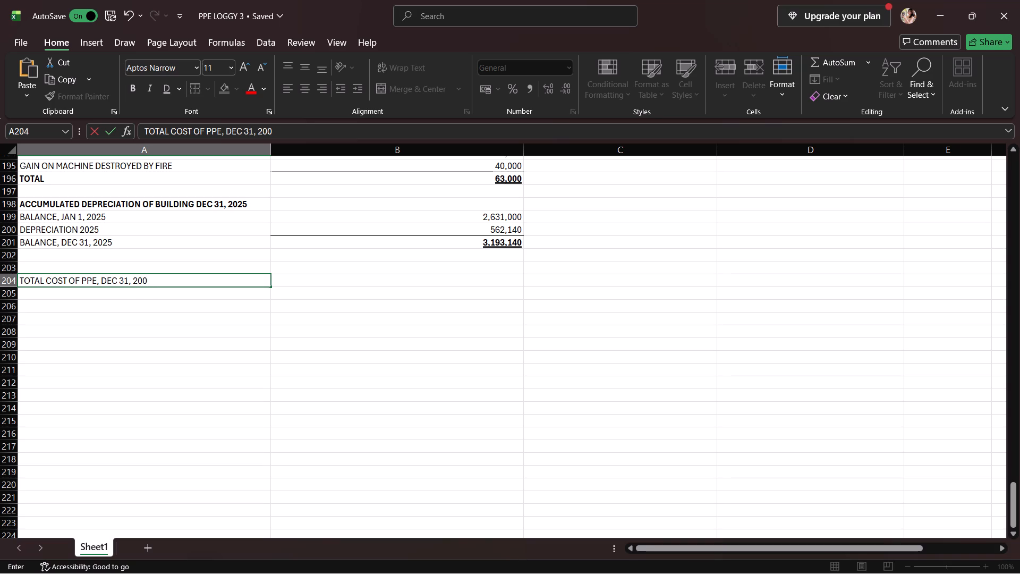
pyautogui.press('2')
pyautogui.press('5')
pyautogui.press('space')
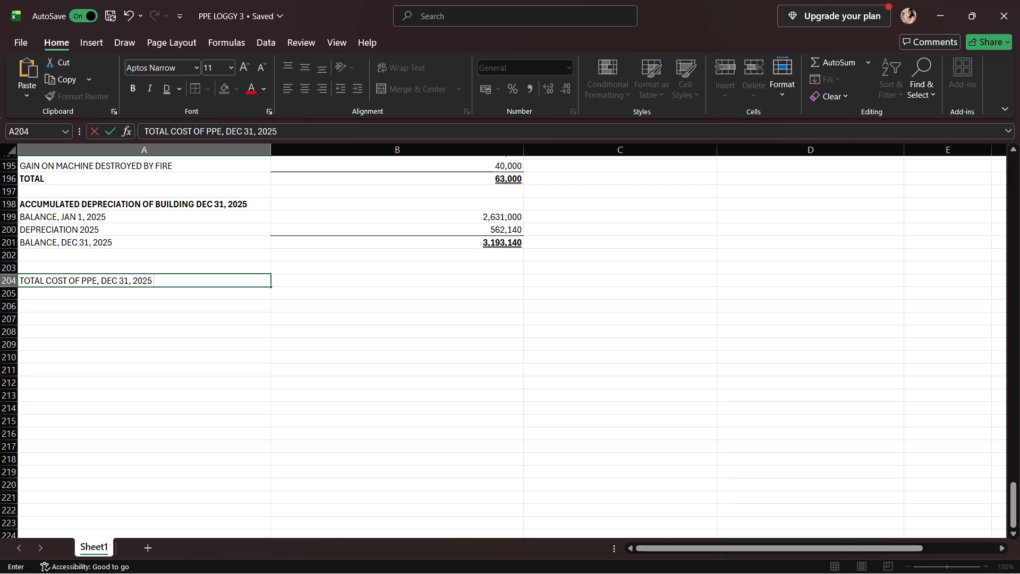
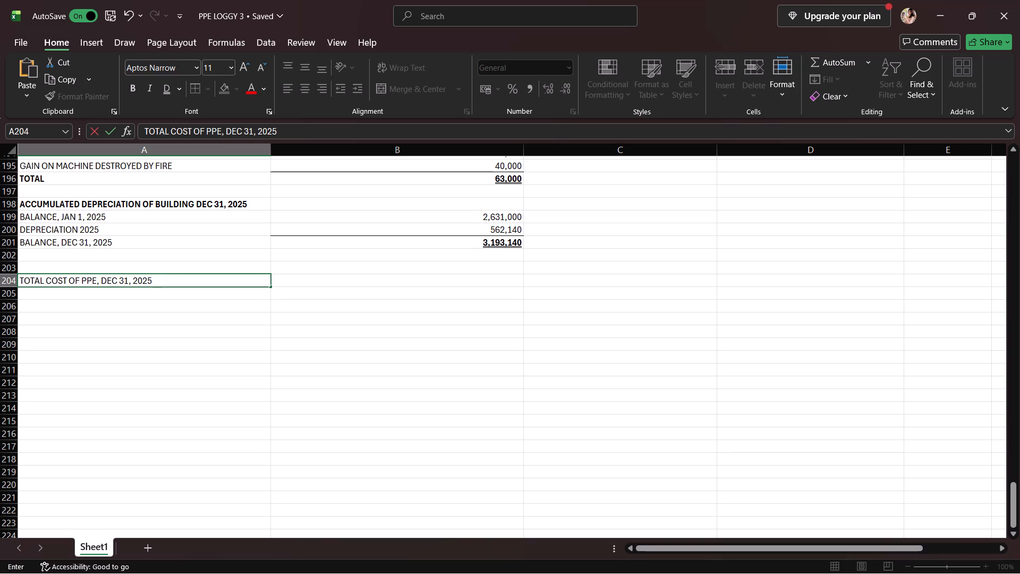
# List the asset labels LAND, BUILDING, MACHINERY and AUTOMOTIVE in A205:A208 under the total cost of PPE heading.
pyautogui.click(279, 281)
pyautogui.click(262, 287)
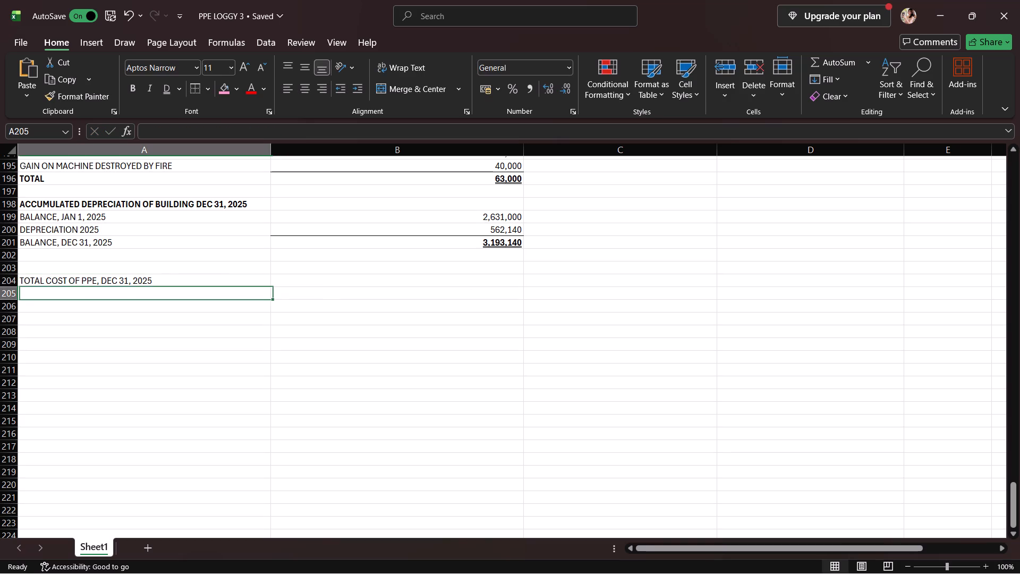
pyautogui.click(251, 281)
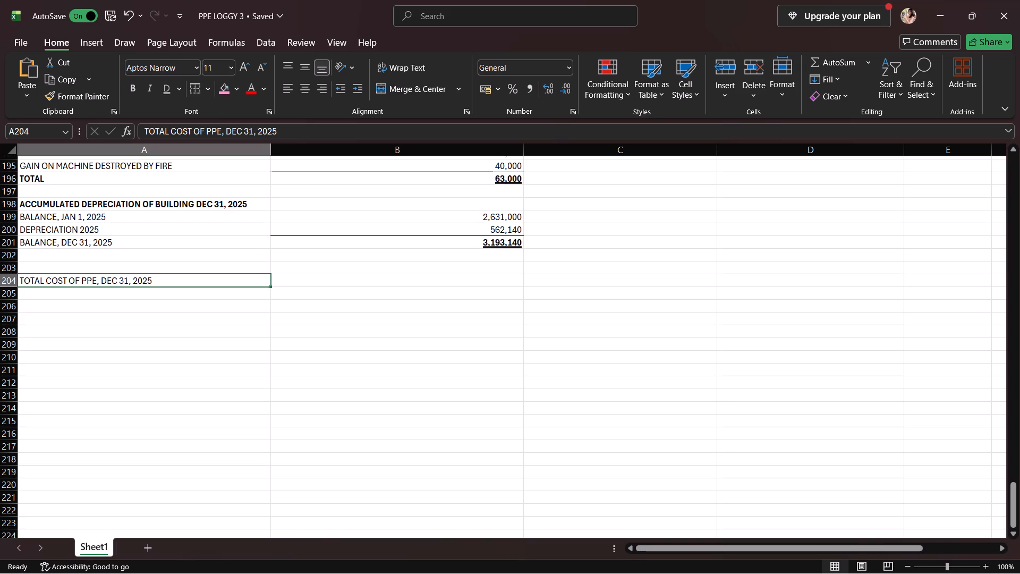
pyautogui.click(195, 294)
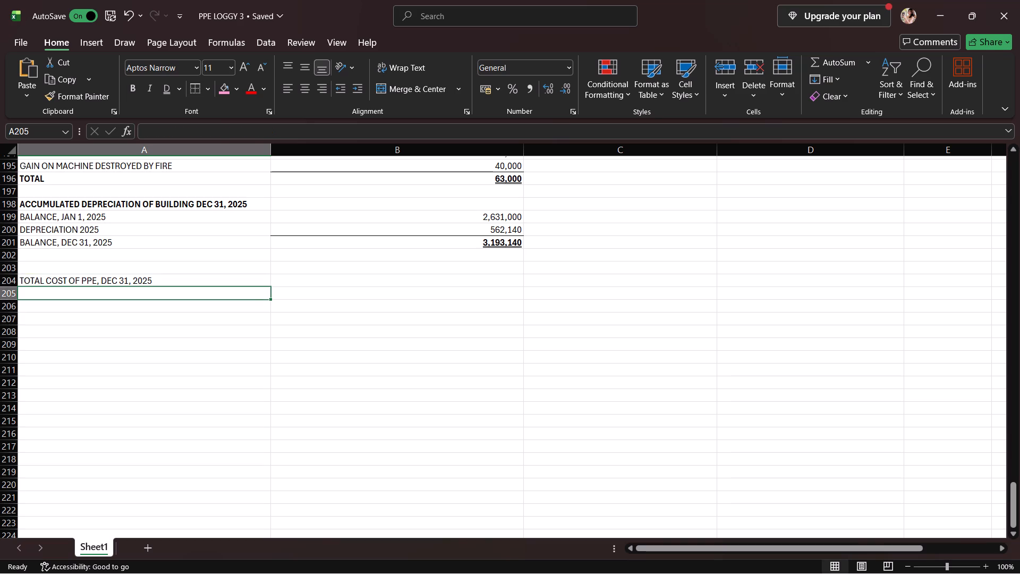
pyautogui.write('LAND')
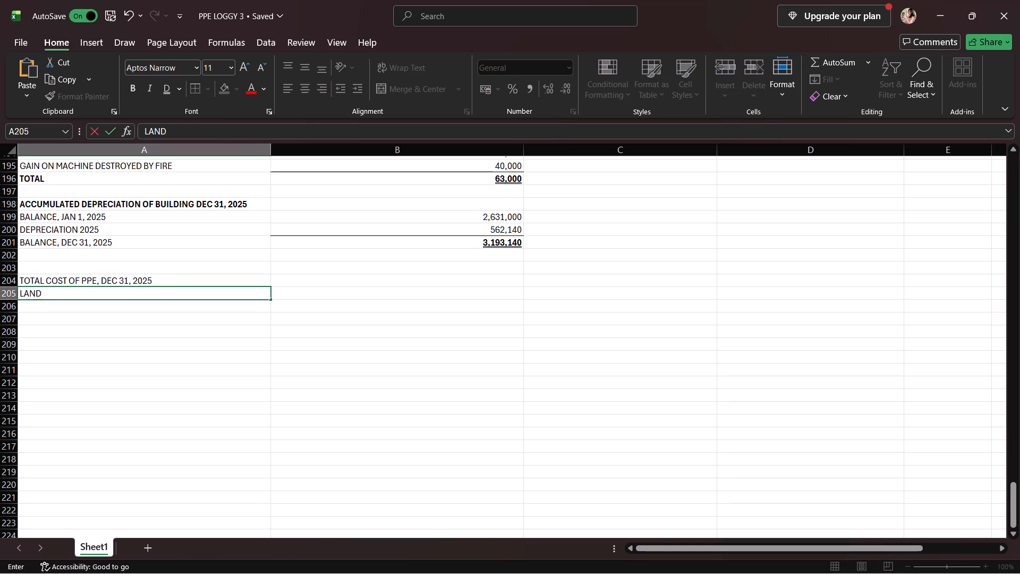
pyautogui.press('Return')
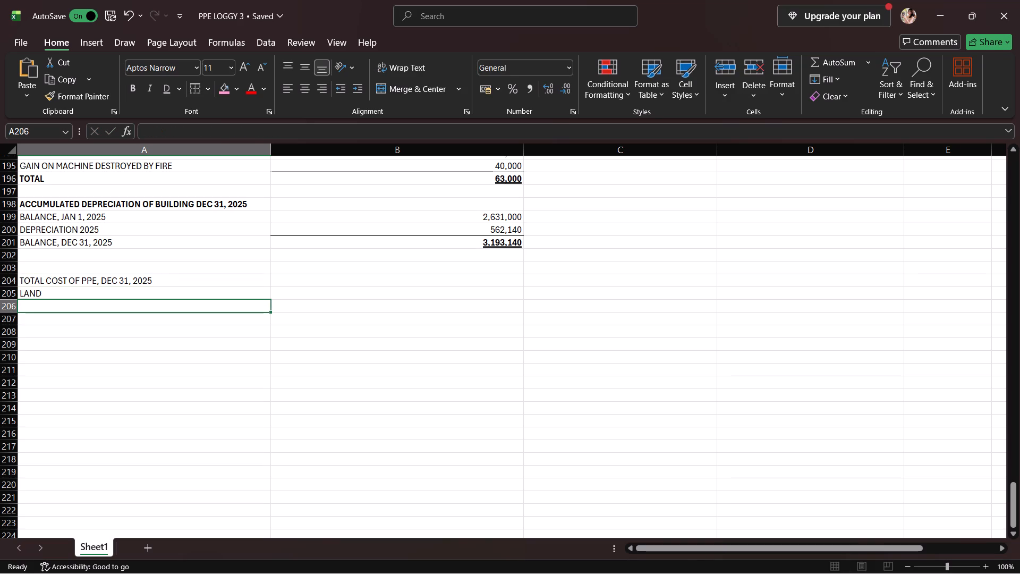
pyautogui.write('BUIL')
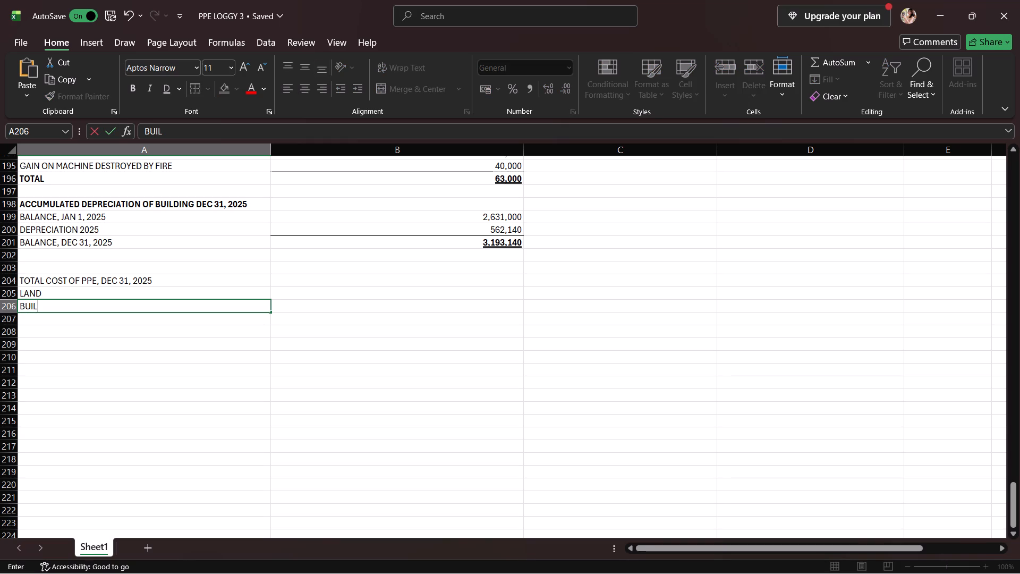
pyautogui.write('DING')
pyautogui.press('space')
pyautogui.press('Return')
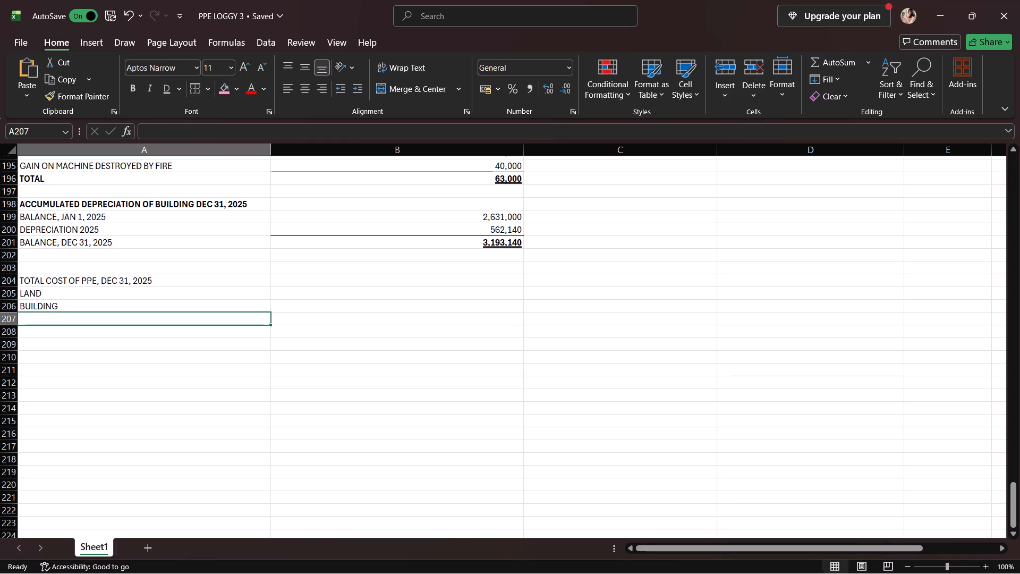
pyautogui.write('MACHINERY')
pyautogui.press('Return')
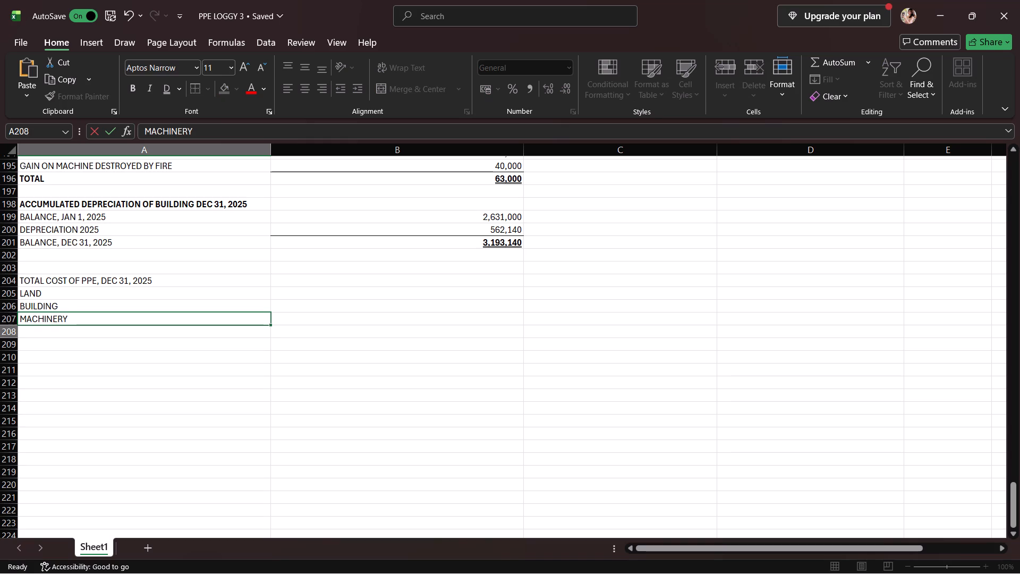
pyautogui.write('AUTOMOTIVE')
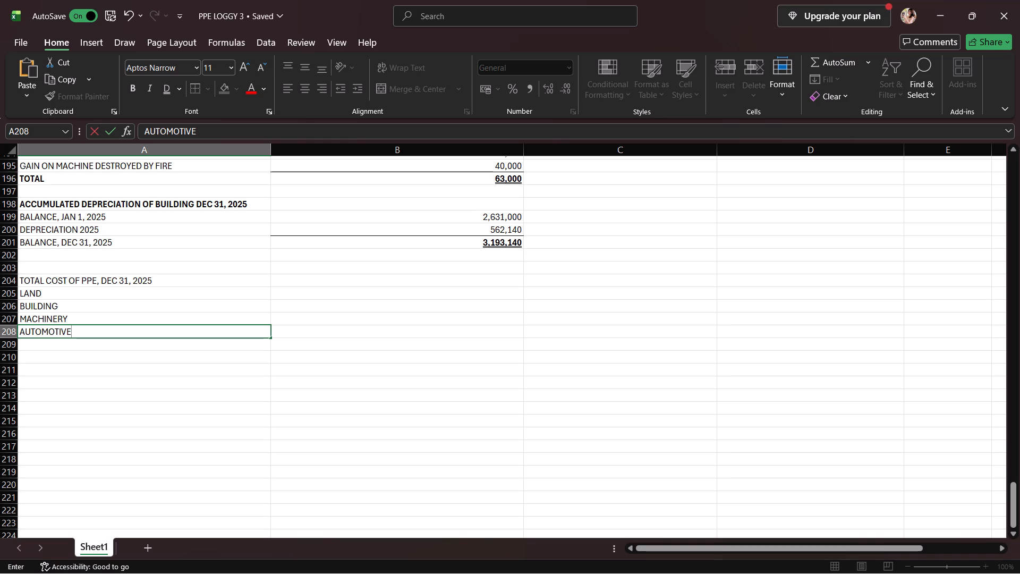
pyautogui.click(189, 343)
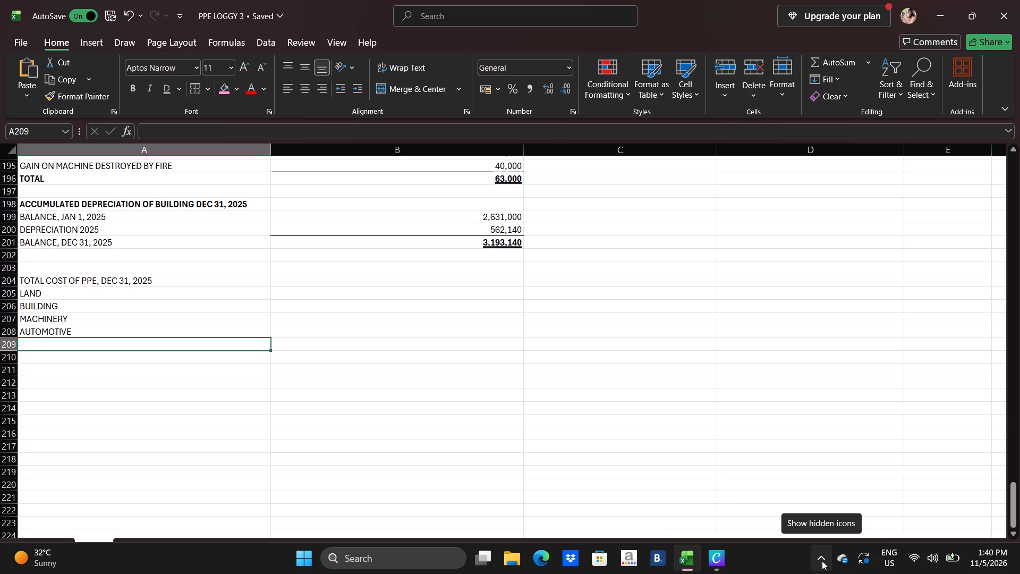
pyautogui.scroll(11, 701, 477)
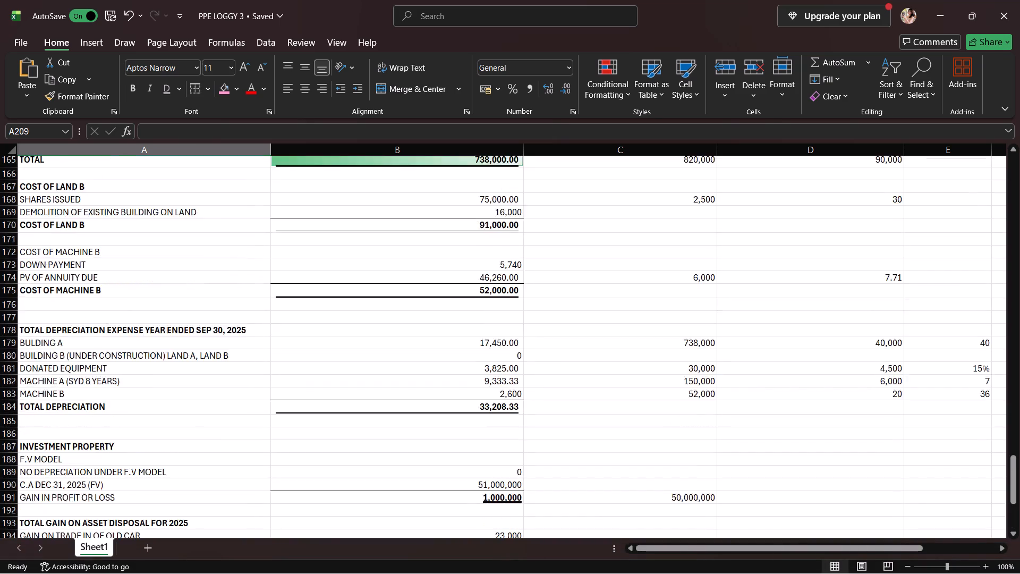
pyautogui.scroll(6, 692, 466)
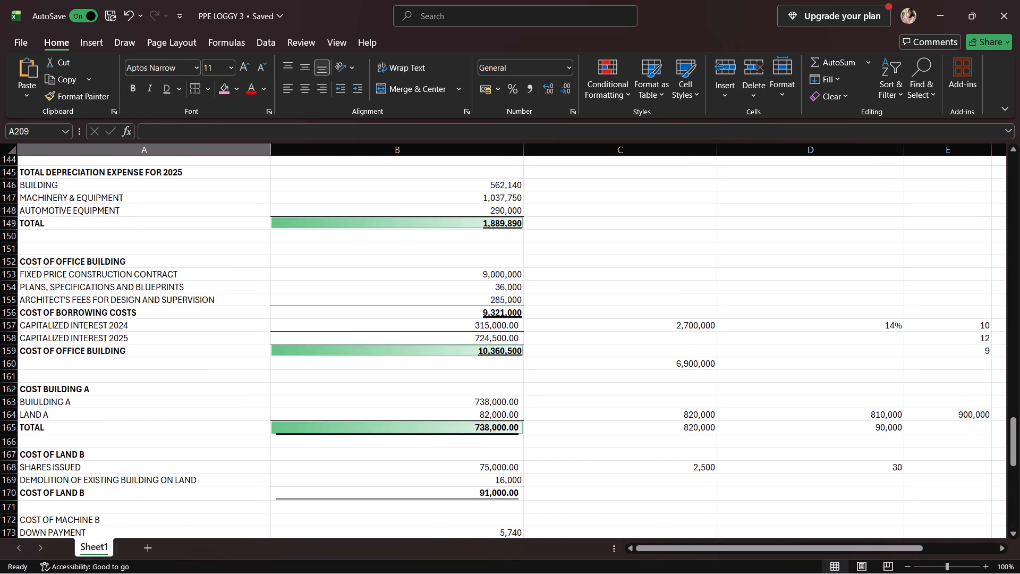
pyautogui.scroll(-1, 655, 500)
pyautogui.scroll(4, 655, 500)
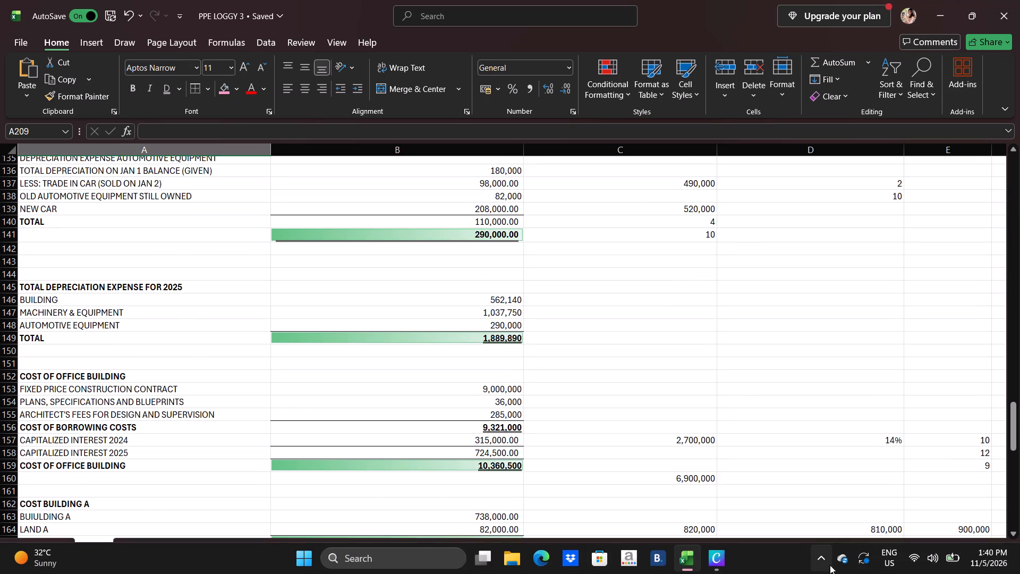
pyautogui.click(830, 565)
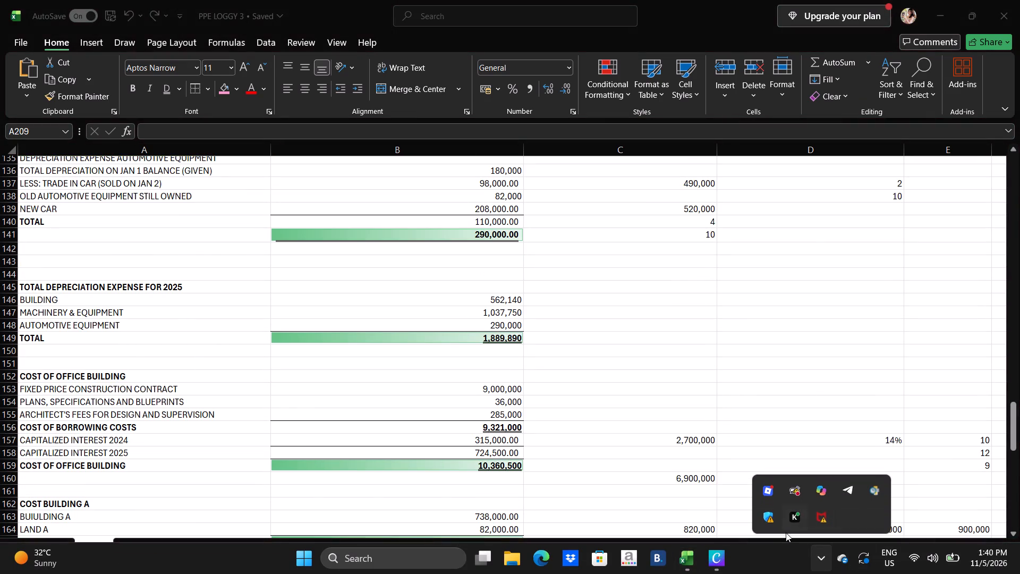